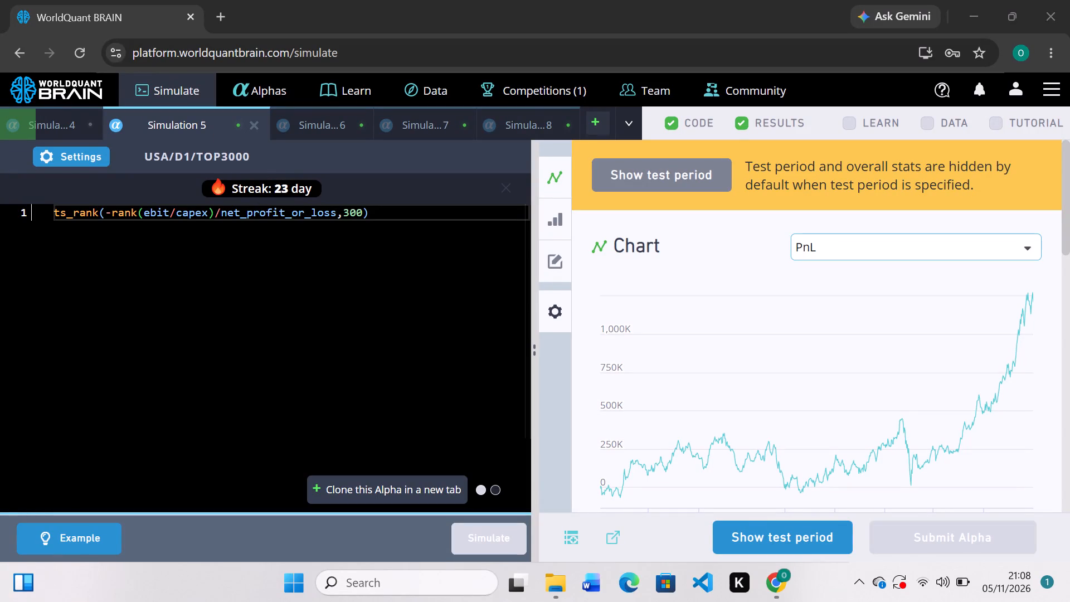
Replace ebit with ebitda in the Simulation 5 expression and run the simulation.
{"action": "scroll", "coordinate": [377, 336], "scroll_direction": "down", "scroll_amount": 2}
{"action": "scroll", "coordinate": [377, 336], "scroll_direction": "up", "scroll_amount": 1}
{"action": "scroll", "coordinate": [780, 362], "scroll_direction": "down", "scroll_amount": 2}
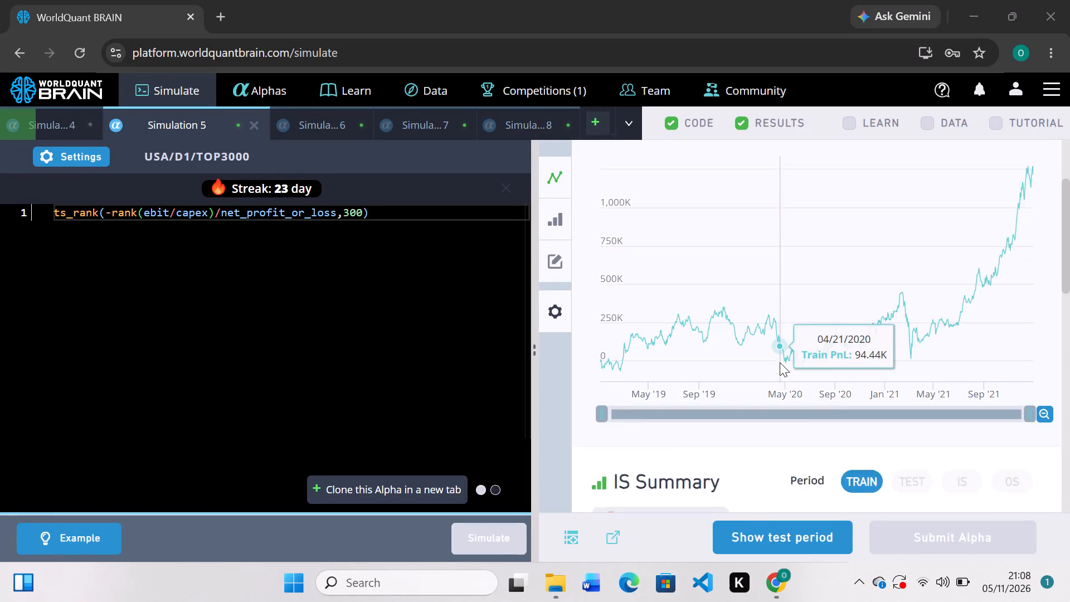
{"action": "scroll", "coordinate": [780, 362], "scroll_direction": "up", "scroll_amount": 3}
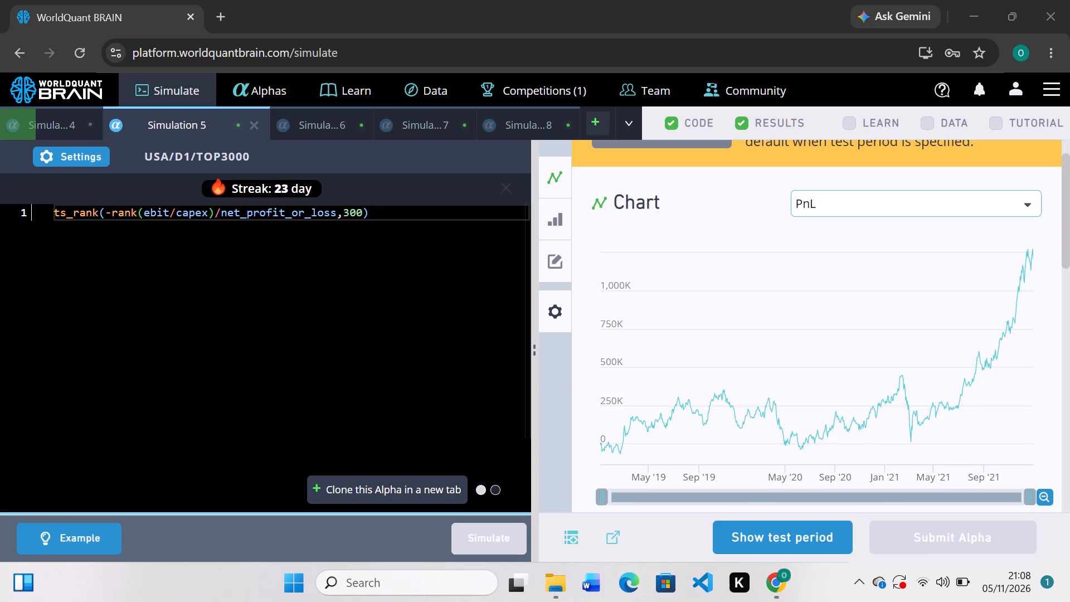
{"action": "left_click", "coordinate": [169, 212]}
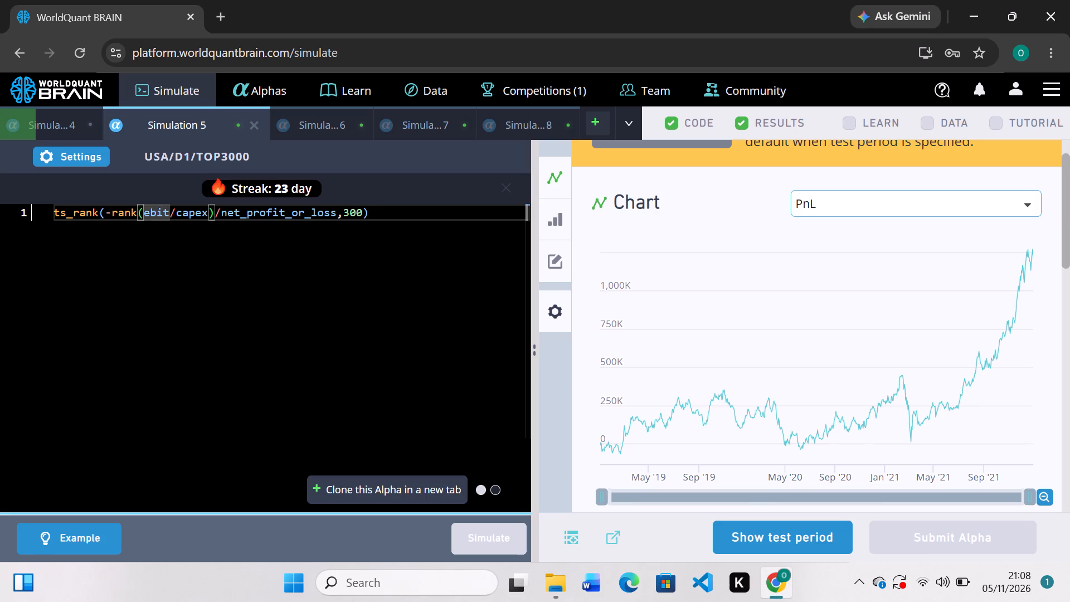
{"action": "key", "text": "BackSpace"}
{"action": "key", "text": "BackSpace"}
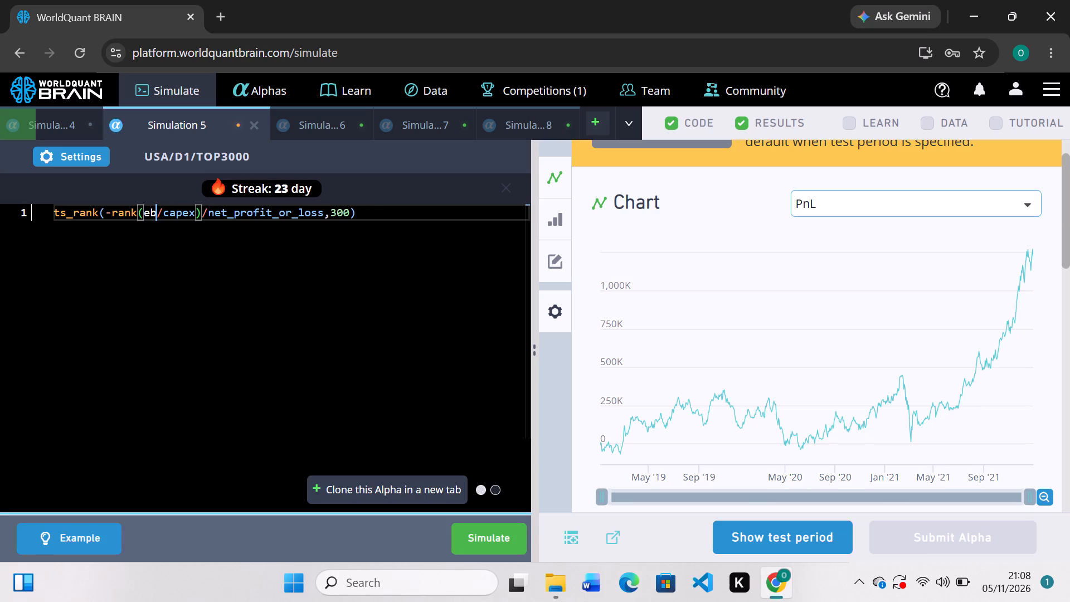
{"action": "key", "text": "i"}
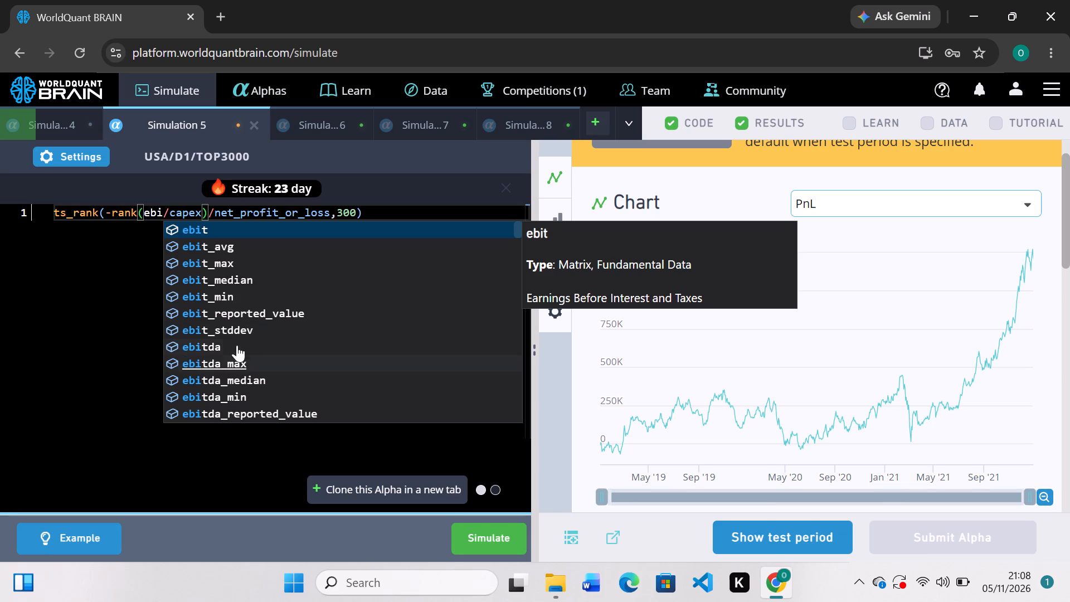
{"action": "left_click", "coordinate": [195, 353]}
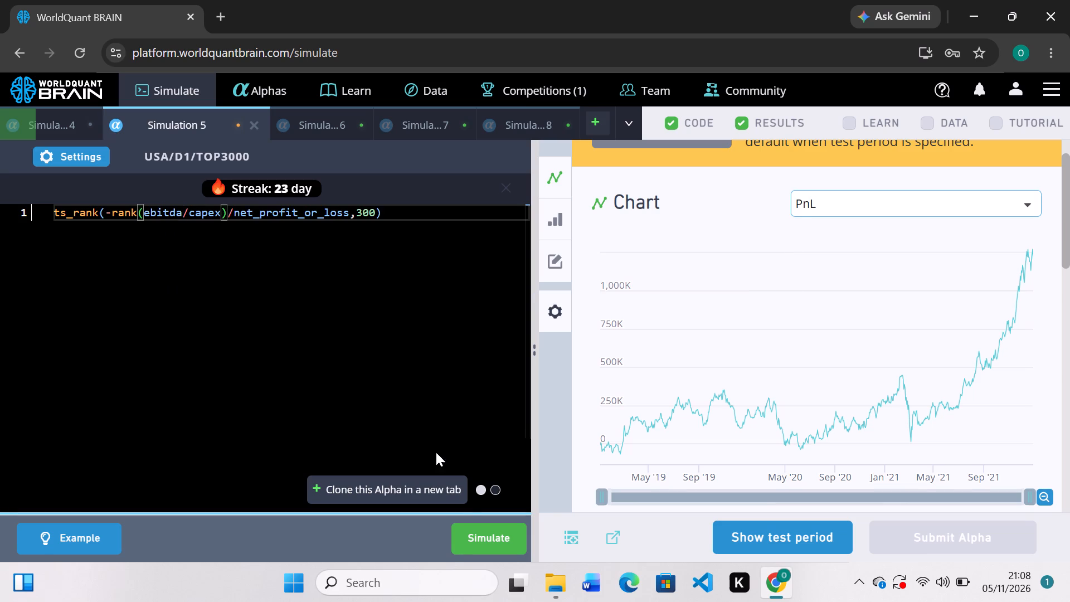
{"action": "left_click", "coordinate": [478, 545]}
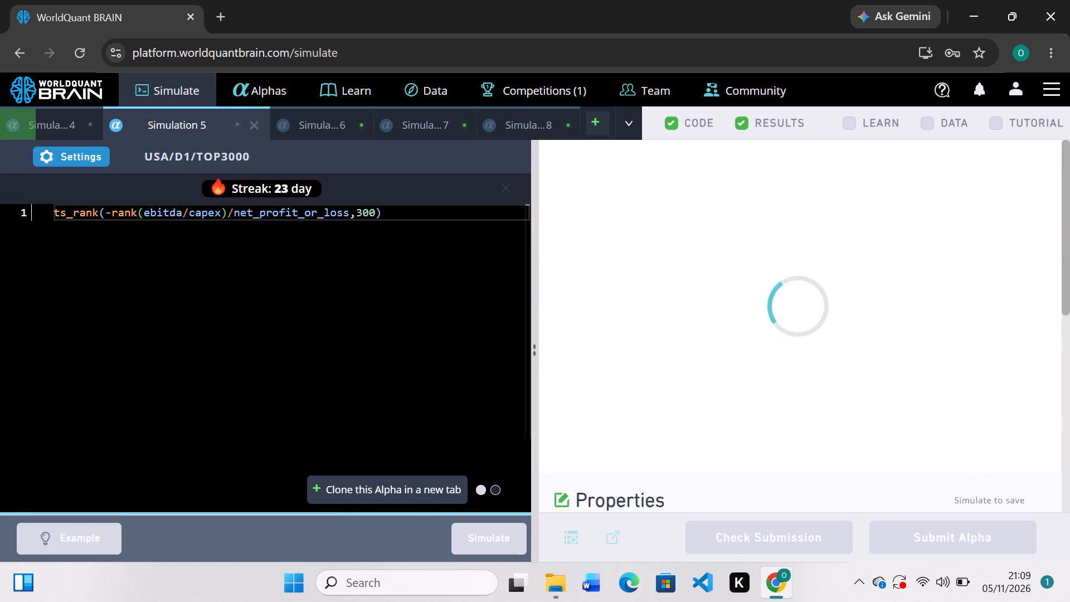
Review the PnL charts and IS Summary figures of Simulation 6 and Simulation 7.
{"action": "left_click", "coordinate": [332, 124]}
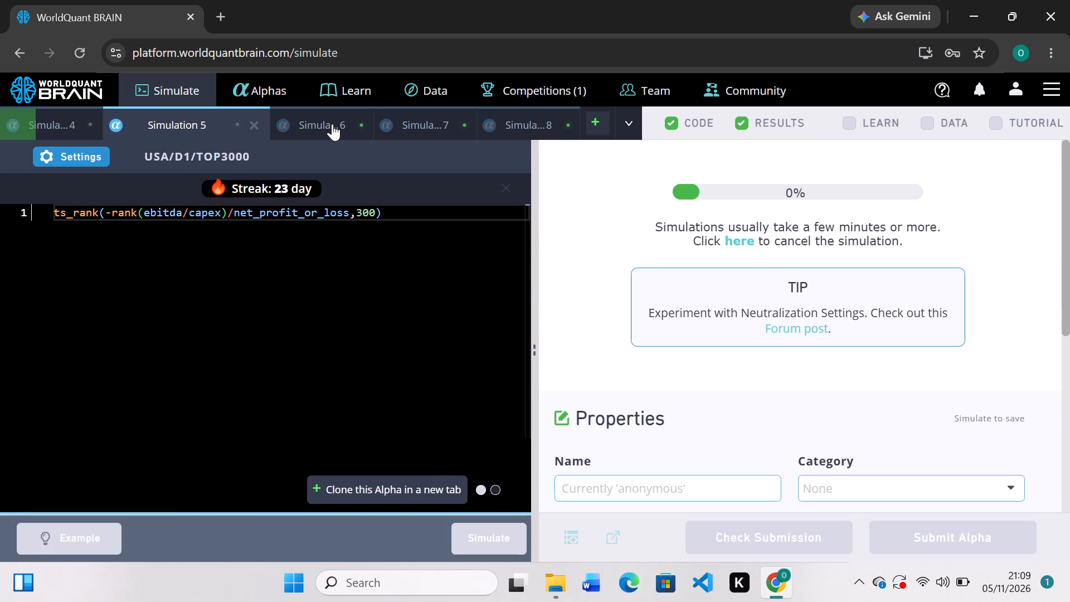
{"action": "scroll", "coordinate": [818, 319], "scroll_direction": "down", "scroll_amount": 3}
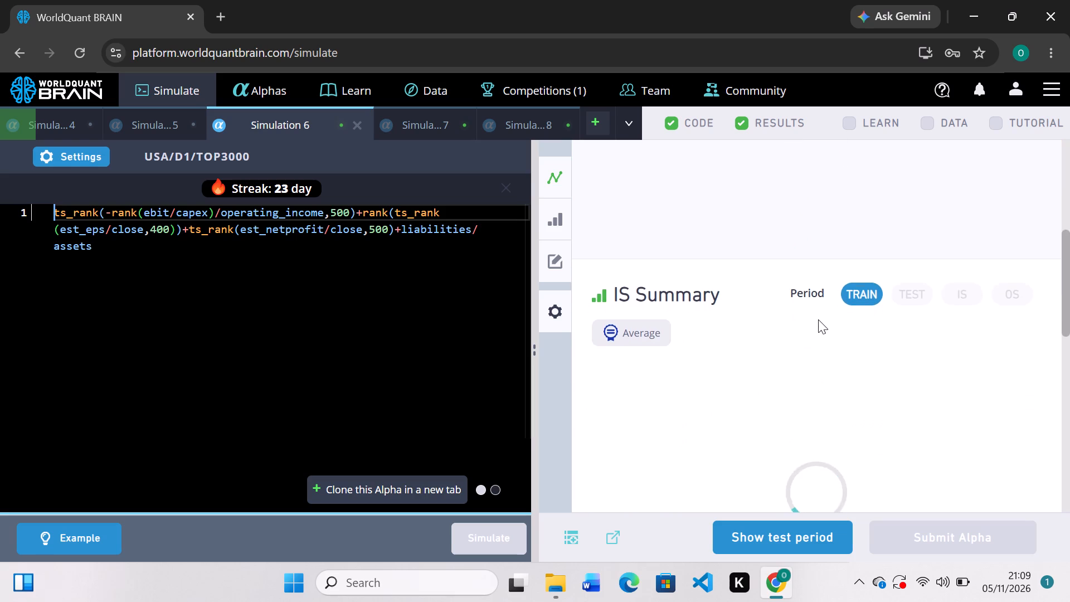
{"action": "scroll", "coordinate": [818, 319], "scroll_direction": "up", "scroll_amount": 5}
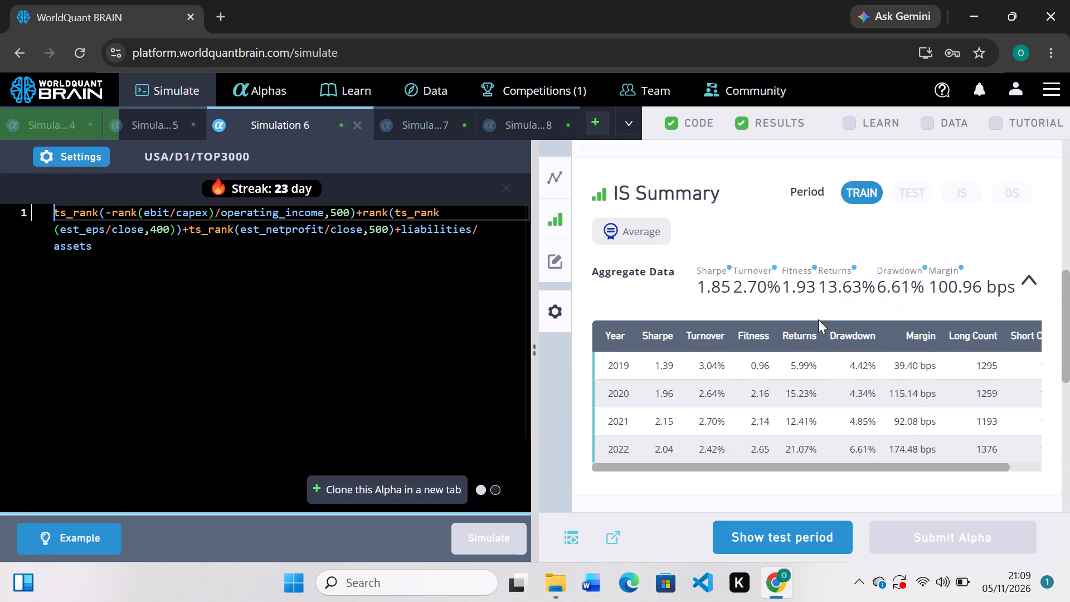
{"action": "scroll", "coordinate": [818, 319], "scroll_direction": "up", "scroll_amount": 2}
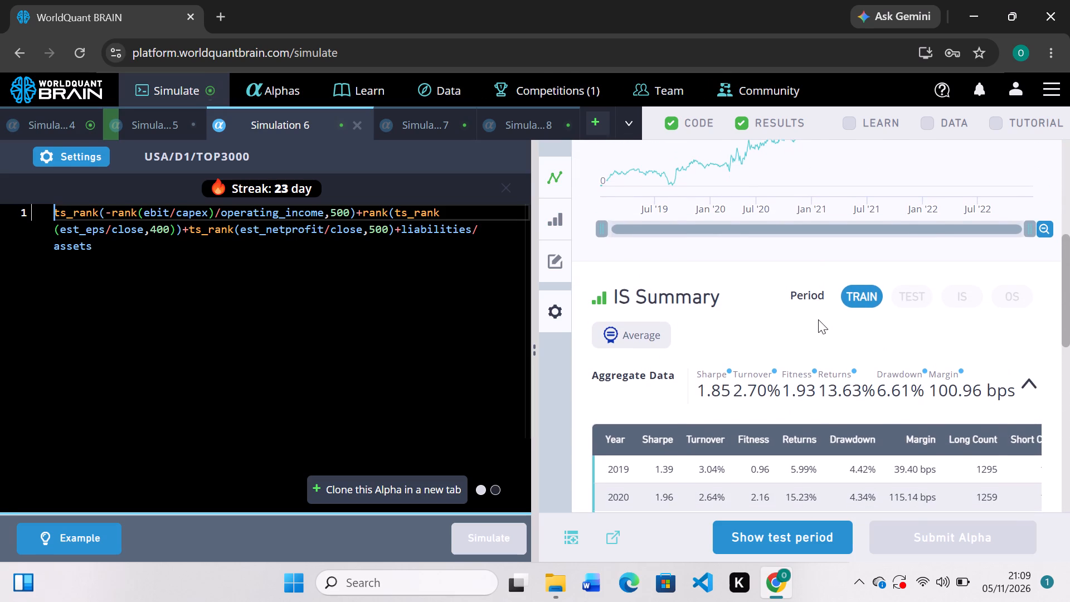
{"action": "scroll", "coordinate": [818, 319], "scroll_direction": "up", "scroll_amount": 1}
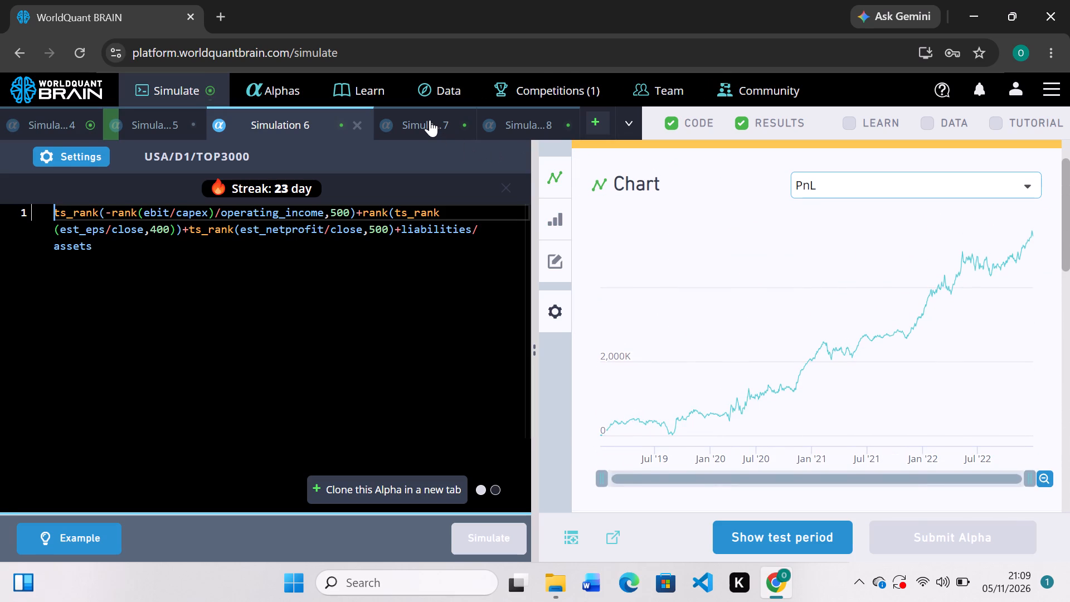
{"action": "left_click", "coordinate": [428, 118]}
{"action": "scroll", "coordinate": [757, 399], "scroll_direction": "down", "scroll_amount": 2}
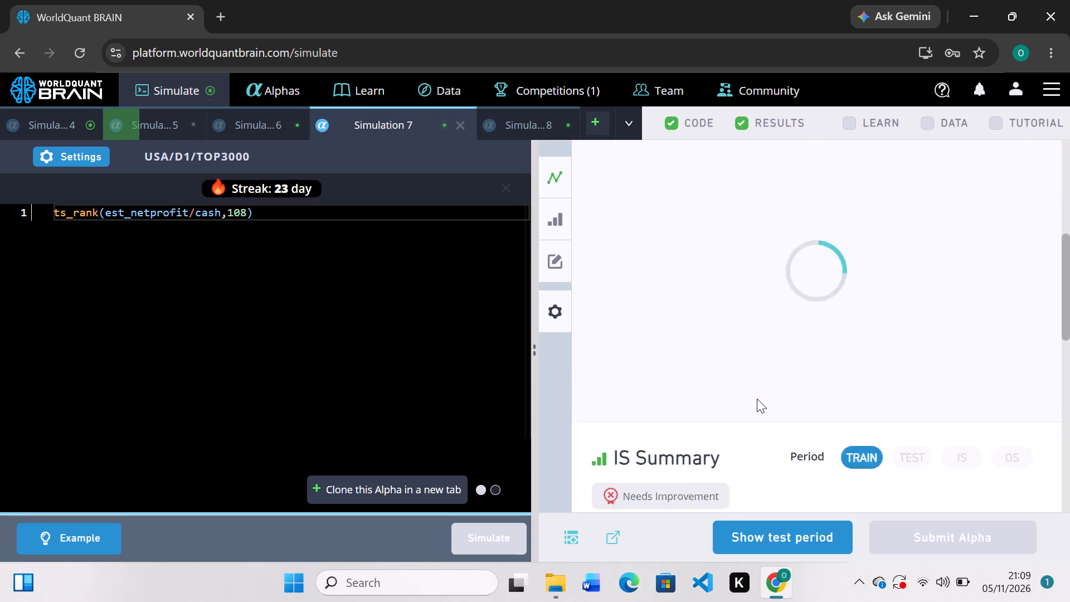
Check the results of Simulation 8 and clear its entire two-line expression.
{"action": "left_click", "coordinate": [515, 120]}
{"action": "scroll", "coordinate": [614, 222], "scroll_direction": "down", "scroll_amount": 3}
{"action": "scroll", "coordinate": [614, 222], "scroll_direction": "up", "scroll_amount": 5}
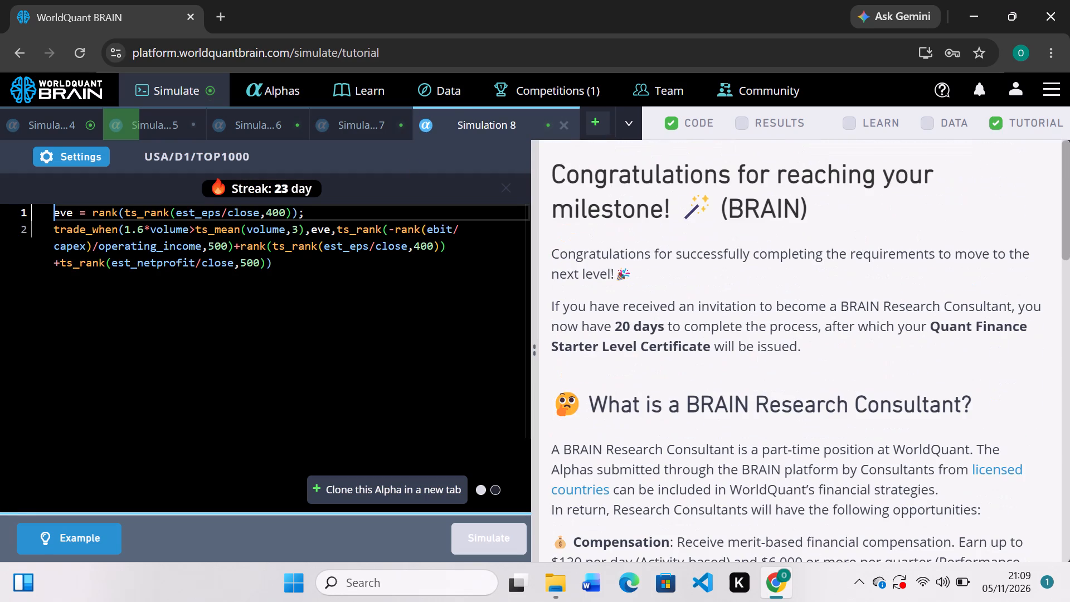
{"action": "left_click", "coordinate": [742, 125]}
{"action": "scroll", "coordinate": [745, 329], "scroll_direction": "down", "scroll_amount": 3}
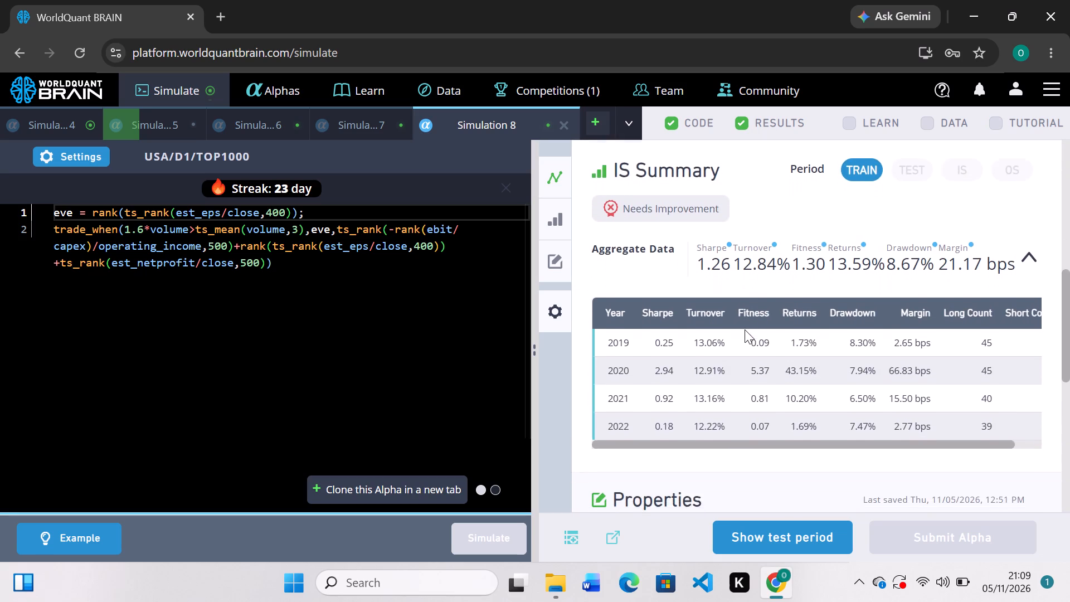
{"action": "scroll", "coordinate": [745, 329], "scroll_direction": "up", "scroll_amount": 5}
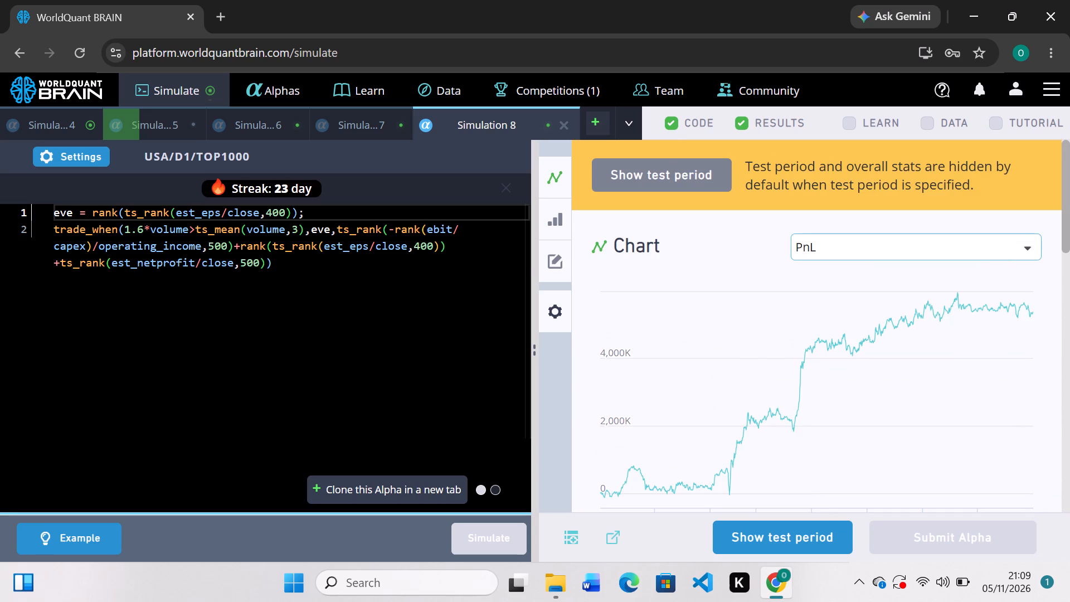
{"action": "left_click_drag", "start_coordinate": [328, 278], "coordinate": [12, 212]}
{"action": "key", "text": "Delete"}
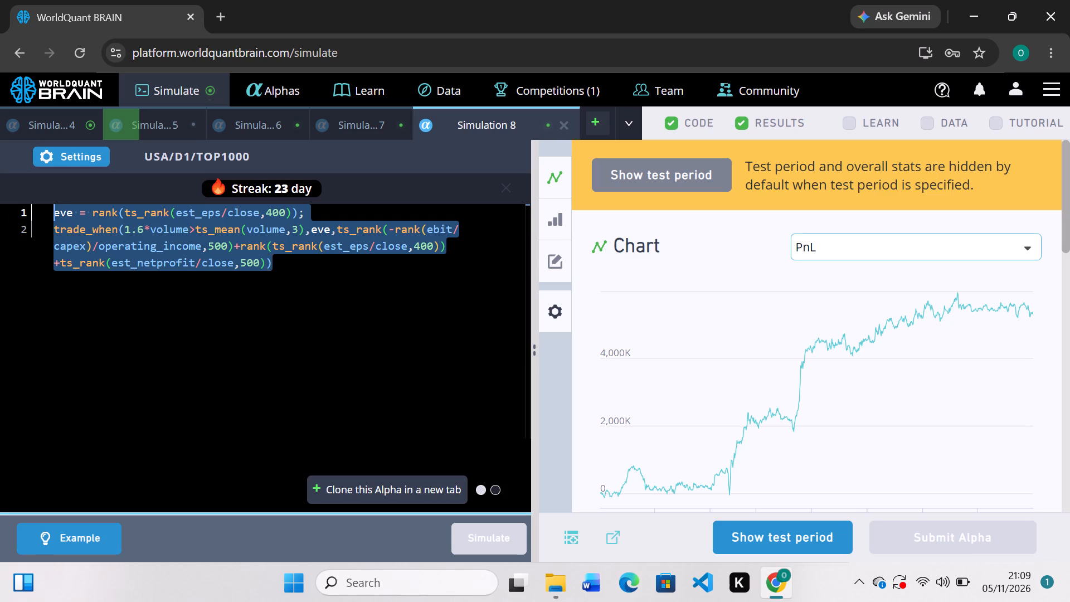
Review Simulation 4's results, remove the leading minus sign before ts_rank in its expression, and run the simulation.
{"action": "left_click", "coordinate": [66, 120]}
{"action": "scroll", "coordinate": [718, 253], "scroll_direction": "down", "scroll_amount": 3}
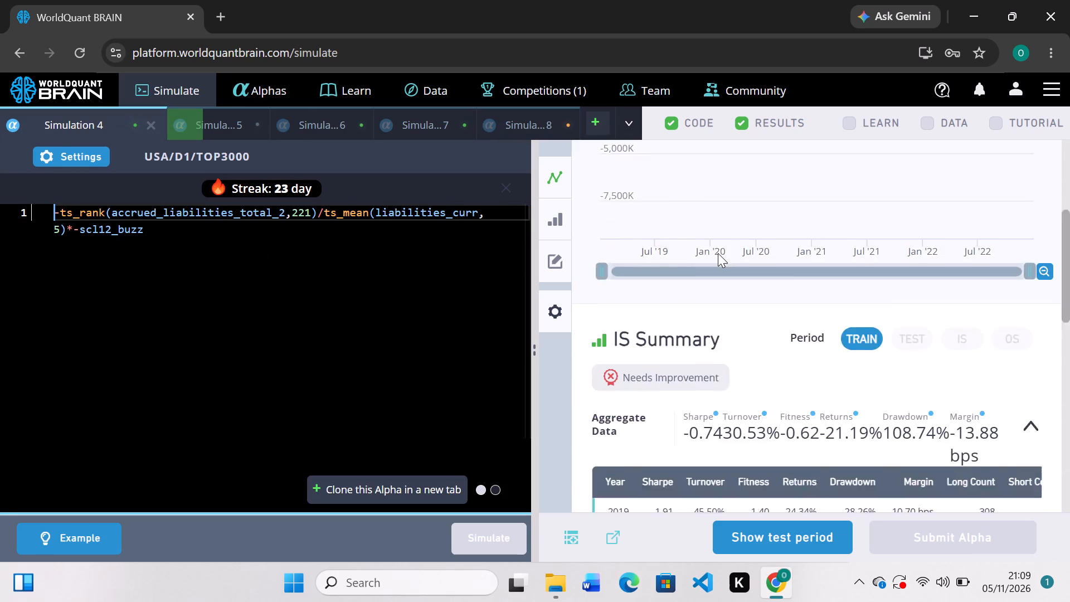
{"action": "scroll", "coordinate": [718, 253], "scroll_direction": "up", "scroll_amount": 4}
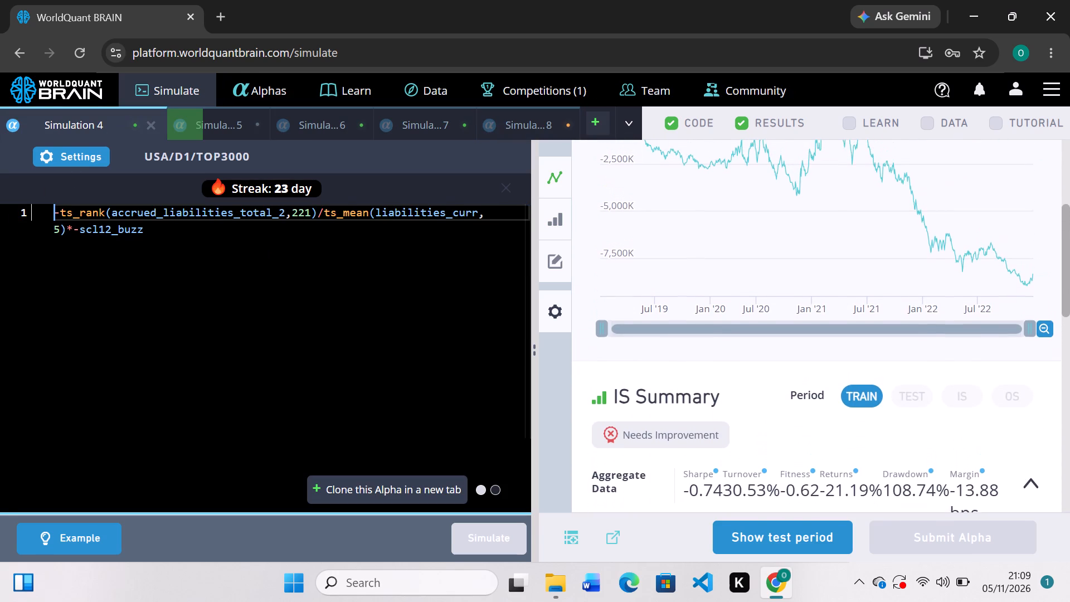
{"action": "scroll", "coordinate": [718, 253], "scroll_direction": "up", "scroll_amount": 2}
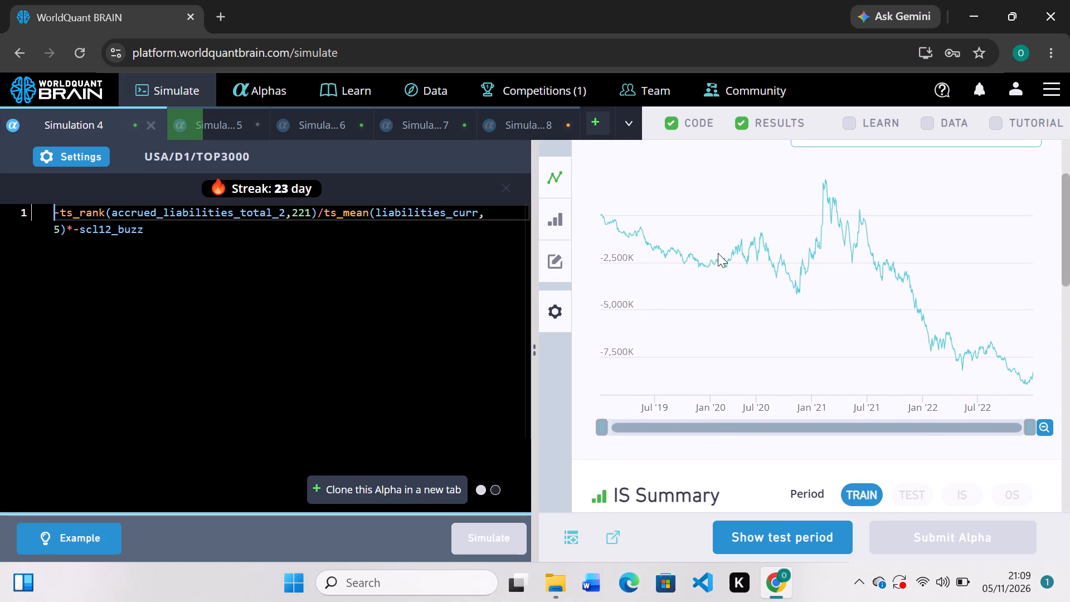
{"action": "scroll", "coordinate": [718, 253], "scroll_direction": "up", "scroll_amount": 1}
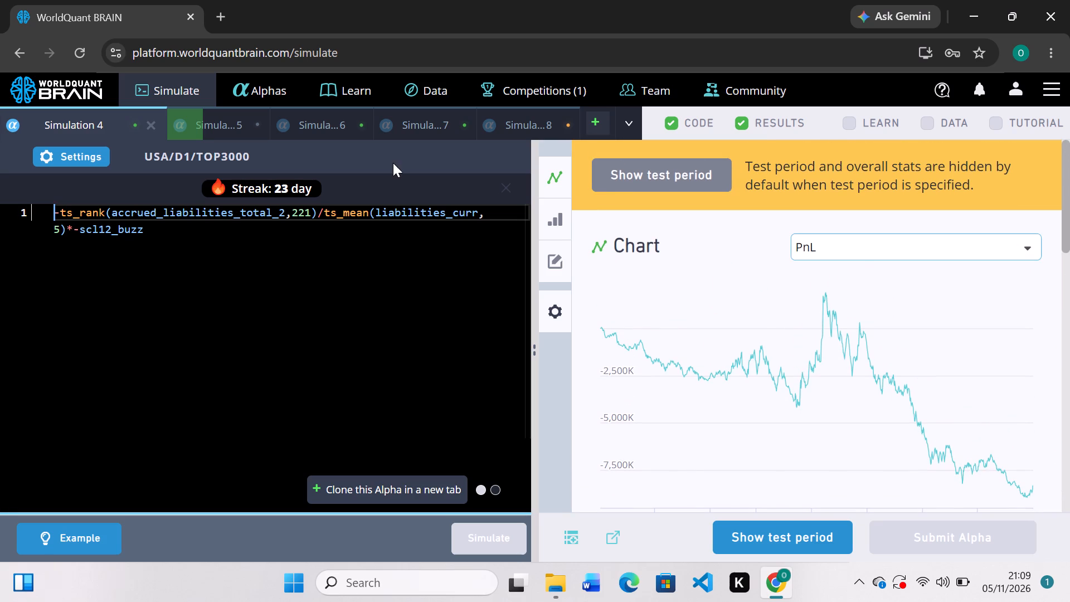
{"action": "left_click", "coordinate": [64, 214]}
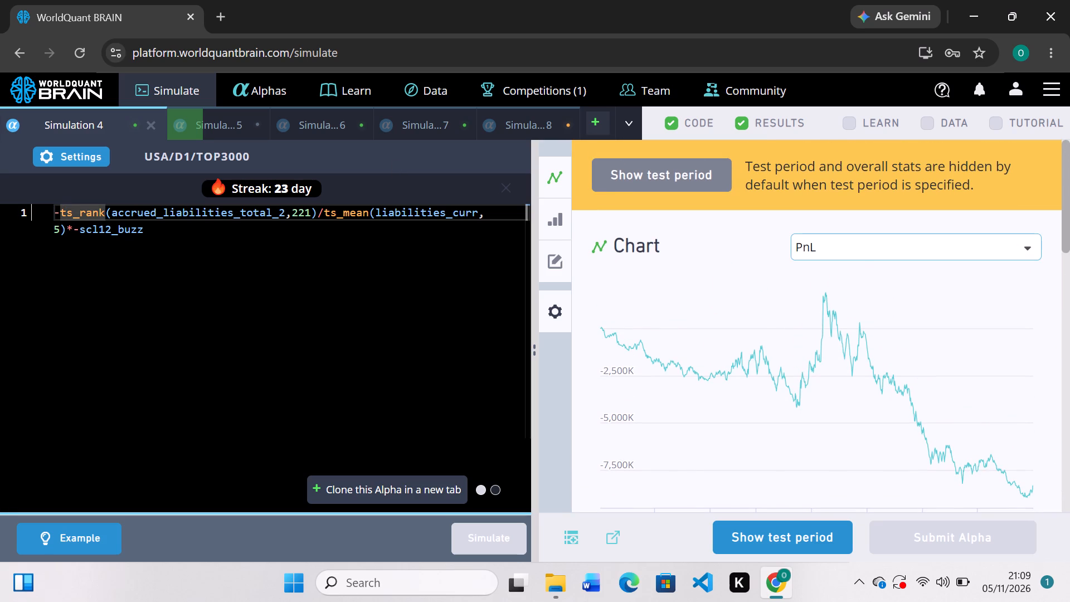
{"action": "key", "text": "Left"}
{"action": "key", "text": "BackSpace"}
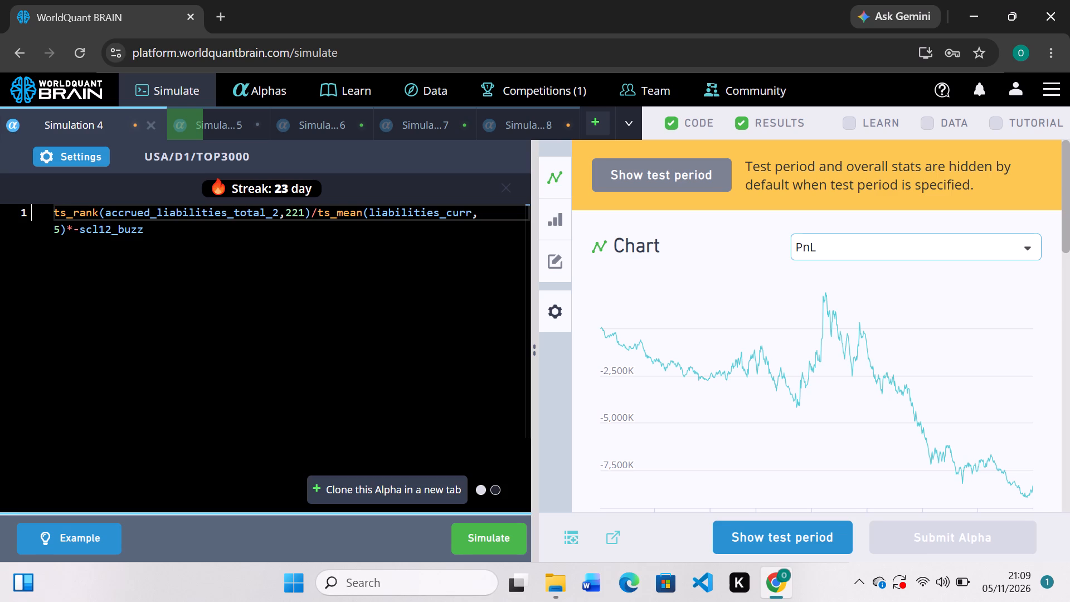
{"action": "left_click", "coordinate": [468, 541]}
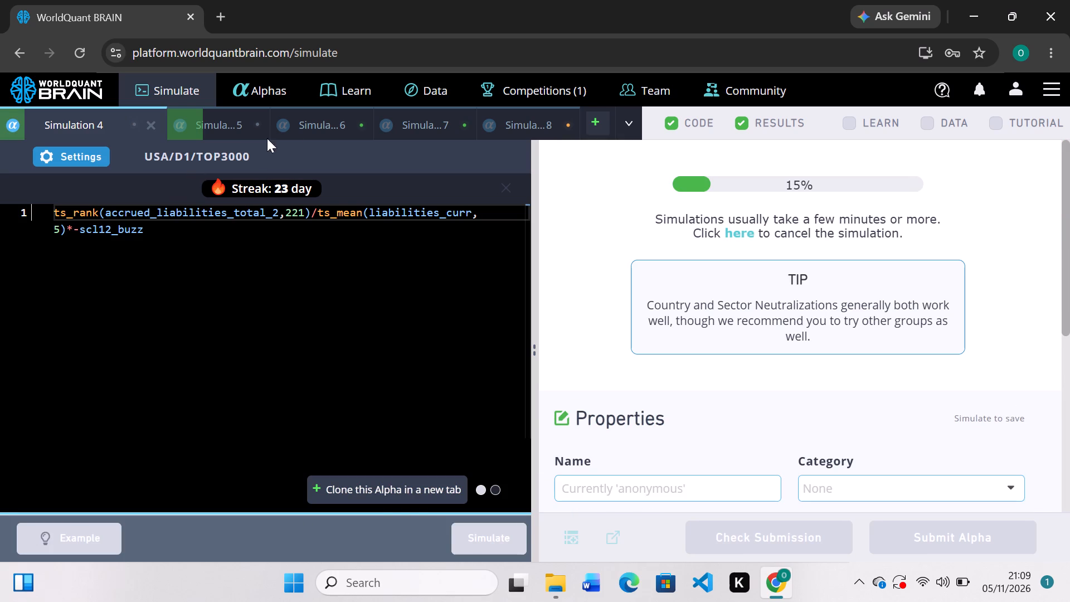
In the Simulation 6 expression, replace operating_income with the data field operating_profit_max_guidance_qtr.
{"action": "left_click", "coordinate": [342, 125]}
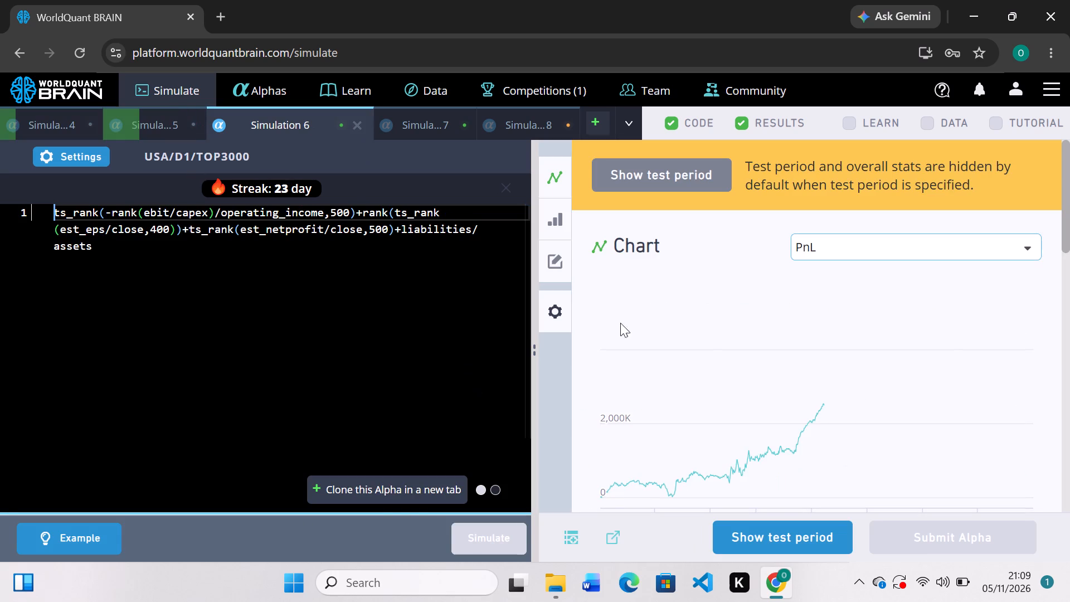
{"action": "scroll", "coordinate": [719, 308], "scroll_direction": "down", "scroll_amount": 3}
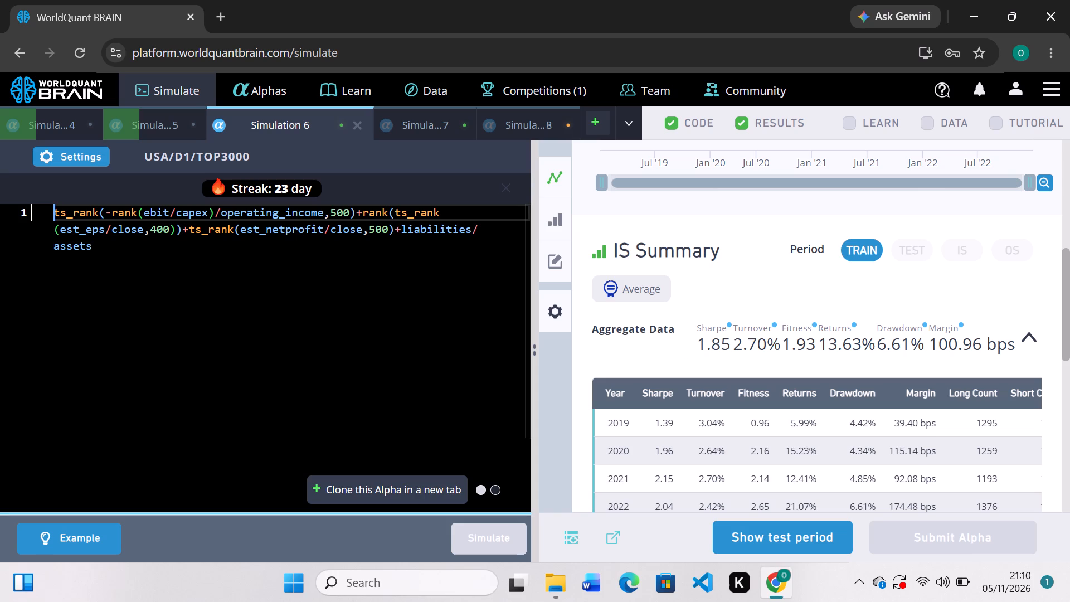
{"action": "left_click", "coordinate": [322, 215]}
{"action": "key", "text": "BackSpace"}
{"action": "key", "text": "BackSpace"}
{"action": "key", "text": "BackSpace"}
{"action": "key", "text": "BackSpace"}
{"action": "key", "text": "BackSpace"}
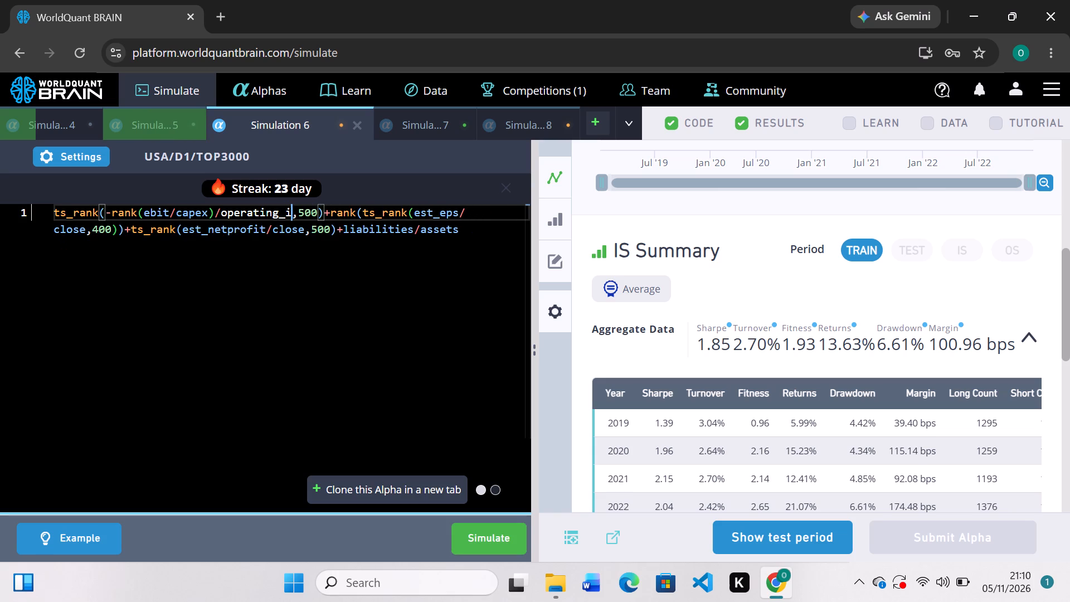
{"action": "key", "text": "BackSpace"}
{"action": "key", "text": "BackSpace"}
{"action": "key", "text": "shift+underscore"}
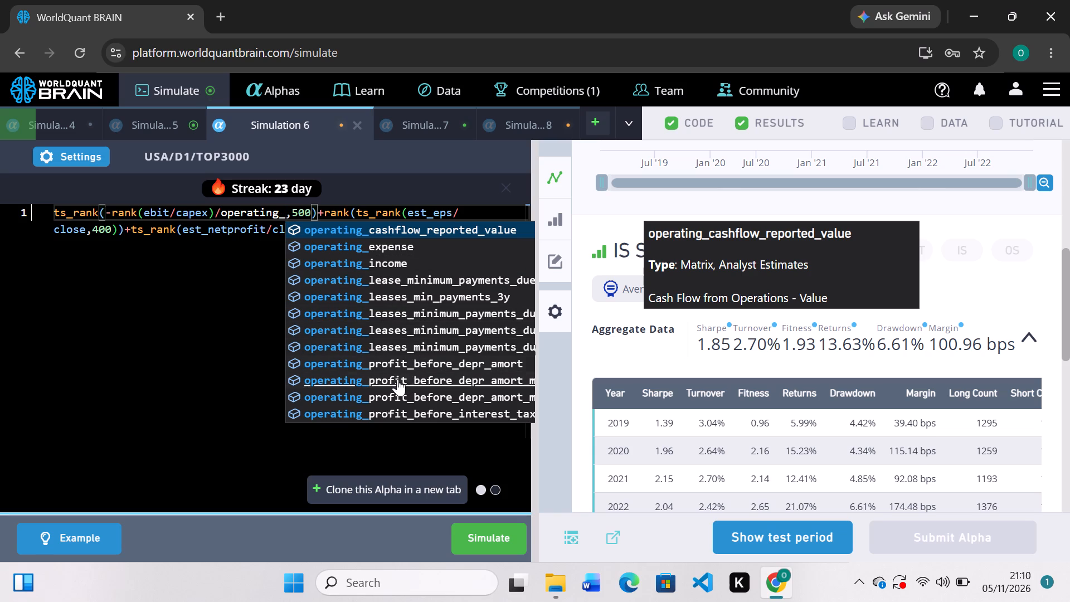
{"action": "scroll", "coordinate": [420, 394], "scroll_direction": "down", "scroll_amount": 2}
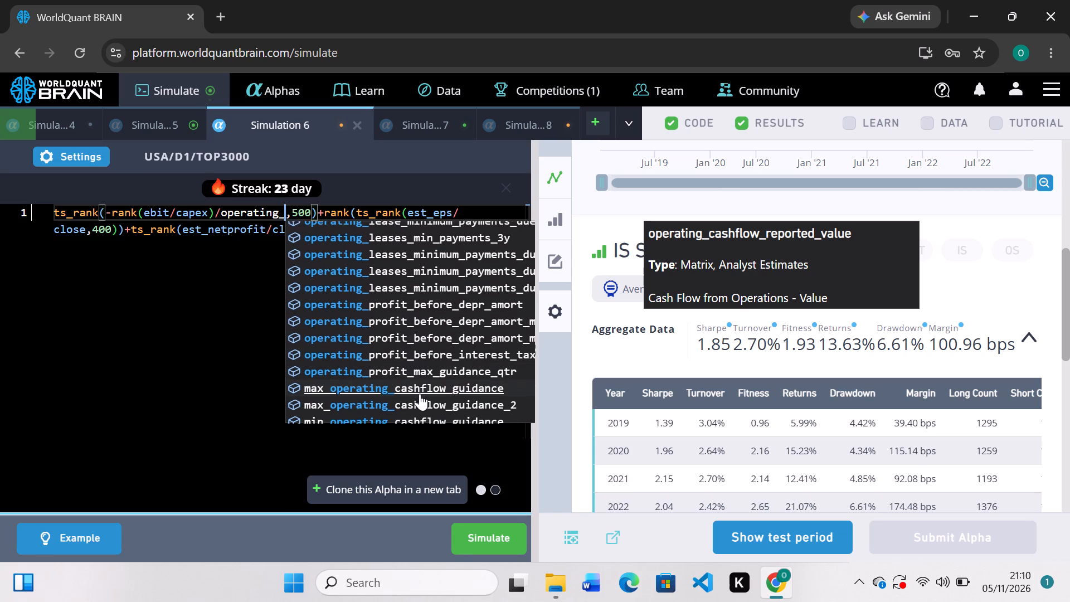
{"action": "scroll", "coordinate": [420, 394], "scroll_direction": "down", "scroll_amount": 2}
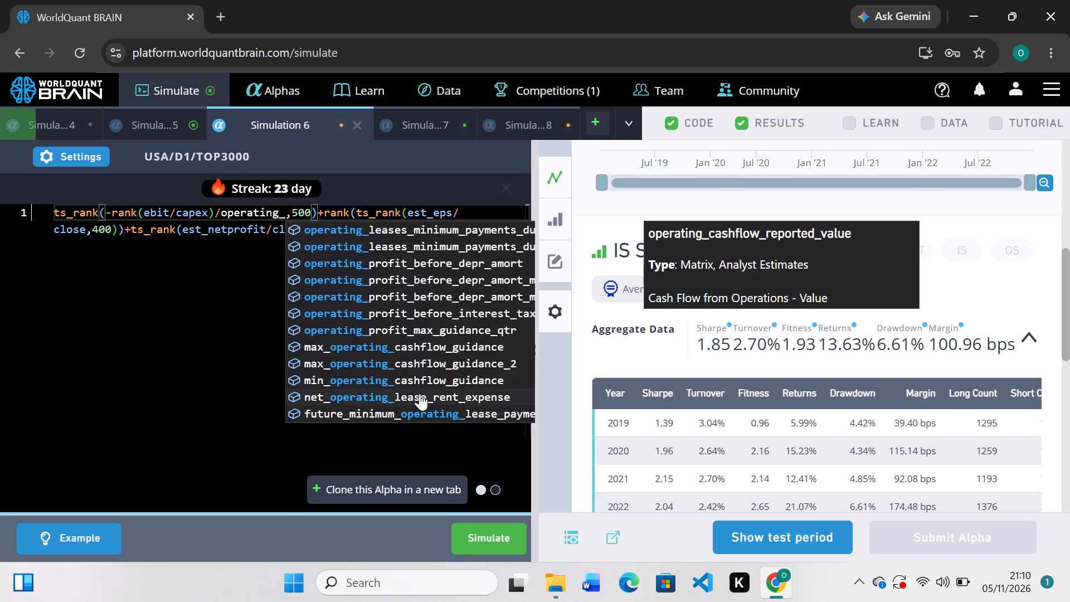
{"action": "scroll", "coordinate": [420, 394], "scroll_direction": "down", "scroll_amount": 1}
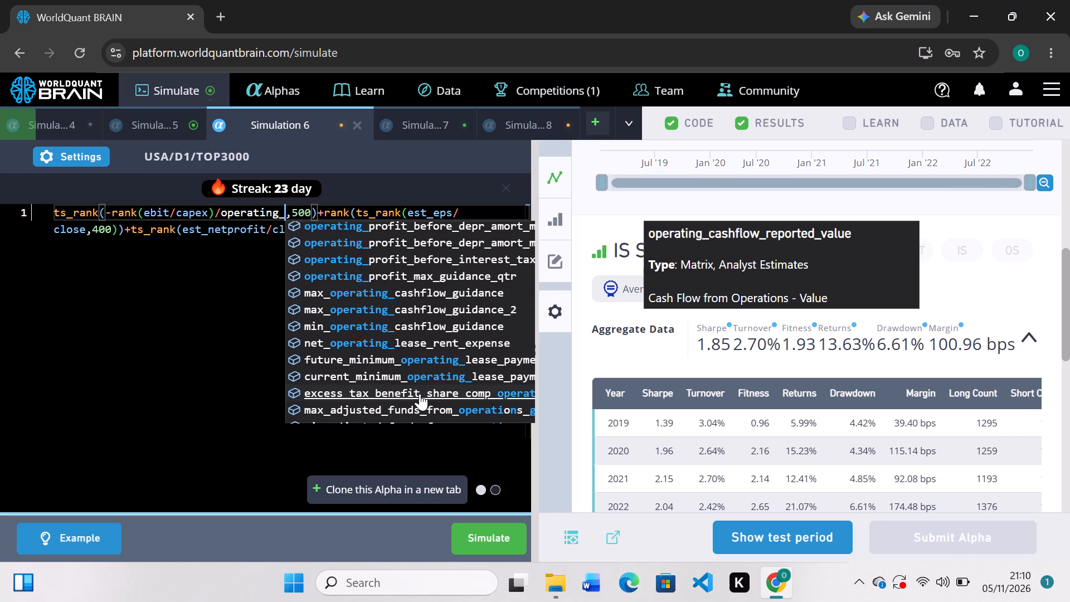
{"action": "scroll", "coordinate": [420, 394], "scroll_direction": "up", "scroll_amount": 2}
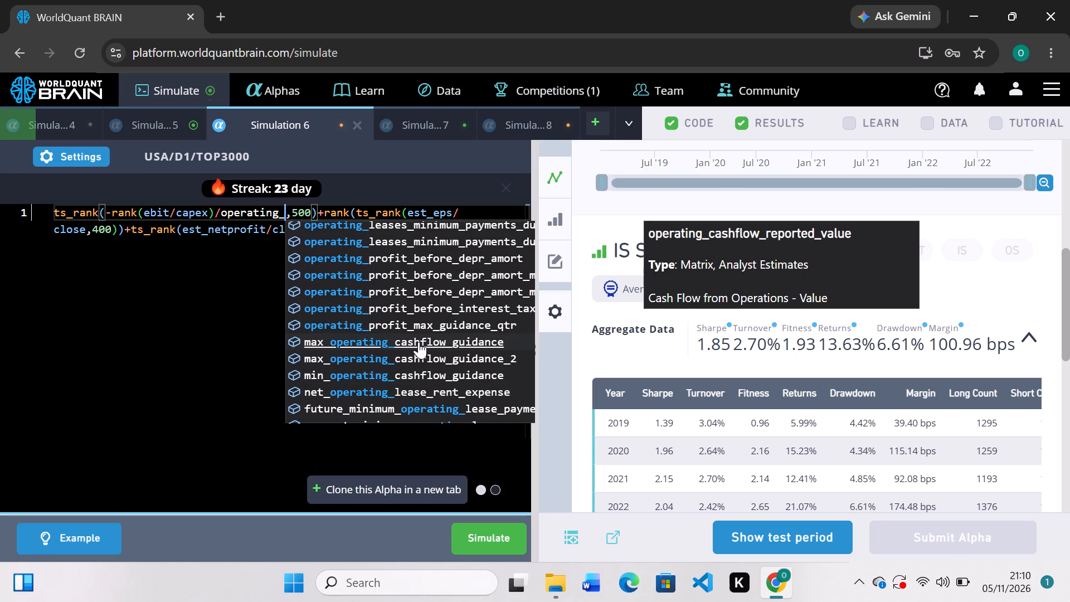
{"action": "left_click", "coordinate": [375, 324]}
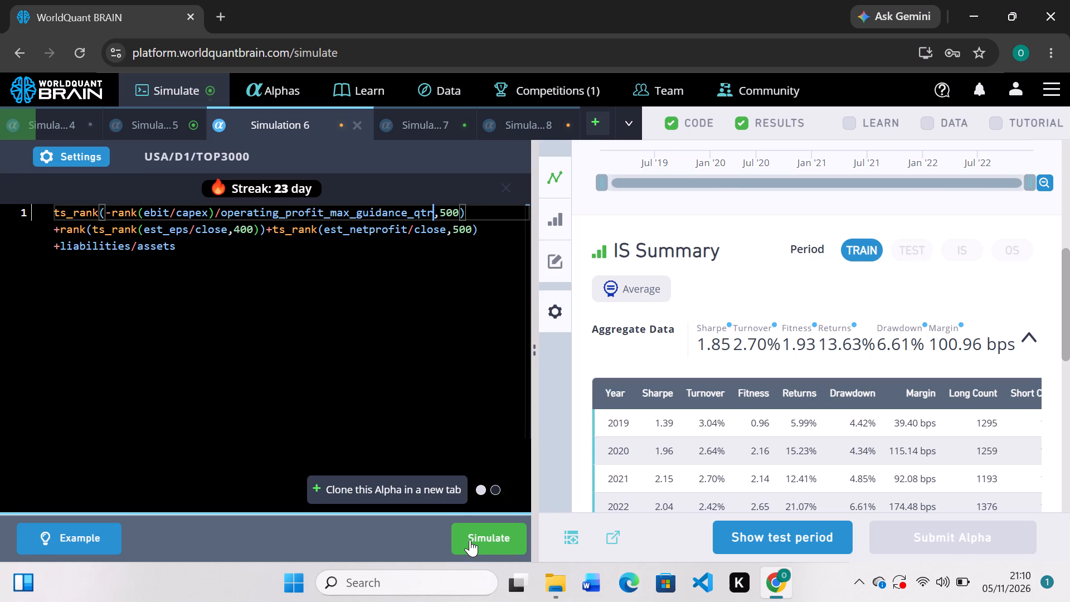
Run Simulation 6 with the edited expression containing operating_profit_max_guidance_qtr.
{"action": "left_click", "coordinate": [487, 536]}
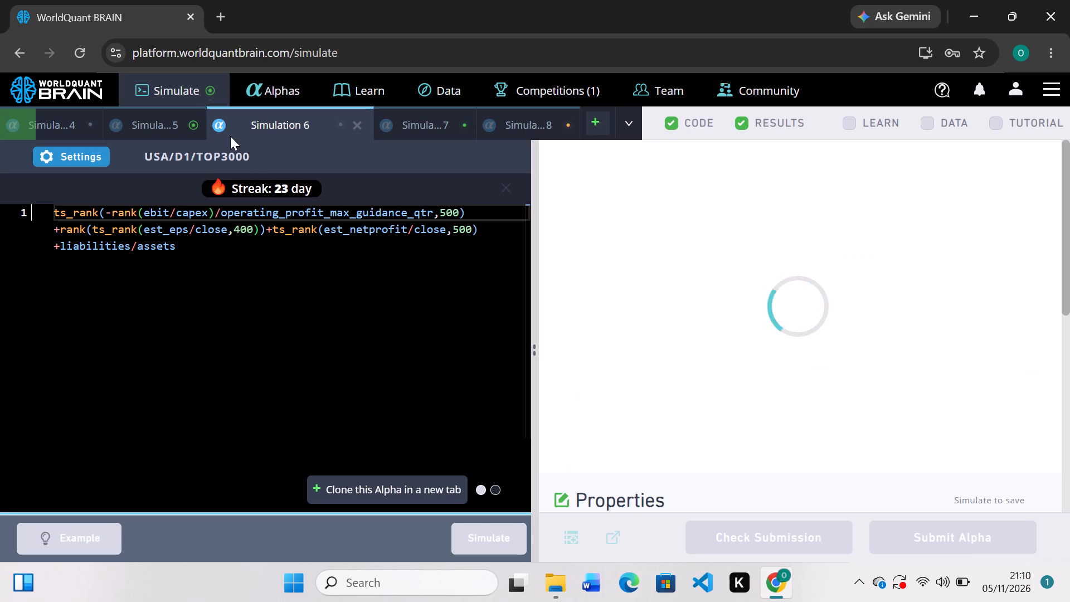
Examine Simulation 5's PnL chart, IS Summary aggregate figures and yearly table.
{"action": "left_click", "coordinate": [164, 128]}
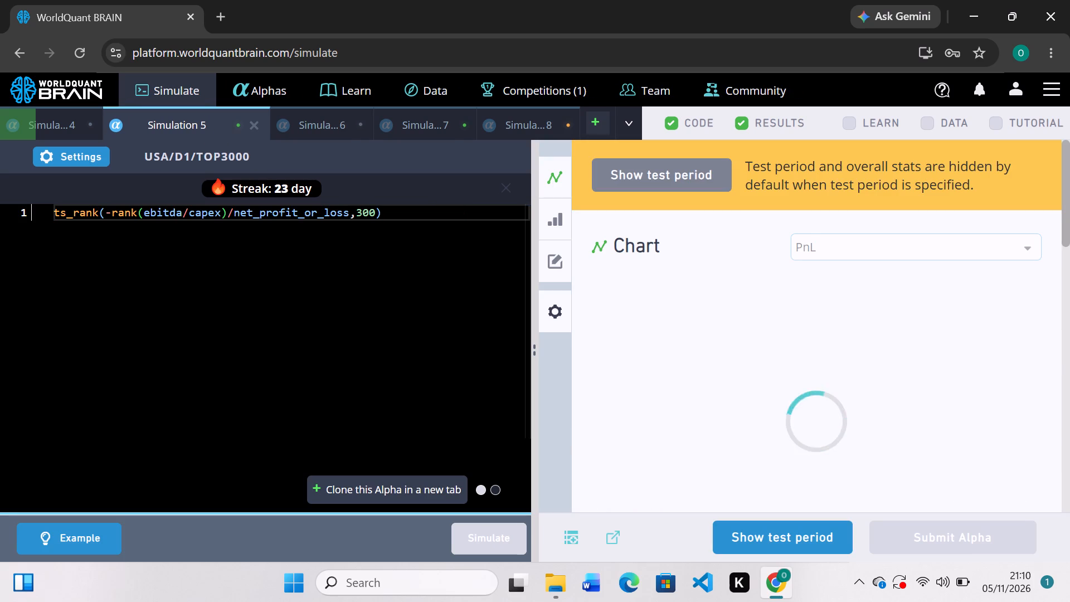
{"action": "scroll", "coordinate": [685, 331], "scroll_direction": "down", "scroll_amount": 2}
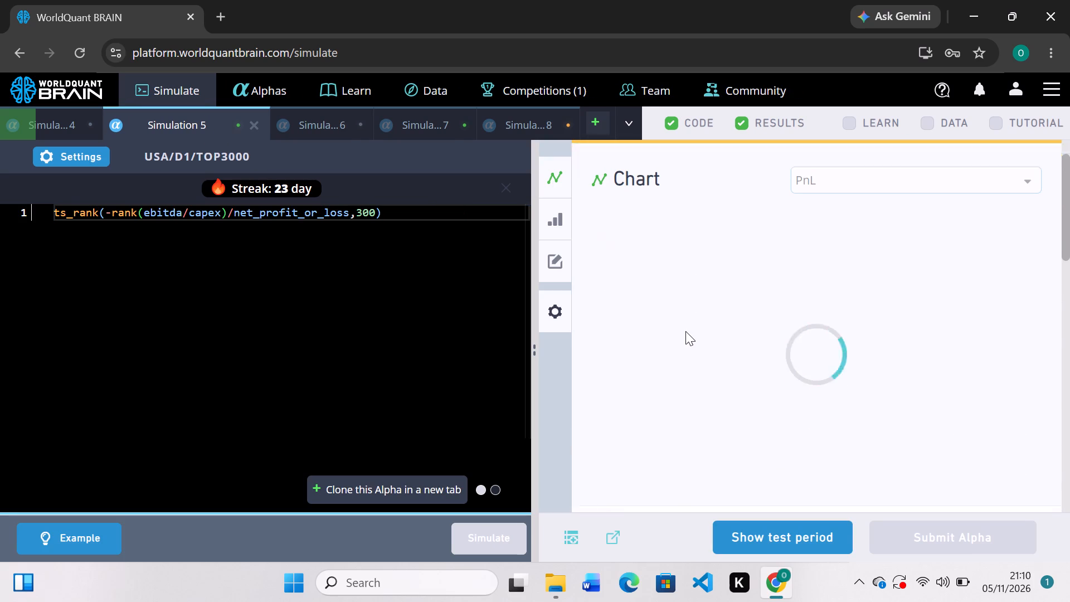
{"action": "scroll", "coordinate": [685, 331], "scroll_direction": "down", "scroll_amount": 3}
{"action": "scroll", "coordinate": [685, 331], "scroll_direction": "up", "scroll_amount": 2}
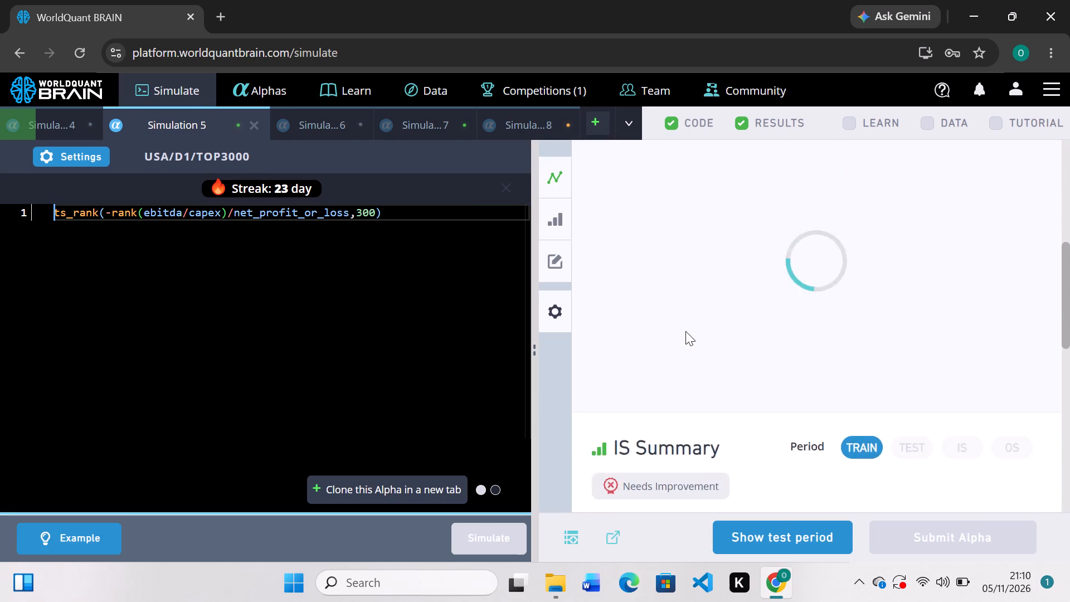
{"action": "scroll", "coordinate": [685, 331], "scroll_direction": "up", "scroll_amount": 3}
{"action": "scroll", "coordinate": [685, 331], "scroll_direction": "down", "scroll_amount": 2}
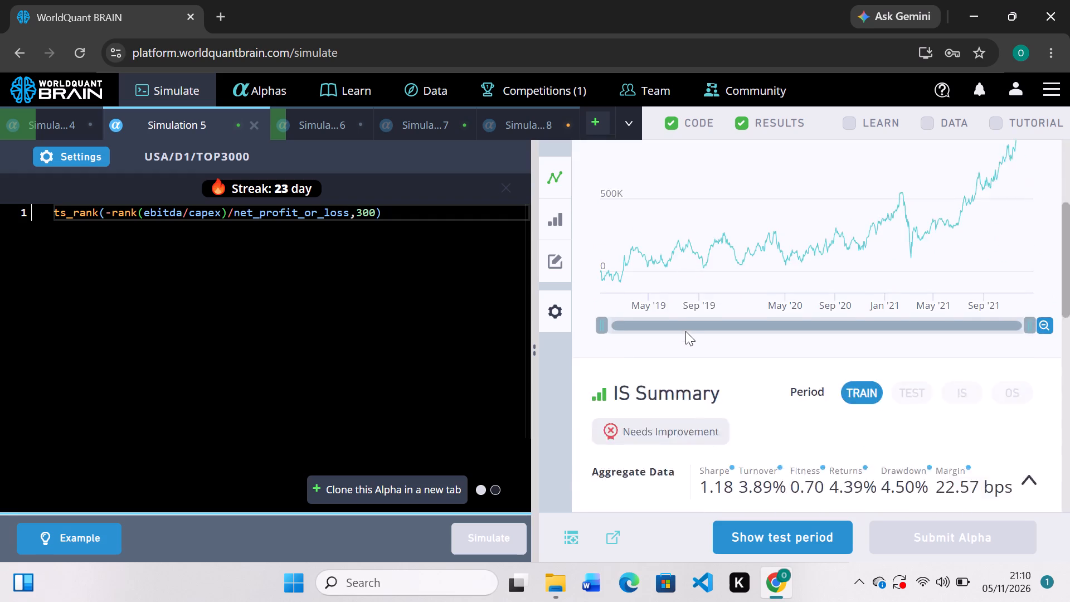
{"action": "scroll", "coordinate": [685, 331], "scroll_direction": "up", "scroll_amount": 2}
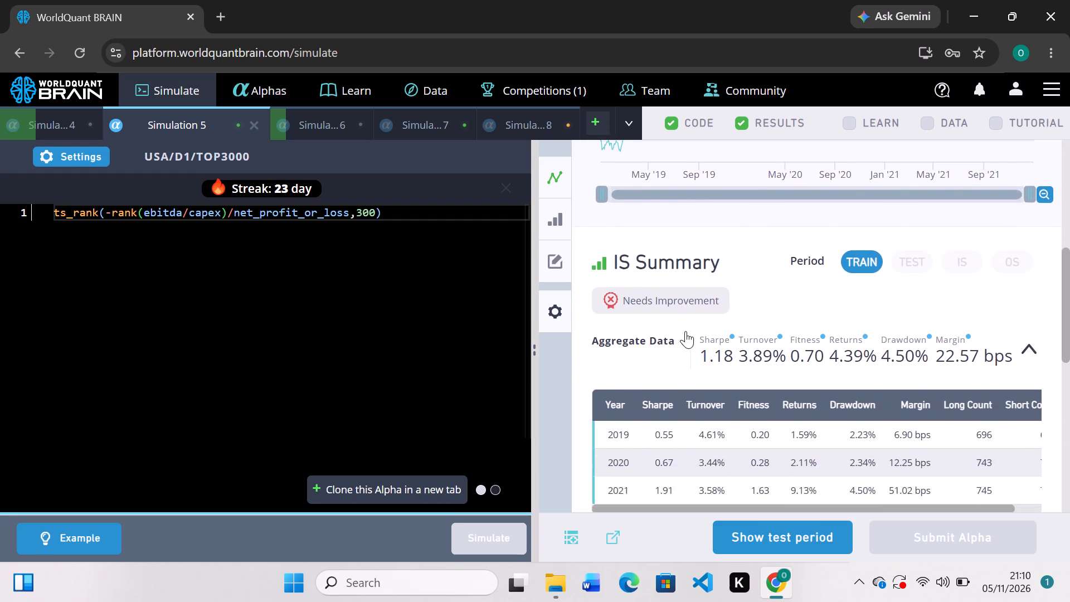
{"action": "scroll", "coordinate": [685, 331], "scroll_direction": "up", "scroll_amount": 1}
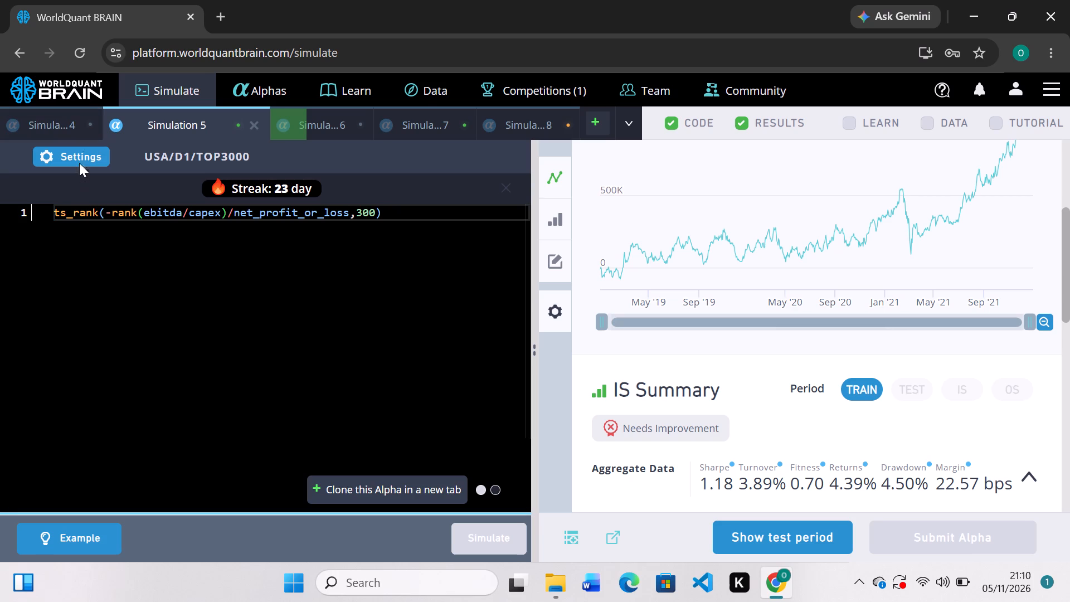
In the Simulation 4 expression, set the ts_rank lookback for accrued_liabilities_total_2 to 4 and run the simulation.
{"action": "left_click", "coordinate": [84, 121]}
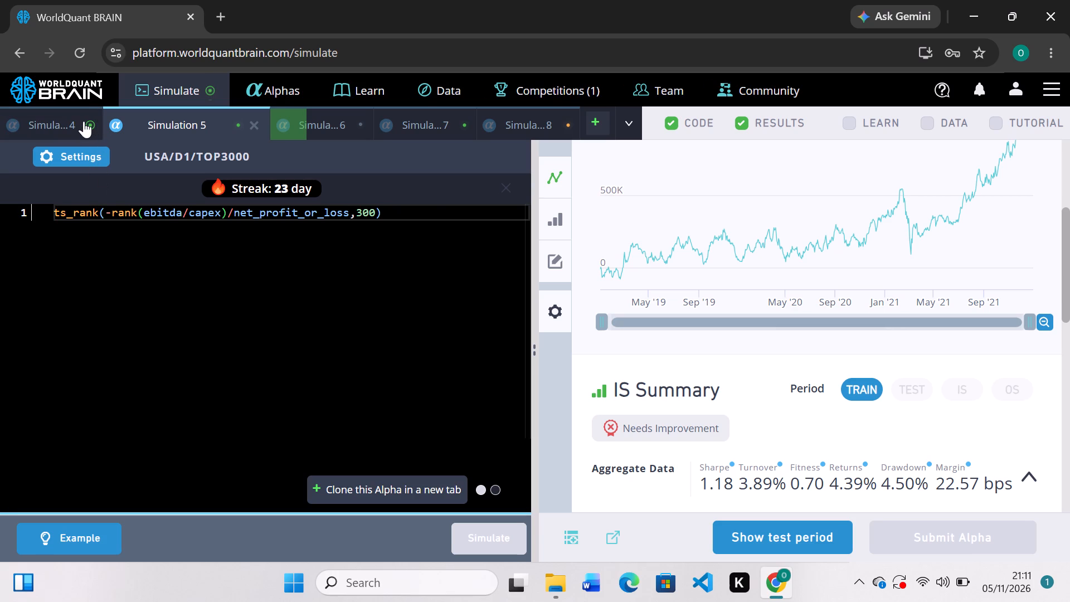
{"action": "scroll", "coordinate": [698, 337], "scroll_direction": "down", "scroll_amount": 3}
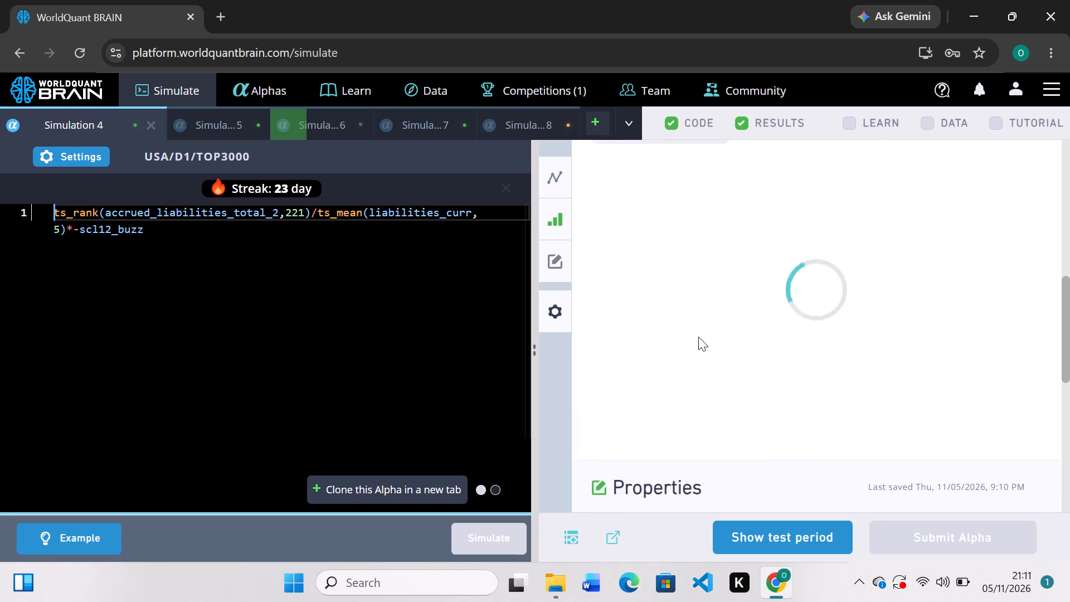
{"action": "scroll", "coordinate": [698, 337], "scroll_direction": "up", "scroll_amount": 3}
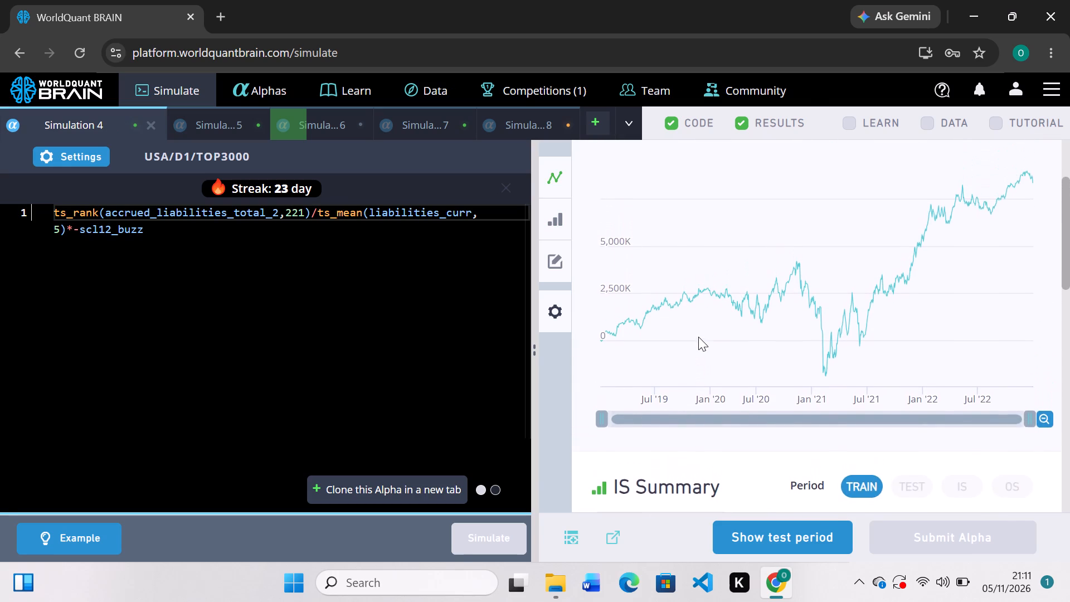
{"action": "scroll", "coordinate": [698, 337], "scroll_direction": "up", "scroll_amount": 3}
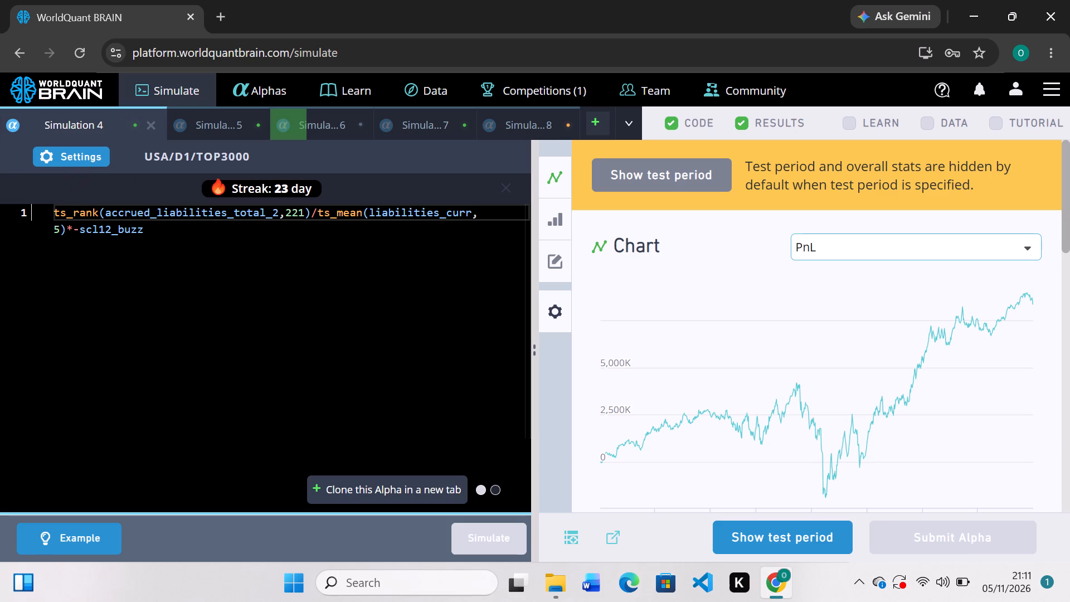
{"action": "left_click", "coordinate": [298, 215]}
{"action": "key", "text": "BackSpace"}
{"action": "key", "text": "BackSpace"}
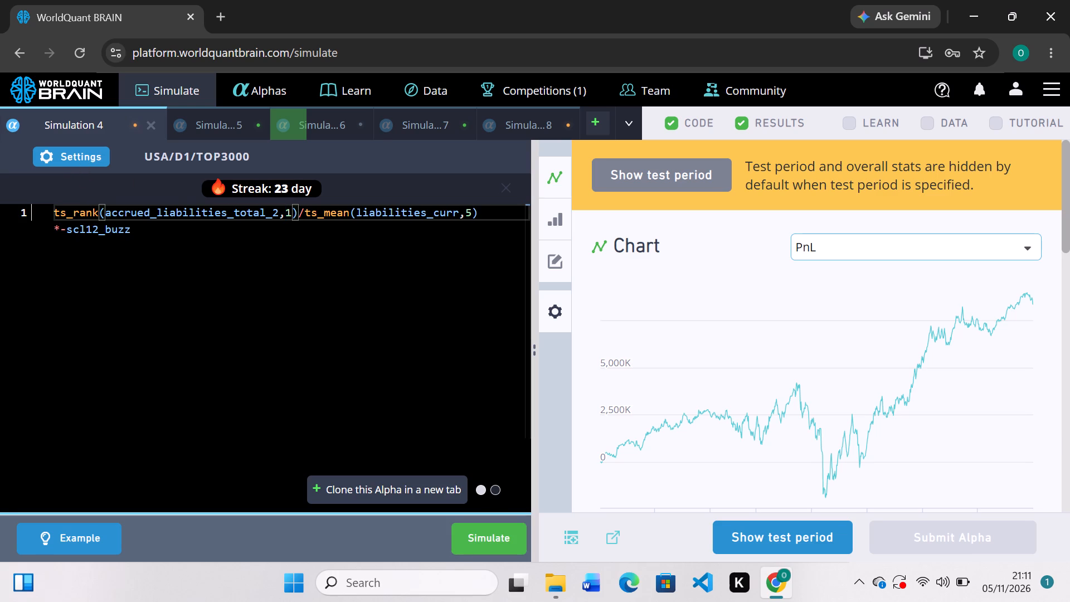
{"action": "left_click", "coordinate": [289, 214]}
{"action": "key", "text": "BackSpace"}
{"action": "key", "text": "4"}
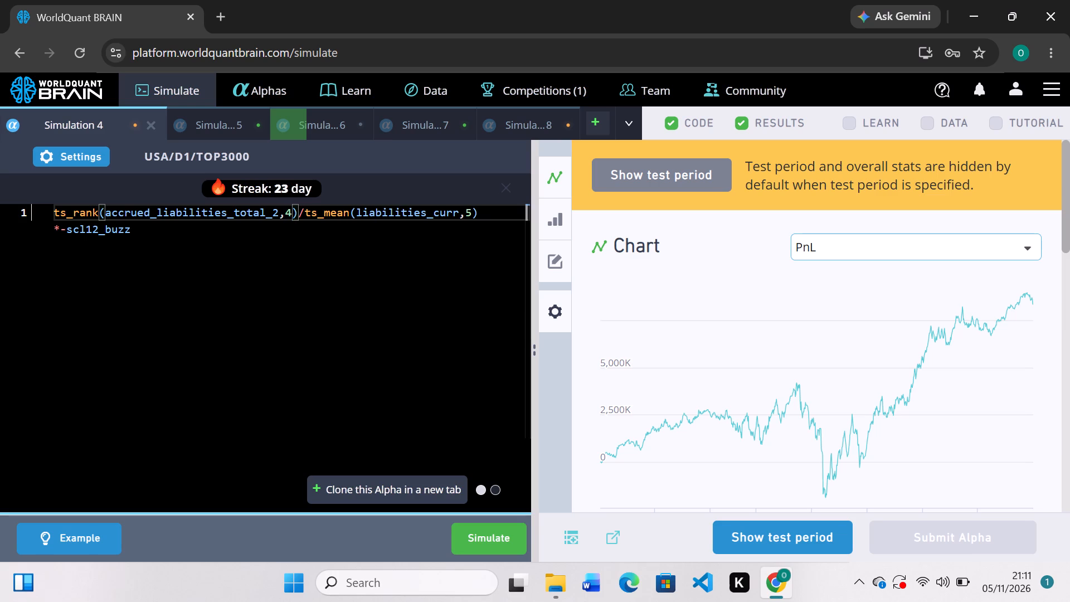
{"action": "left_click", "coordinate": [495, 550]}
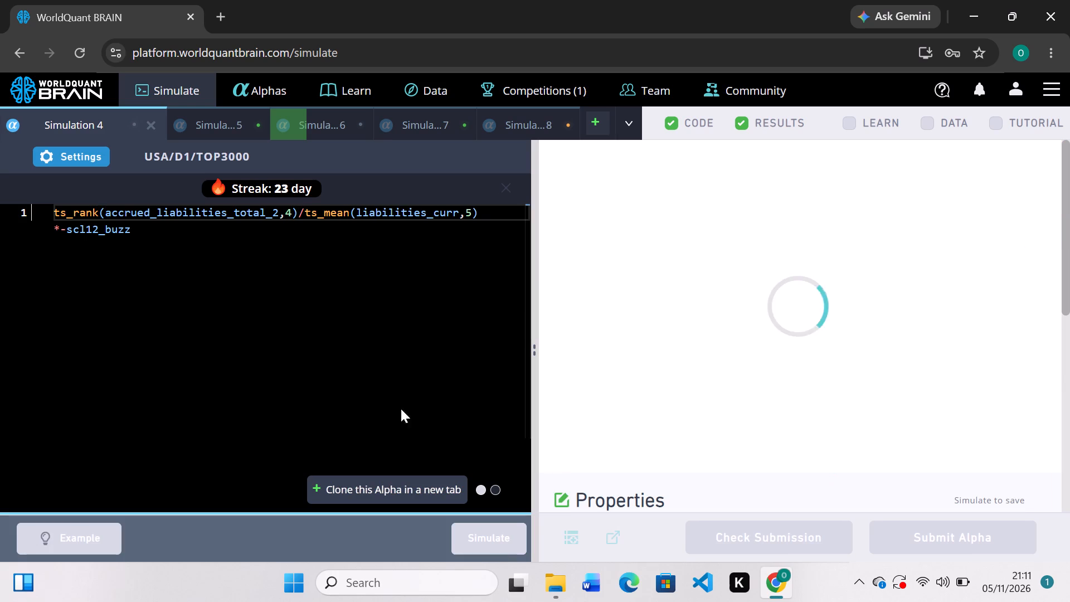
Set Simulation 5's test period to 1 year and its decay to 2, apply the settings and run the simulation.
{"action": "left_click", "coordinate": [229, 121]}
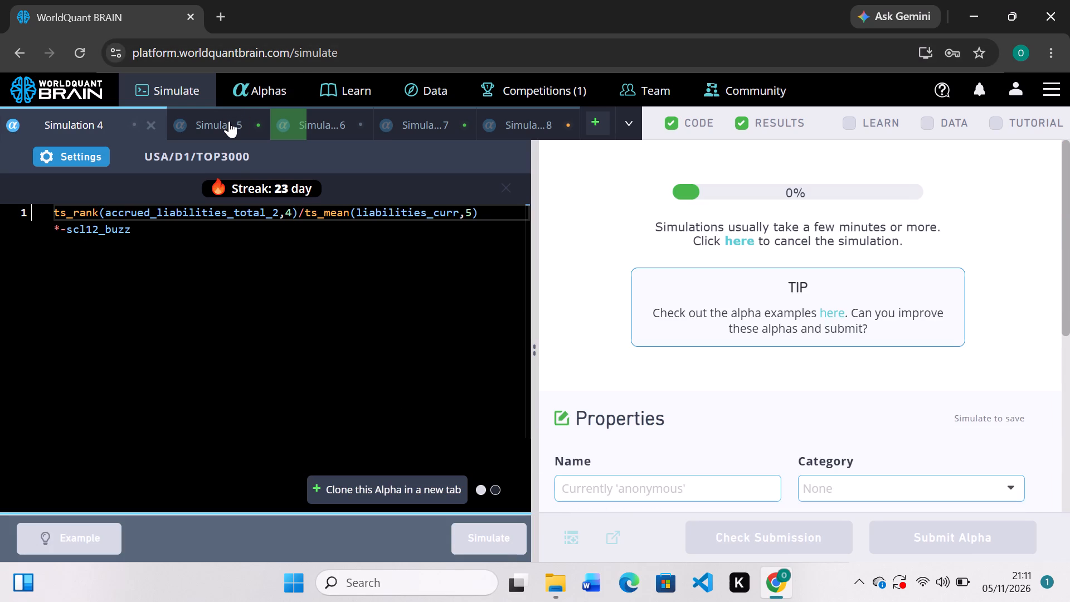
{"action": "scroll", "coordinate": [770, 275], "scroll_direction": "down", "scroll_amount": 3}
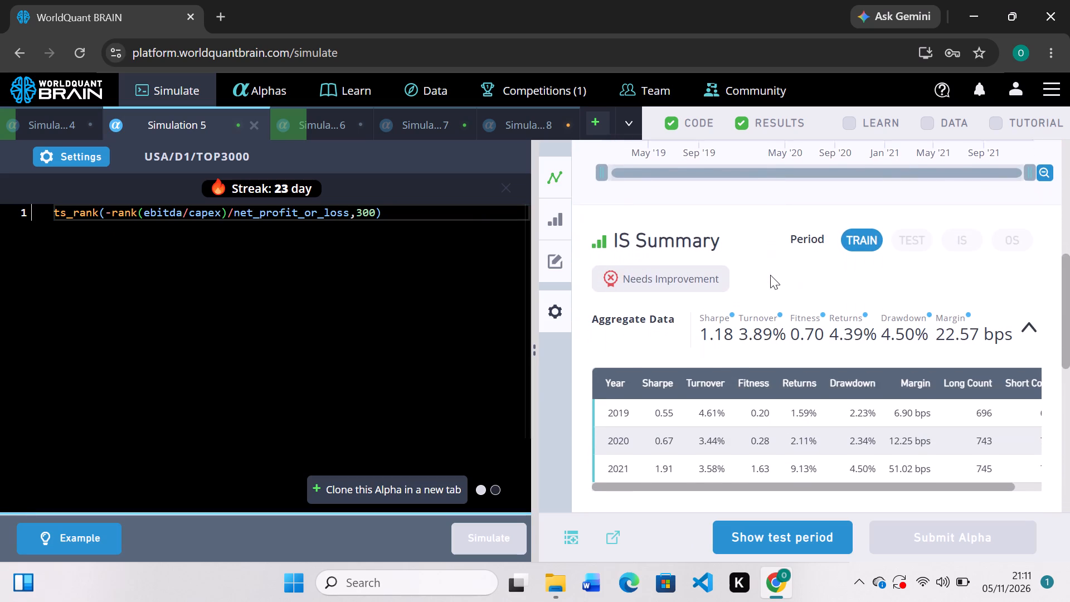
{"action": "scroll", "coordinate": [770, 275], "scroll_direction": "up", "scroll_amount": 3}
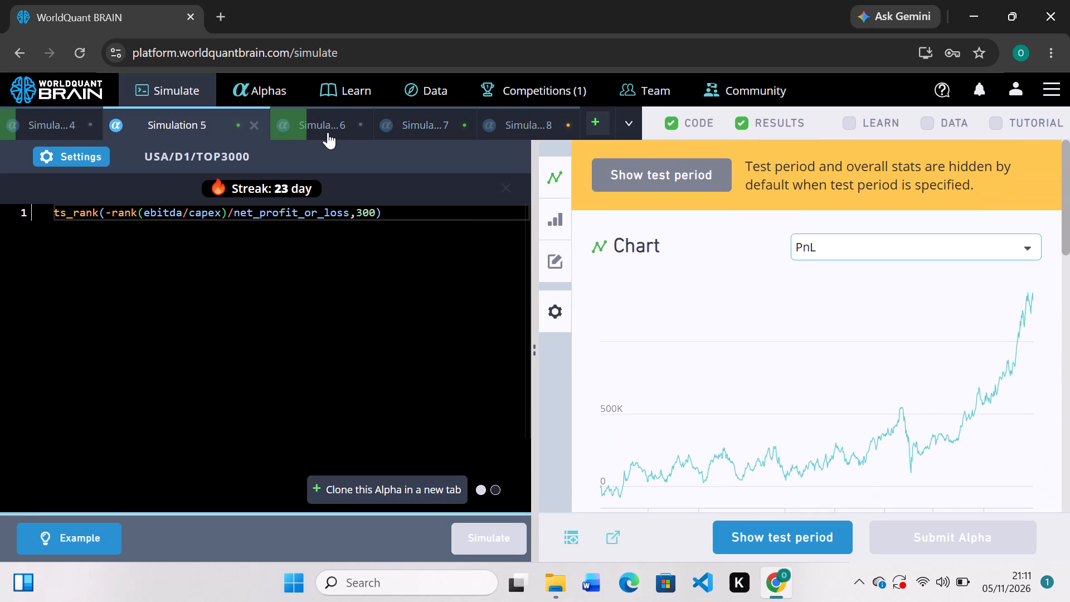
{"action": "left_click", "coordinate": [91, 158]}
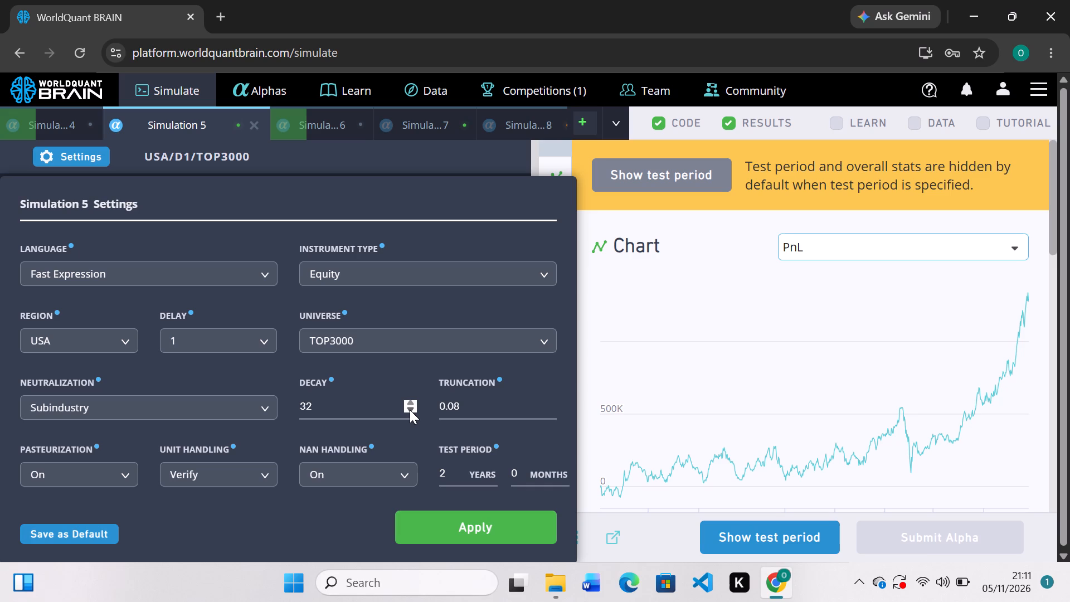
{"action": "left_click", "coordinate": [454, 472]}
{"action": "key", "text": "BackSpace"}
{"action": "key", "text": "1"}
{"action": "left_click", "coordinate": [412, 409]}
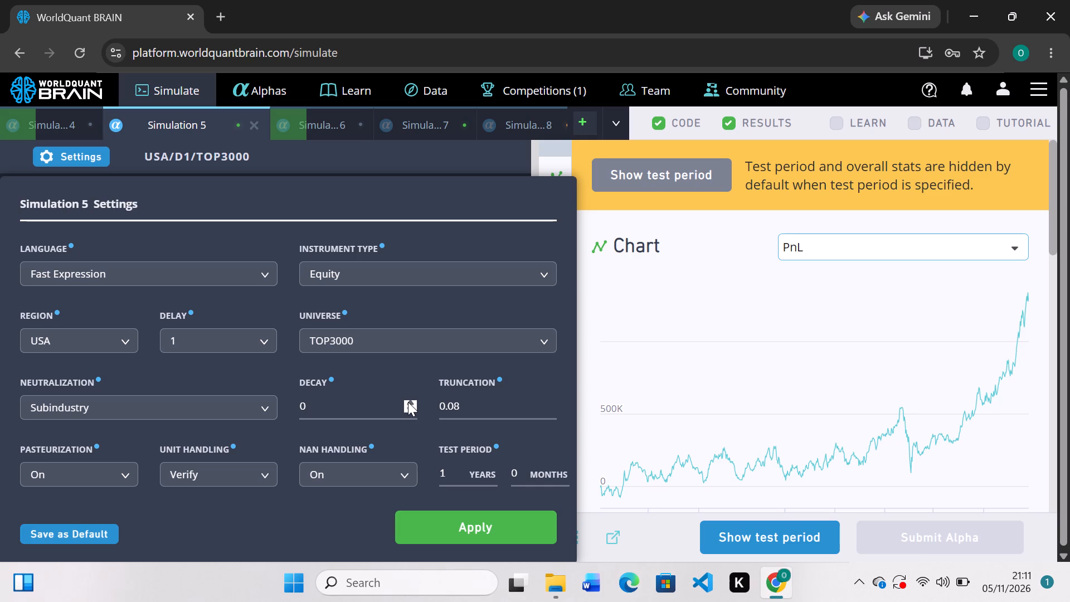
{"action": "left_click", "coordinate": [408, 402]}
{"action": "left_click", "coordinate": [408, 402]}
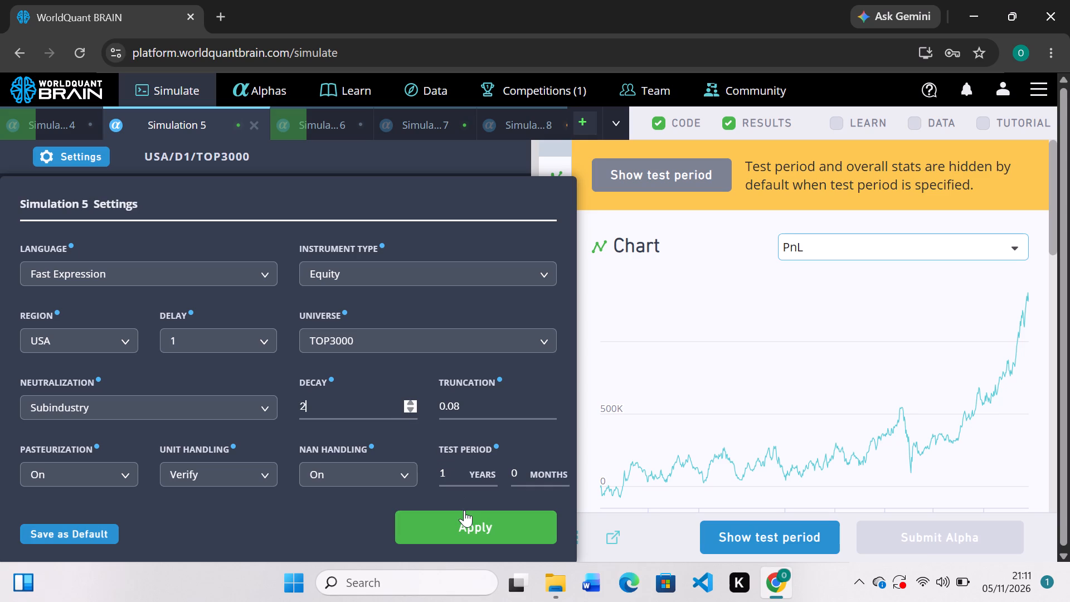
{"action": "left_click", "coordinate": [466, 513]}
{"action": "left_click", "coordinate": [478, 532]}
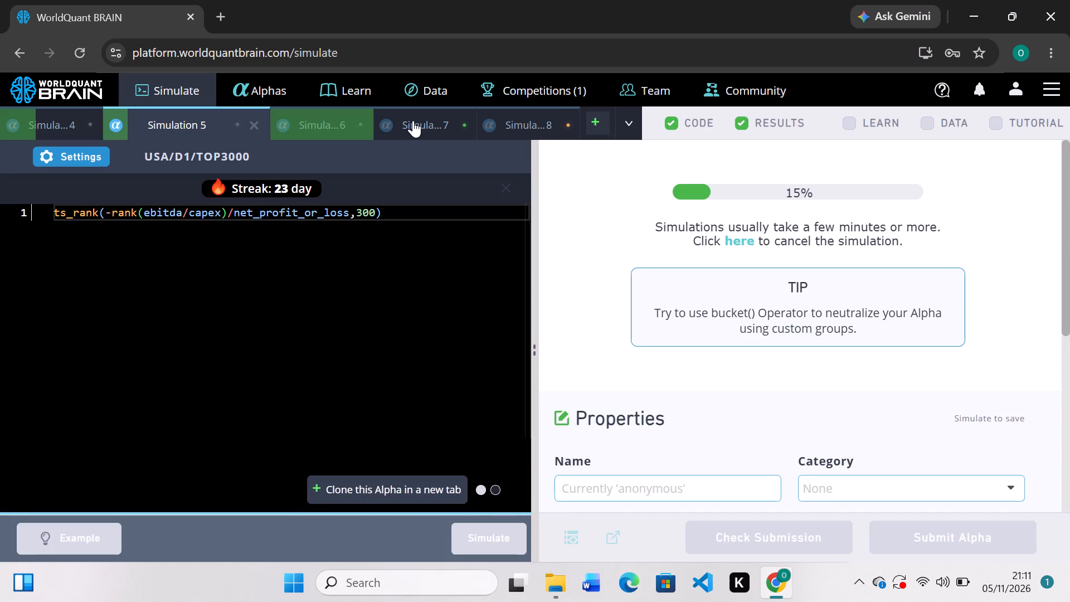
In the Simulation 7 expression, set the ts_rank lookback for est_netprofit/cash to 2 and run the simulation.
{"action": "left_click", "coordinate": [413, 120]}
{"action": "scroll", "coordinate": [716, 455], "scroll_direction": "down", "scroll_amount": 3}
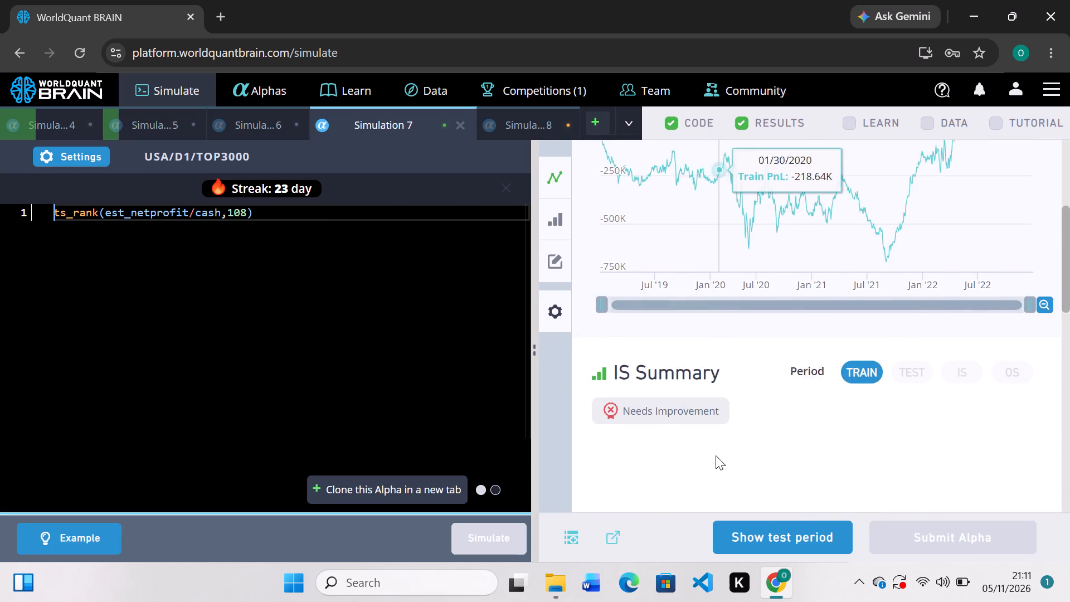
{"action": "scroll", "coordinate": [716, 455], "scroll_direction": "up", "scroll_amount": 2}
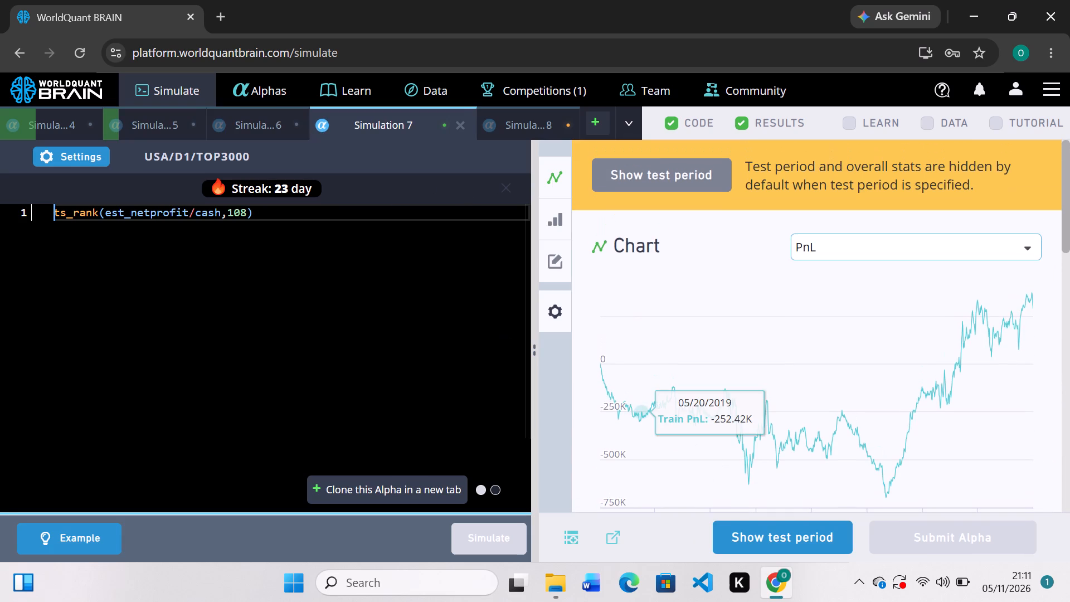
{"action": "left_click", "coordinate": [244, 213]}
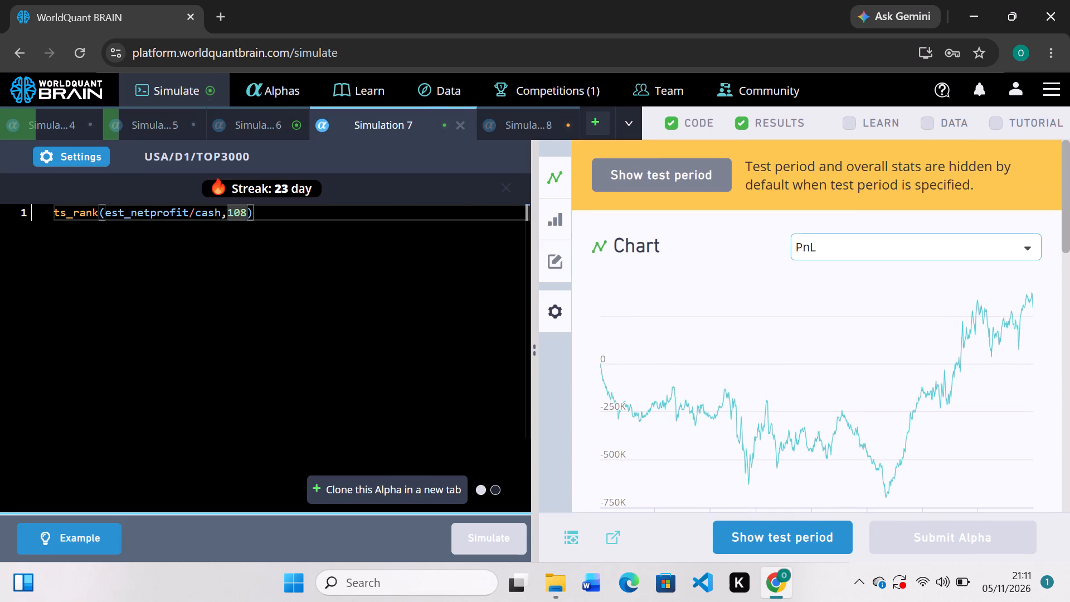
{"action": "key", "text": "BackSpace"}
{"action": "key", "text": "BackSpace"}
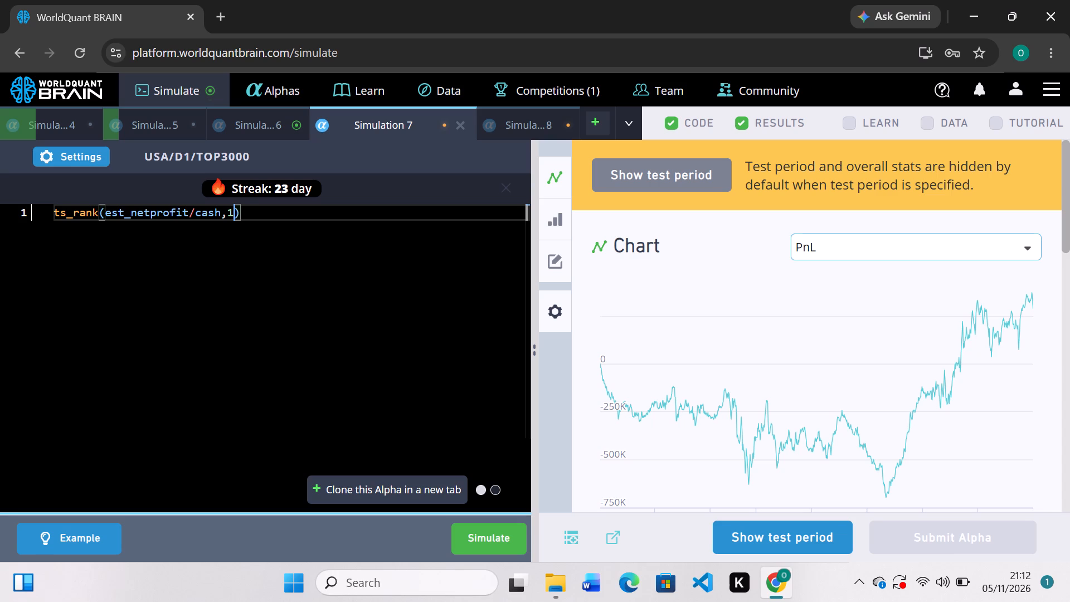
{"action": "key", "text": "BackSpace"}
{"action": "key", "text": "2"}
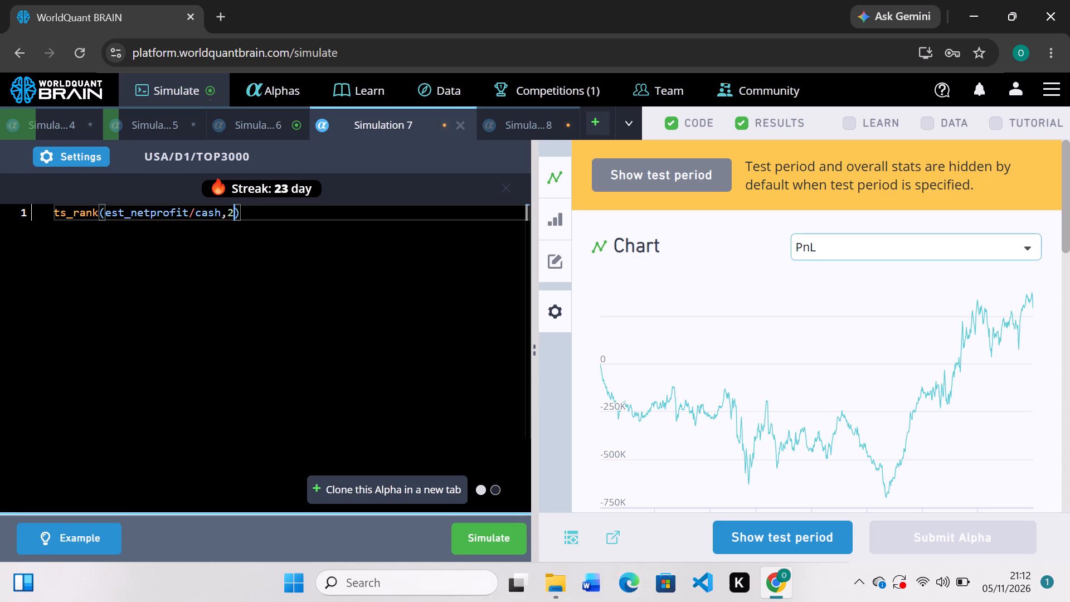
{"action": "left_click", "coordinate": [487, 532]}
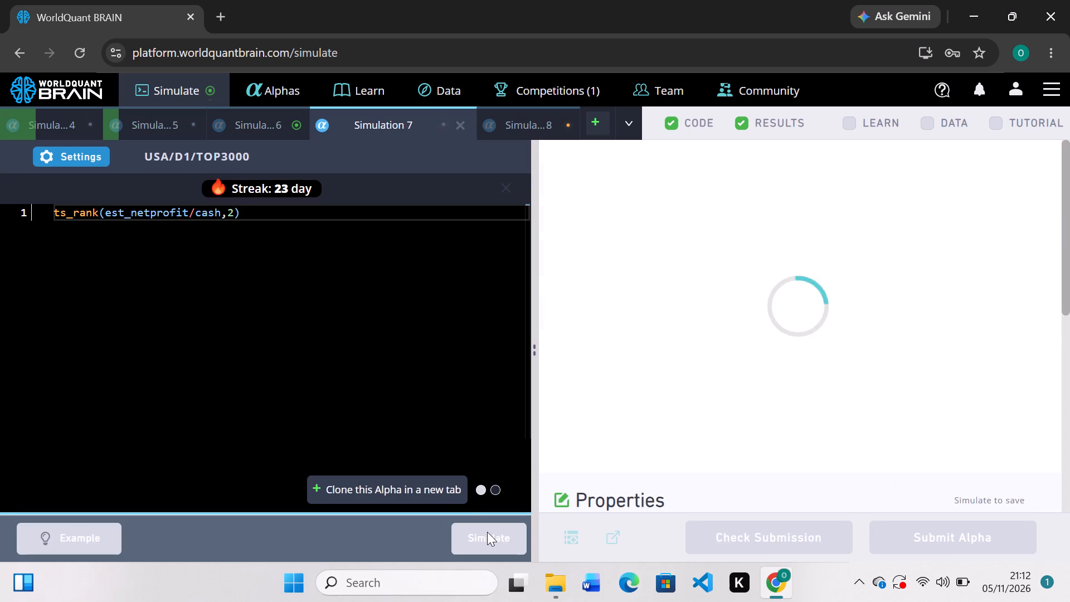
Review Simulation 6's PnL chart and IS Summary, set its universe to TOP1000, apply the settings and run the simulation.
{"action": "left_click", "coordinate": [284, 127]}
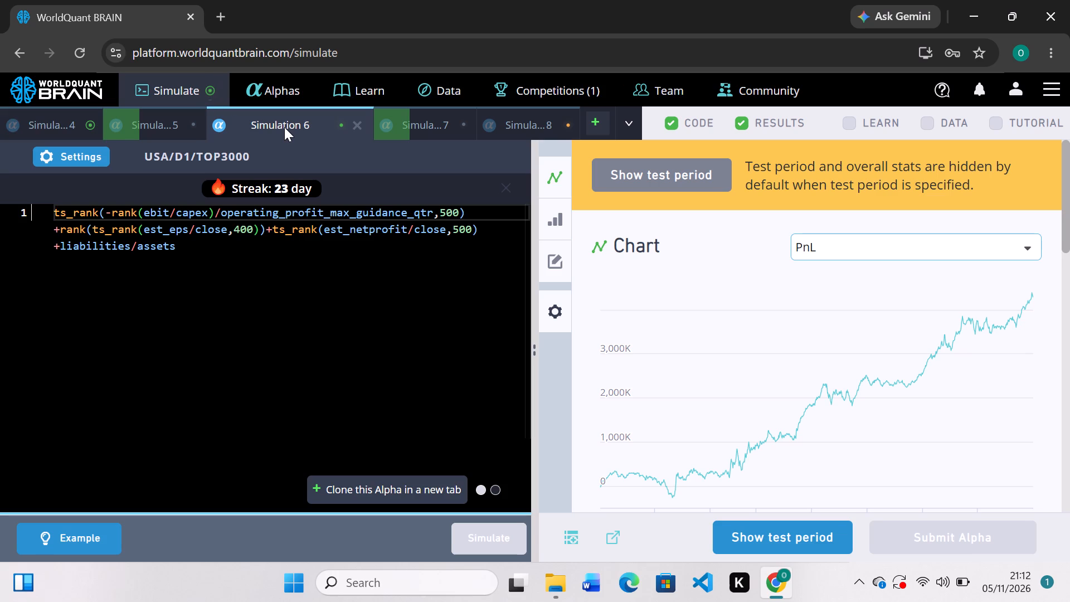
{"action": "scroll", "coordinate": [638, 294], "scroll_direction": "down", "scroll_amount": 4}
{"action": "scroll", "coordinate": [638, 294], "scroll_direction": "up", "scroll_amount": 3}
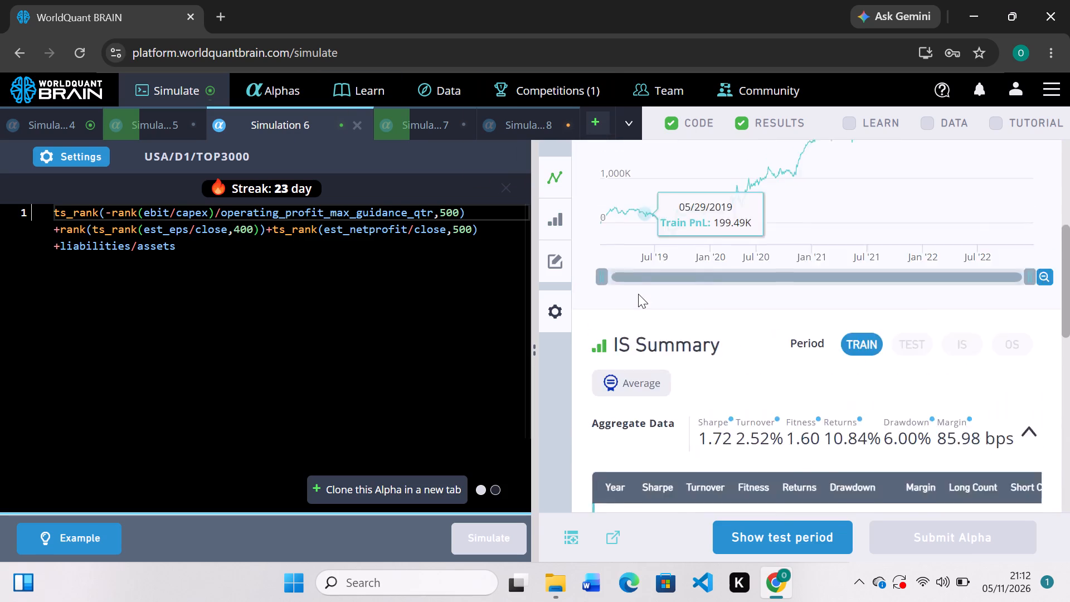
{"action": "scroll", "coordinate": [638, 294], "scroll_direction": "down", "scroll_amount": 3}
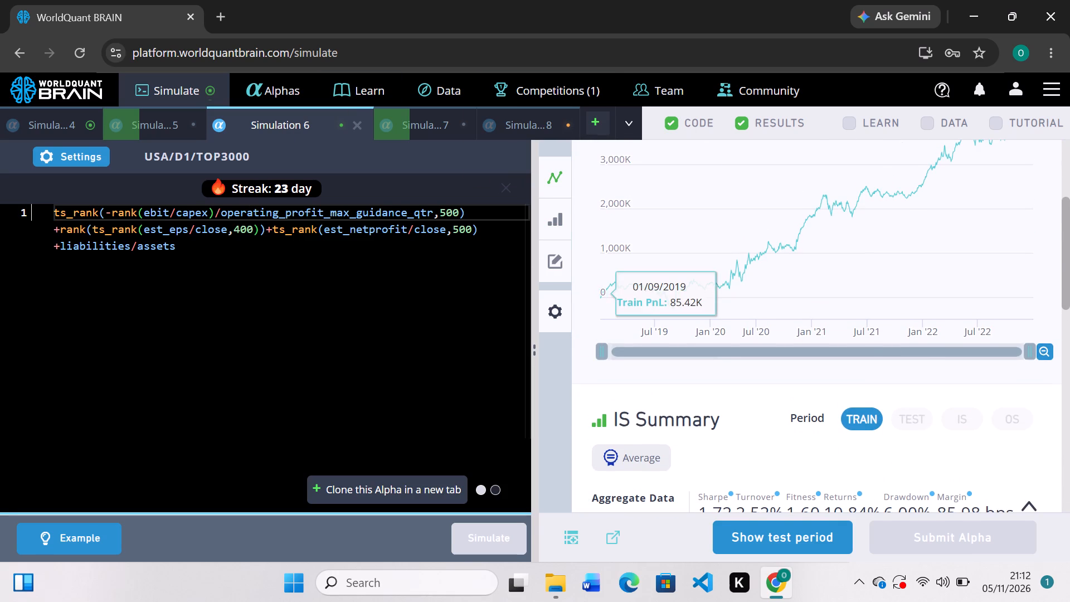
{"action": "left_click", "coordinate": [79, 150]}
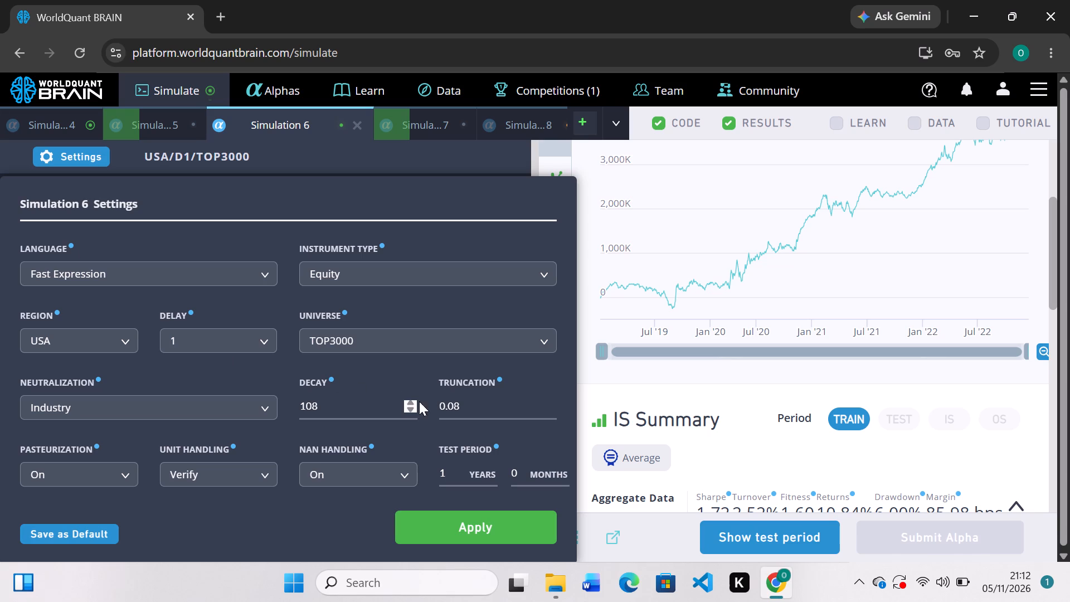
{"action": "left_click", "coordinate": [538, 339]}
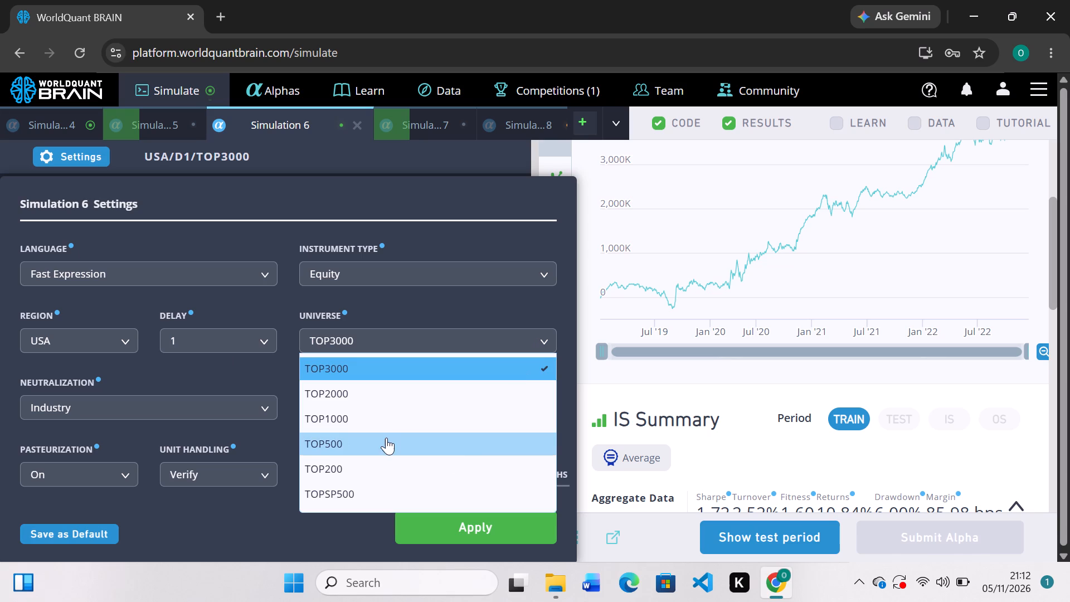
{"action": "left_click", "coordinate": [366, 426]}
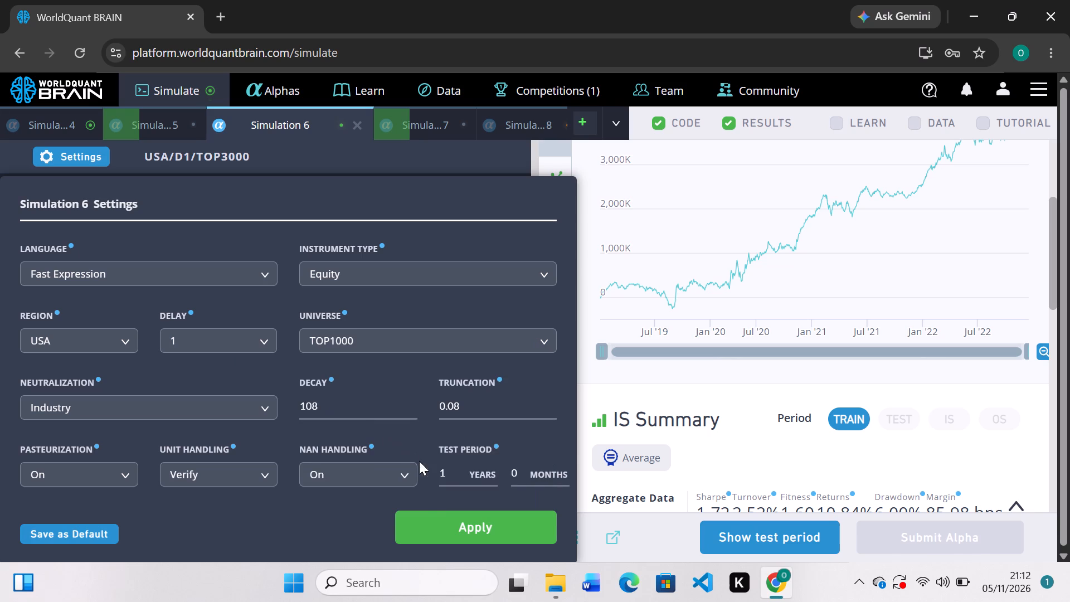
{"action": "left_click", "coordinate": [445, 528]}
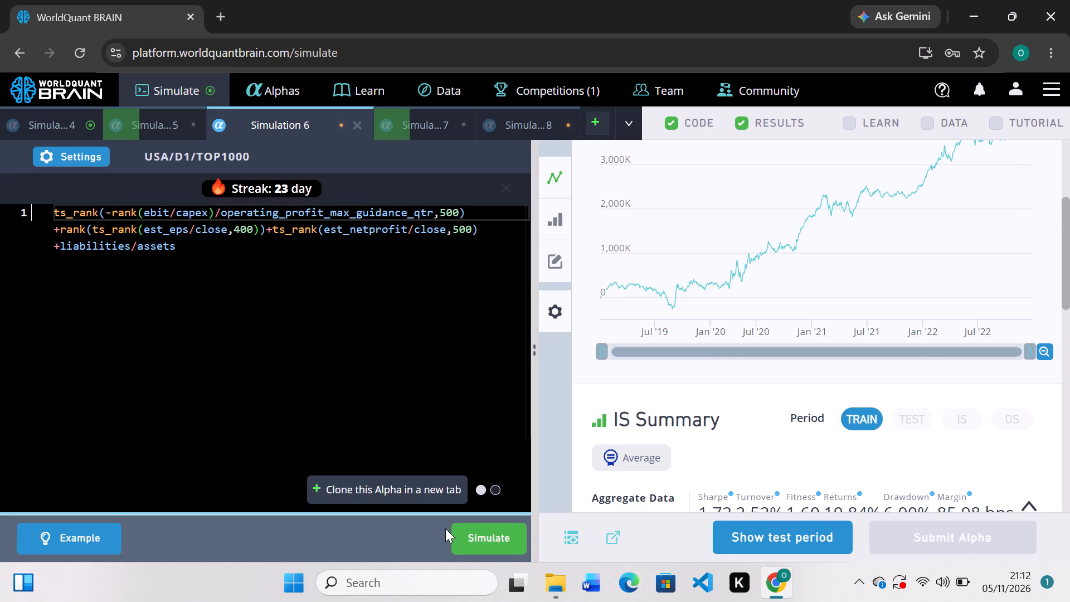
{"action": "left_click", "coordinate": [478, 525]}
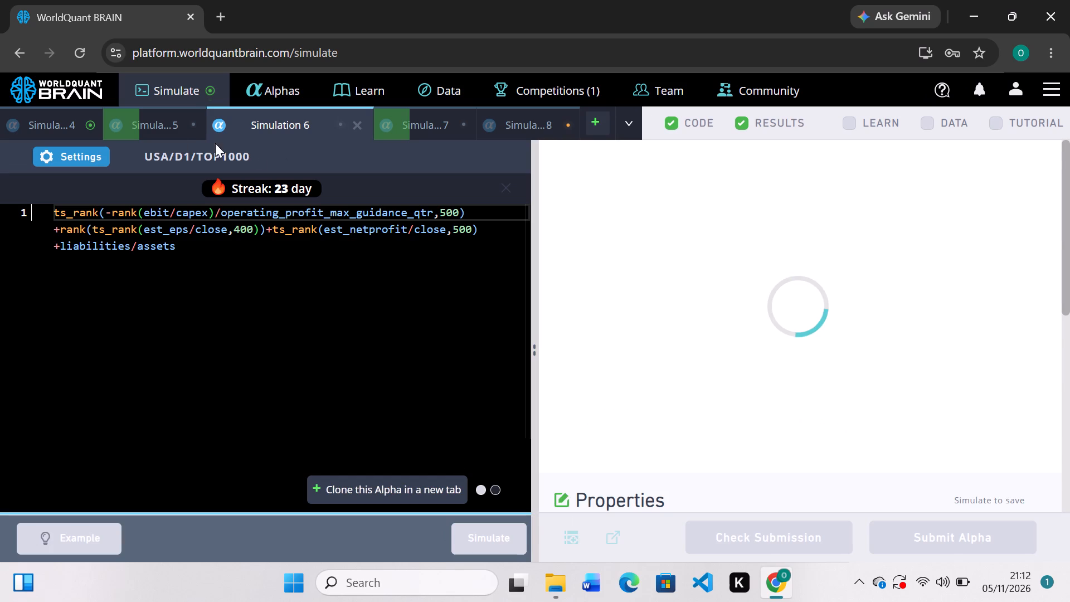
Examine the PnL charts and IS Summary results of Simulation 4 and Simulation 5.
{"action": "left_click", "coordinate": [66, 127]}
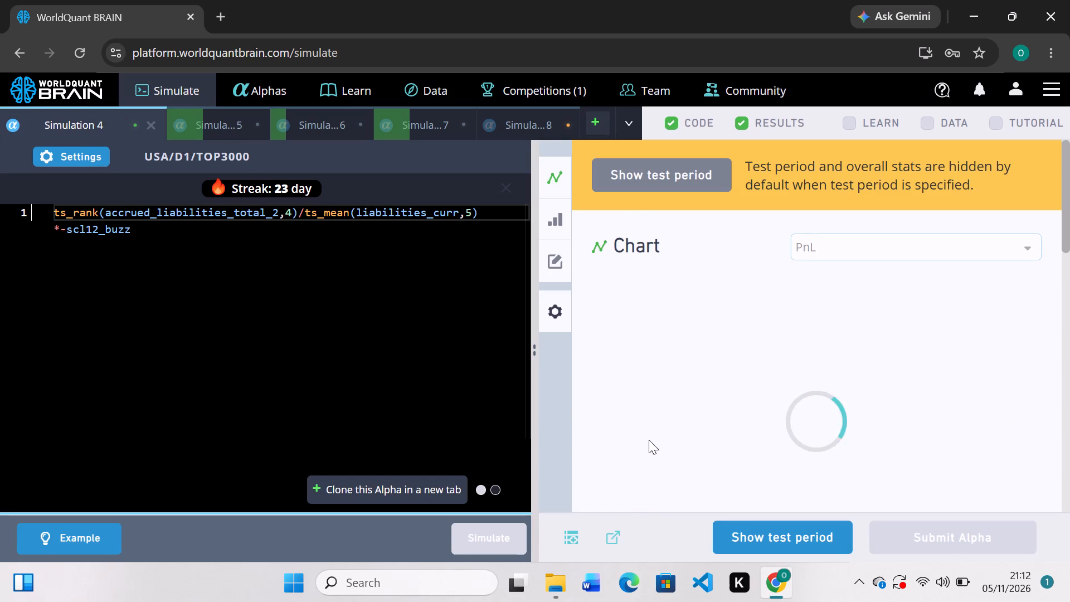
{"action": "scroll", "coordinate": [649, 440], "scroll_direction": "down", "scroll_amount": 3}
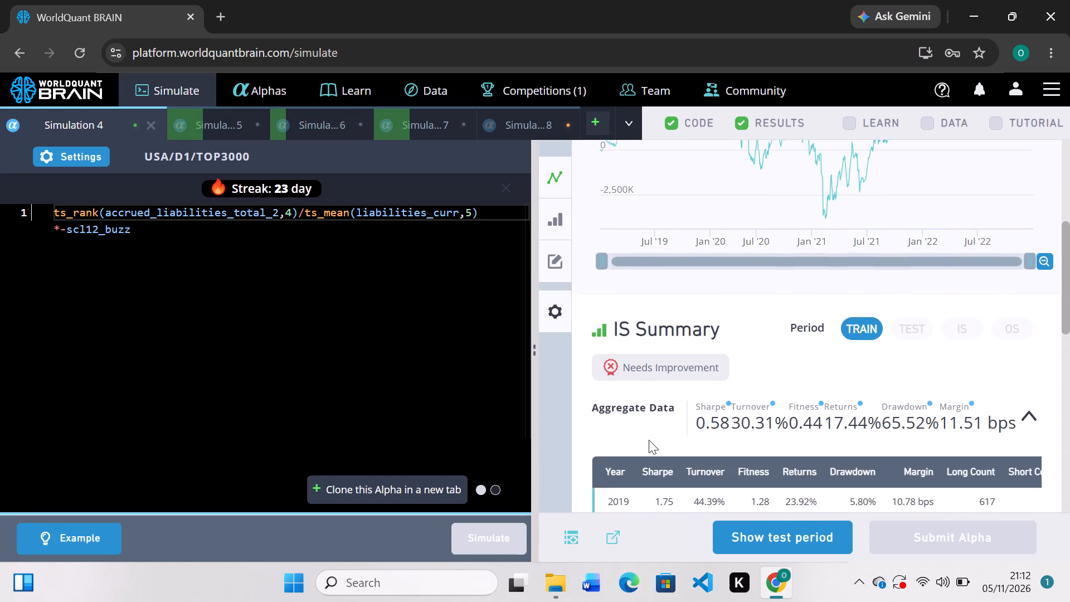
{"action": "scroll", "coordinate": [649, 440], "scroll_direction": "up", "scroll_amount": 2}
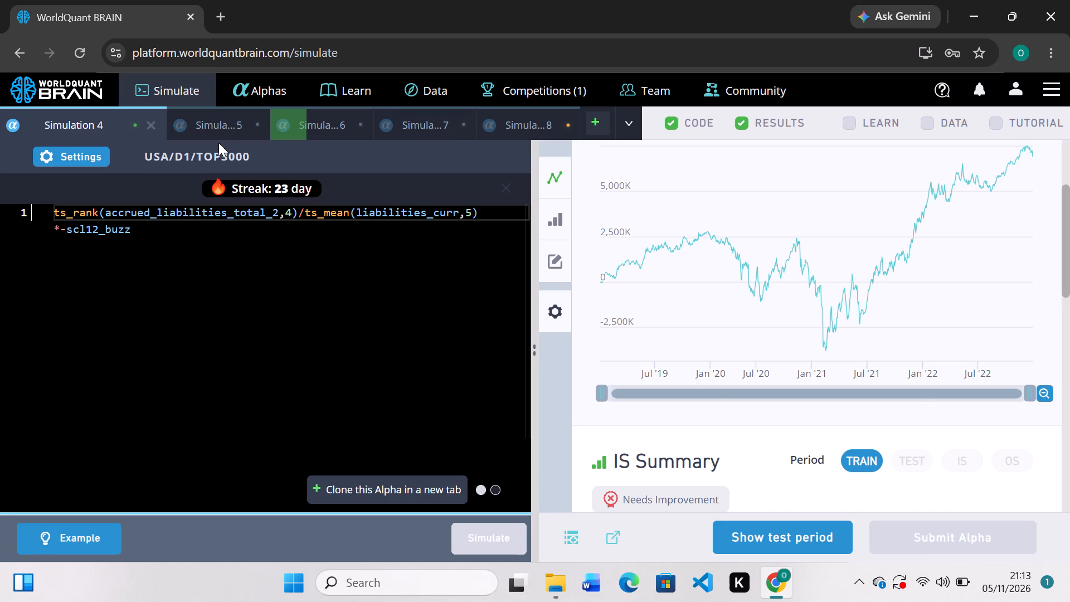
{"action": "left_click", "coordinate": [233, 124]}
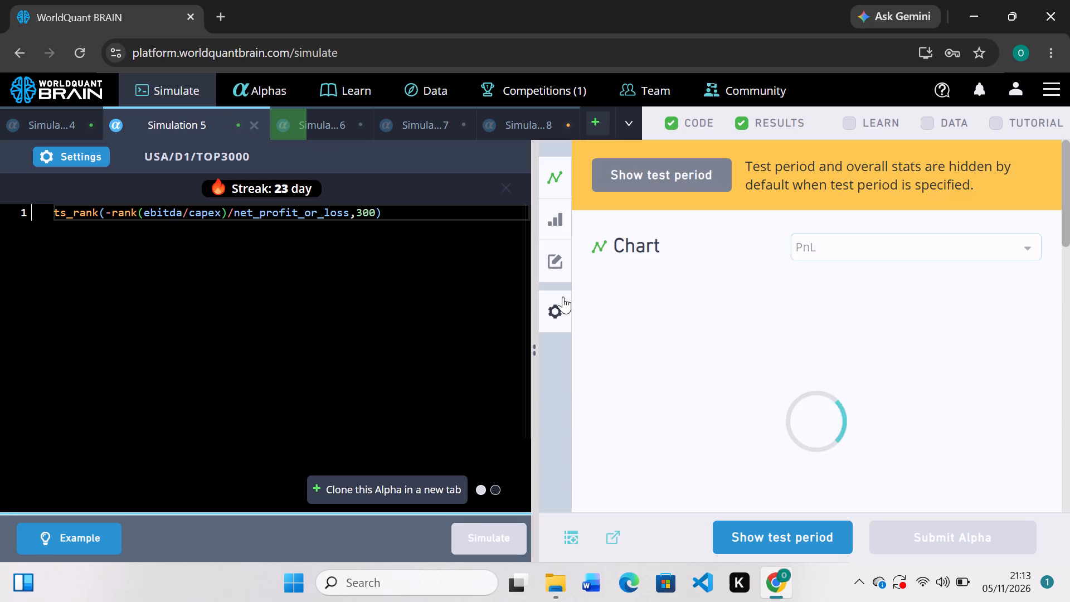
{"action": "scroll", "coordinate": [714, 391], "scroll_direction": "down", "scroll_amount": 3}
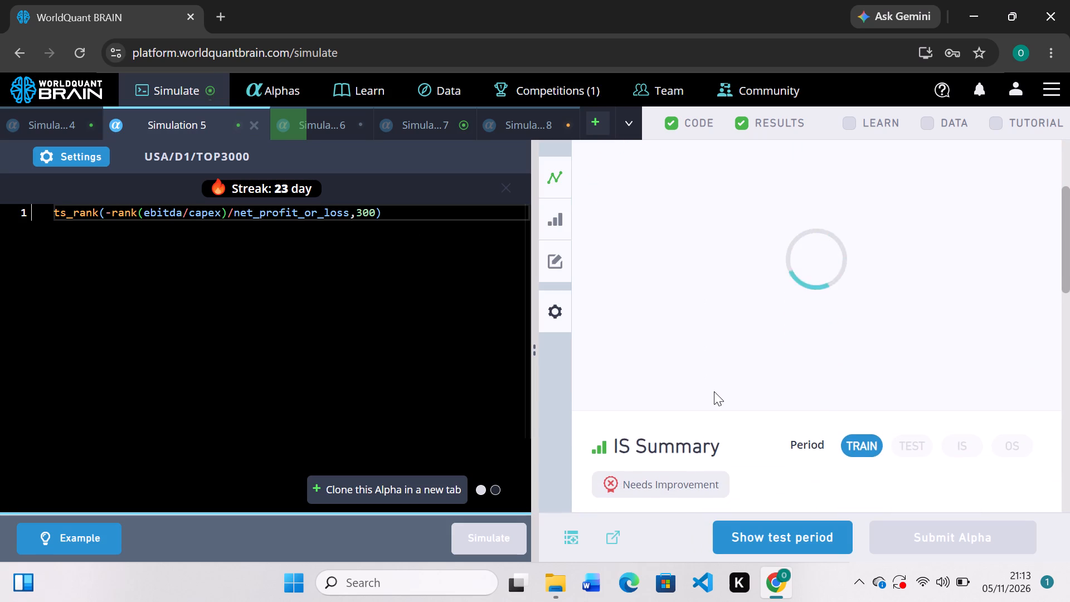
{"action": "scroll", "coordinate": [714, 391], "scroll_direction": "up", "scroll_amount": 3}
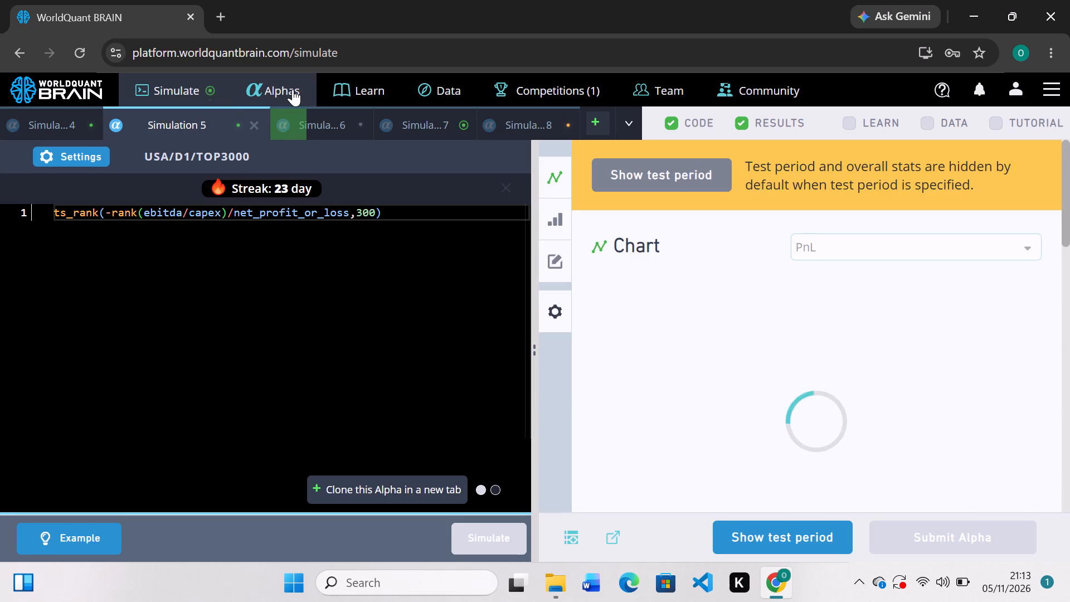
Examine the unsubmitted alphas list, comparing Sharpe and returns and previewing the alphas' expressions and simulation settings.
{"action": "left_click", "coordinate": [293, 89]}
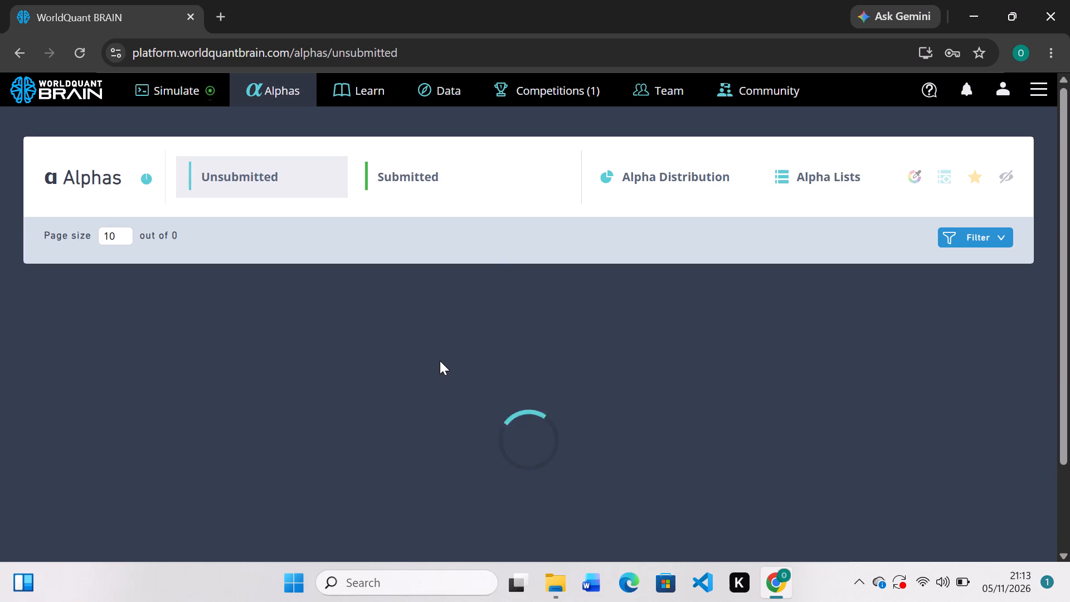
{"action": "scroll", "coordinate": [440, 361], "scroll_direction": "down", "scroll_amount": 3}
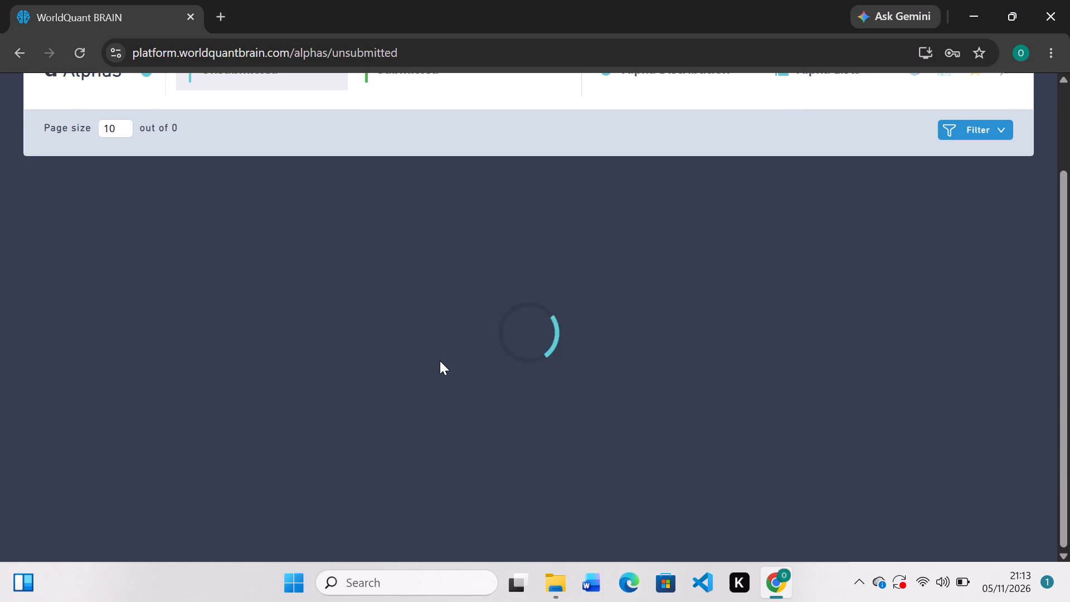
{"action": "scroll", "coordinate": [440, 361], "scroll_direction": "up", "scroll_amount": 1}
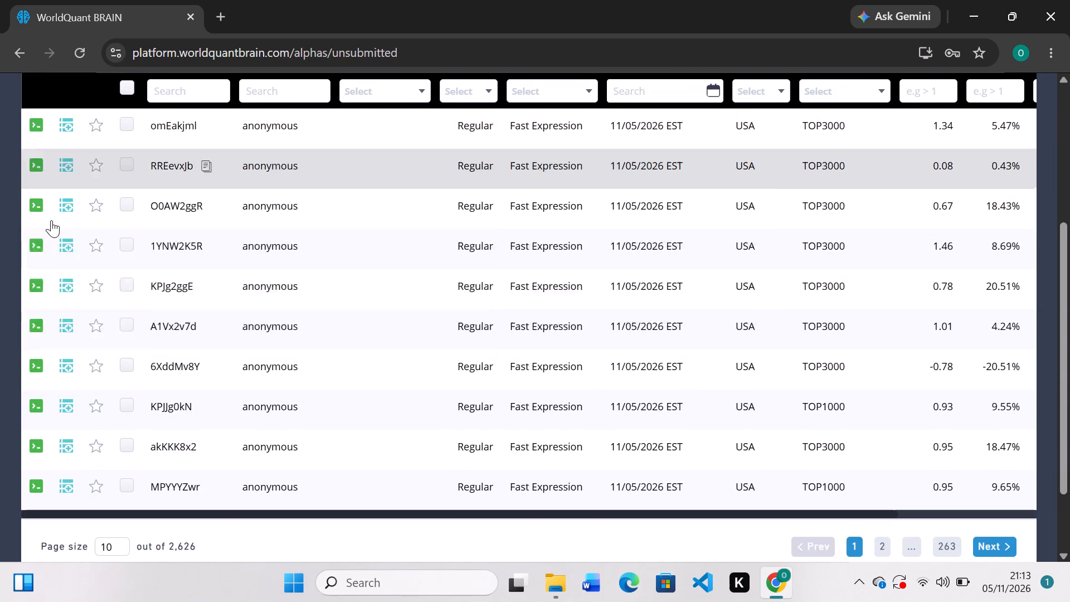
{"action": "scroll", "coordinate": [114, 449], "scroll_direction": "right", "scroll_amount": 1}
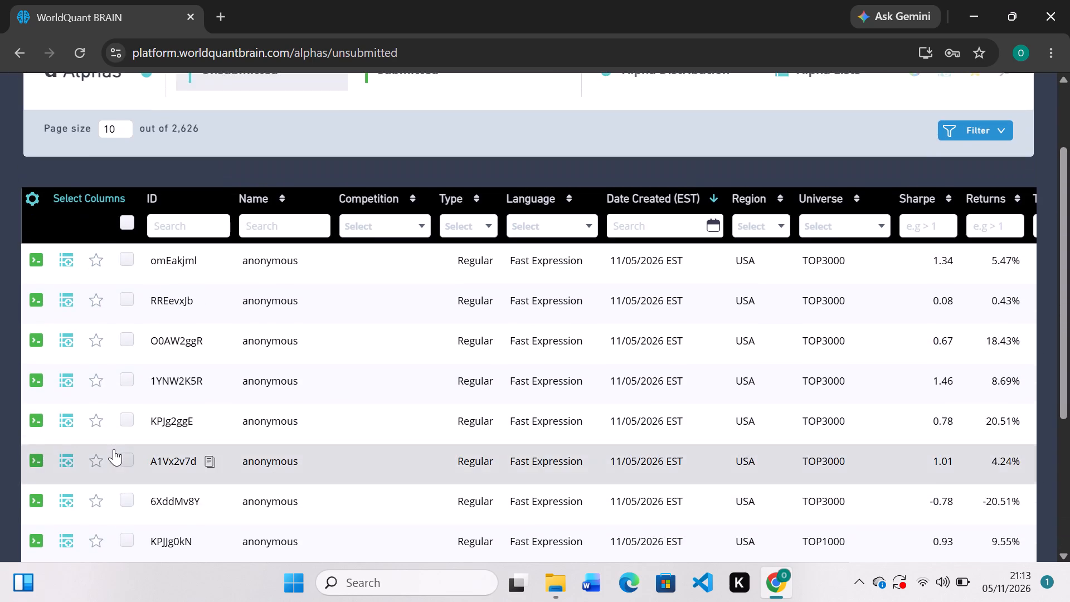
{"action": "scroll", "coordinate": [114, 449], "scroll_direction": "down", "scroll_amount": 3}
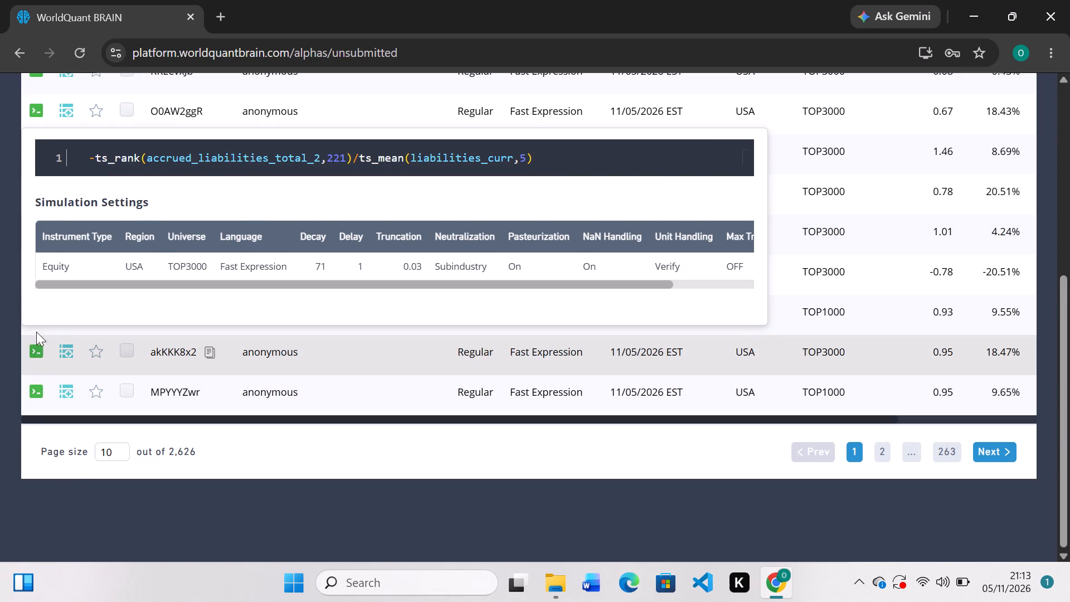
{"action": "scroll", "coordinate": [47, 119], "scroll_direction": "up", "scroll_amount": 2}
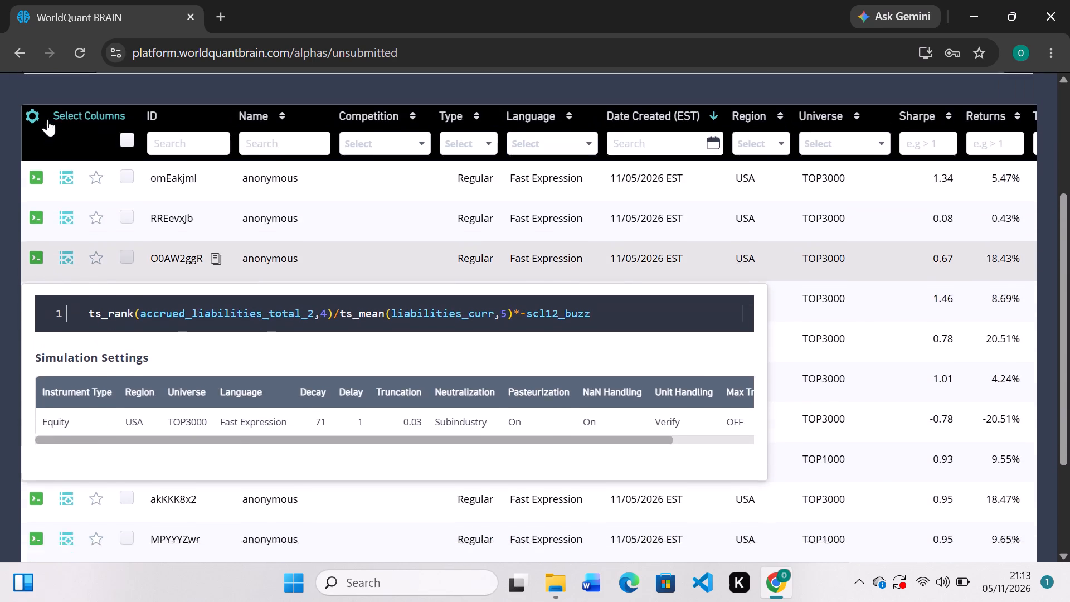
{"action": "scroll", "coordinate": [47, 119], "scroll_direction": "up", "scroll_amount": 2}
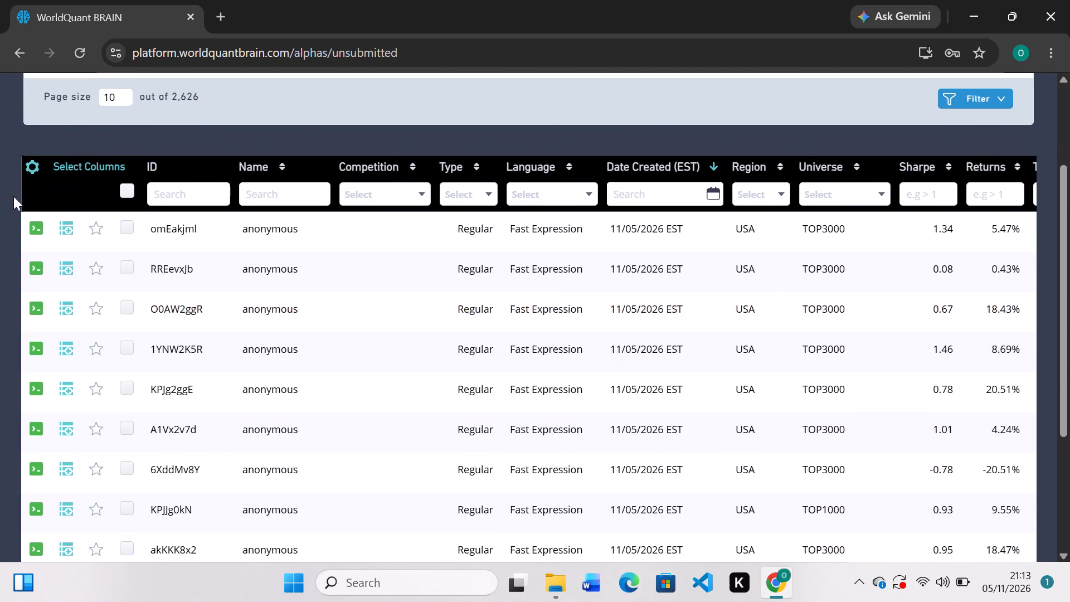
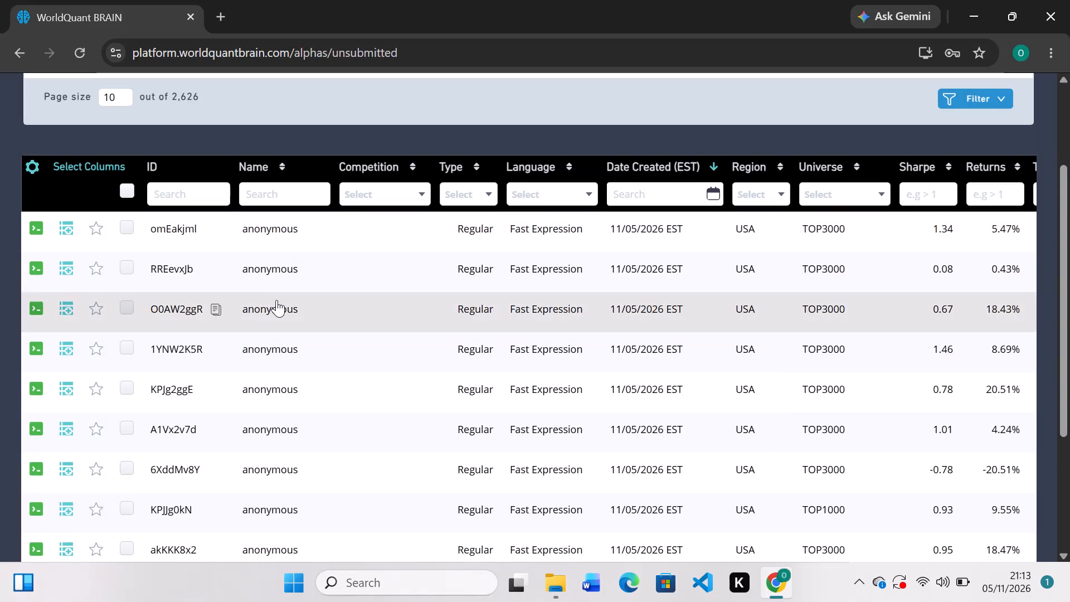
Examine pages 2 to 4 of the unsubmitted alphas list, comparing Sharpe and returns and previewing the alphas' expressions and simulation settings.
{"action": "scroll", "coordinate": [276, 300], "scroll_direction": "down", "scroll_amount": 2}
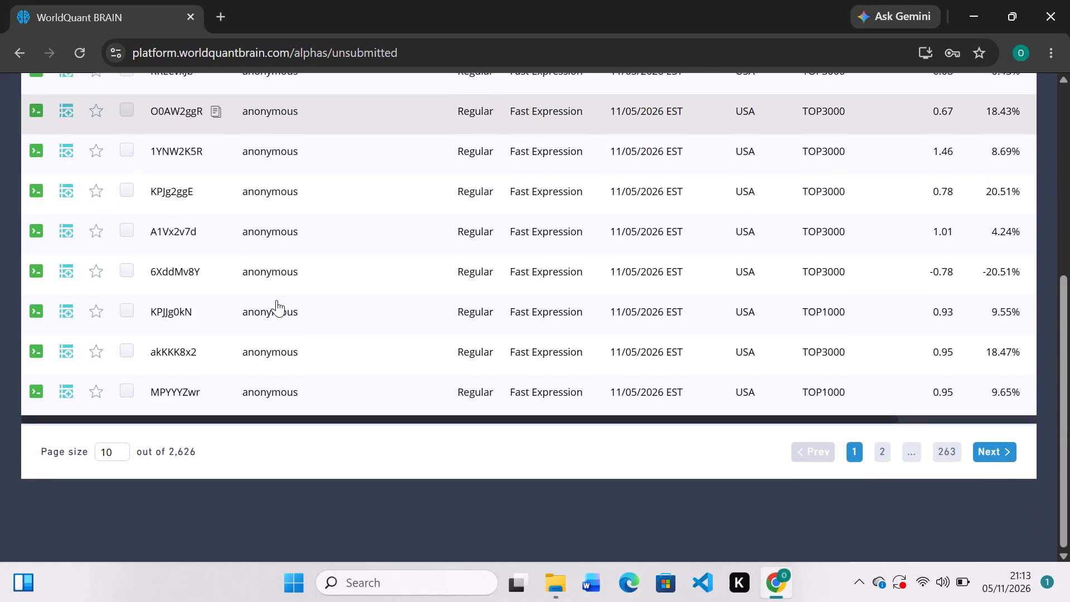
{"action": "left_click", "coordinate": [883, 455]}
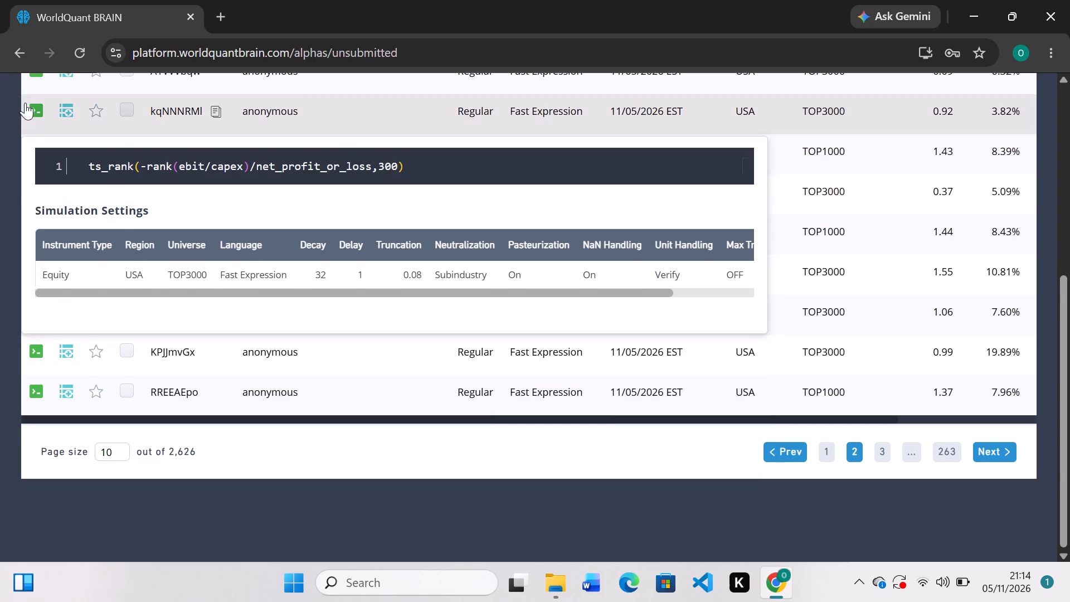
{"action": "scroll", "coordinate": [25, 72], "scroll_direction": "up", "scroll_amount": 4}
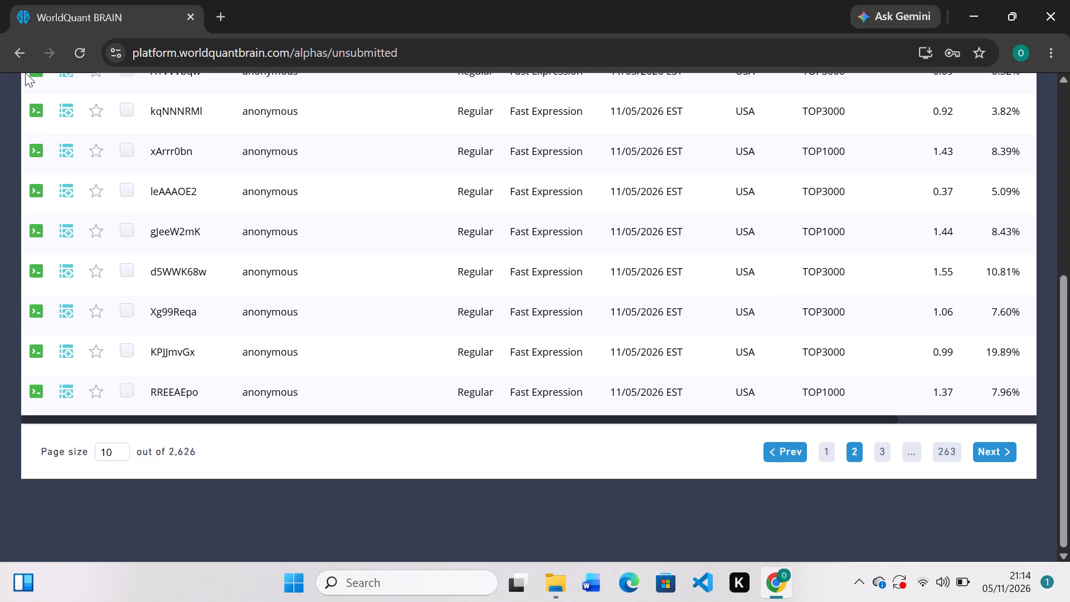
{"action": "scroll", "coordinate": [25, 72], "scroll_direction": "up", "scroll_amount": 1}
{"action": "scroll", "coordinate": [283, 106], "scroll_direction": "up", "scroll_amount": 2}
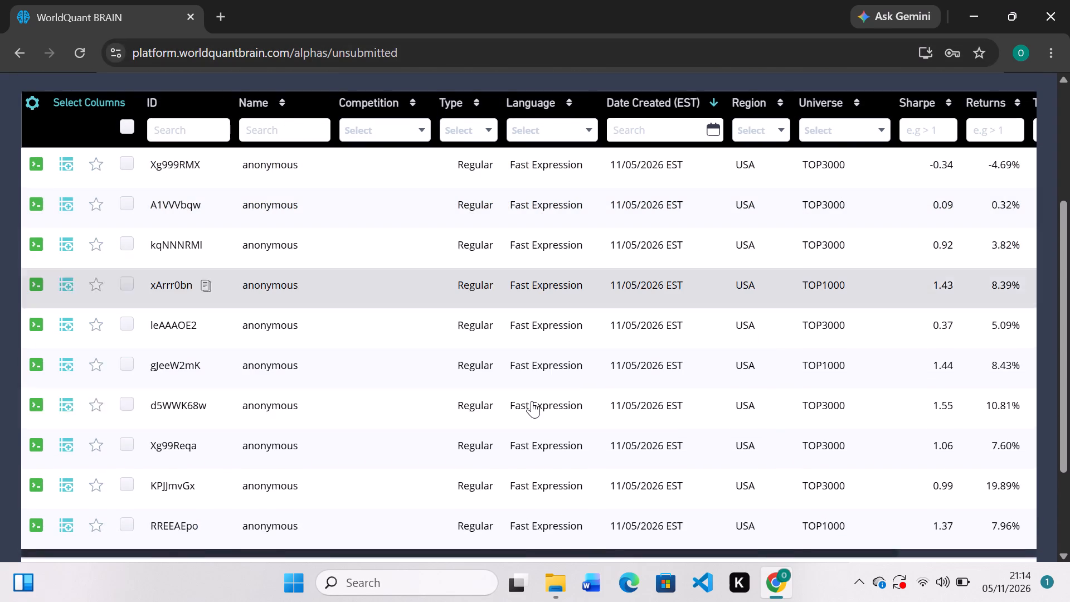
{"action": "scroll", "coordinate": [799, 547], "scroll_direction": "down", "scroll_amount": 3}
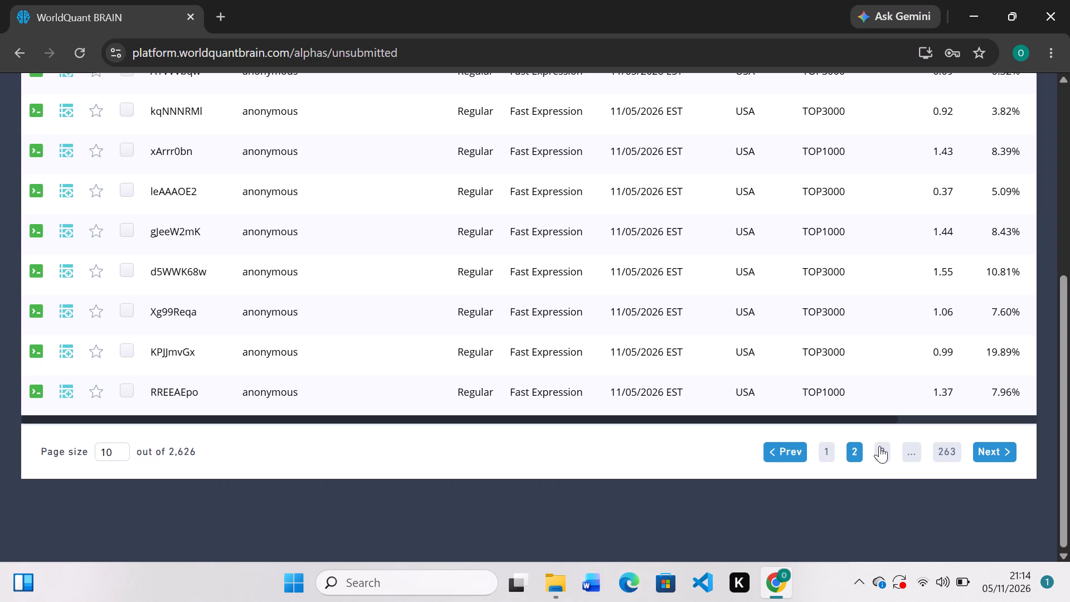
{"action": "left_click", "coordinate": [879, 446]}
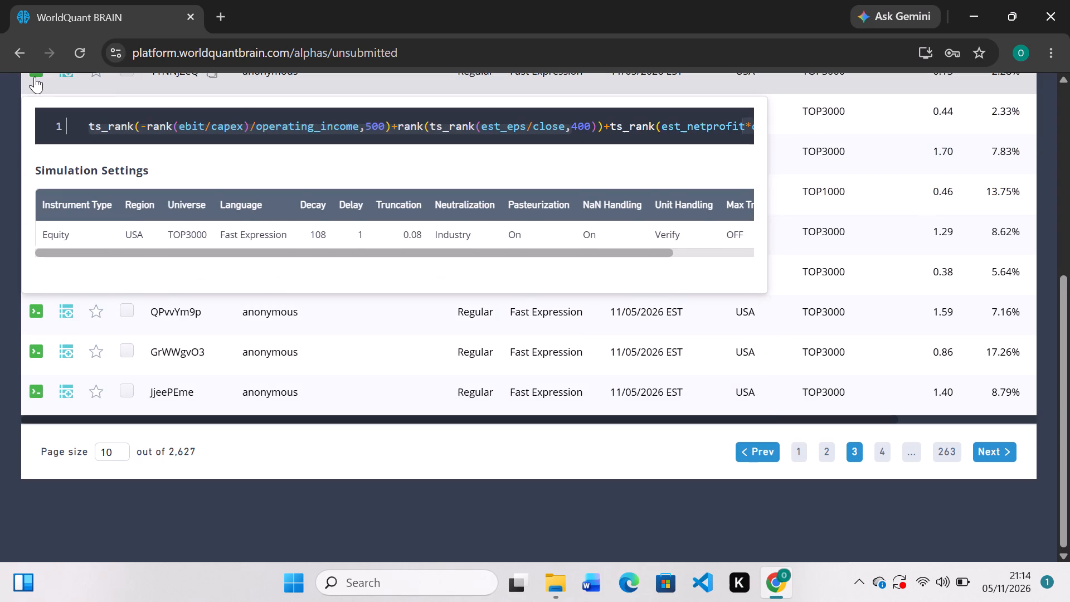
{"action": "scroll", "coordinate": [35, 76], "scroll_direction": "up", "scroll_amount": 2}
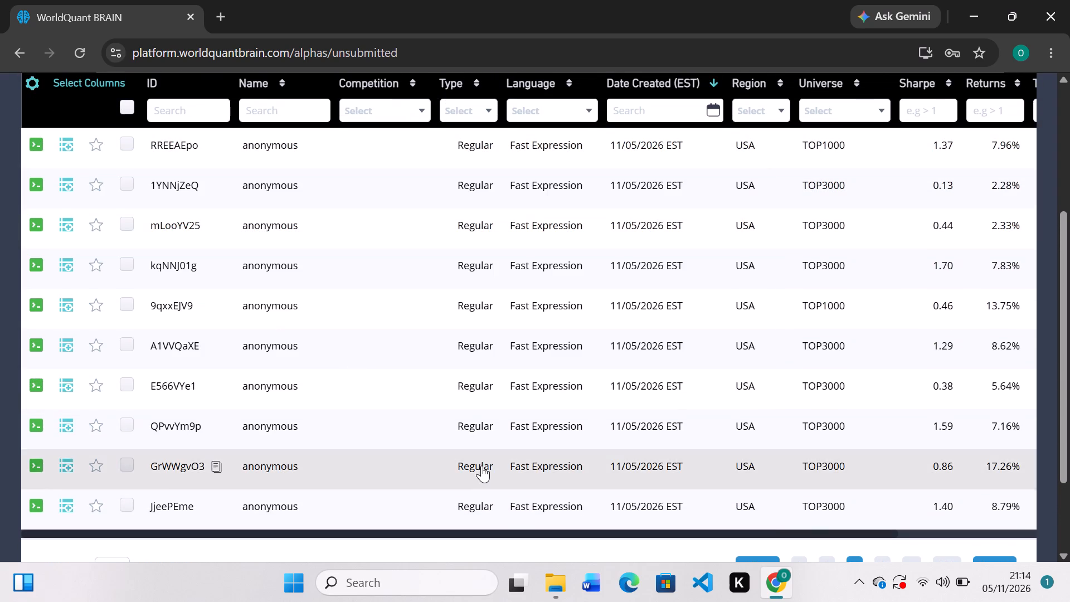
{"action": "scroll", "coordinate": [481, 465], "scroll_direction": "down", "scroll_amount": 3}
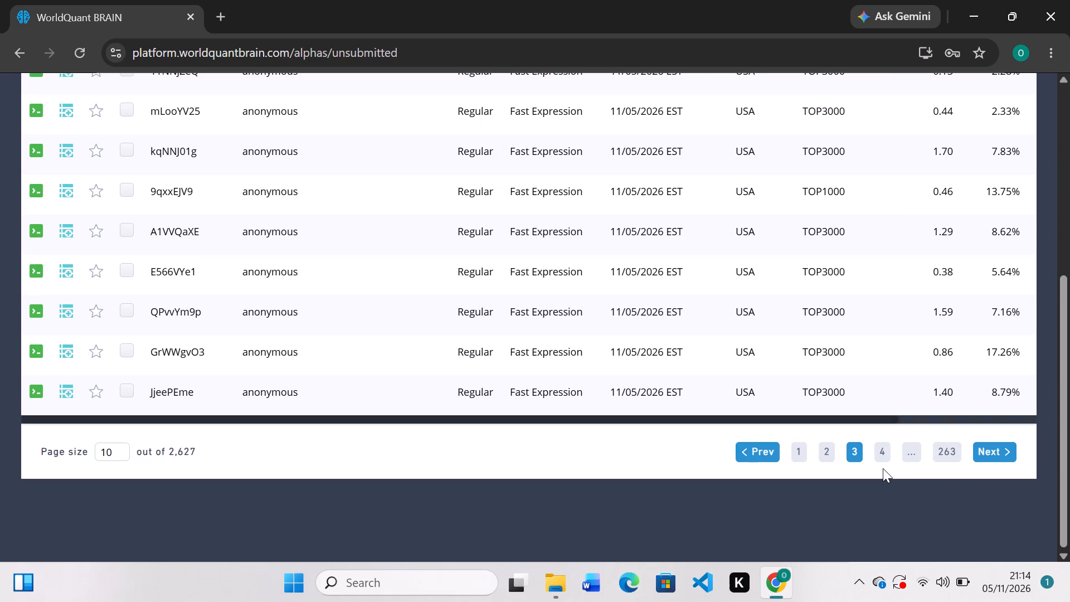
{"action": "left_click", "coordinate": [883, 454]}
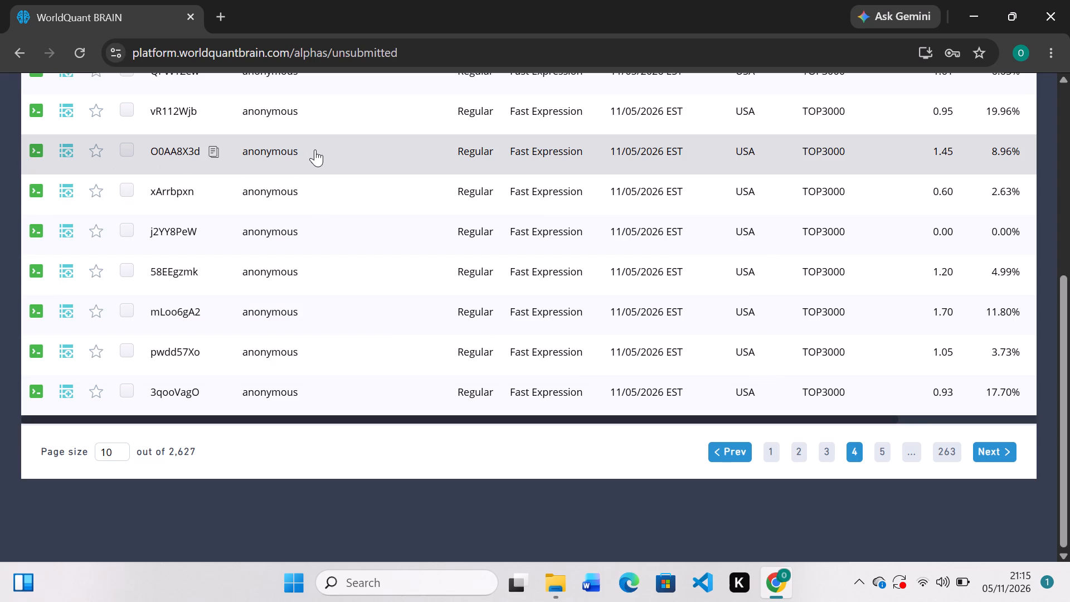
Clone the unsubmitted alpha O0AA8X3d into a new simulation and run it.
{"action": "double_click", "coordinate": [315, 149]}
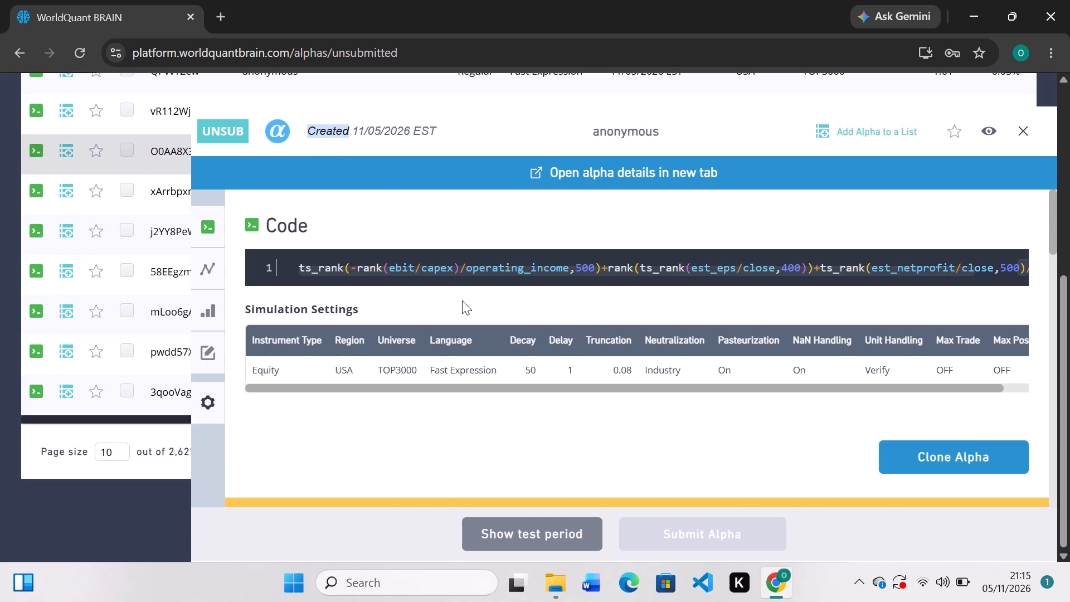
{"action": "scroll", "coordinate": [462, 300], "scroll_direction": "down", "scroll_amount": 1}
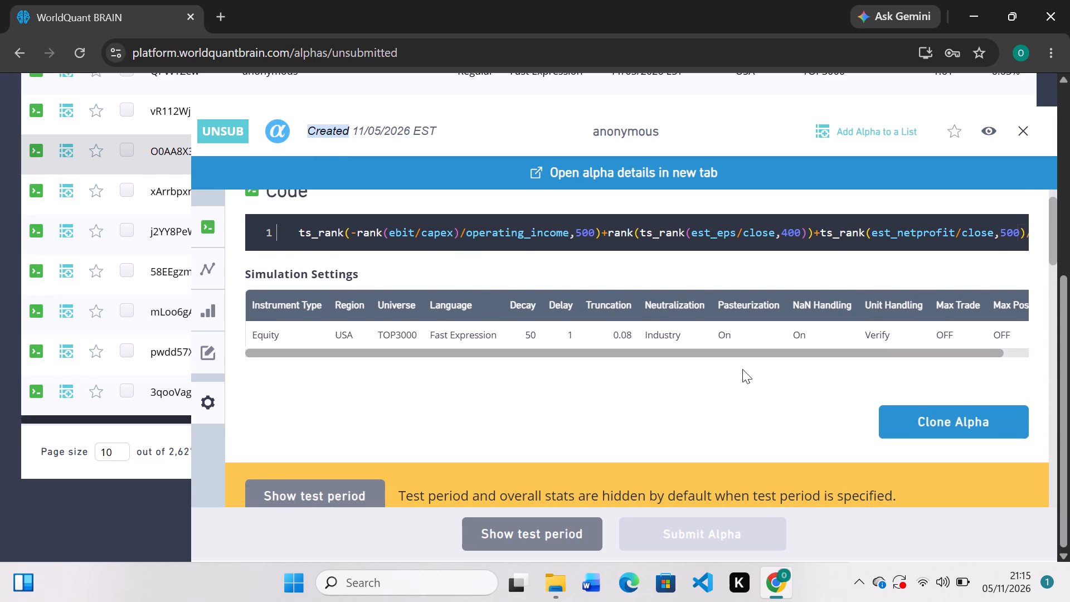
{"action": "left_click", "coordinate": [876, 421]}
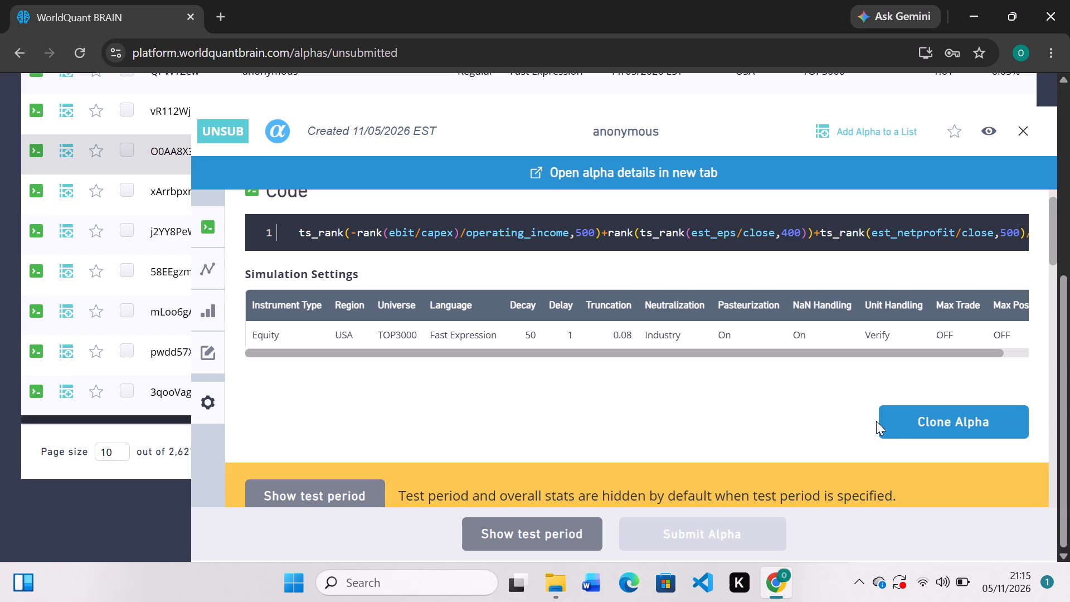
{"action": "left_click", "coordinate": [897, 421]}
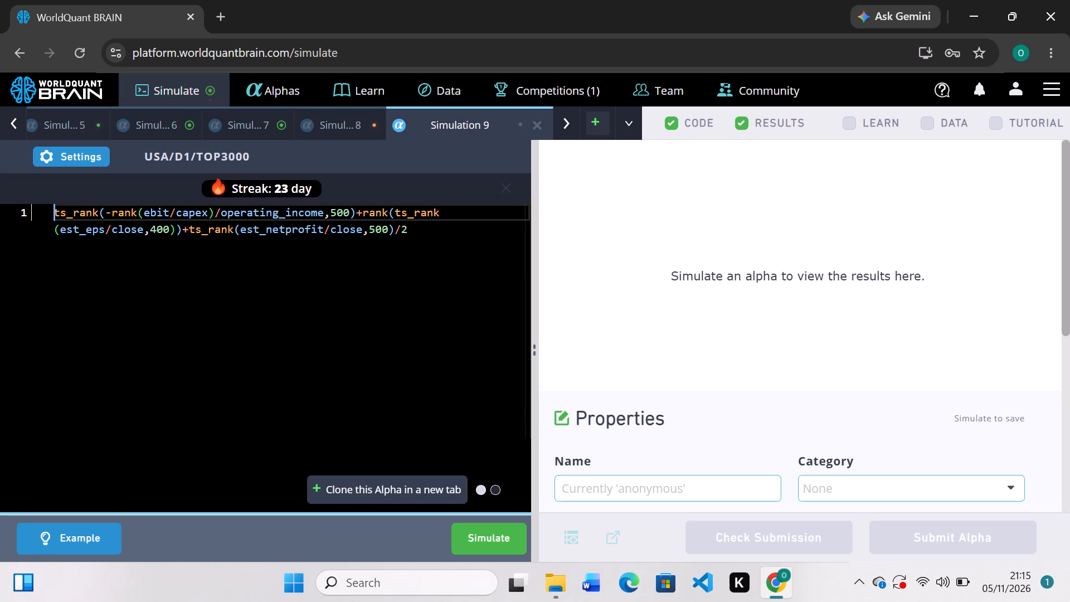
{"action": "left_click", "coordinate": [500, 540]}
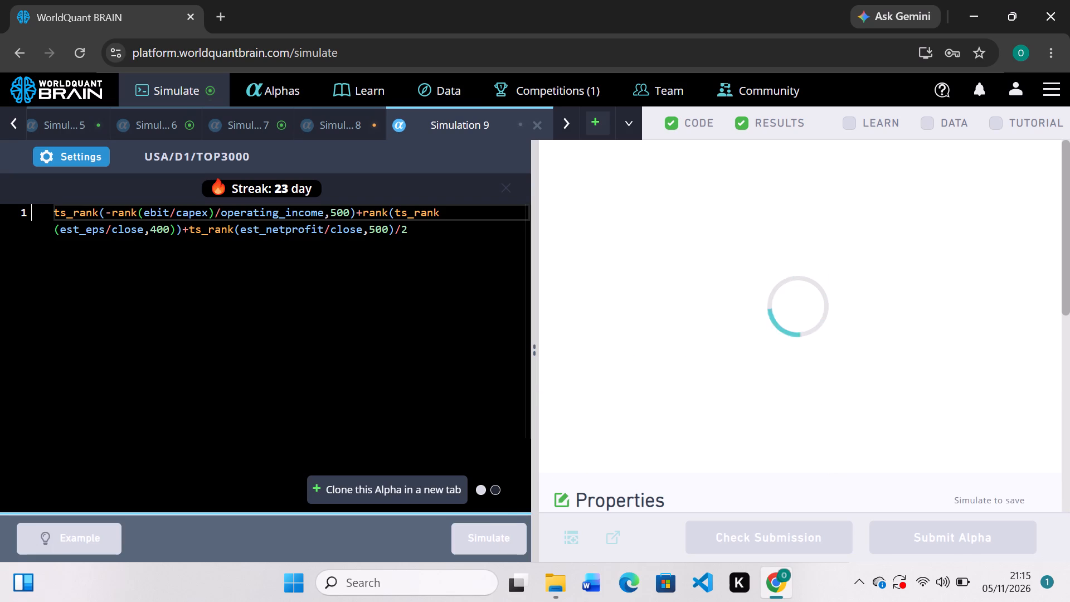
Return to the unsubmitted alphas list and examine the alphas on pages 5 and 6, comparing Sharpe, returns, expressions and simulation settings.
{"action": "left_click", "coordinate": [274, 91]}
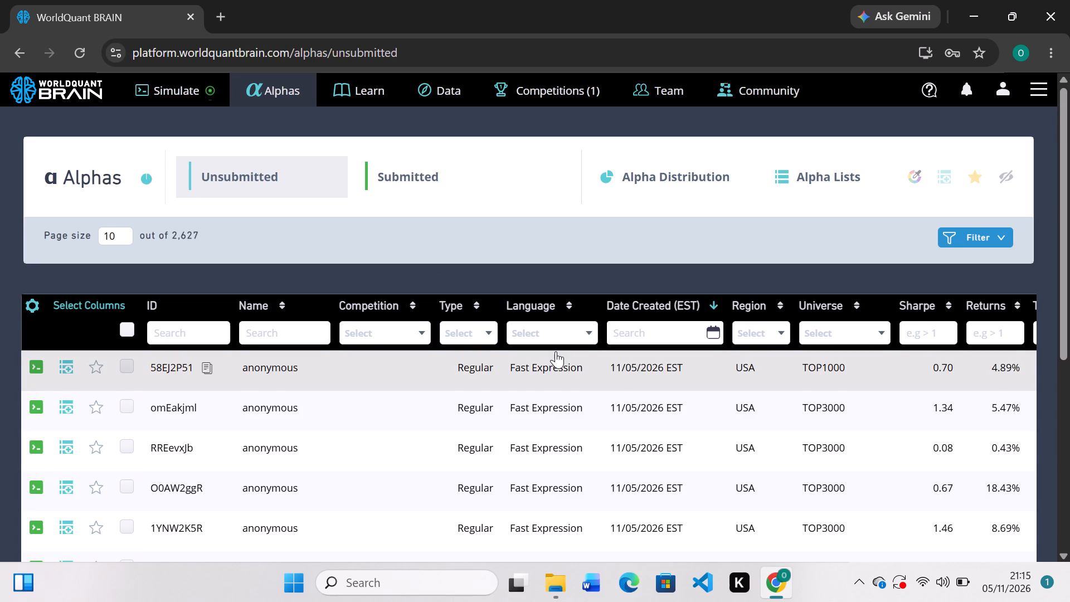
{"action": "scroll", "coordinate": [556, 351], "scroll_direction": "down", "scroll_amount": 3}
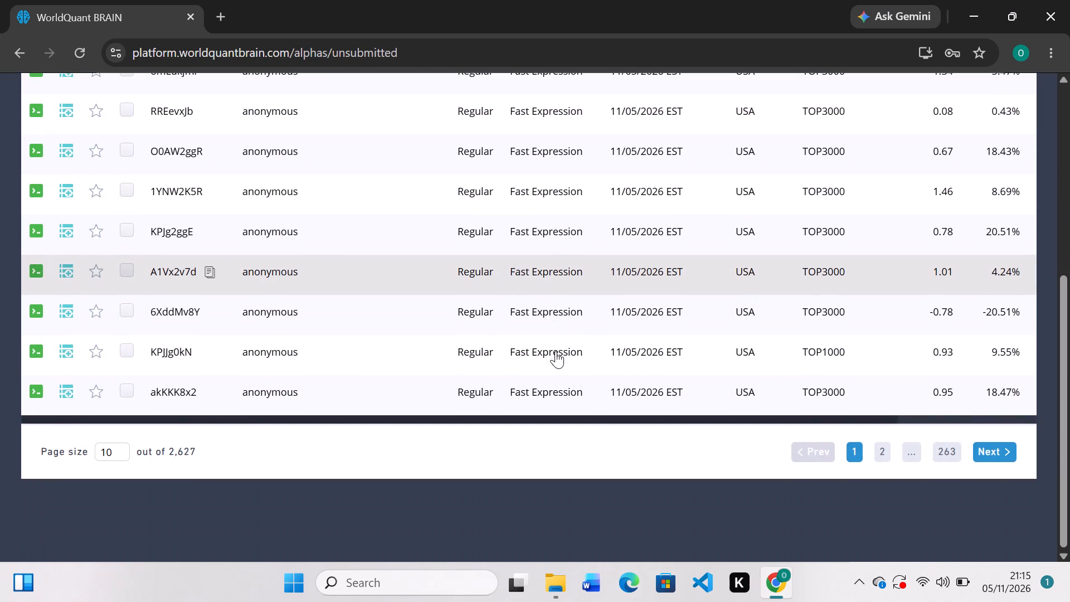
{"action": "left_click", "coordinate": [887, 446]}
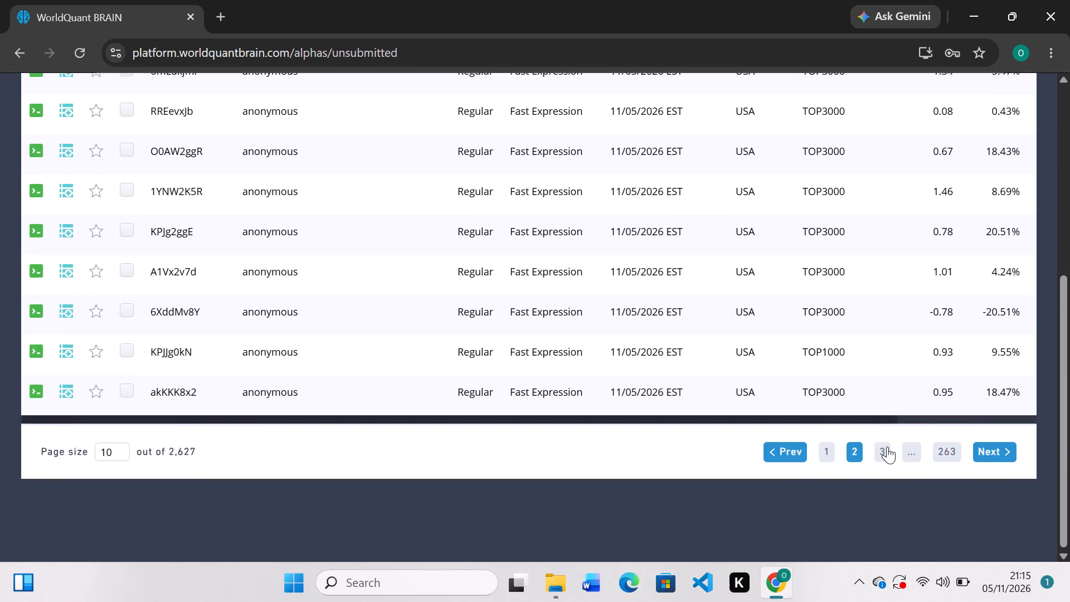
{"action": "left_click", "coordinate": [881, 453]}
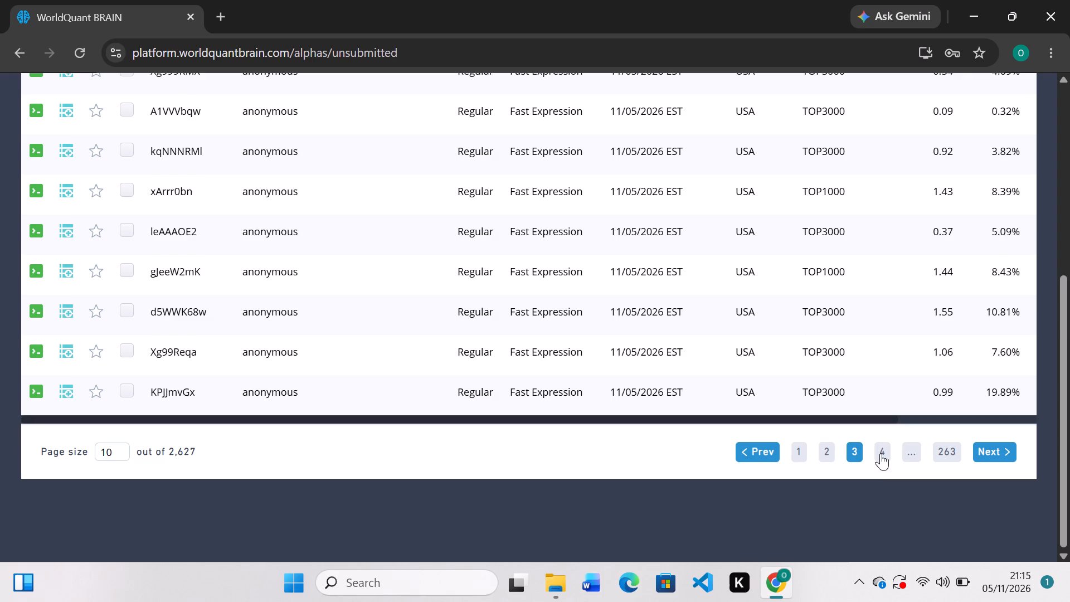
{"action": "left_click", "coordinate": [881, 453]}
{"action": "left_click", "coordinate": [881, 453]}
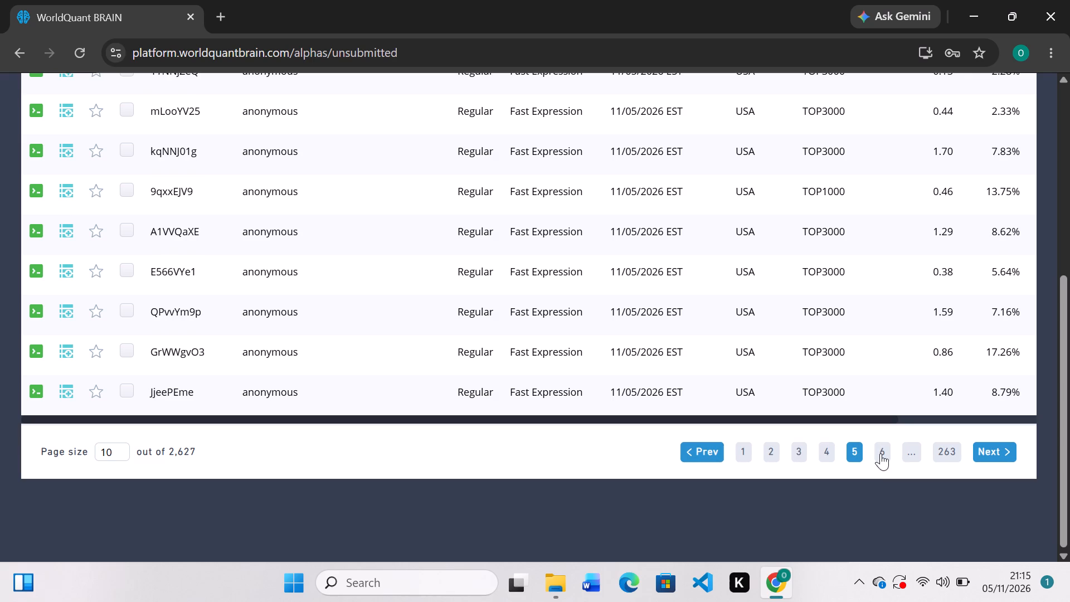
{"action": "scroll", "coordinate": [565, 344], "scroll_direction": "up", "scroll_amount": 1}
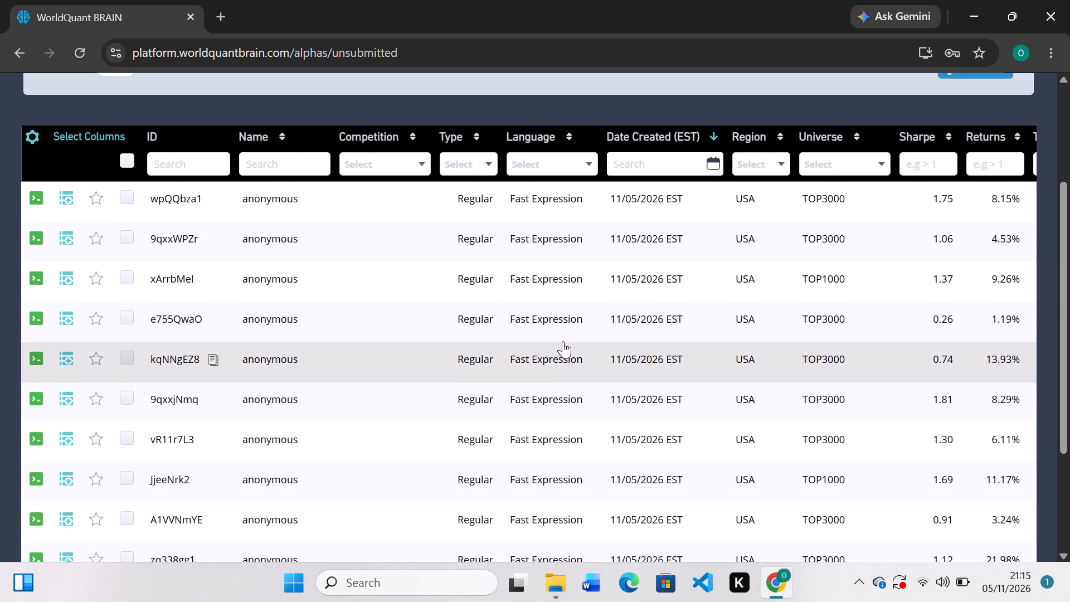
{"action": "scroll", "coordinate": [546, 289], "scroll_direction": "down", "scroll_amount": 1}
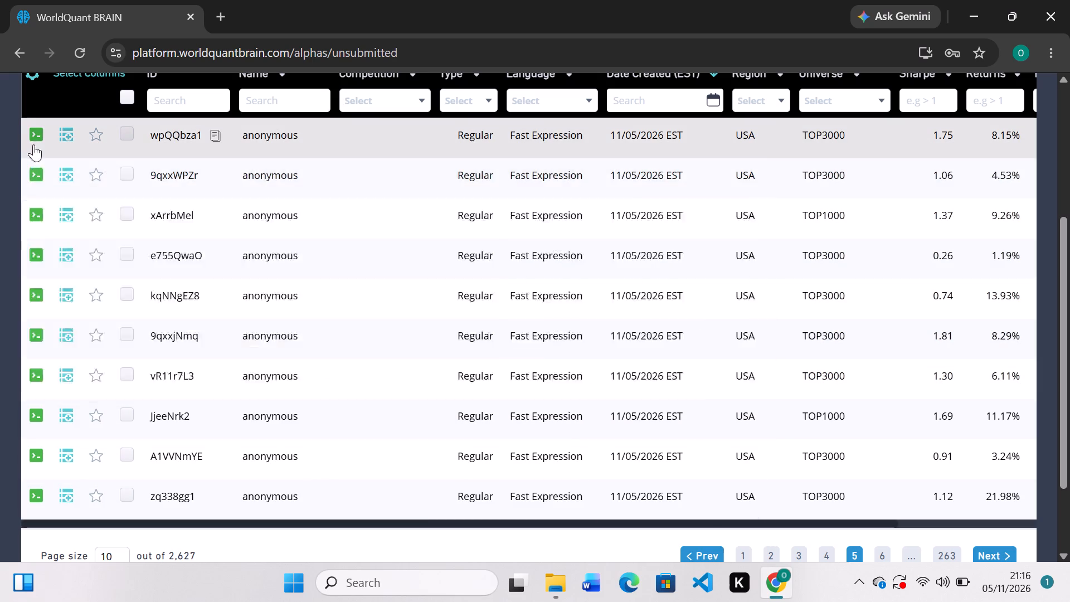
{"action": "scroll", "coordinate": [33, 140], "scroll_direction": "up", "scroll_amount": 1}
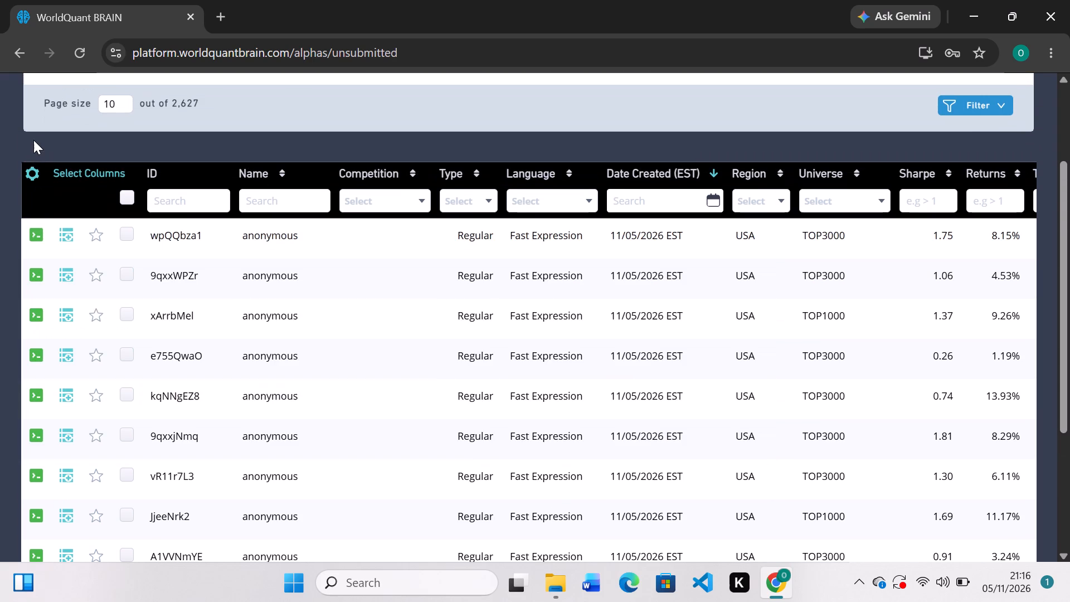
{"action": "scroll", "coordinate": [505, 341], "scroll_direction": "down", "scroll_amount": 3}
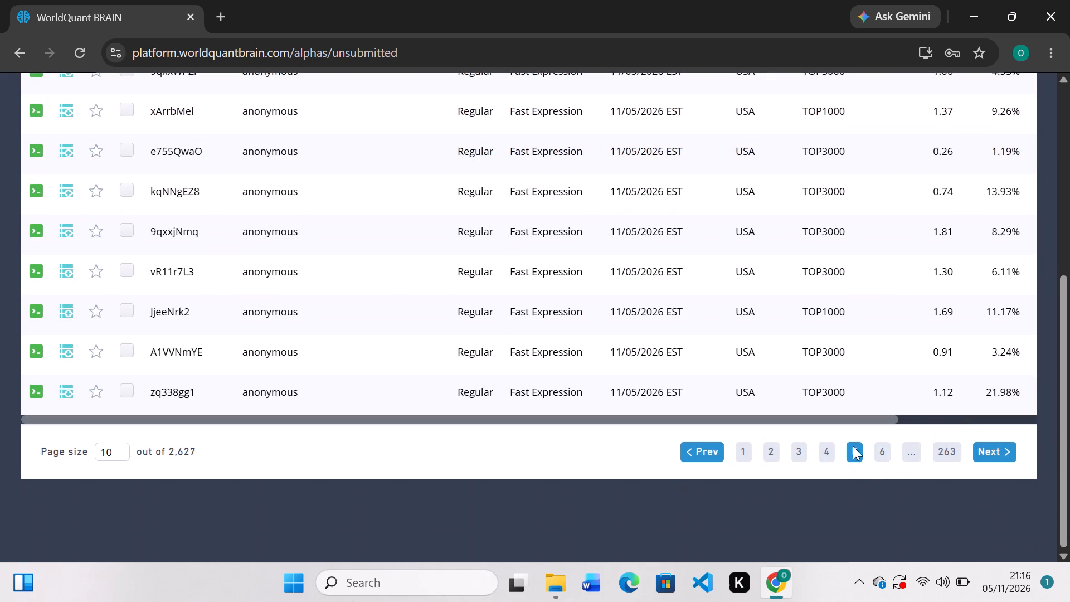
{"action": "left_click", "coordinate": [887, 450]}
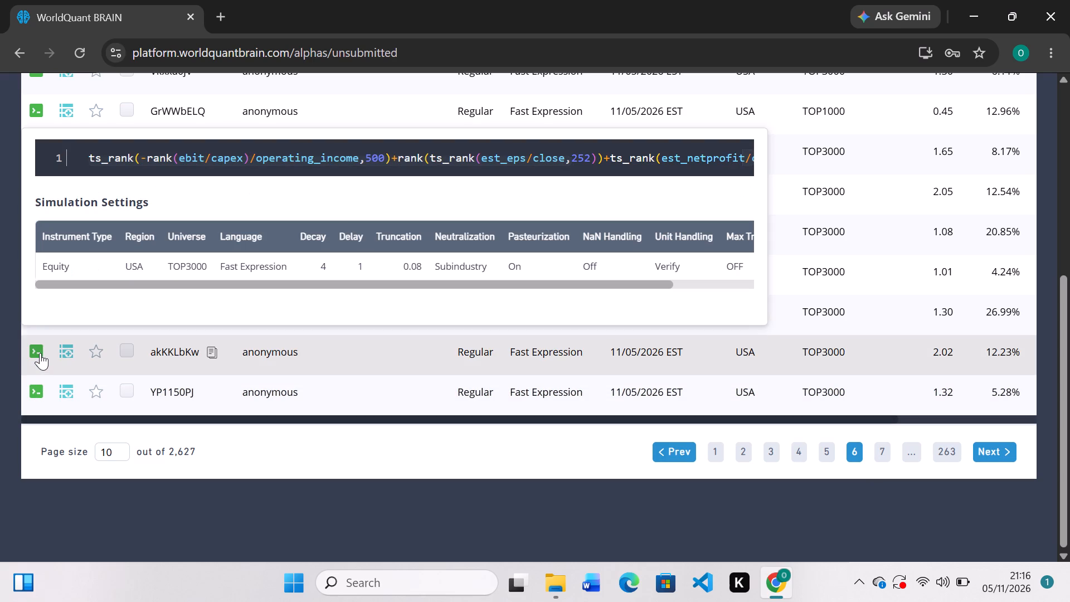
{"action": "scroll", "coordinate": [160, 314], "scroll_direction": "up", "scroll_amount": 3}
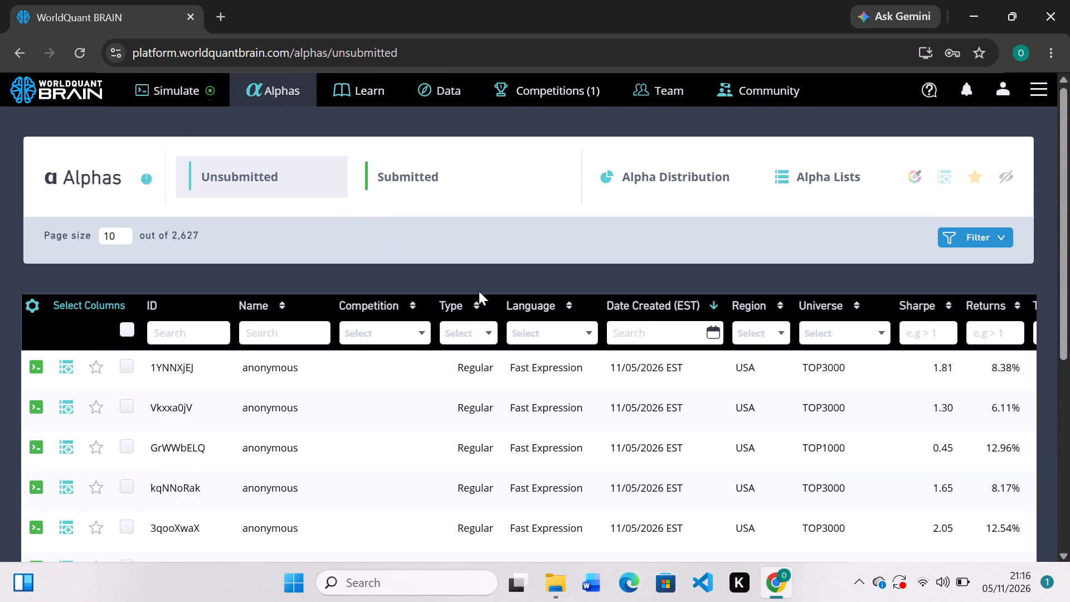
Filter the unsubmitted alphas list by Type, selecting Regular, and apply the filter.
{"action": "left_click", "coordinate": [955, 231]}
{"action": "left_click", "coordinate": [551, 292]}
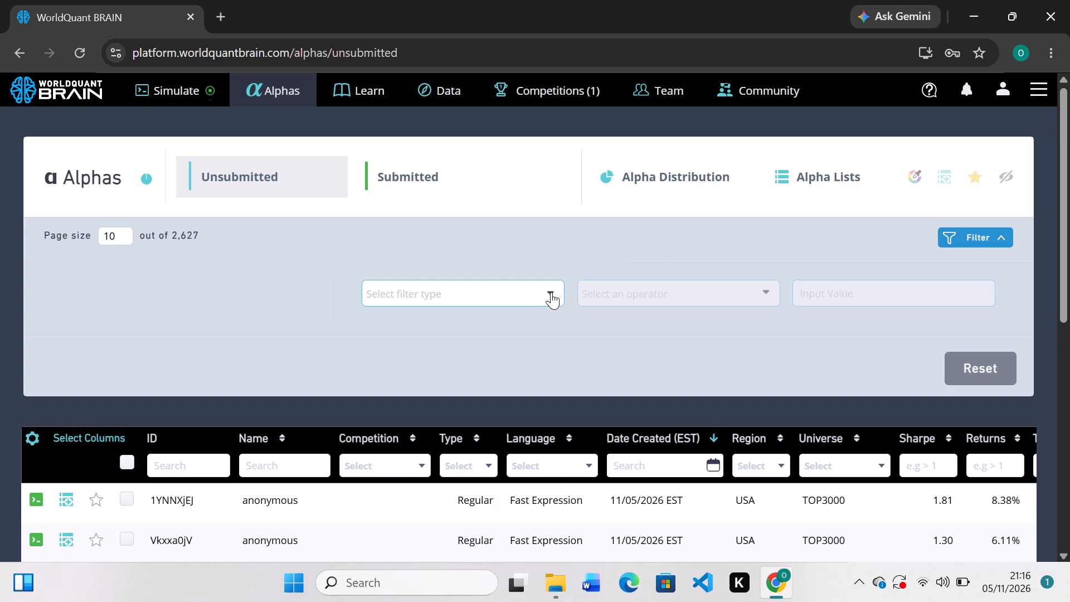
{"action": "scroll", "coordinate": [462, 385], "scroll_direction": "down", "scroll_amount": 1}
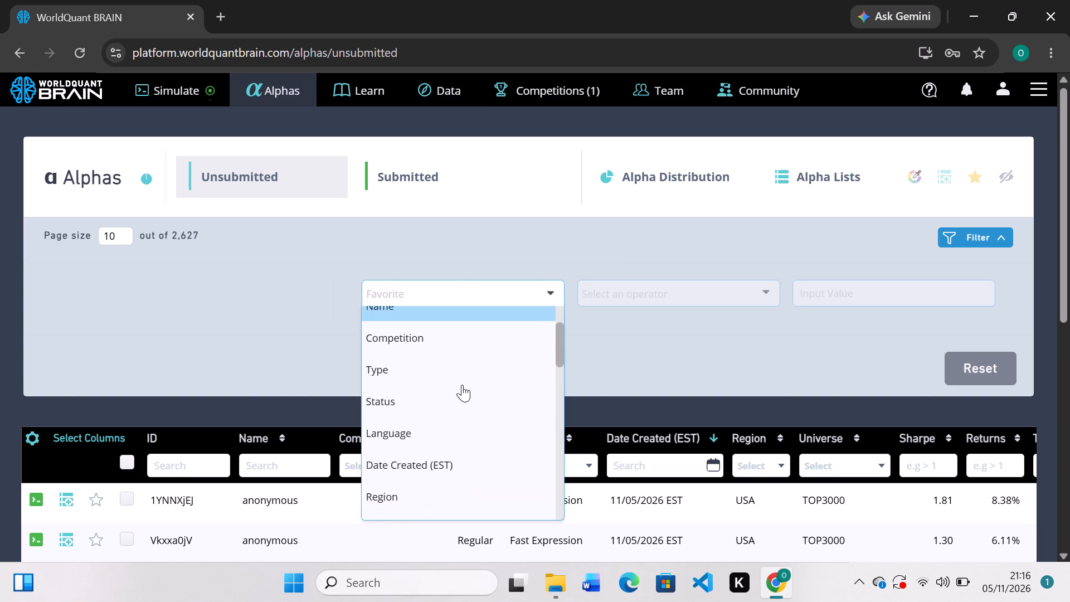
{"action": "scroll", "coordinate": [462, 385], "scroll_direction": "down", "scroll_amount": 1}
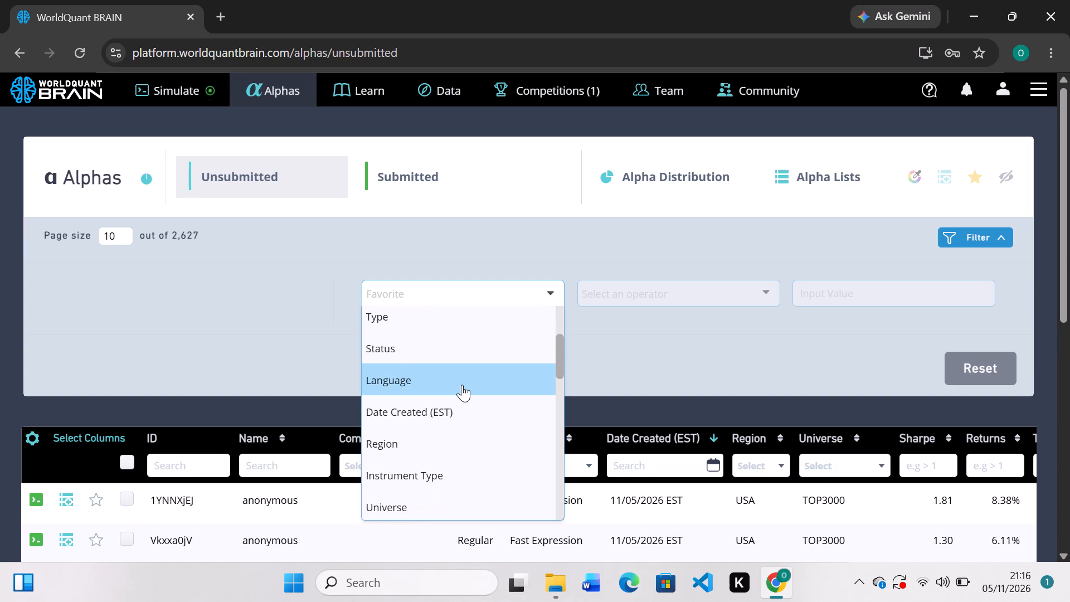
{"action": "scroll", "coordinate": [462, 385], "scroll_direction": "down", "scroll_amount": 1}
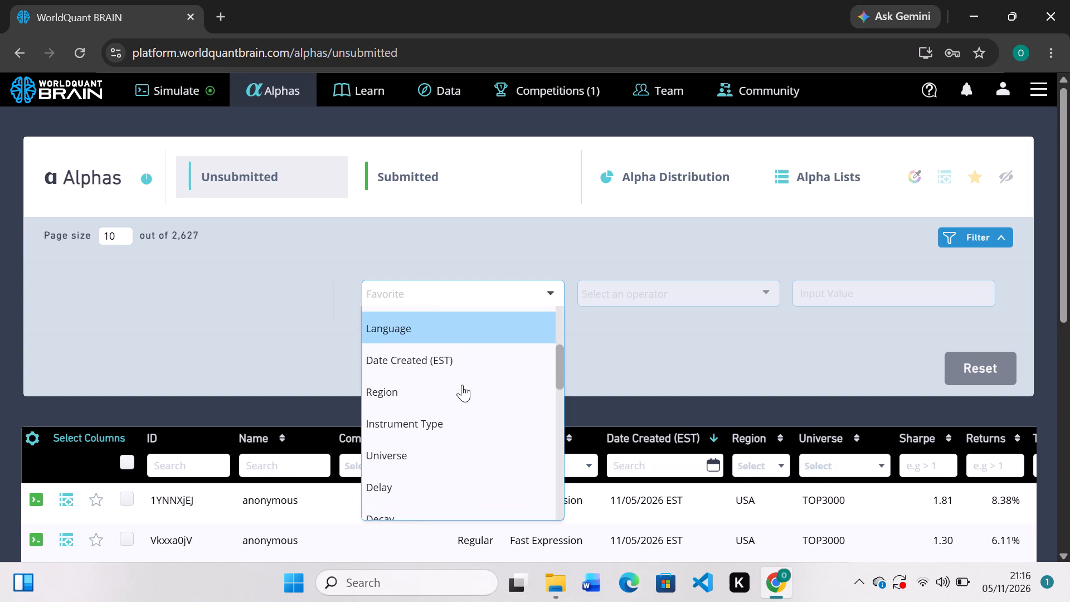
{"action": "scroll", "coordinate": [462, 385], "scroll_direction": "down", "scroll_amount": 1}
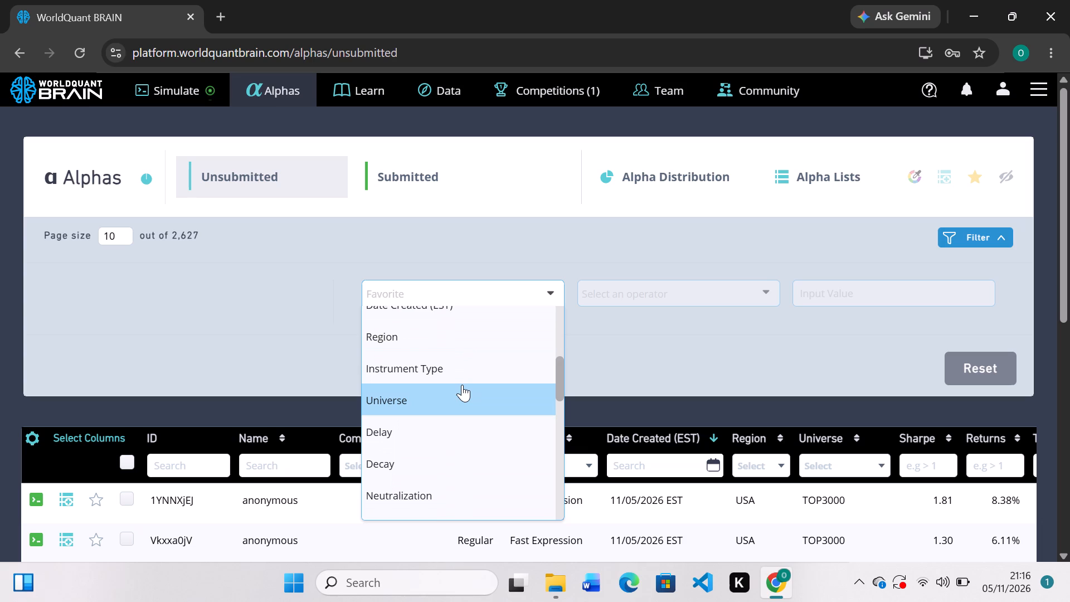
{"action": "scroll", "coordinate": [462, 385], "scroll_direction": "down", "scroll_amount": 3}
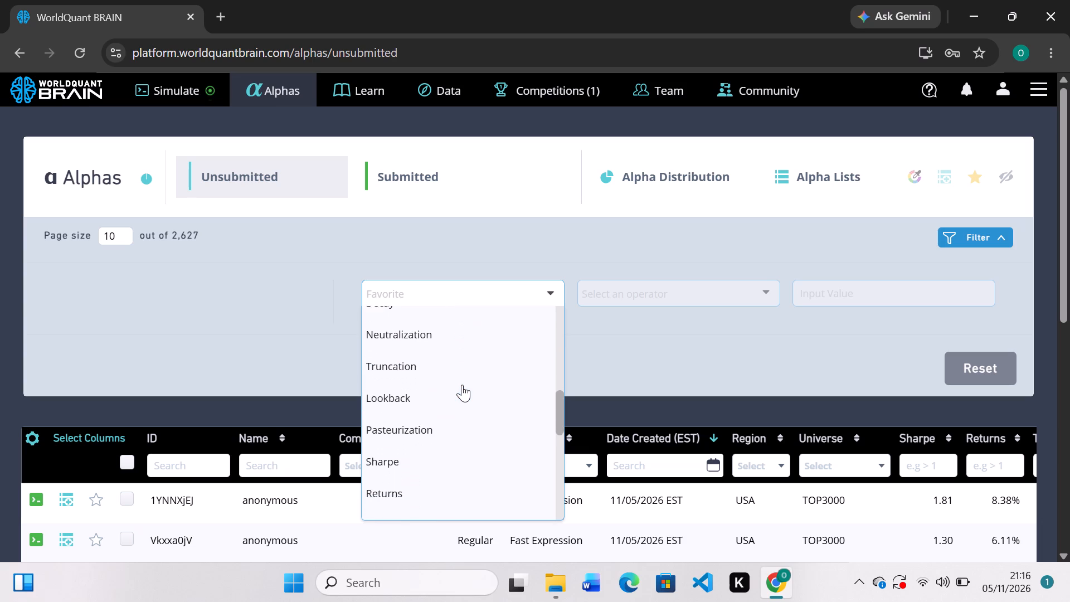
{"action": "scroll", "coordinate": [462, 385], "scroll_direction": "down", "scroll_amount": 3}
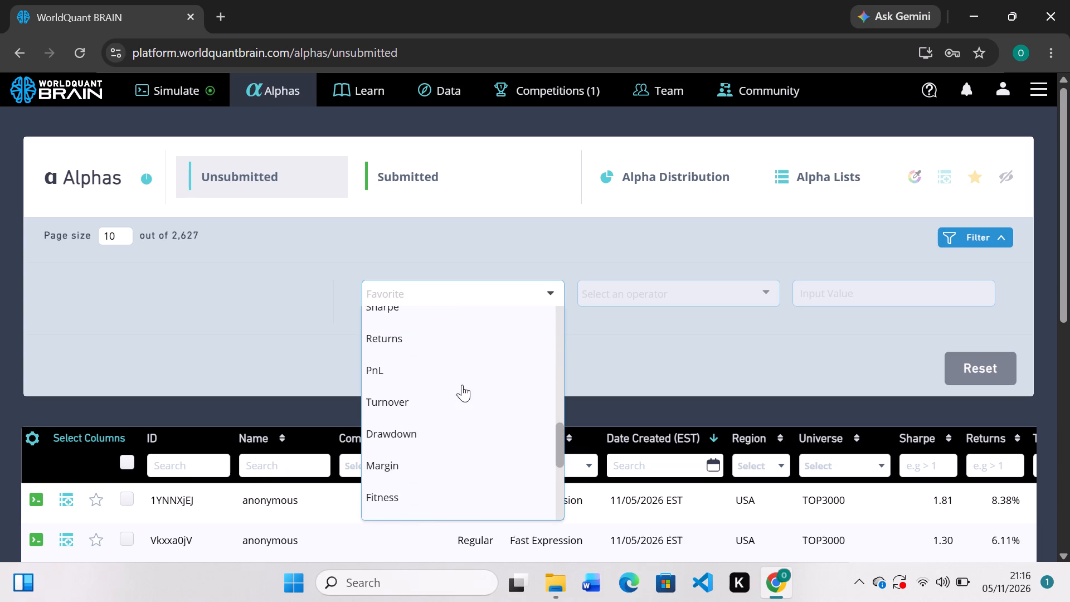
{"action": "scroll", "coordinate": [462, 385], "scroll_direction": "down", "scroll_amount": 2}
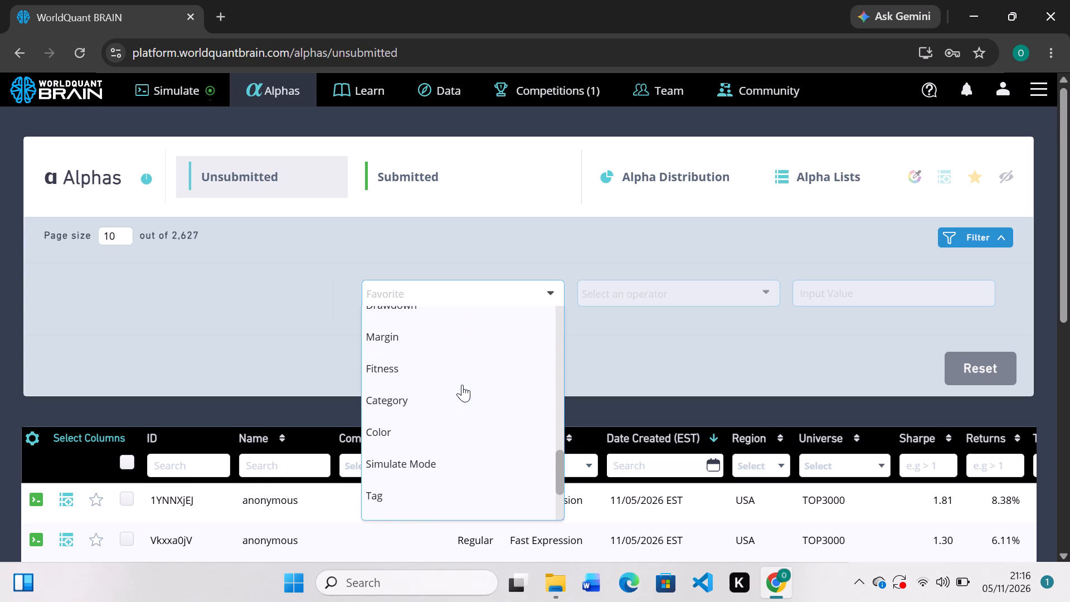
{"action": "scroll", "coordinate": [462, 385], "scroll_direction": "down", "scroll_amount": 3}
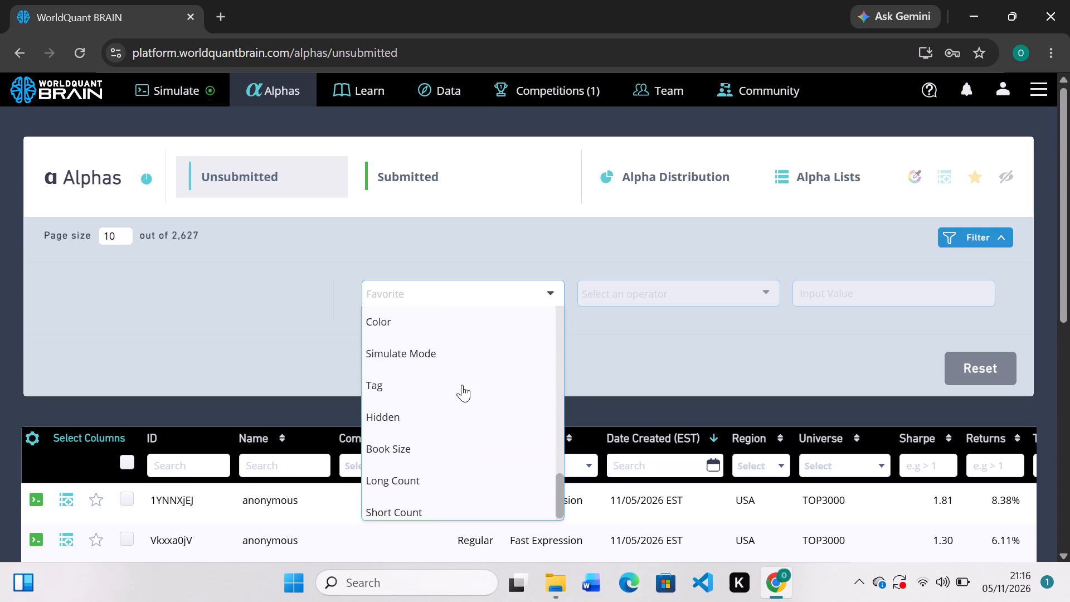
{"action": "scroll", "coordinate": [462, 385], "scroll_direction": "down", "scroll_amount": 2}
{"action": "scroll", "coordinate": [462, 385], "scroll_direction": "up", "scroll_amount": 3}
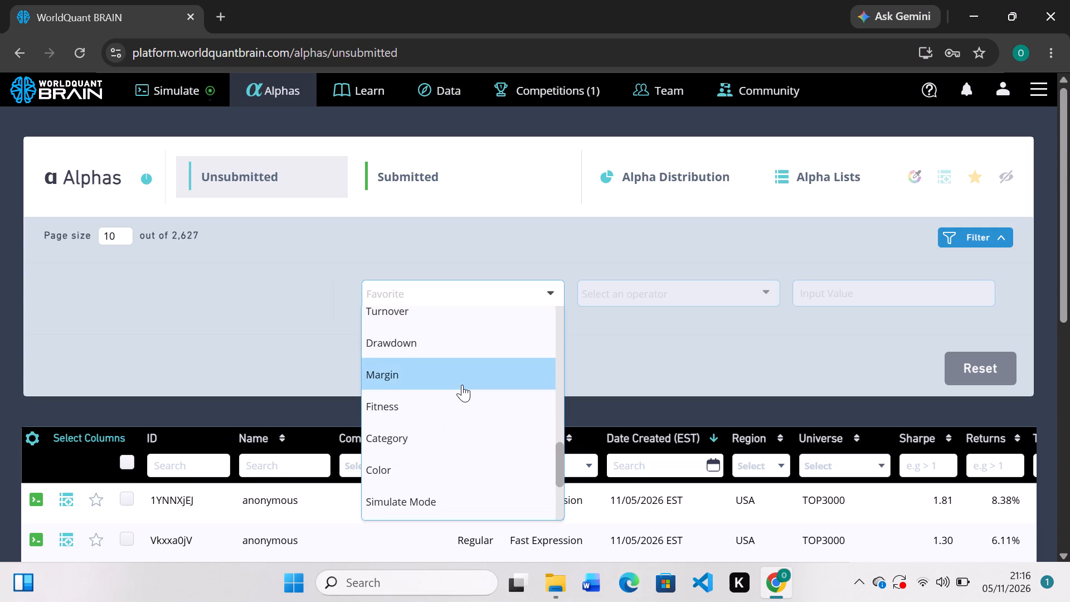
{"action": "scroll", "coordinate": [462, 385], "scroll_direction": "up", "scroll_amount": 3}
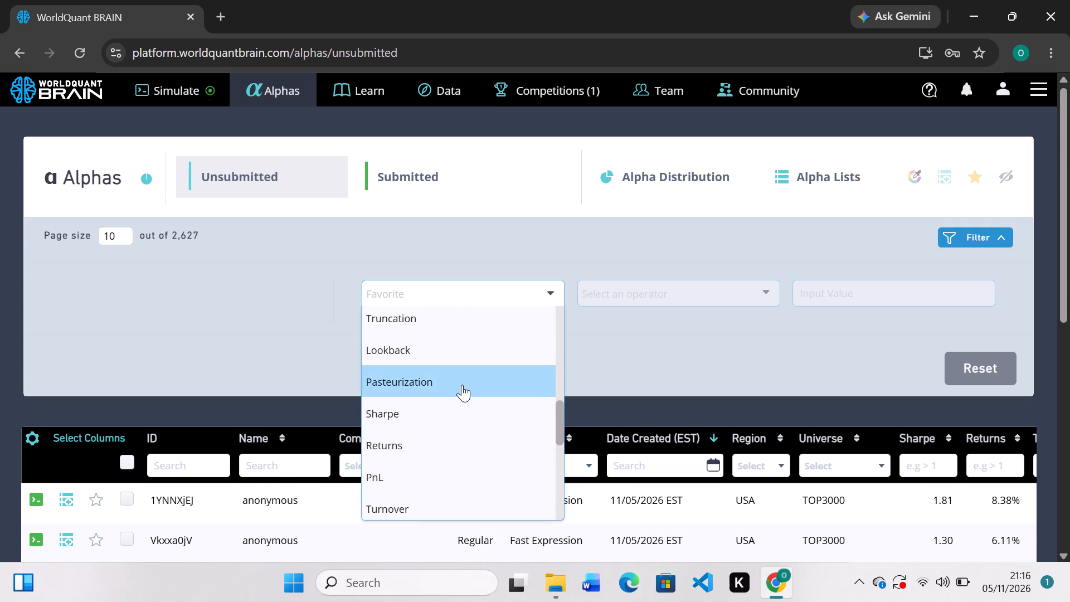
{"action": "scroll", "coordinate": [462, 385], "scroll_direction": "up", "scroll_amount": 2}
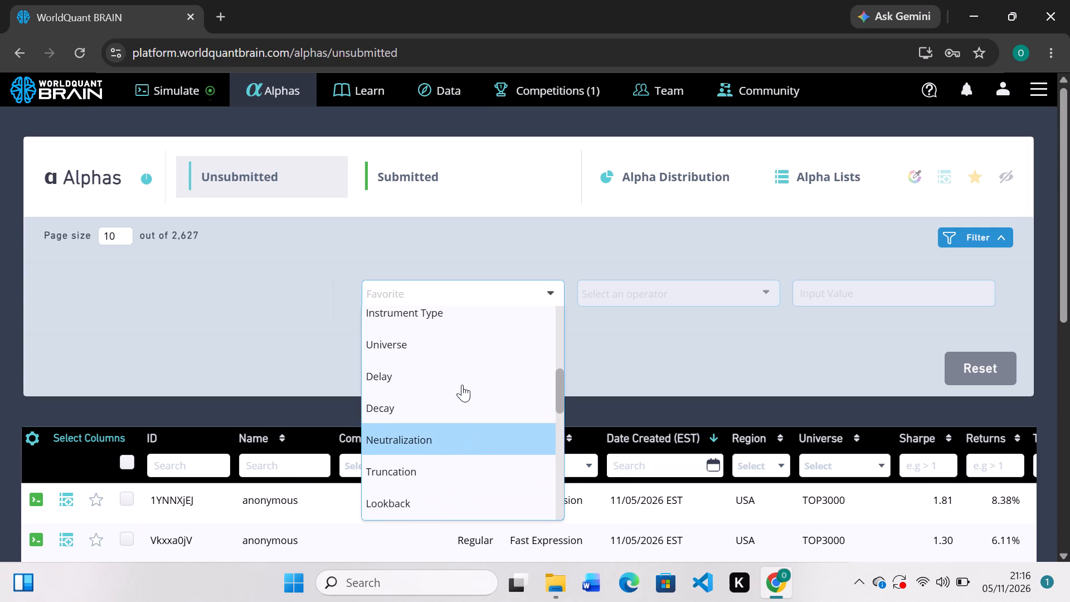
{"action": "scroll", "coordinate": [462, 385], "scroll_direction": "up", "scroll_amount": 6}
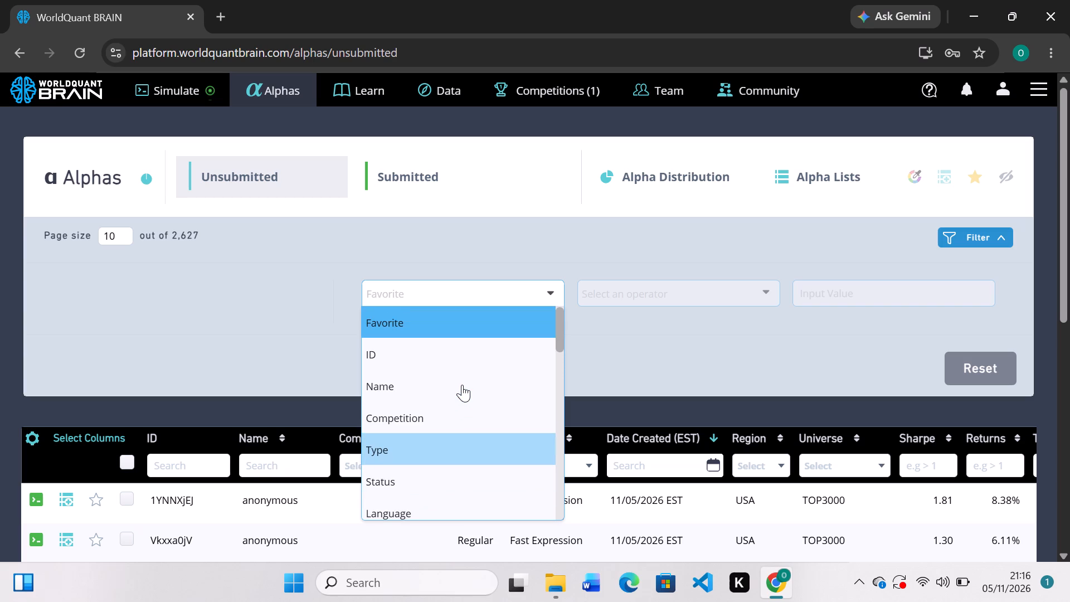
{"action": "scroll", "coordinate": [462, 385], "scroll_direction": "up", "scroll_amount": 1}
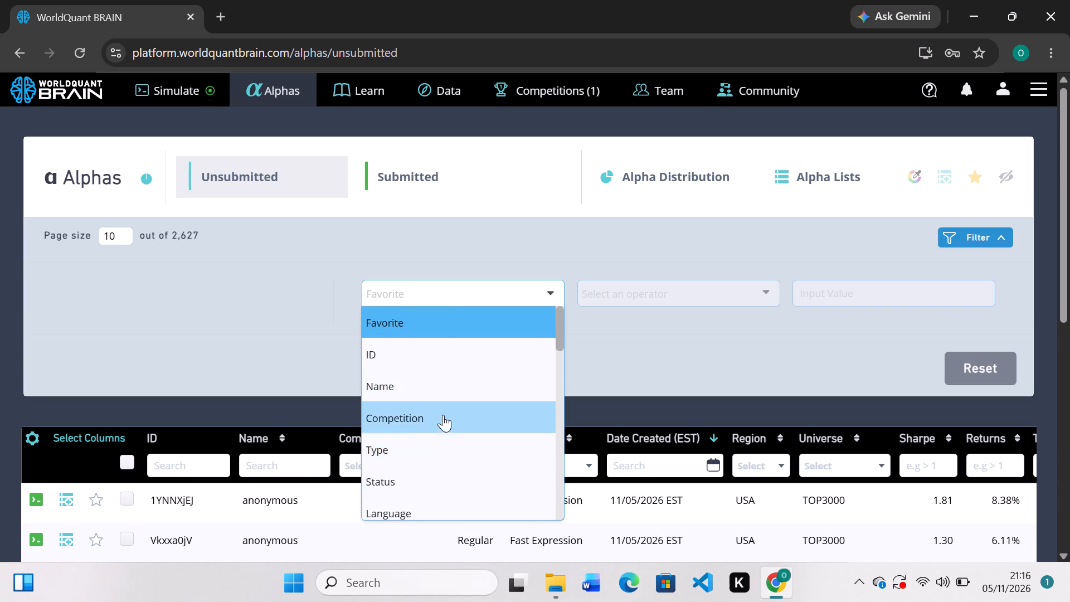
{"action": "left_click", "coordinate": [406, 445]}
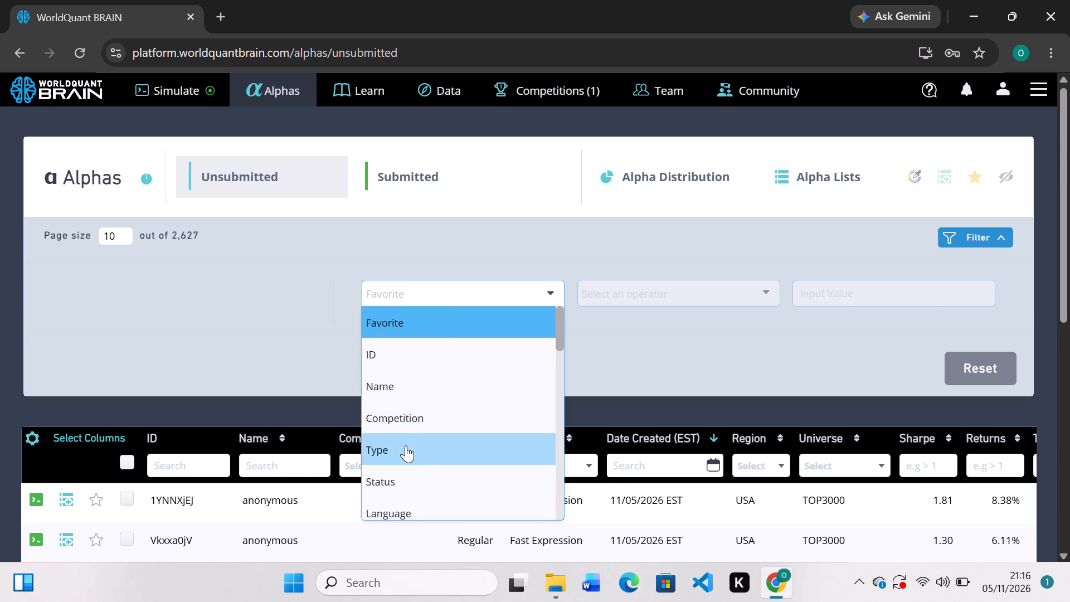
{"action": "left_click", "coordinate": [761, 288]}
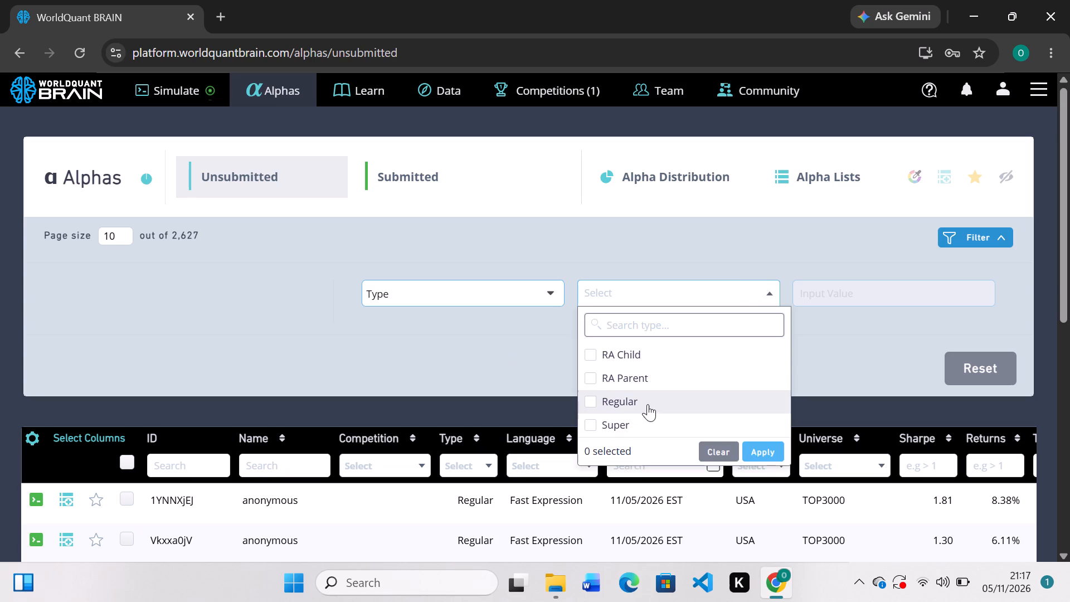
{"action": "left_click", "coordinate": [648, 404]}
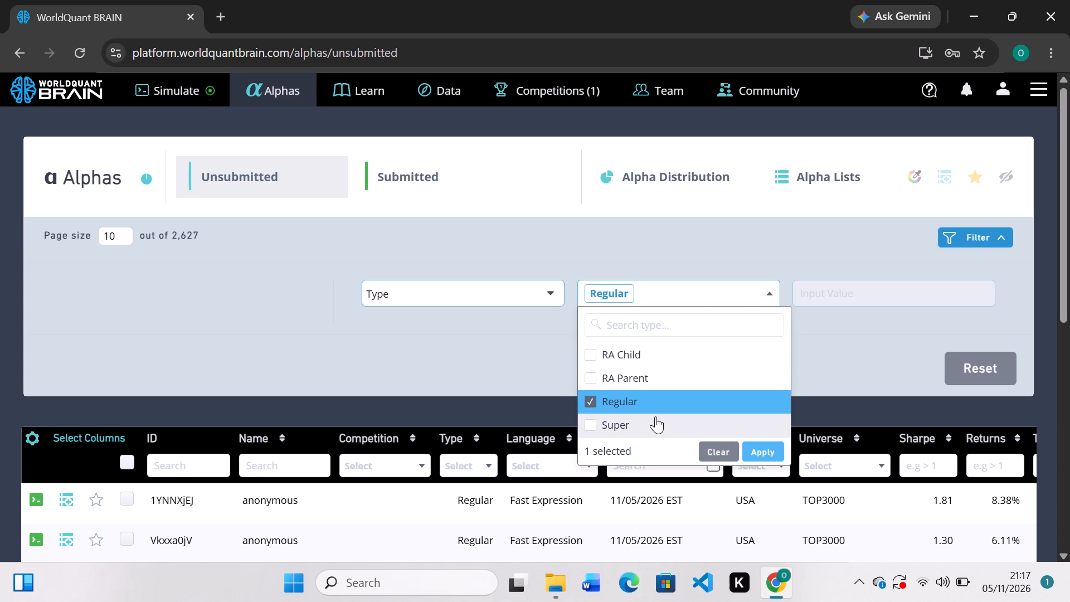
{"action": "scroll", "coordinate": [655, 416], "scroll_direction": "down", "scroll_amount": 2}
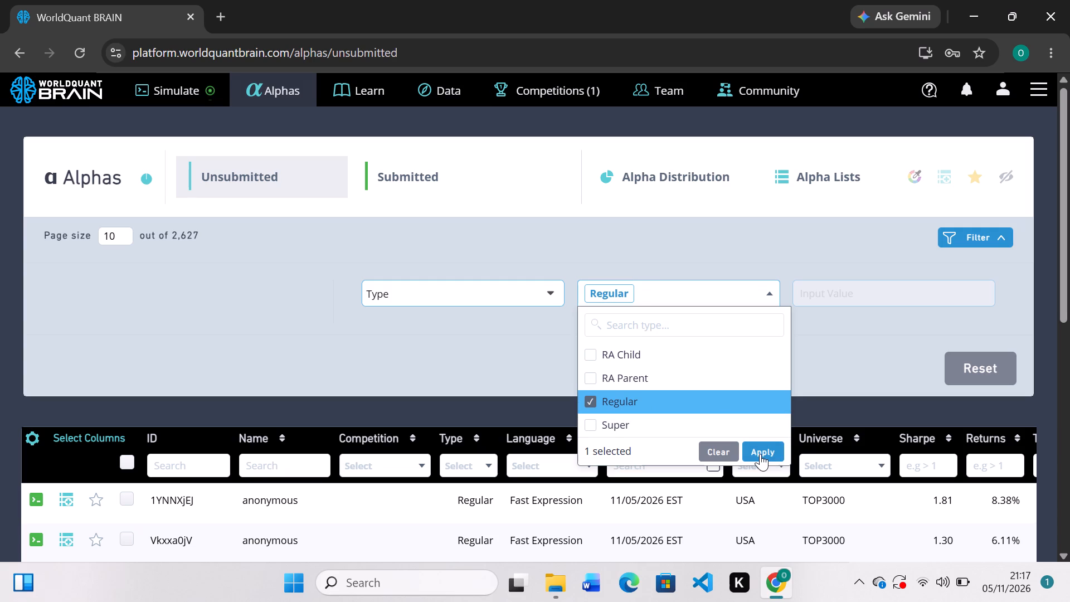
{"action": "left_click", "coordinate": [760, 454]}
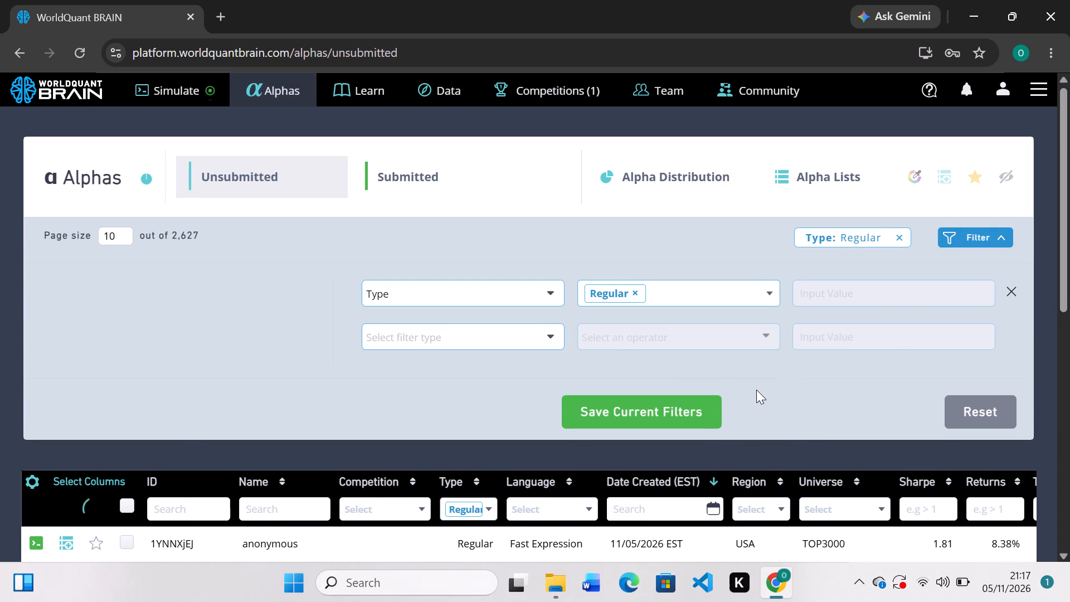
Examine the first page of the filtered unsubmitted alphas, comparing universe, Sharpe and returns.
{"action": "scroll", "coordinate": [756, 390], "scroll_direction": "down", "scroll_amount": 3}
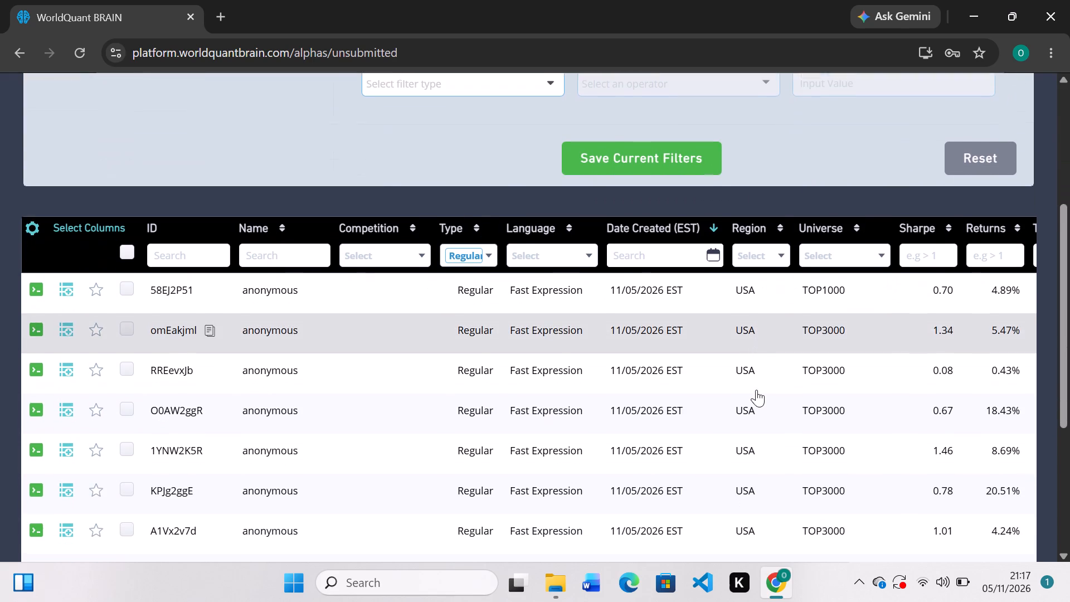
{"action": "scroll", "coordinate": [756, 390], "scroll_direction": "down", "scroll_amount": 3}
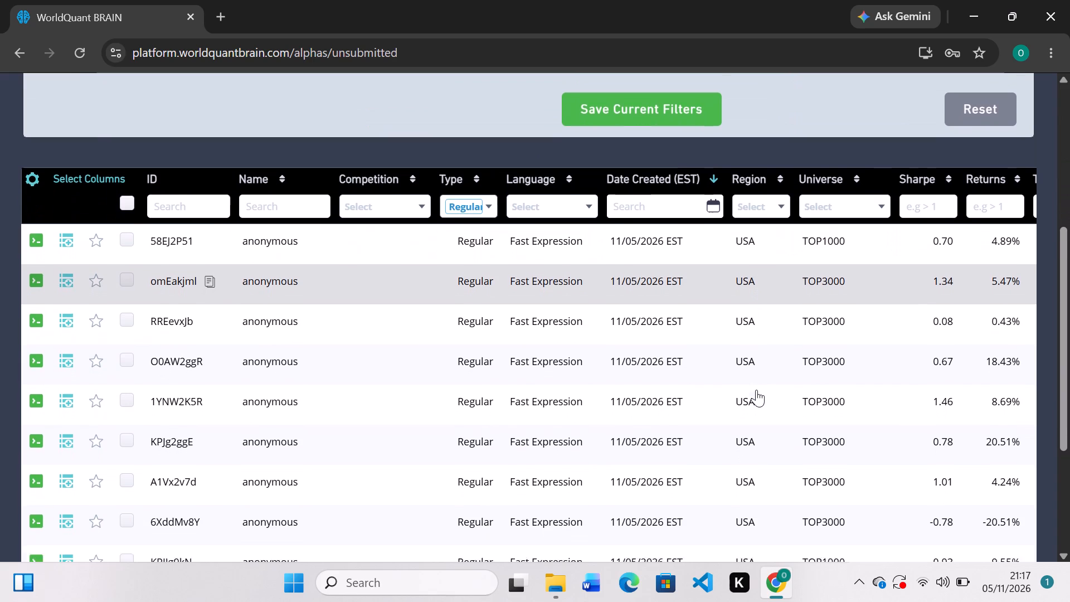
{"action": "scroll", "coordinate": [756, 390], "scroll_direction": "down", "scroll_amount": 1}
{"action": "scroll", "coordinate": [756, 390], "scroll_direction": "up", "scroll_amount": 2}
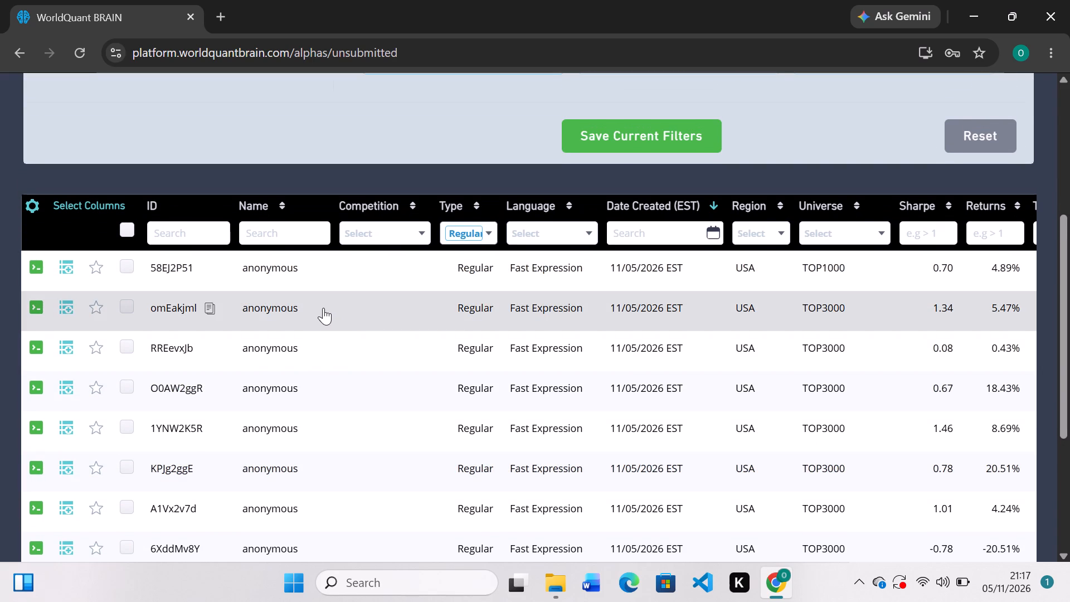
{"action": "scroll", "coordinate": [479, 445], "scroll_direction": "down", "scroll_amount": 1}
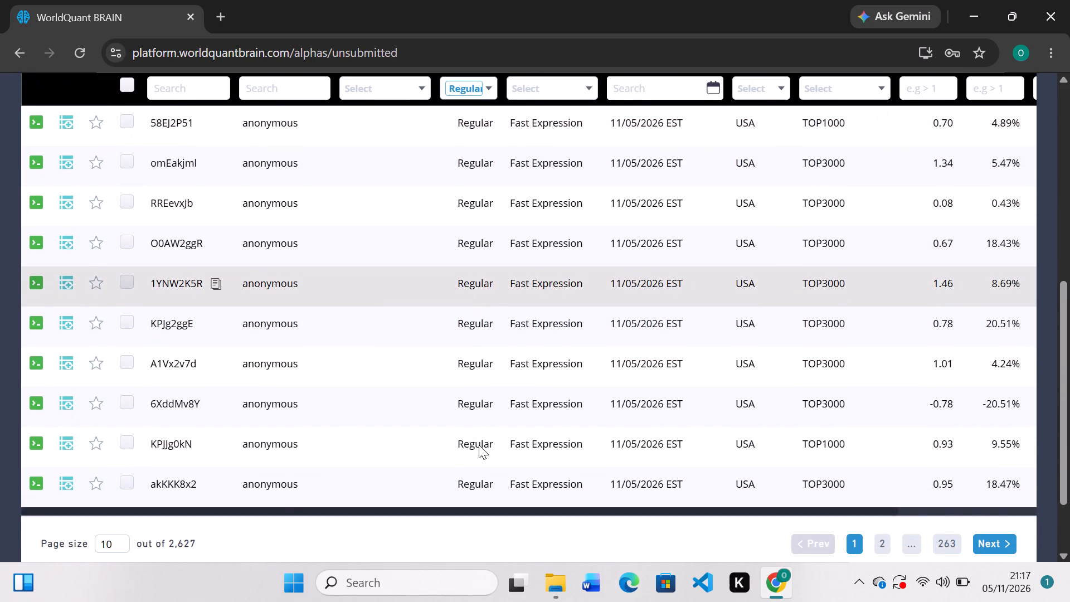
{"action": "scroll", "coordinate": [479, 445], "scroll_direction": "down", "scroll_amount": 1}
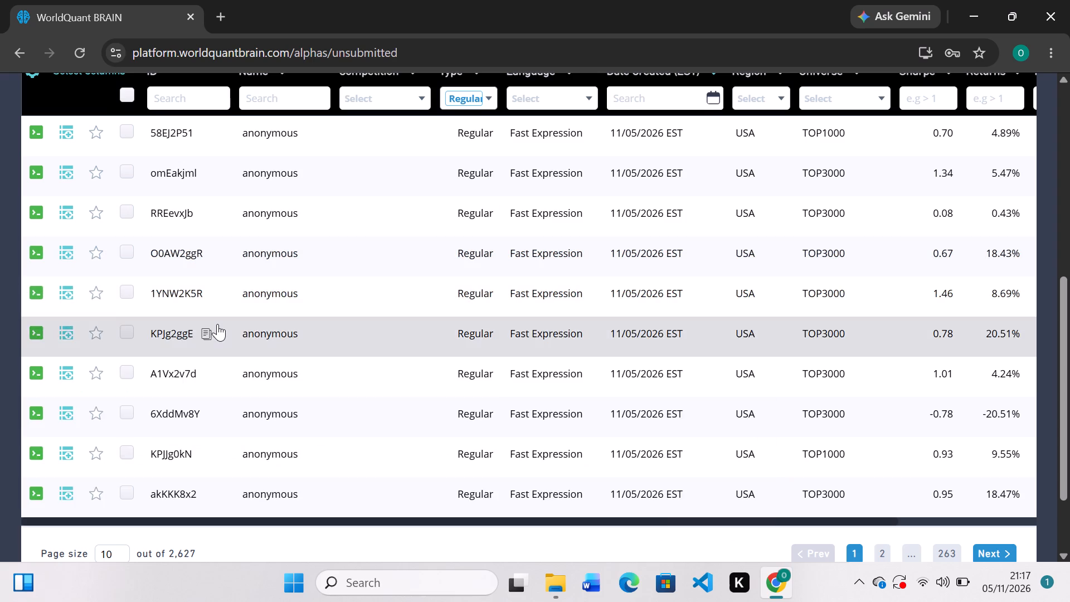
{"action": "scroll", "coordinate": [217, 324], "scroll_direction": "down", "scroll_amount": 2}
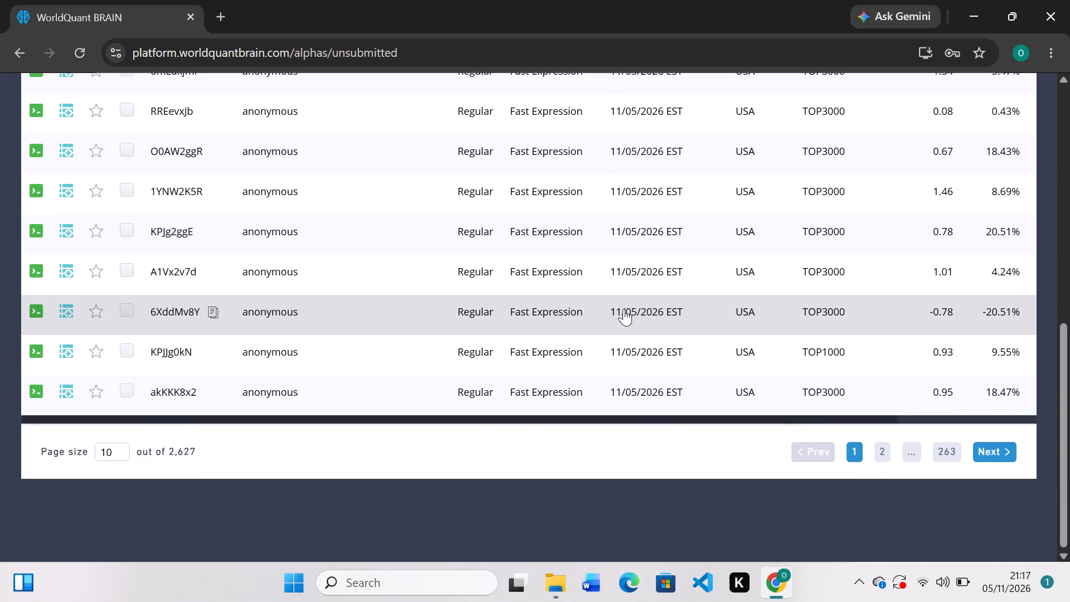
Clone the unsubmitted alpha d5WWK68w from page 2 of the filtered list into a new simulation and run it.
{"action": "left_click", "coordinate": [878, 458]}
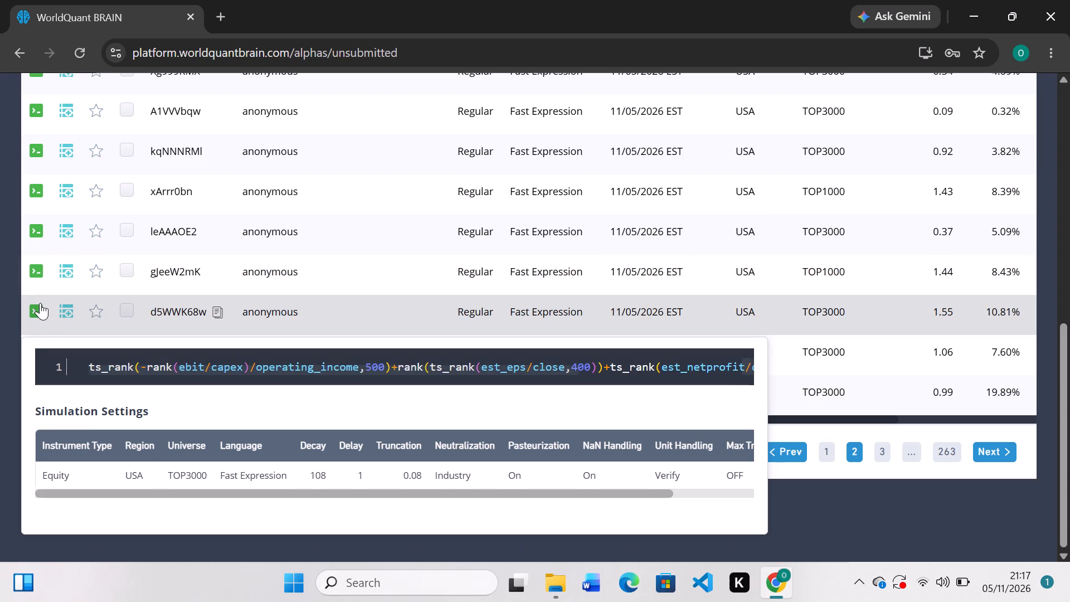
{"action": "double_click", "coordinate": [334, 321]}
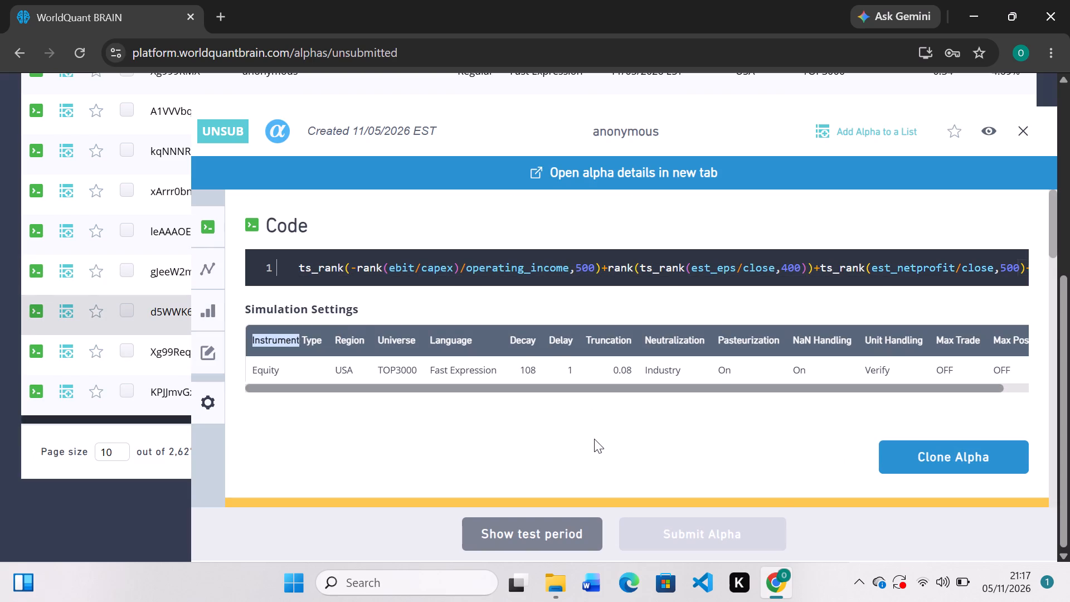
{"action": "left_click", "coordinate": [949, 579]}
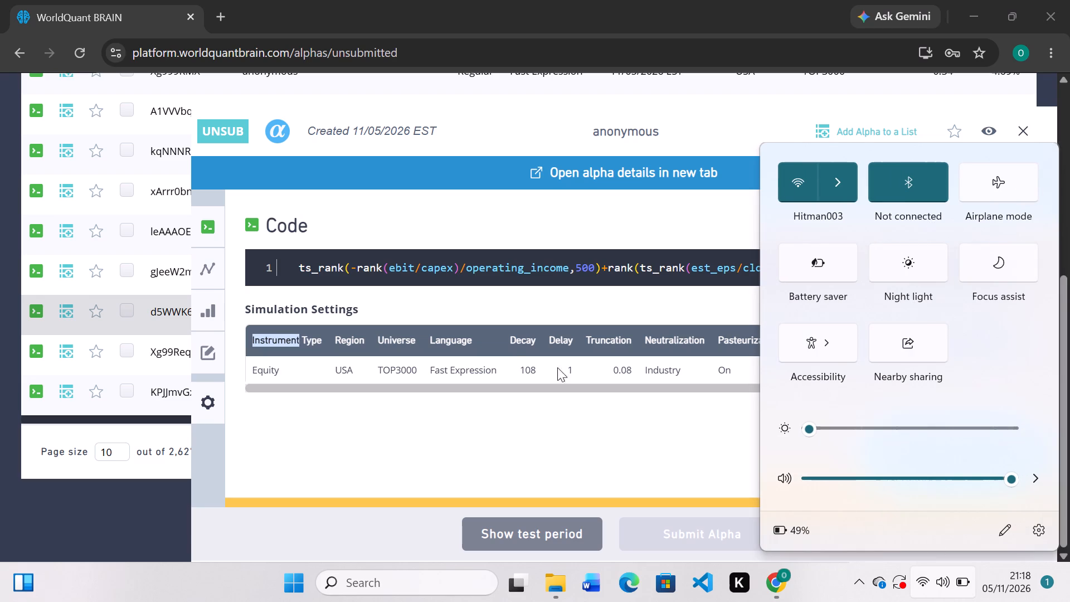
{"action": "left_click", "coordinate": [514, 353]}
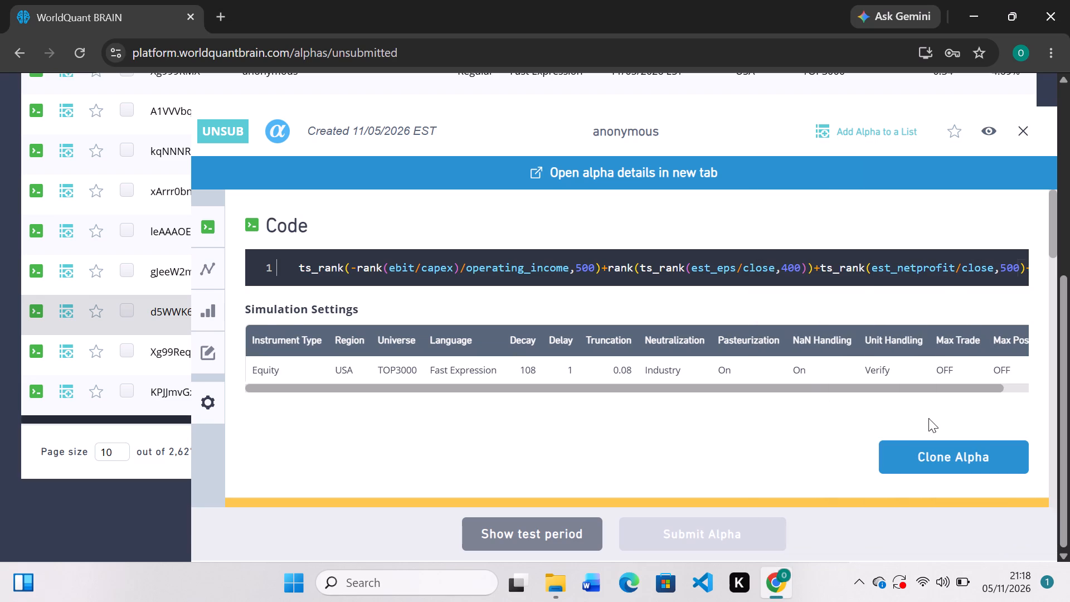
{"action": "scroll", "coordinate": [910, 262], "scroll_direction": "left", "scroll_amount": 3}
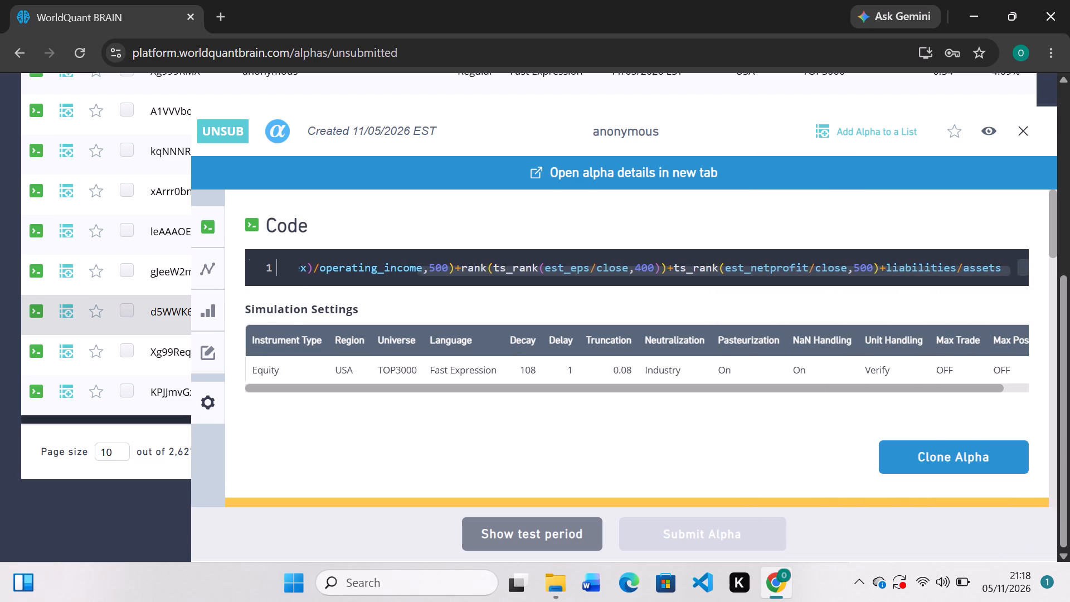
{"action": "scroll", "coordinate": [910, 262], "scroll_direction": "left", "scroll_amount": 1}
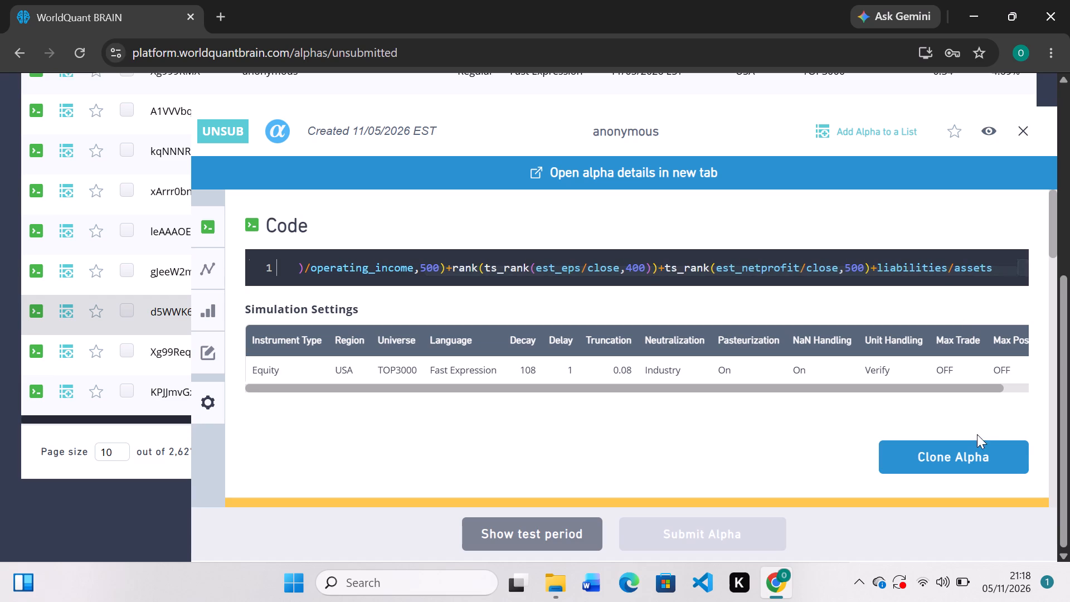
{"action": "left_click", "coordinate": [947, 448]}
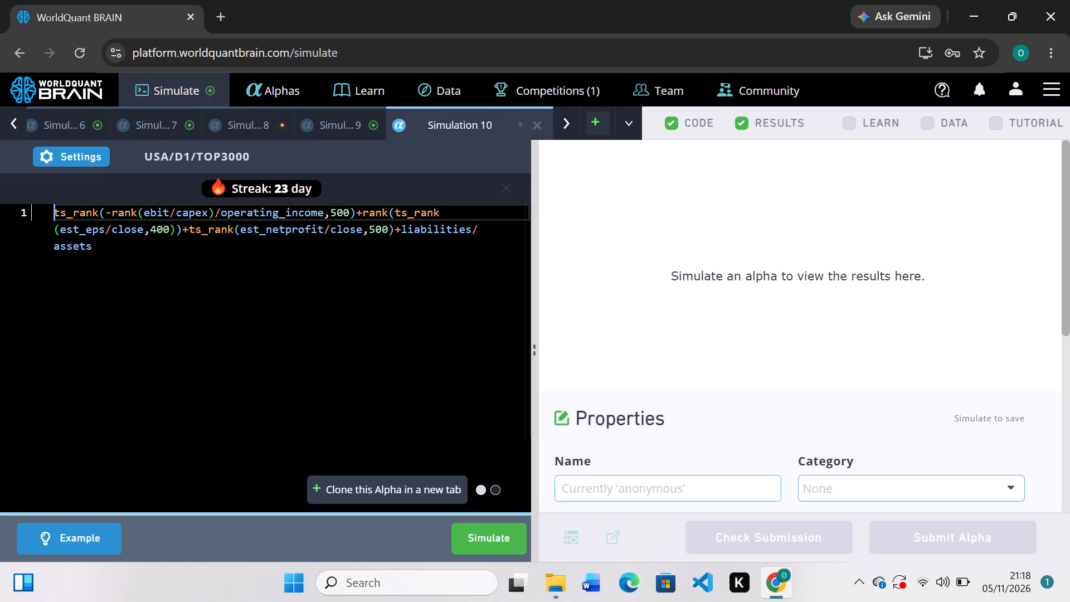
{"action": "left_click", "coordinate": [490, 541]}
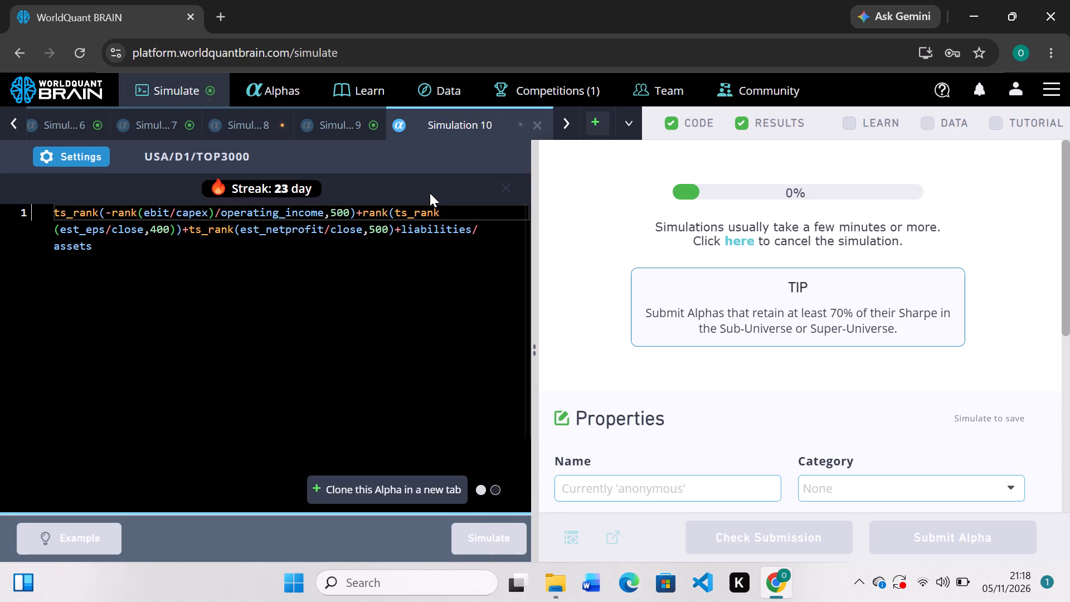
Review Simulation 9's PnL chart and IS summary, set its universe to TOP1000, and re-run the simulation.
{"action": "left_click", "coordinate": [356, 125]}
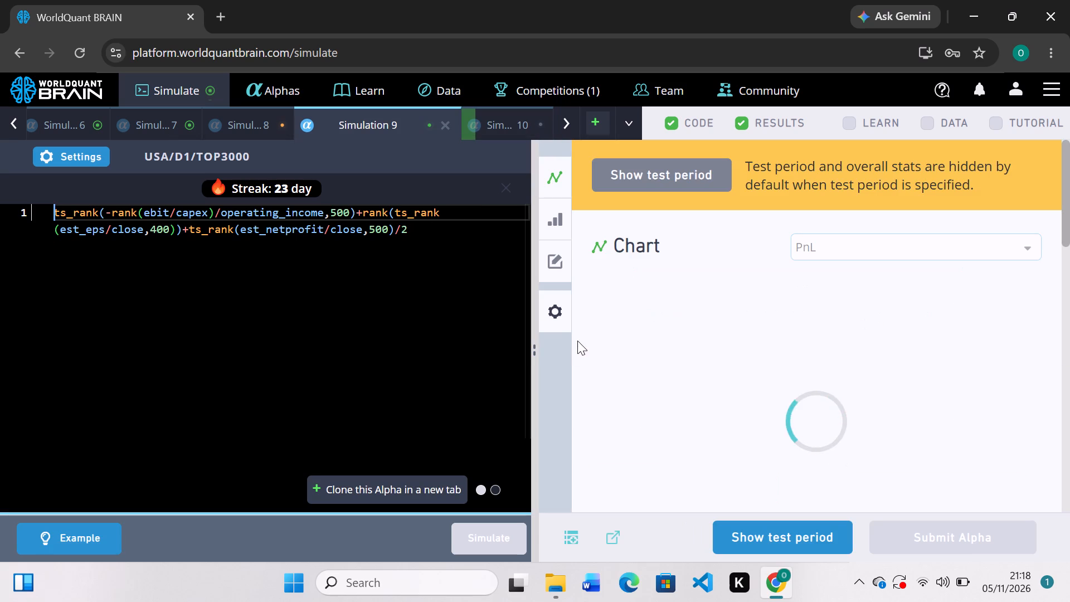
{"action": "scroll", "coordinate": [800, 357], "scroll_direction": "down", "scroll_amount": 3}
{"action": "scroll", "coordinate": [800, 357], "scroll_direction": "up", "scroll_amount": 1}
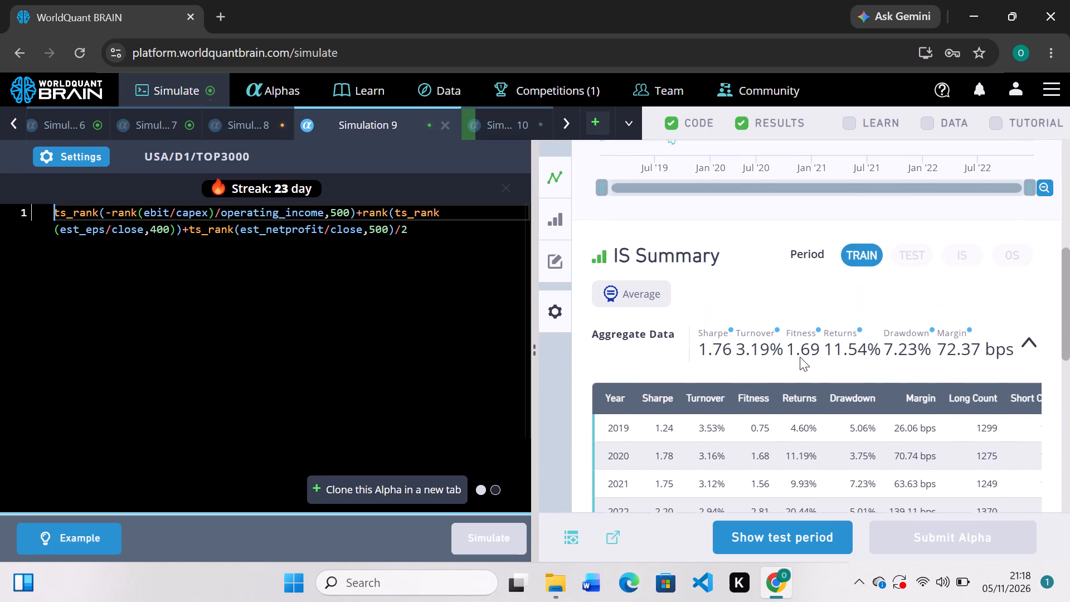
{"action": "scroll", "coordinate": [800, 357], "scroll_direction": "up", "scroll_amount": 2}
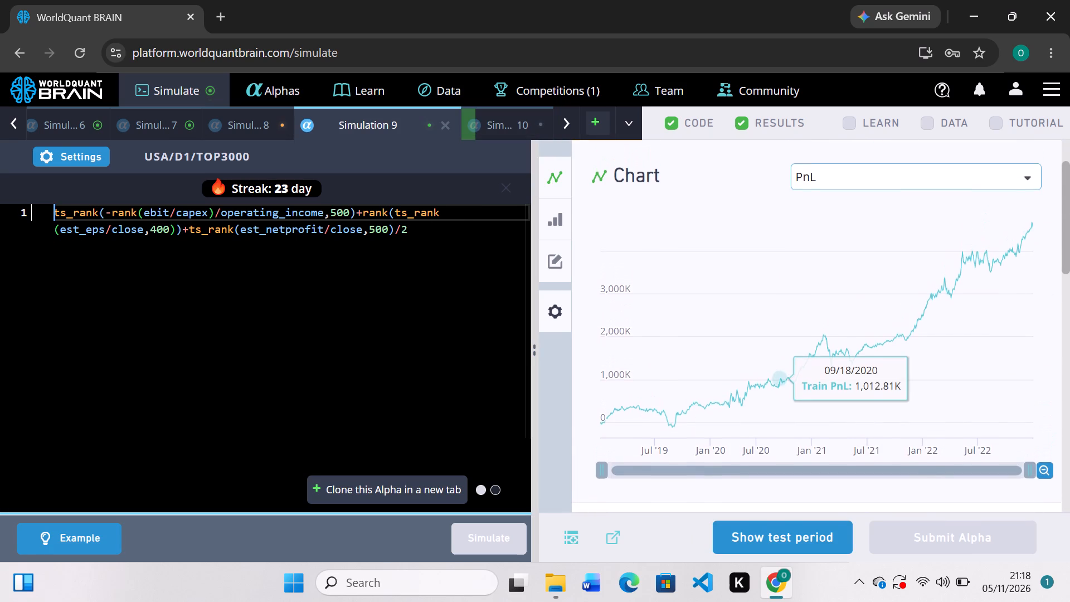
{"action": "left_click", "coordinate": [94, 158]}
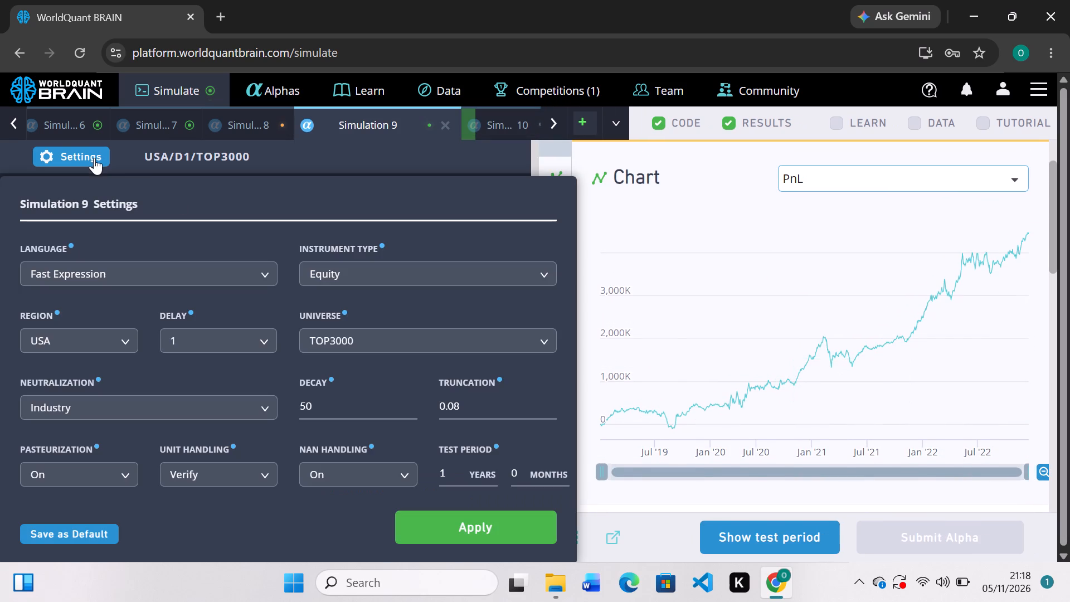
{"action": "left_click", "coordinate": [543, 341]}
{"action": "left_click", "coordinate": [383, 425]}
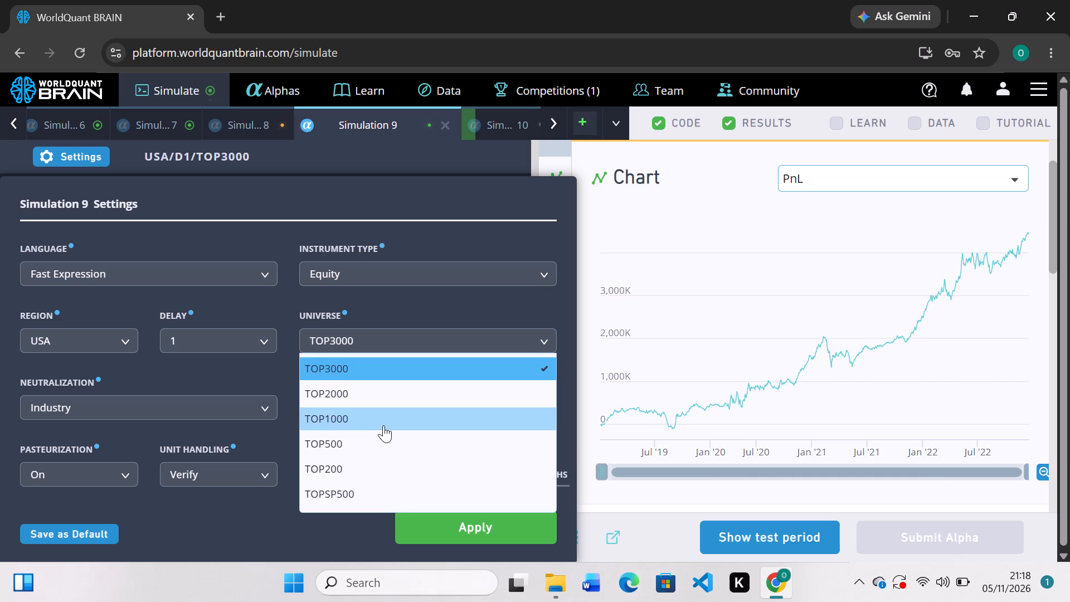
{"action": "left_click", "coordinate": [451, 522]}
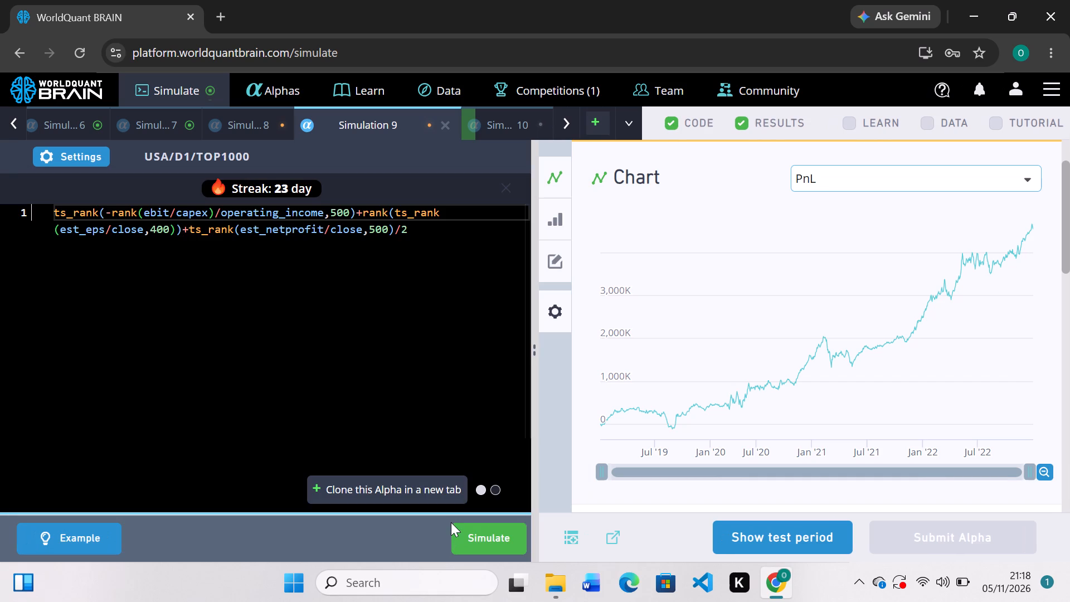
{"action": "left_click", "coordinate": [478, 542]}
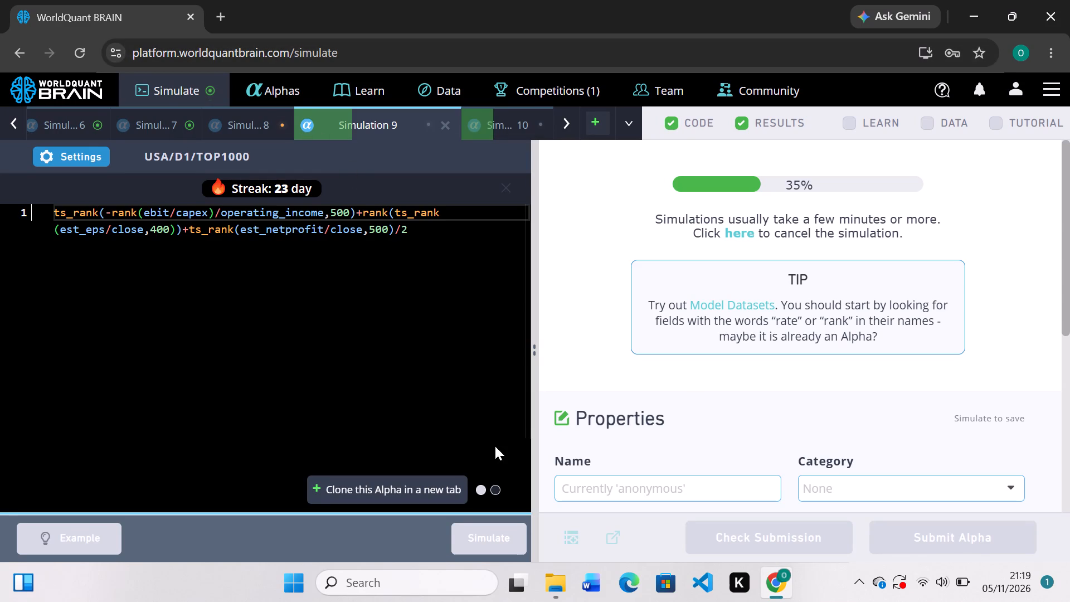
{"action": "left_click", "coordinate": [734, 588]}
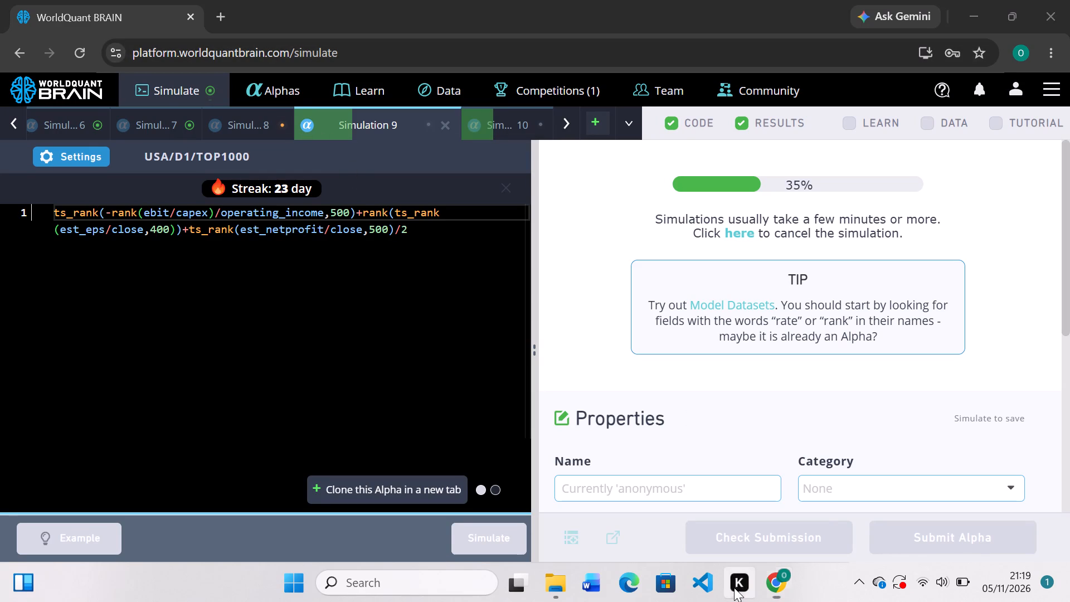
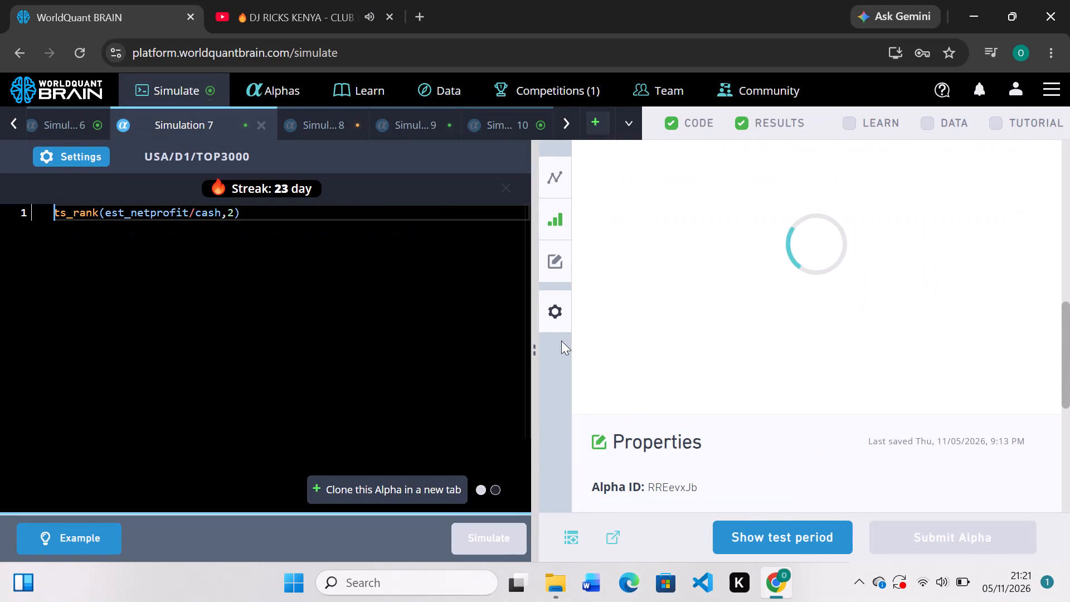
Review Simulation 7's yearly results, IS summary and PnL chart, and close that simulation.
{"action": "scroll", "coordinate": [787, 421], "scroll_direction": "down", "scroll_amount": 1}
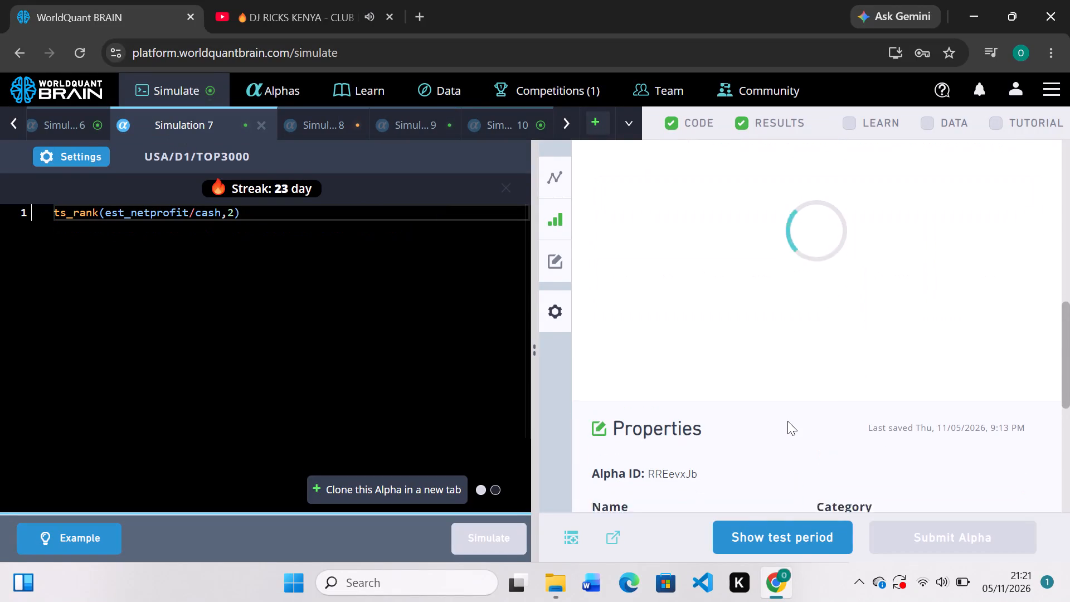
{"action": "scroll", "coordinate": [787, 421], "scroll_direction": "down", "scroll_amount": 1}
{"action": "scroll", "coordinate": [787, 421], "scroll_direction": "up", "scroll_amount": 4}
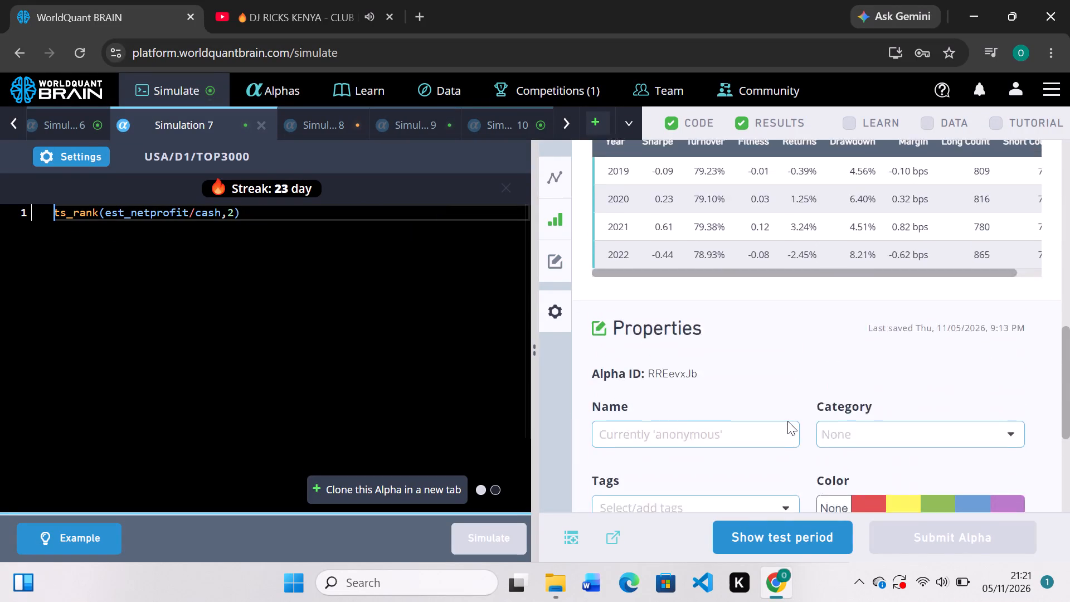
{"action": "scroll", "coordinate": [787, 421], "scroll_direction": "up", "scroll_amount": 2}
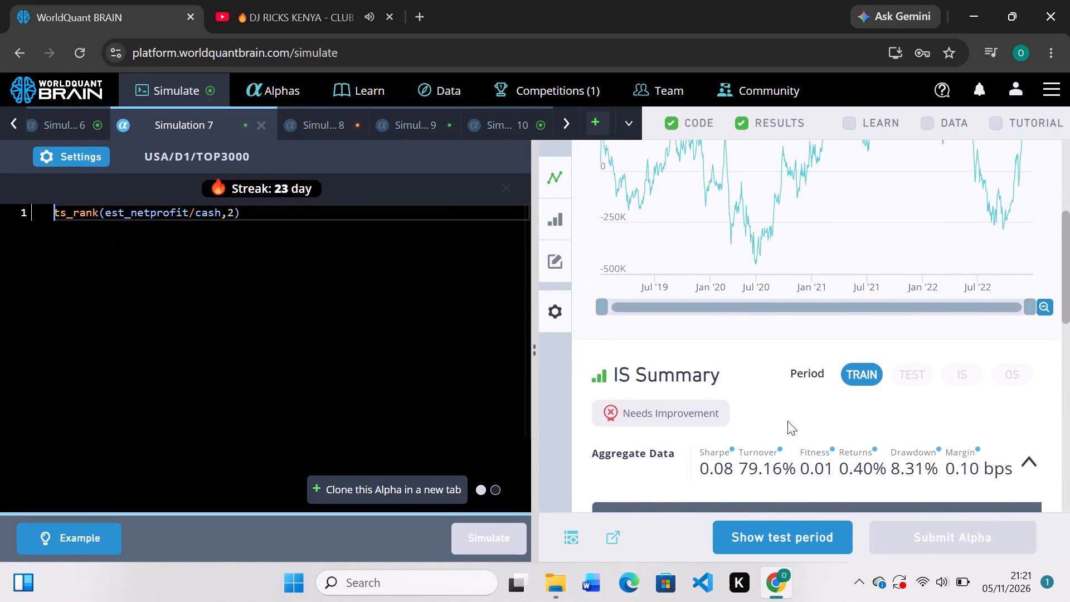
{"action": "scroll", "coordinate": [787, 421], "scroll_direction": "up", "scroll_amount": 2}
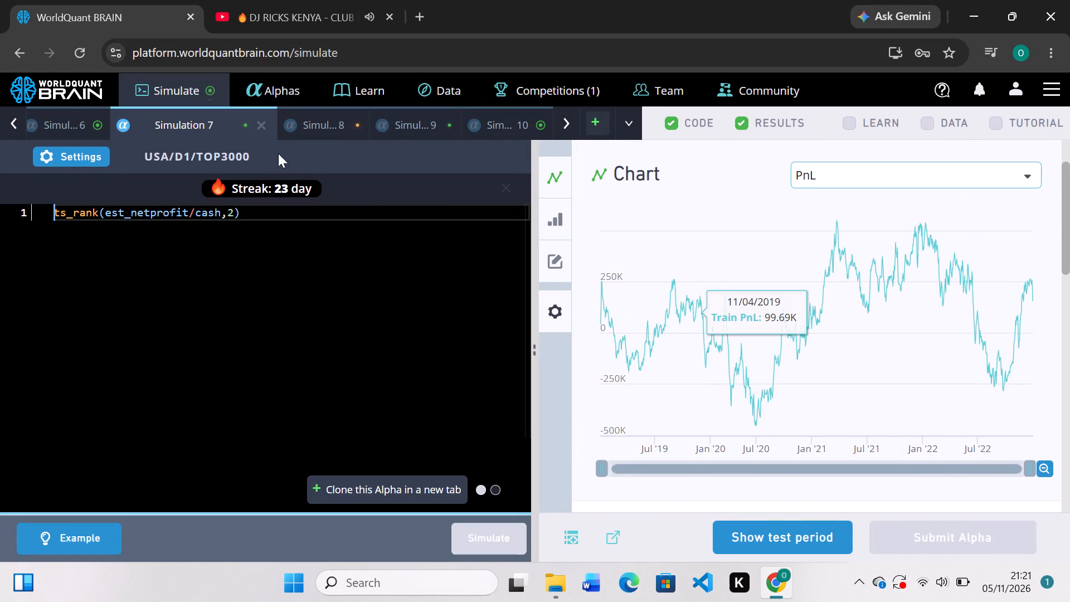
{"action": "left_click", "coordinate": [264, 123]}
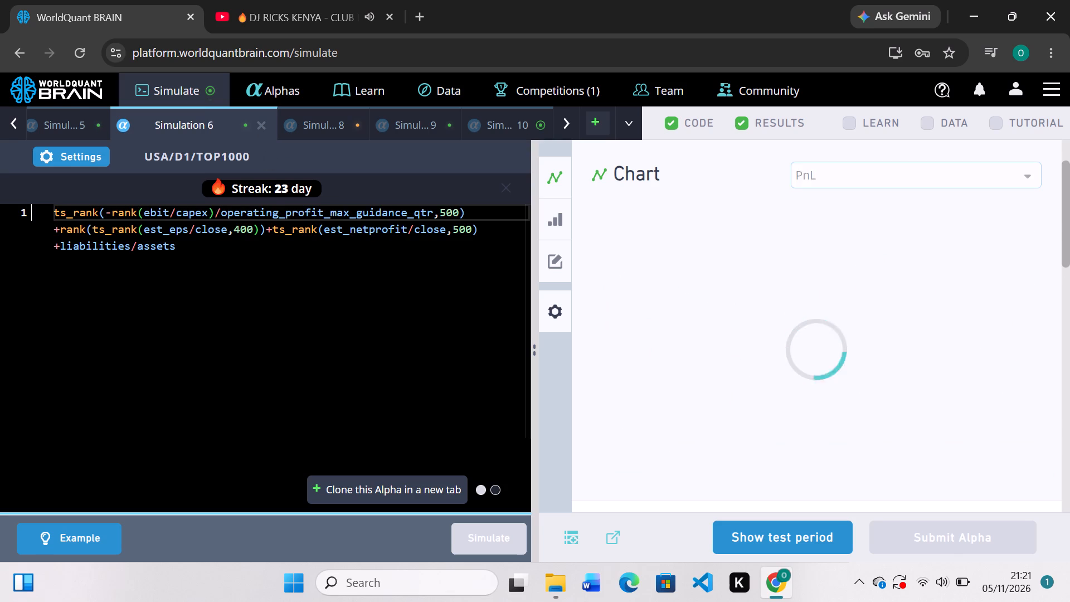
Examine the PnL charts and IS summaries of Simulation 6 and Simulation 10, comparing Sharpe, turnover, fitness and returns.
{"action": "scroll", "coordinate": [609, 246], "scroll_direction": "down", "scroll_amount": 3}
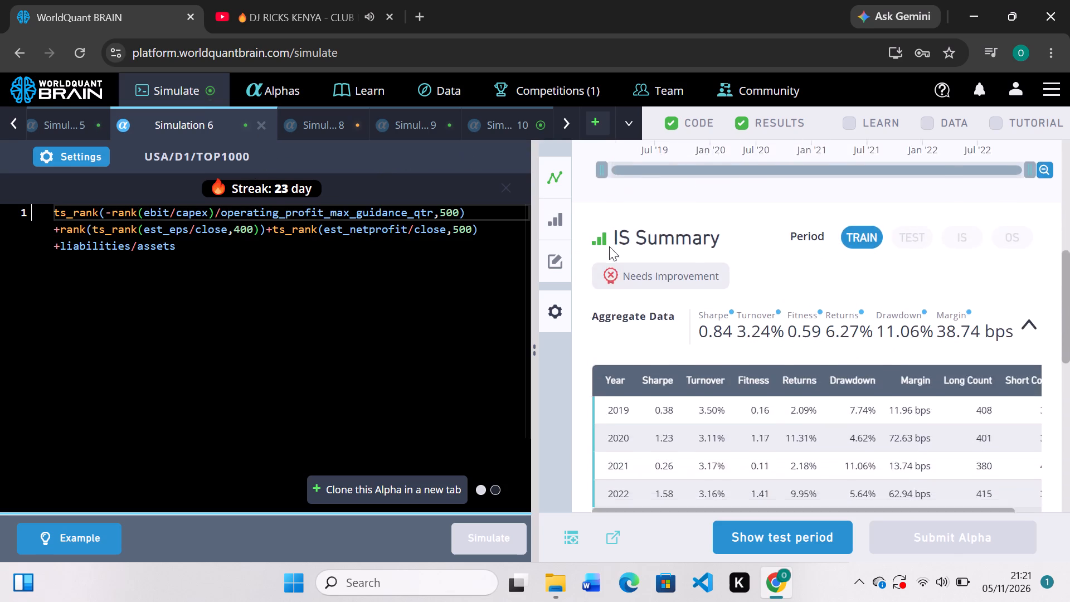
{"action": "scroll", "coordinate": [609, 246], "scroll_direction": "up", "scroll_amount": 2}
{"action": "left_click", "coordinate": [485, 120]}
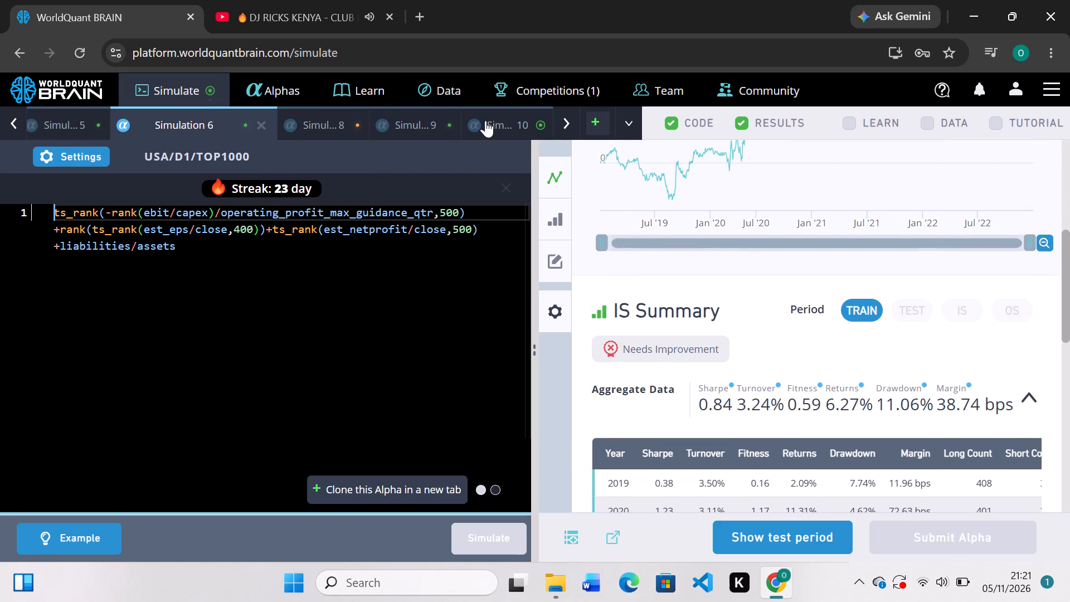
{"action": "scroll", "coordinate": [678, 284], "scroll_direction": "down", "scroll_amount": 1}
{"action": "scroll", "coordinate": [678, 284], "scroll_direction": "up", "scroll_amount": 3}
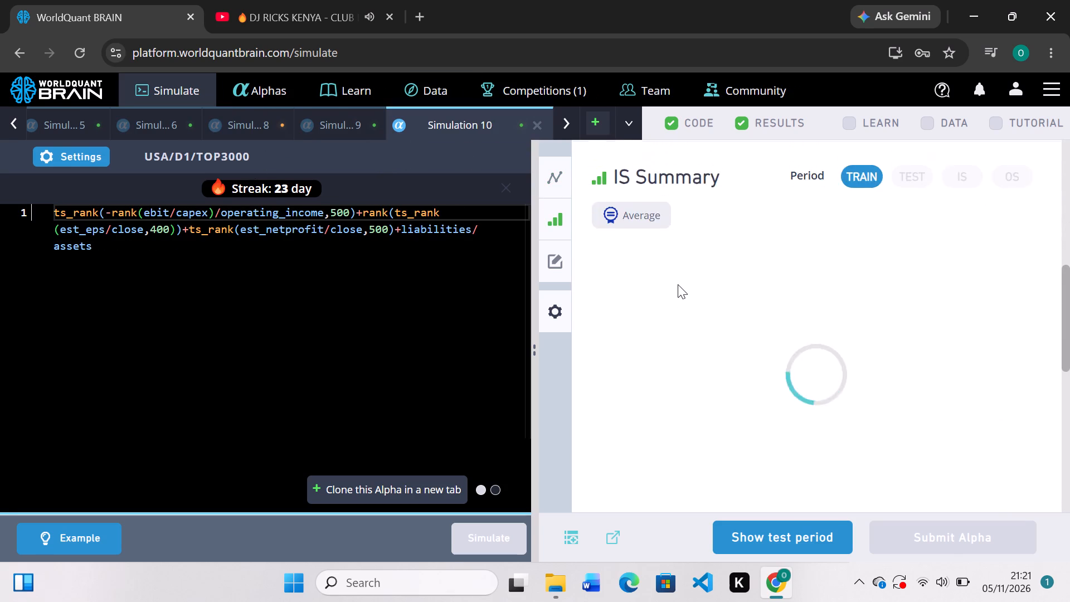
{"action": "scroll", "coordinate": [678, 284], "scroll_direction": "up", "scroll_amount": 3}
{"action": "scroll", "coordinate": [678, 284], "scroll_direction": "down", "scroll_amount": 2}
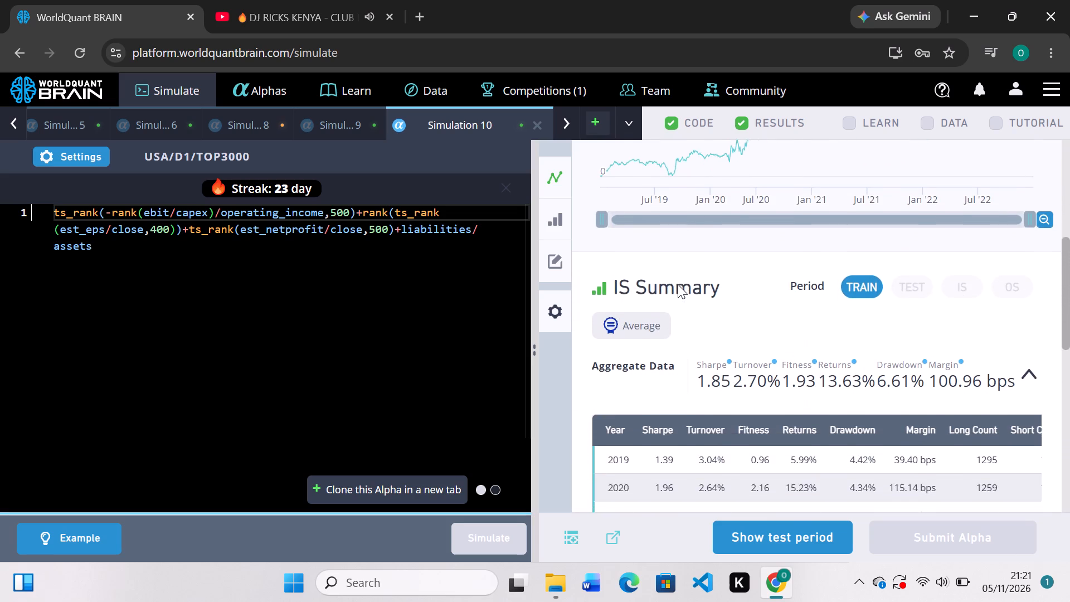
{"action": "scroll", "coordinate": [678, 284], "scroll_direction": "up", "scroll_amount": 4}
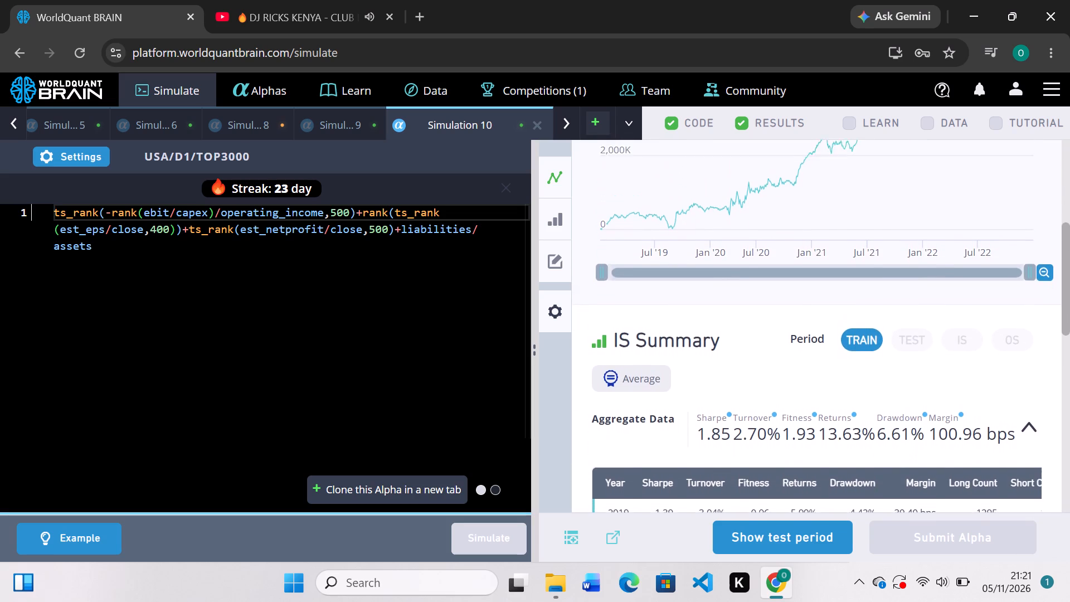
{"action": "scroll", "coordinate": [678, 284], "scroll_direction": "up", "scroll_amount": 1}
{"action": "scroll", "coordinate": [362, 132], "scroll_direction": "right", "scroll_amount": 2}
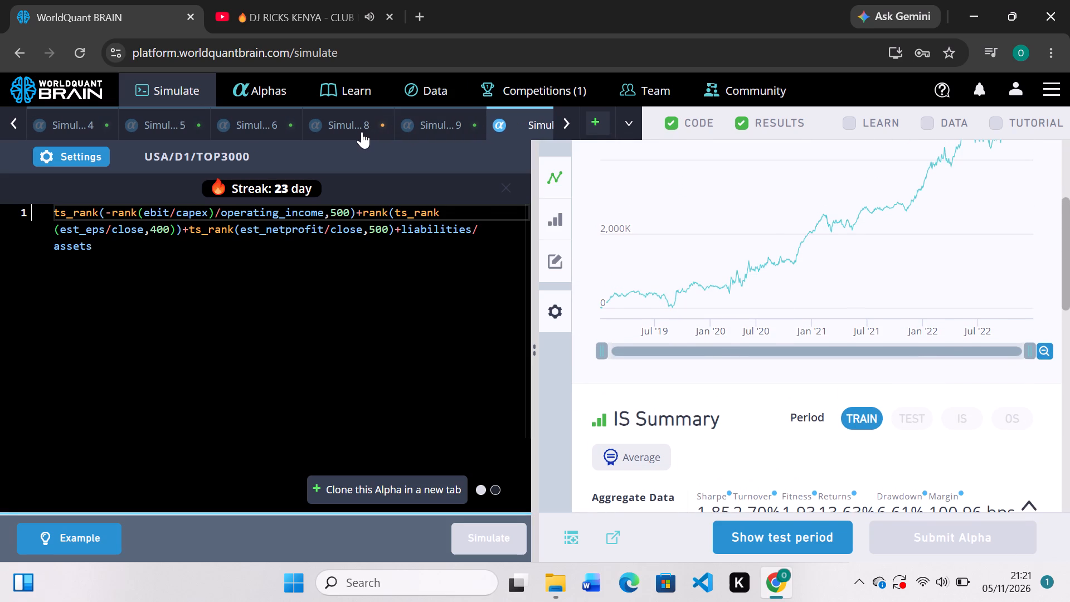
{"action": "scroll", "coordinate": [362, 132], "scroll_direction": "right", "scroll_amount": 1}
{"action": "scroll", "coordinate": [668, 341], "scroll_direction": "down", "scroll_amount": 2}
{"action": "scroll", "coordinate": [668, 341], "scroll_direction": "up", "scroll_amount": 1}
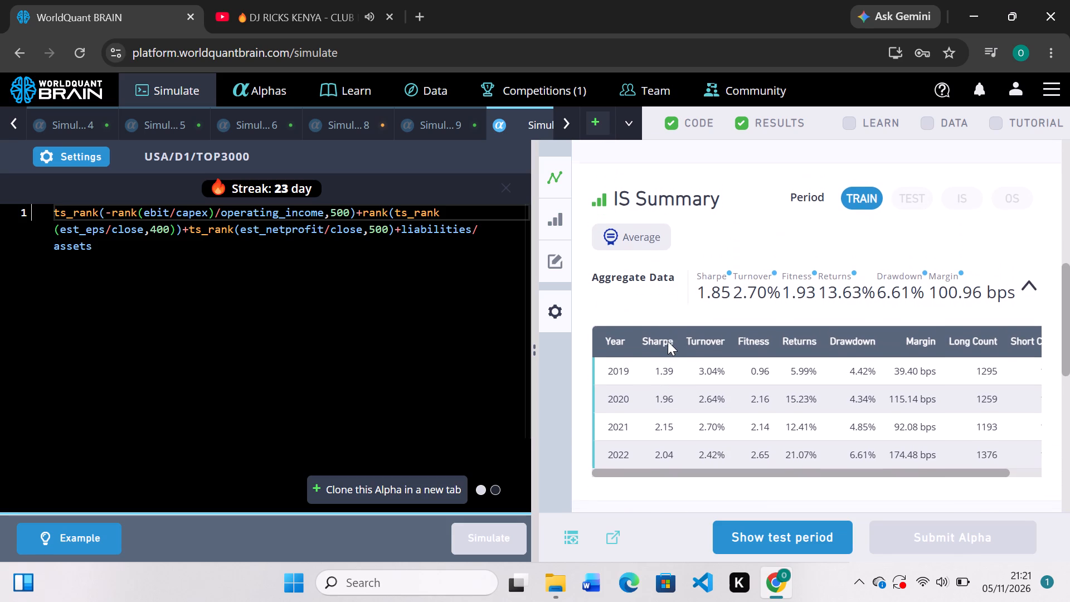
{"action": "scroll", "coordinate": [668, 341], "scroll_direction": "up", "scroll_amount": 1}
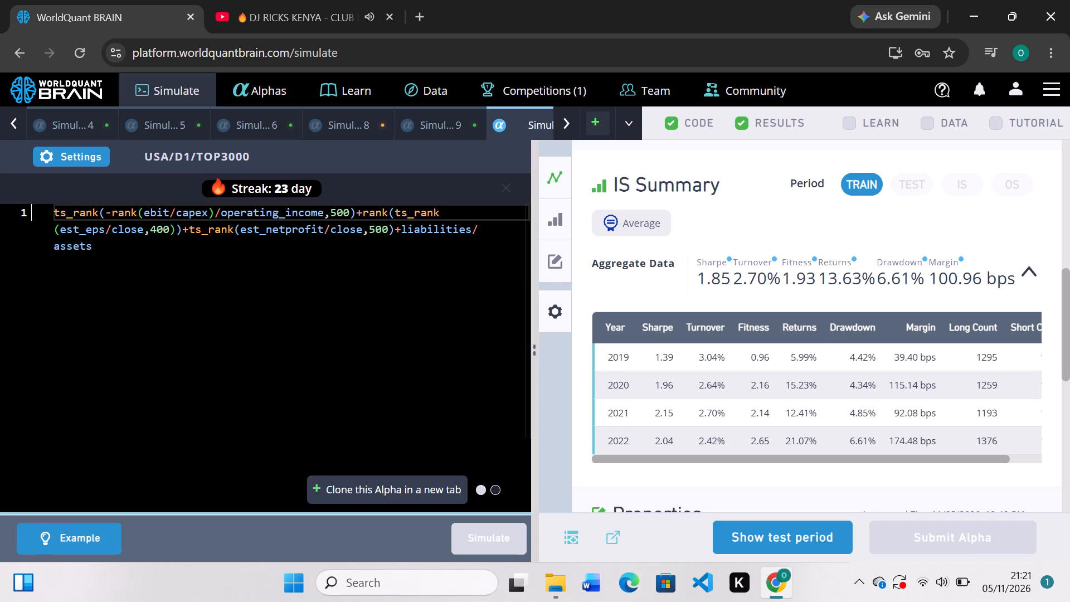
In Simulation 10's expression, replace the plus before liabilities/assets with a multiplication sign (*) and run the simulation.
{"action": "left_click", "coordinate": [399, 230]}
{"action": "key", "text": "BackSpace"}
{"action": "key", "text": "shift+asterisk"}
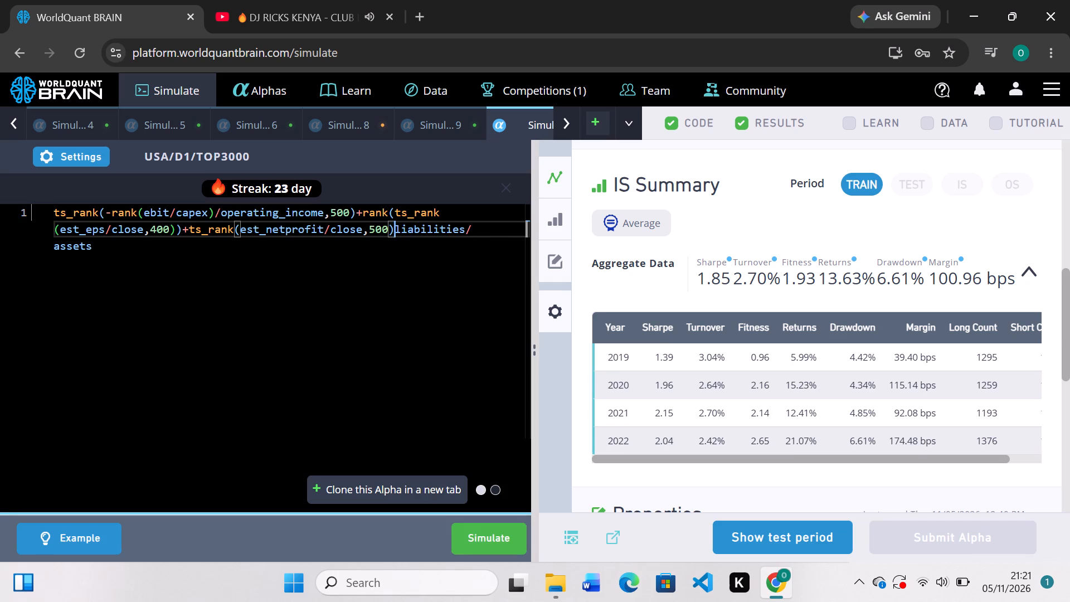
{"action": "left_click", "coordinate": [487, 530]}
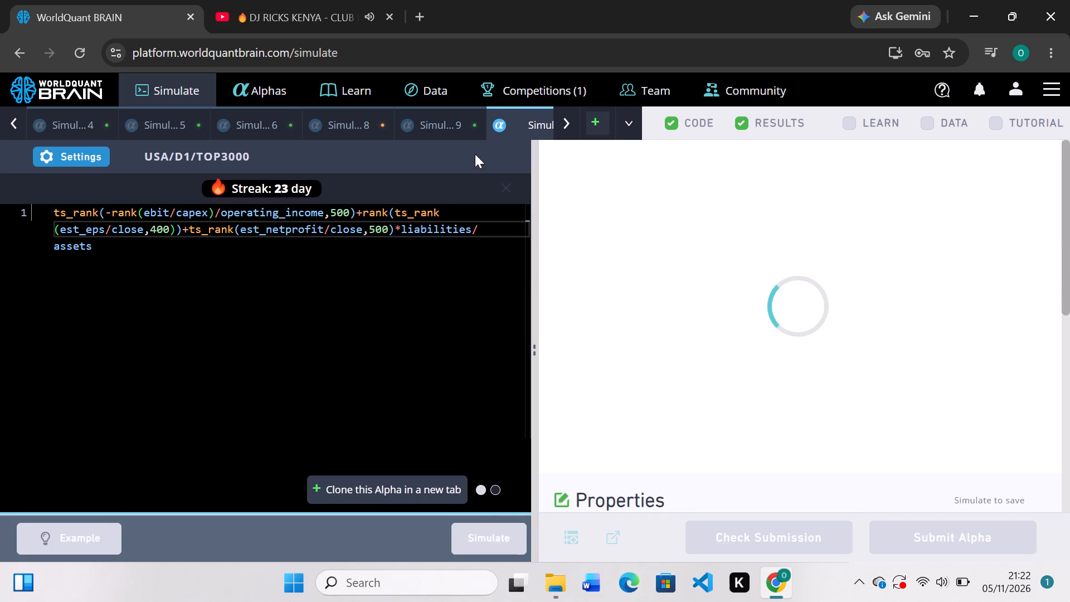
Review Simulation 9's chart and IS summary, set its decay to 108 and test period to 2 years, apply, and re-run the simulation.
{"action": "left_click", "coordinate": [429, 116]}
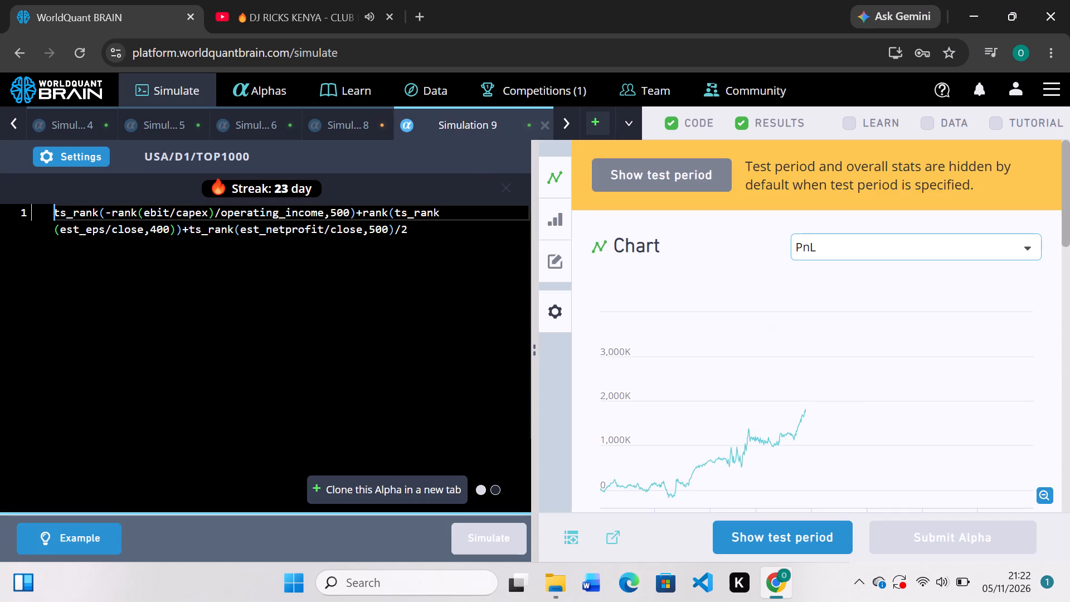
{"action": "scroll", "coordinate": [610, 360], "scroll_direction": "down", "scroll_amount": 2}
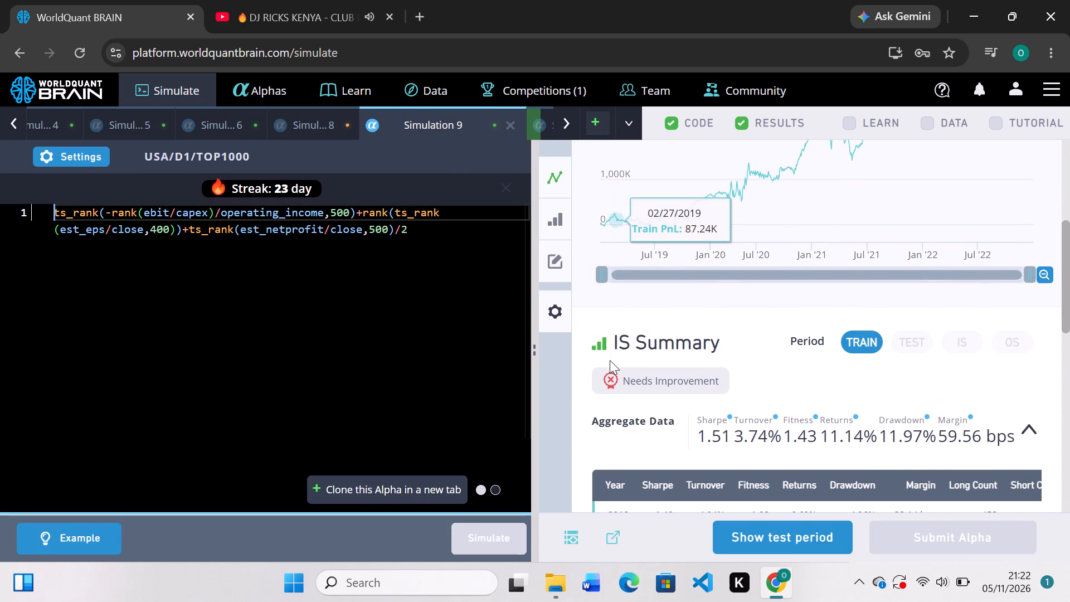
{"action": "scroll", "coordinate": [610, 360], "scroll_direction": "up", "scroll_amount": 2}
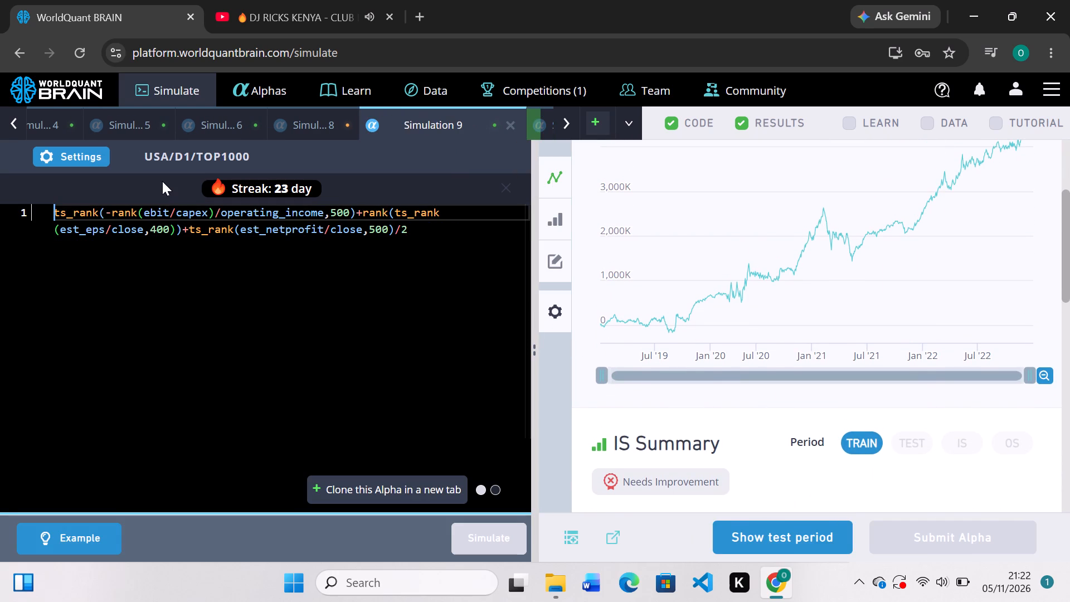
{"action": "left_click", "coordinate": [90, 157]}
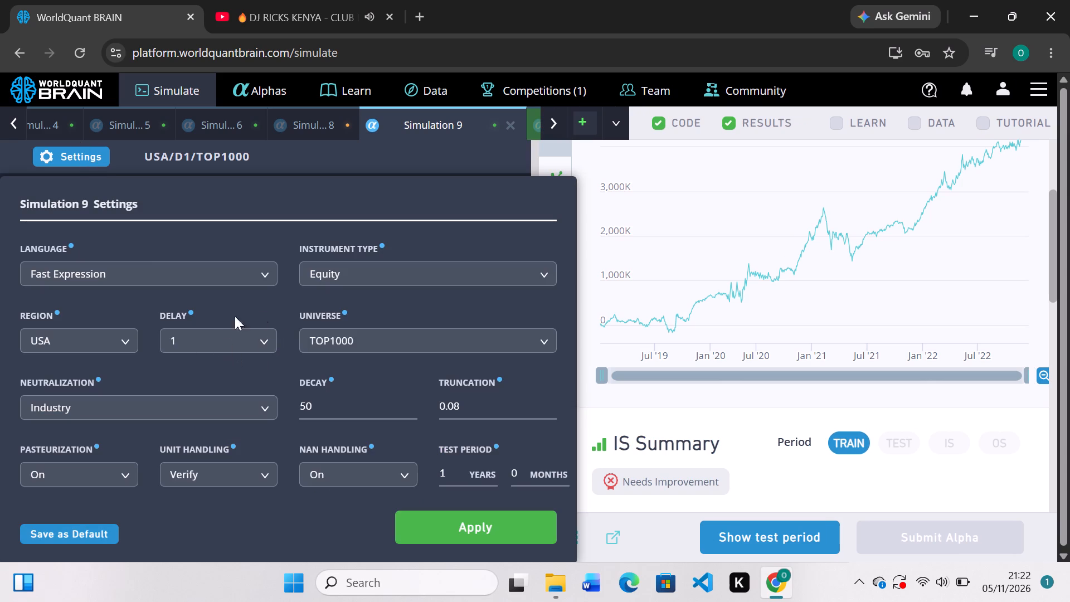
{"action": "left_click", "coordinate": [407, 408]}
{"action": "left_click", "coordinate": [411, 400]}
{"action": "left_click", "coordinate": [457, 483]}
{"action": "key", "text": "BackSpace"}
{"action": "key", "text": "2"}
{"action": "left_click", "coordinate": [470, 526]}
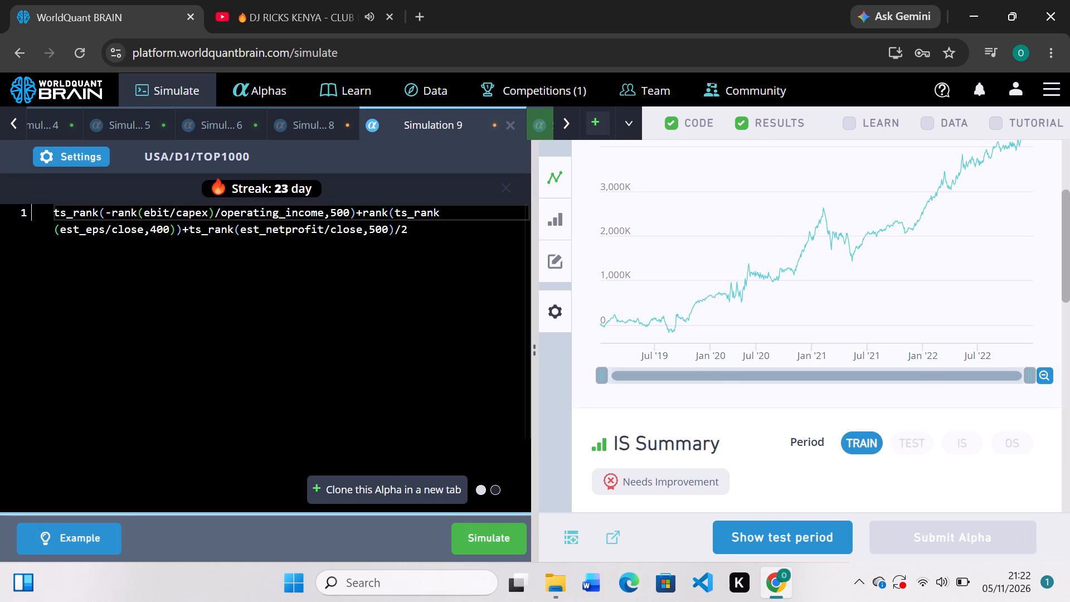
{"action": "left_click", "coordinate": [490, 554]}
{"action": "left_click", "coordinate": [492, 549]}
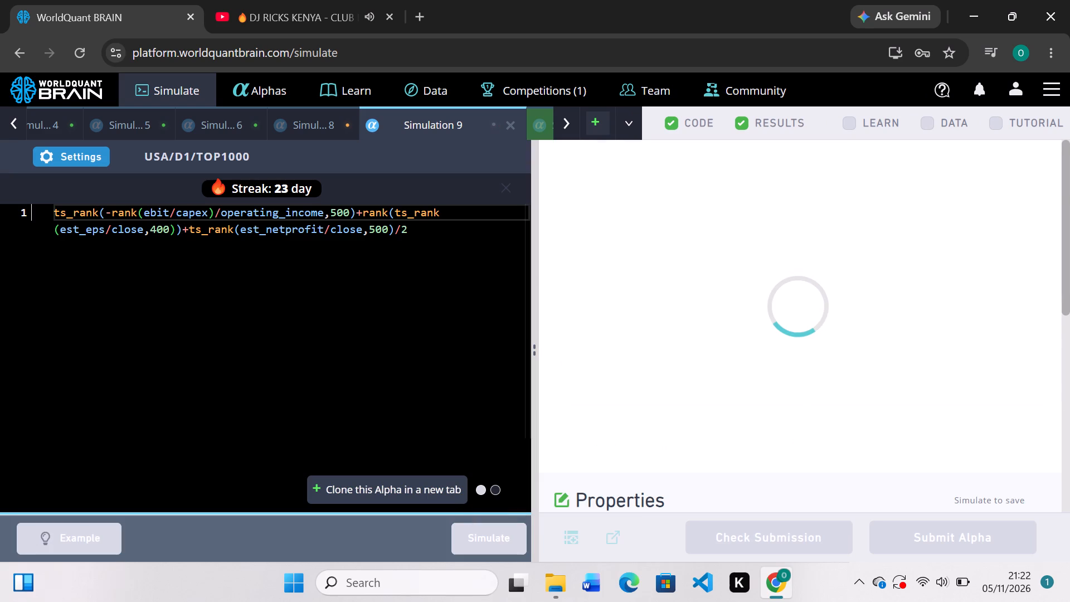
Open Simulation 8 and examine its IS summary and yearly results.
{"action": "left_click", "coordinate": [322, 131]}
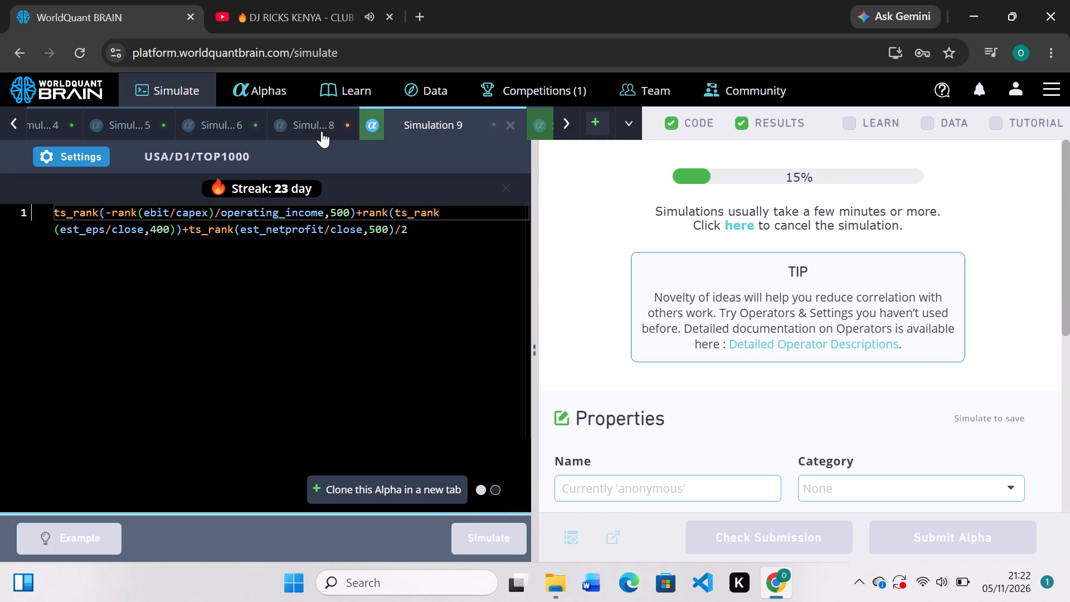
{"action": "scroll", "coordinate": [684, 449], "scroll_direction": "down", "scroll_amount": 2}
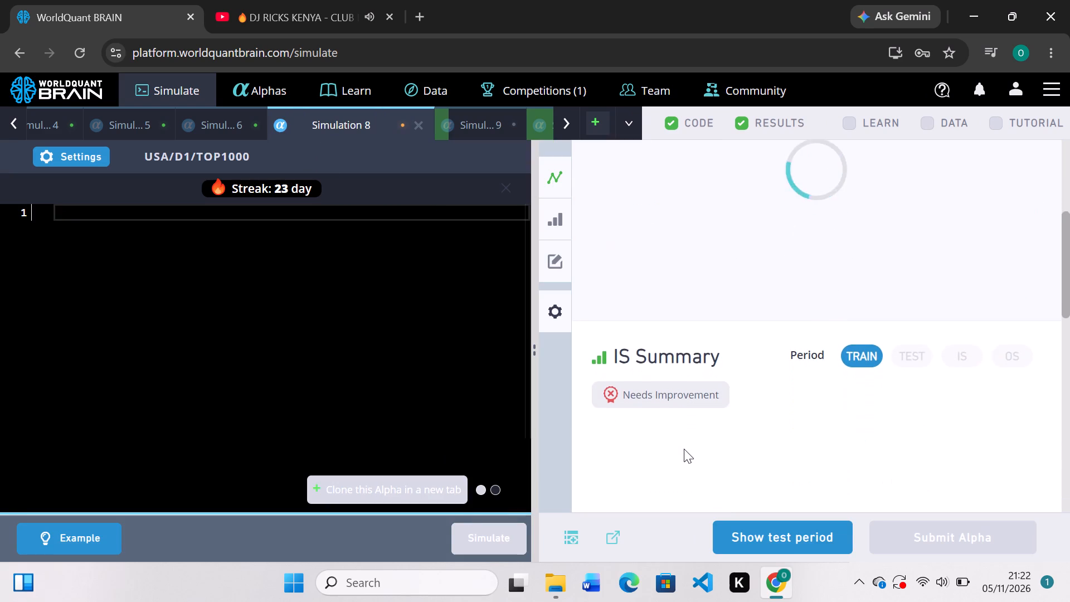
{"action": "scroll", "coordinate": [684, 449], "scroll_direction": "up", "scroll_amount": 1}
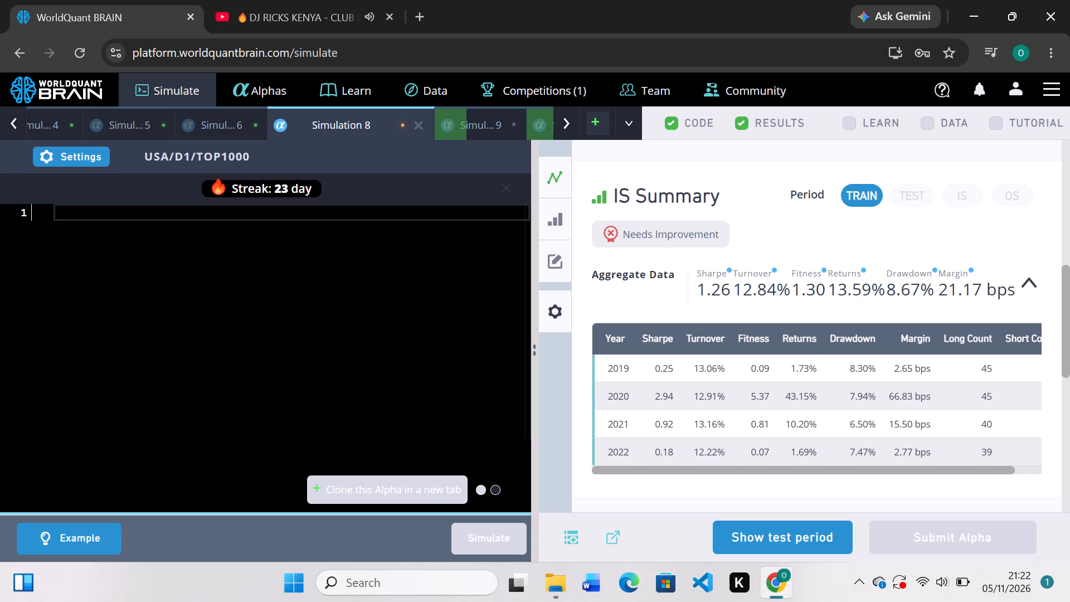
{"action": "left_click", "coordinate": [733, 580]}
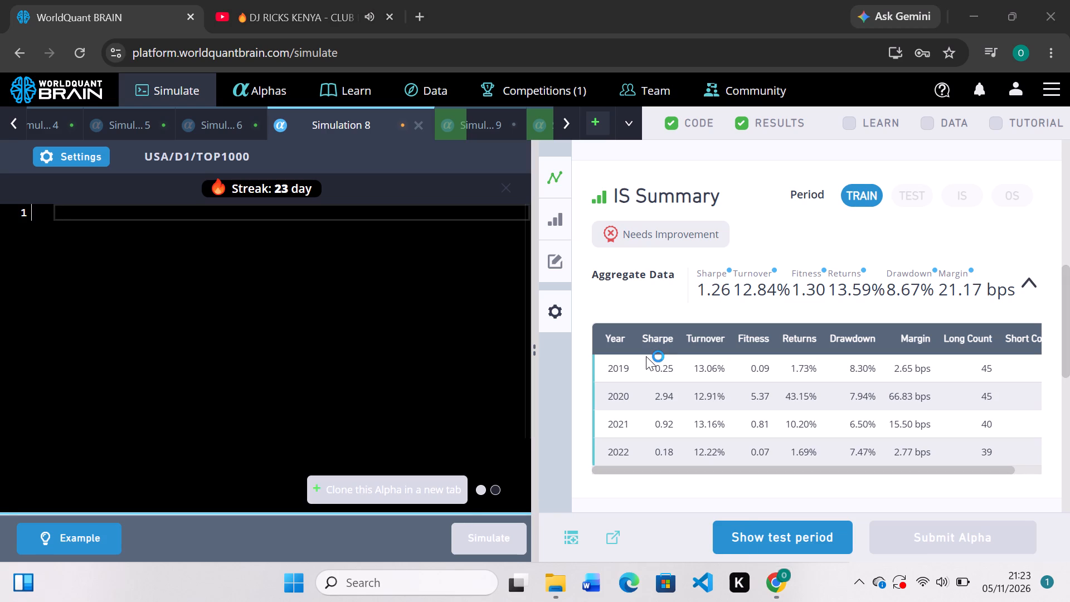
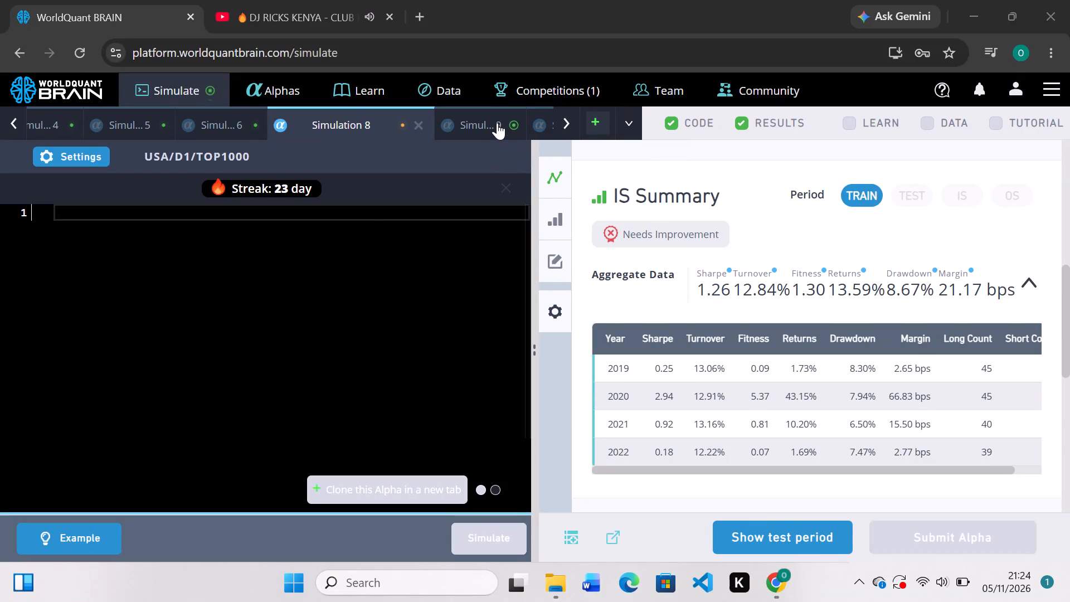
Review Simulation 9's PnL chart and IS summary, and delete its entire alpha expression.
{"action": "left_click", "coordinate": [497, 123]}
{"action": "scroll", "coordinate": [773, 338], "scroll_direction": "down", "scroll_amount": 2}
{"action": "scroll", "coordinate": [773, 338], "scroll_direction": "up", "scroll_amount": 4}
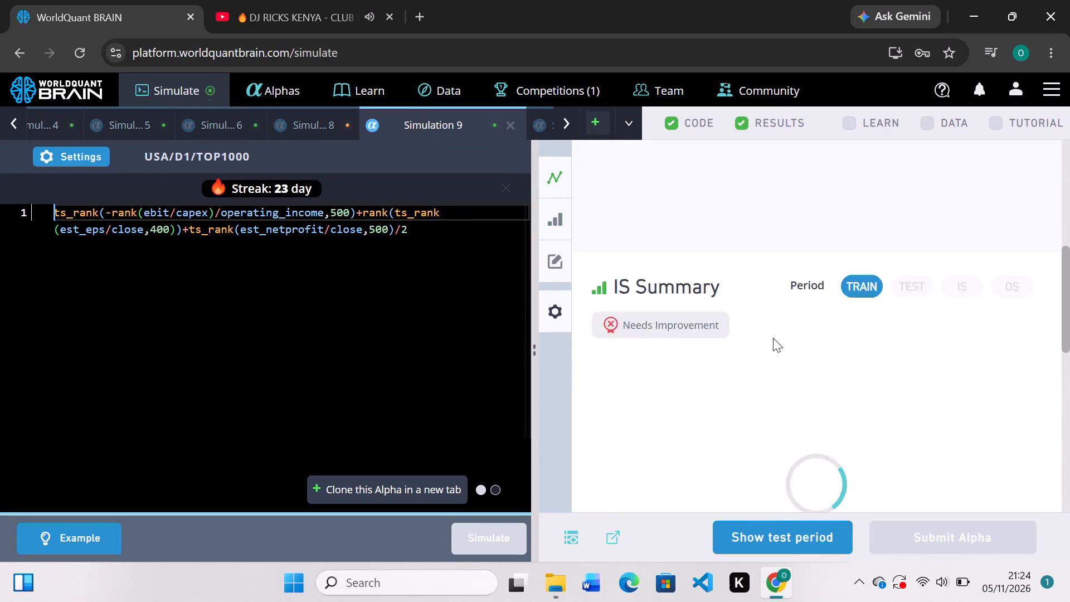
{"action": "scroll", "coordinate": [773, 338], "scroll_direction": "up", "scroll_amount": 3}
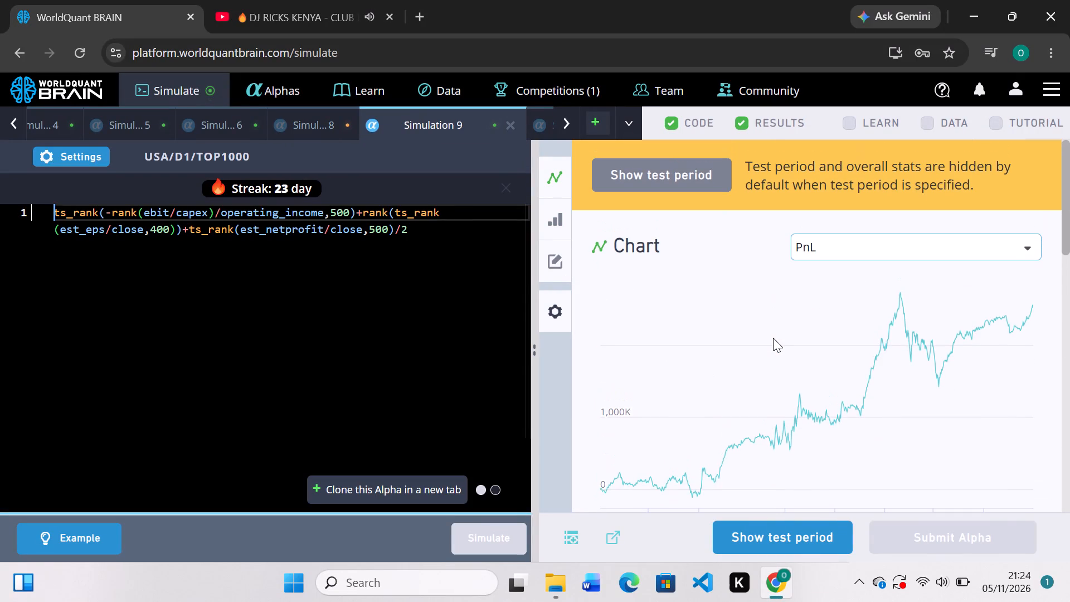
{"action": "scroll", "coordinate": [773, 338], "scroll_direction": "down", "scroll_amount": 2}
{"action": "scroll", "coordinate": [773, 338], "scroll_direction": "up", "scroll_amount": 3}
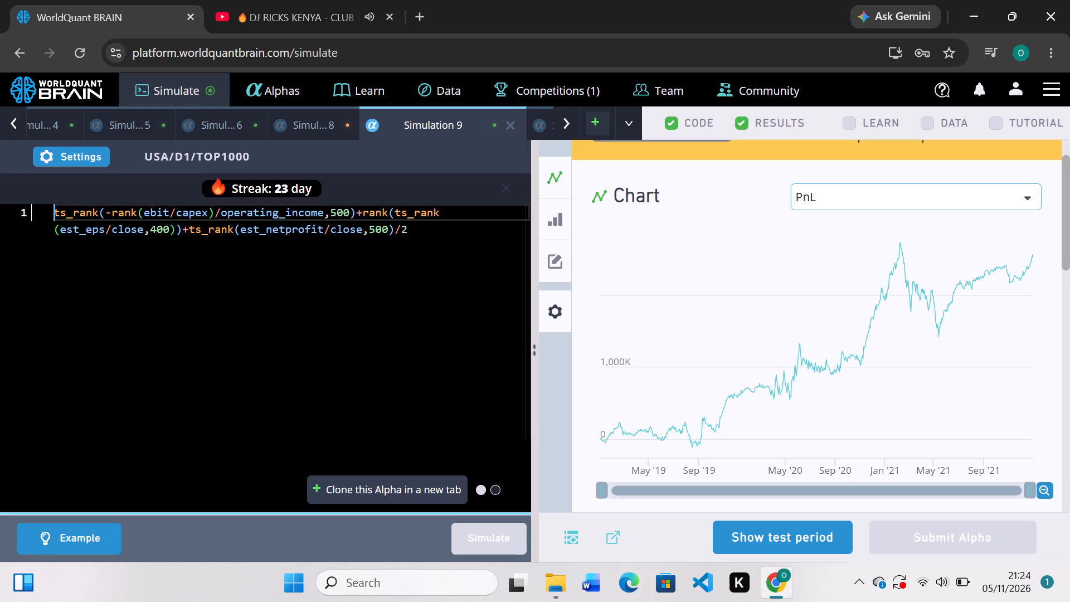
{"action": "left_click_drag", "start_coordinate": [427, 231], "coordinate": [72, 192]}
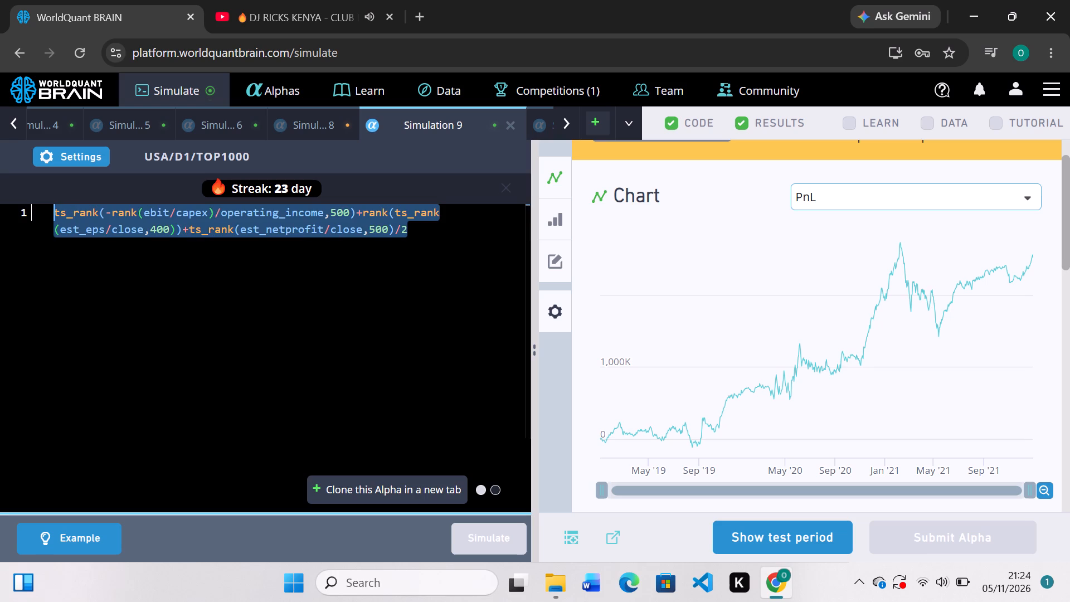
{"action": "left_click_drag", "start_coordinate": [72, 192], "coordinate": [75, 189]}
{"action": "key", "text": "Delete"}
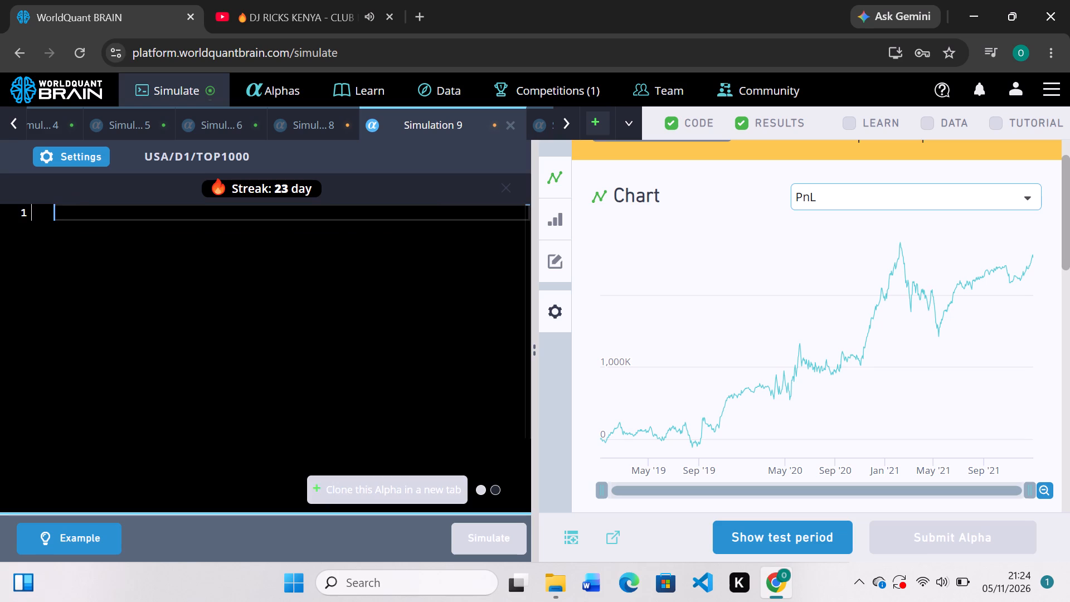
Review Simulation 4's PnL chart and remove the *-scl12_buzz term from the end of its expression.
{"action": "left_click", "coordinate": [50, 114]}
{"action": "scroll", "coordinate": [690, 326], "scroll_direction": "down", "scroll_amount": 1}
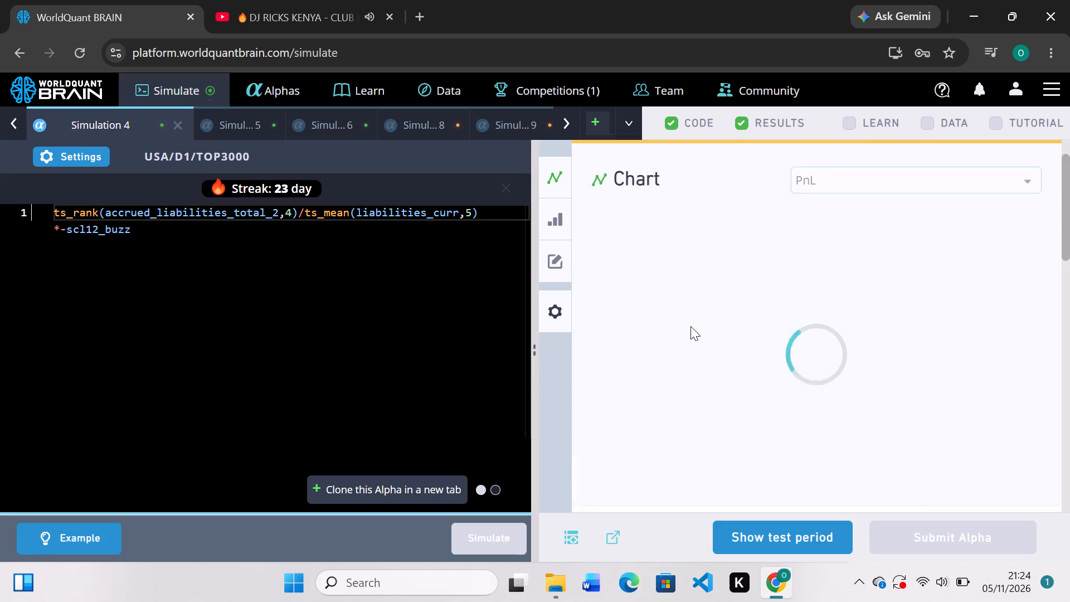
{"action": "scroll", "coordinate": [690, 326], "scroll_direction": "down", "scroll_amount": 1}
{"action": "scroll", "coordinate": [690, 326], "scroll_direction": "up", "scroll_amount": 3}
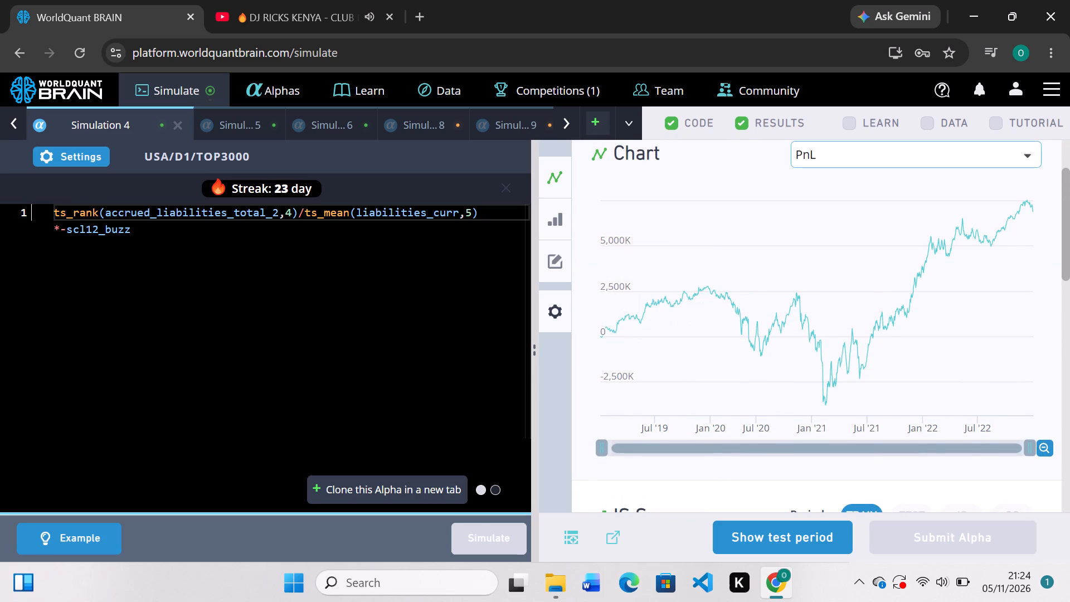
{"action": "left_click", "coordinate": [141, 237]}
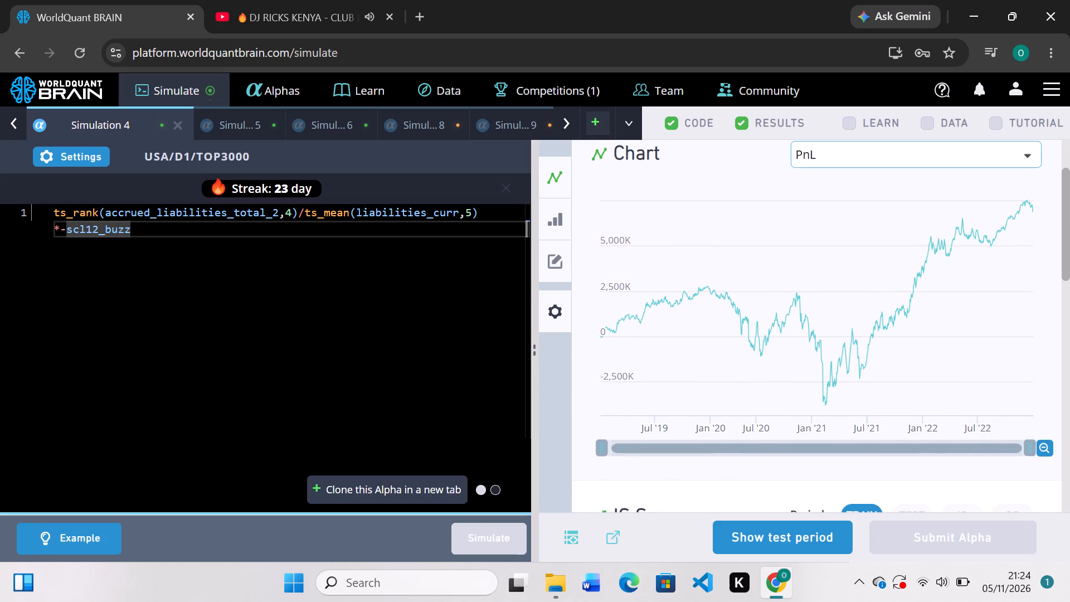
{"action": "key", "text": "BackSpace"}
{"action": "key", "text": "BackSpace"}
{"action": "key", "text": "BackSpace"}
{"action": "key", "text": "BackSpace"}
{"action": "key", "text": "BackSpace"}
{"action": "key", "text": "BackSpace"}
{"action": "key", "text": "BackSpace"}
{"action": "key", "text": "BackSpace"}
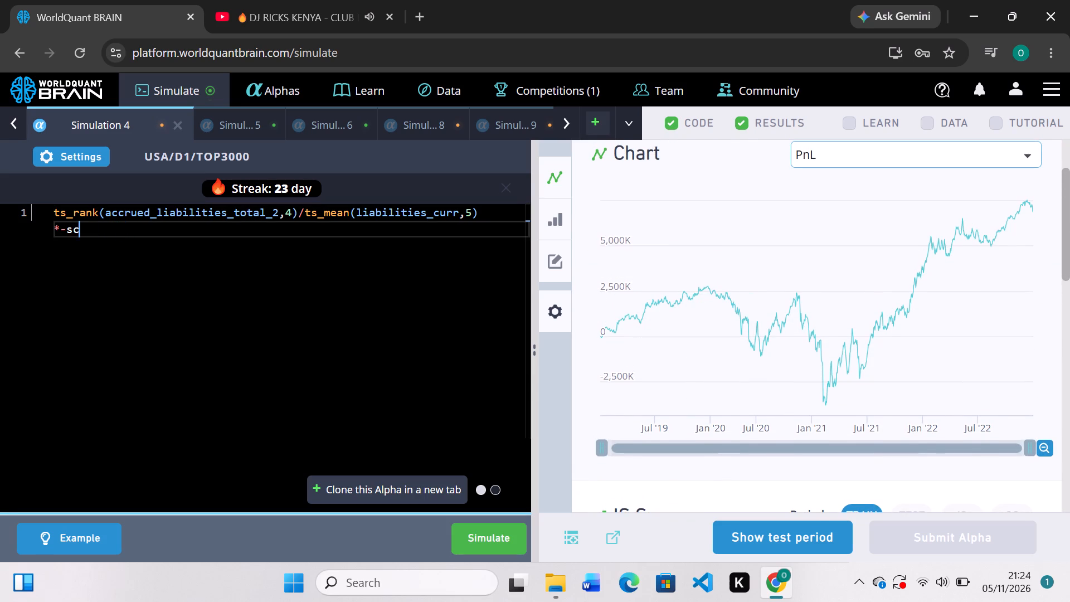
{"action": "key", "text": "BackSpace"}
{"action": "key", "text": "BackSpace"}
{"action": "key", "text": "BackSpace"}
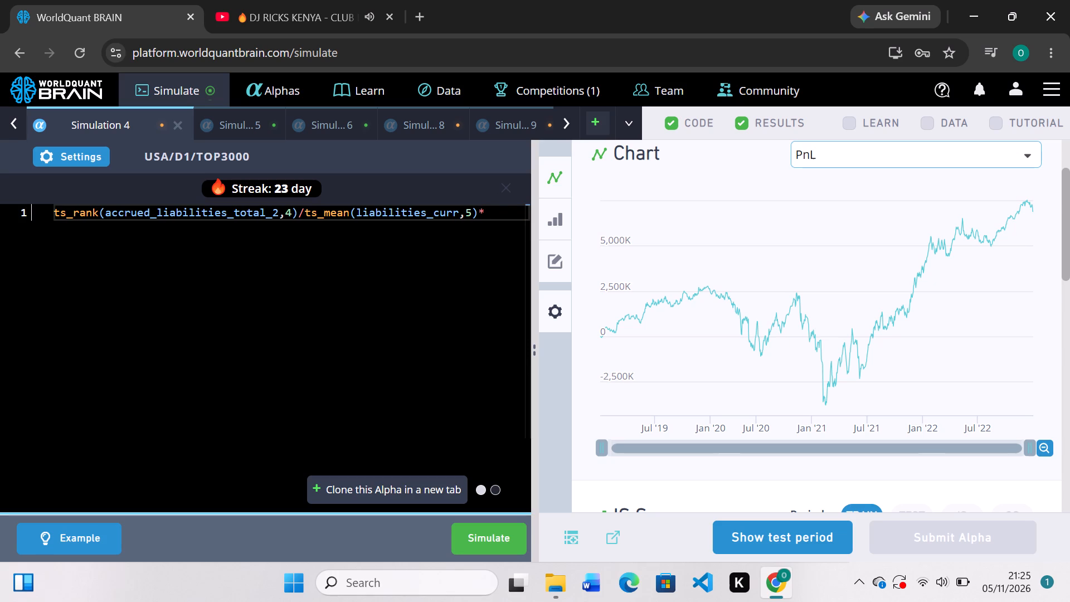
{"action": "key", "text": "BackSpace"}
Set the ts_mean window for liabilities_curr to 21 in Simulation 4's expression and run the simulation.
{"action": "left_click", "coordinate": [473, 216]}
{"action": "key", "text": "BackSpace"}
{"action": "type", "text": "2`"}
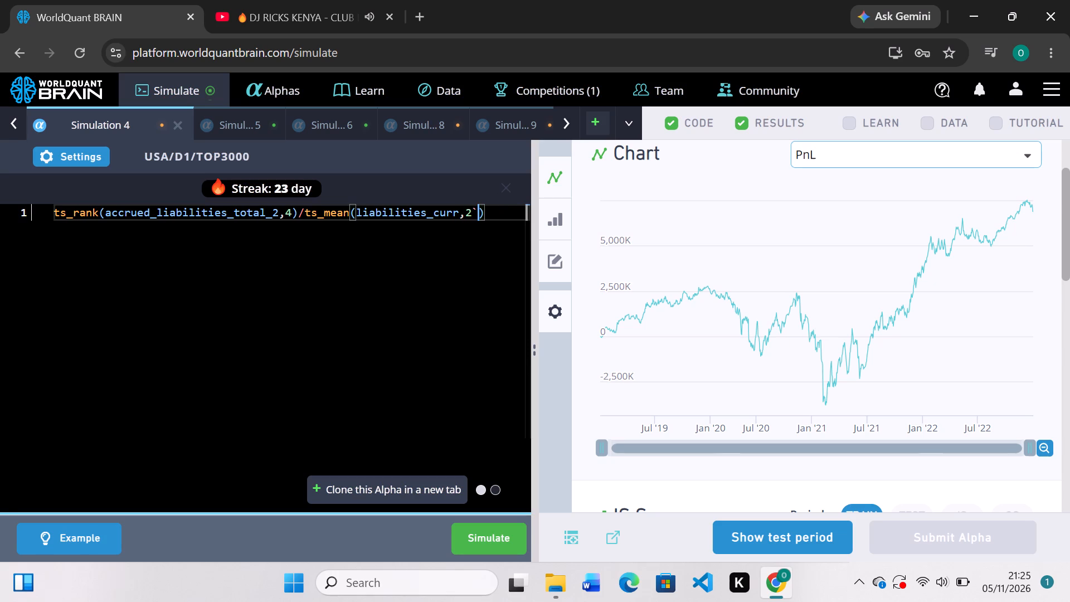
{"action": "key", "text": "BackSpace"}
{"action": "key", "text": "1"}
{"action": "left_click", "coordinate": [498, 532]}
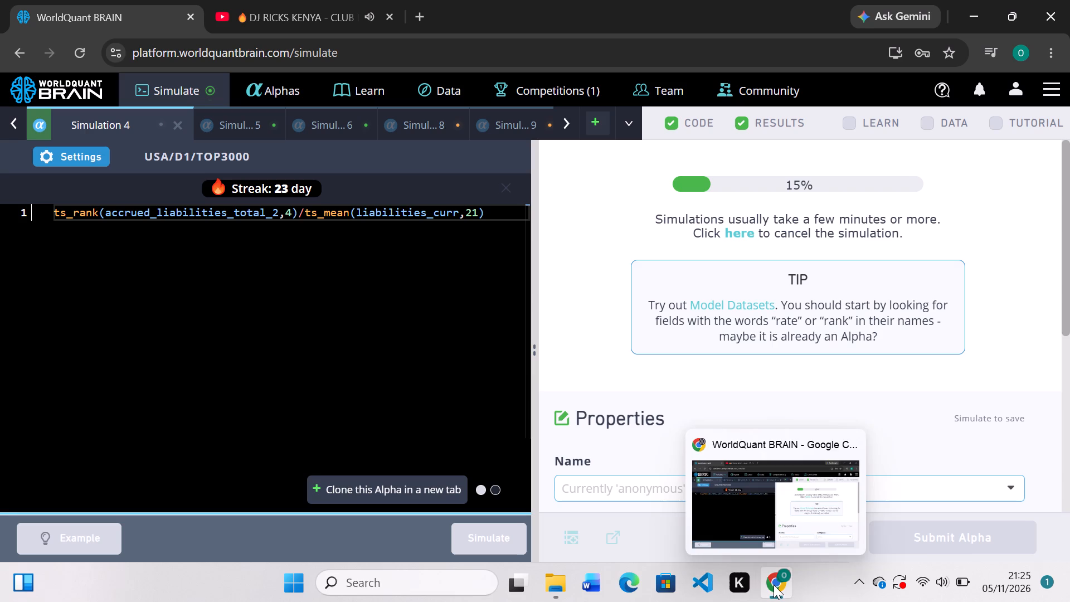
Switch to the K app.
{"action": "left_click", "coordinate": [744, 594]}
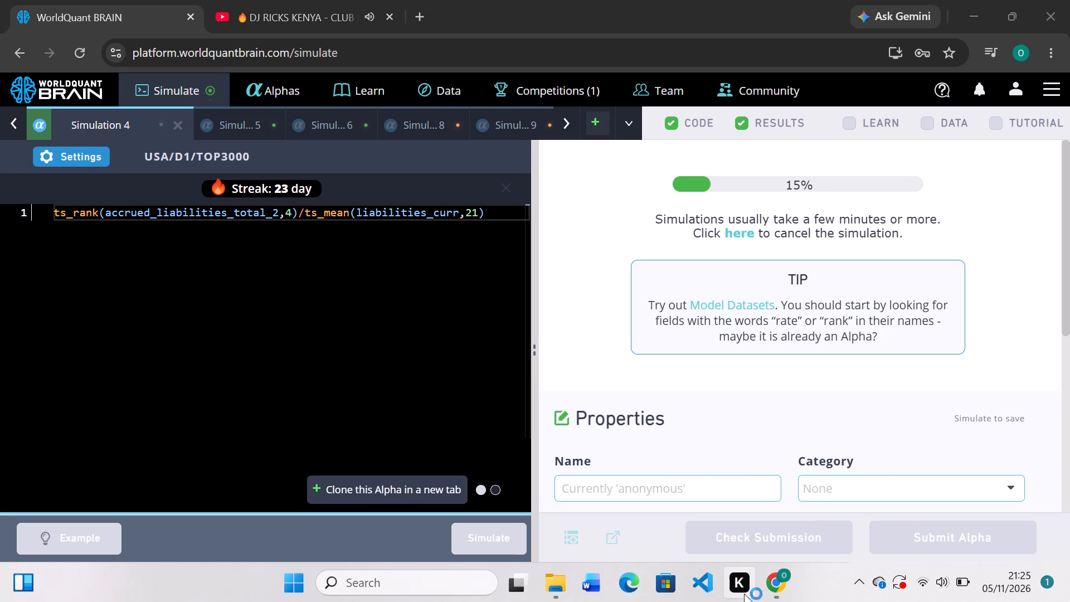
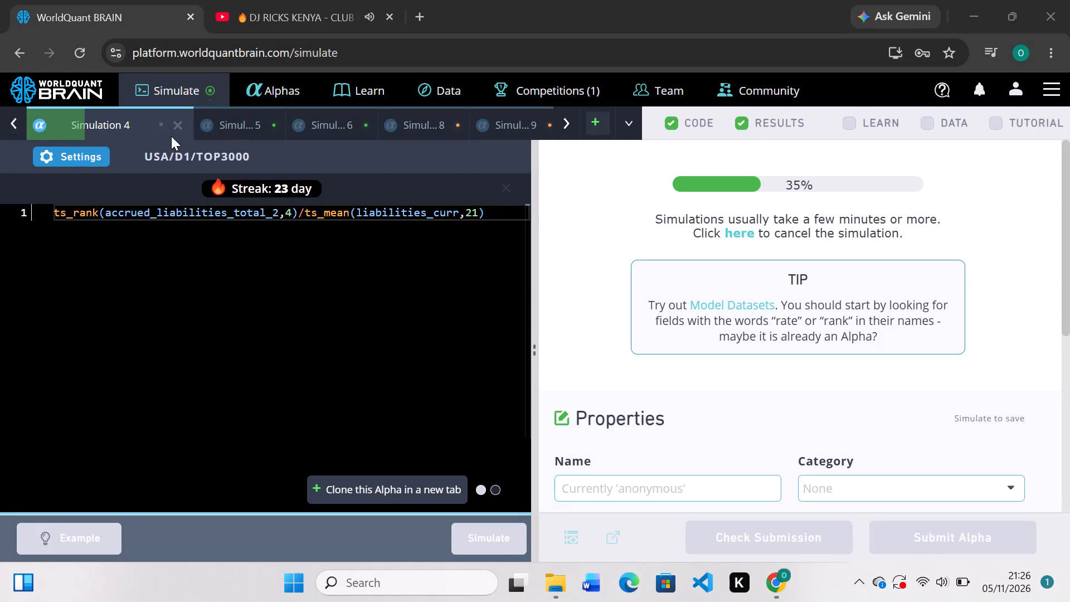
Review Simulation 10's IS Summary, change the + before rank(ts_rank(est_eps/close,400)) to * in its expression, and run the simulation.
{"action": "scroll", "coordinate": [254, 129], "scroll_direction": "right", "scroll_amount": 3}
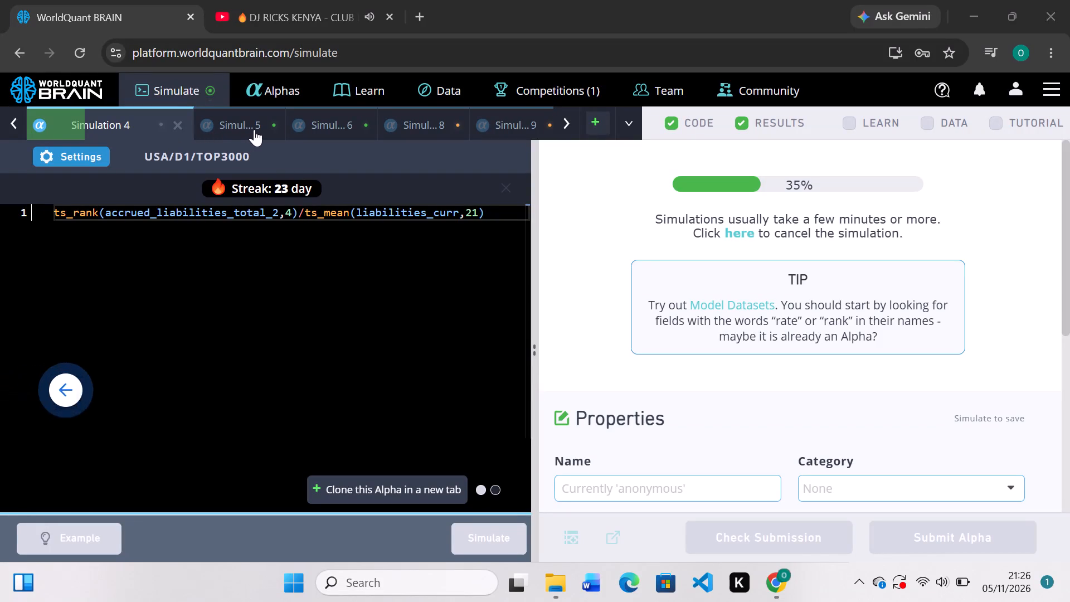
{"action": "scroll", "coordinate": [113, 117], "scroll_direction": "left", "scroll_amount": 1}
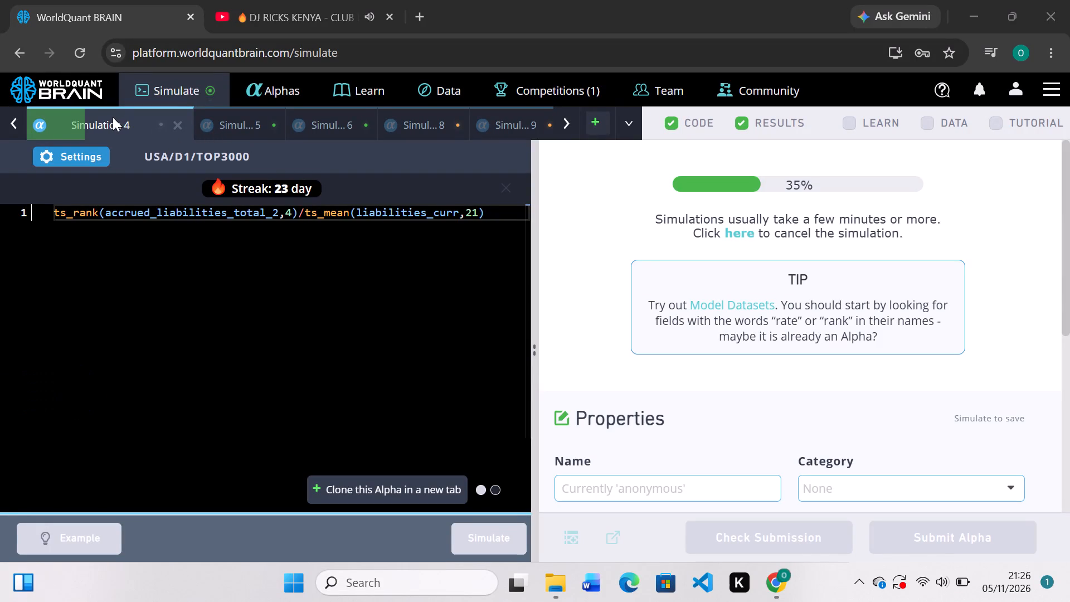
{"action": "scroll", "coordinate": [113, 117], "scroll_direction": "left", "scroll_amount": 1}
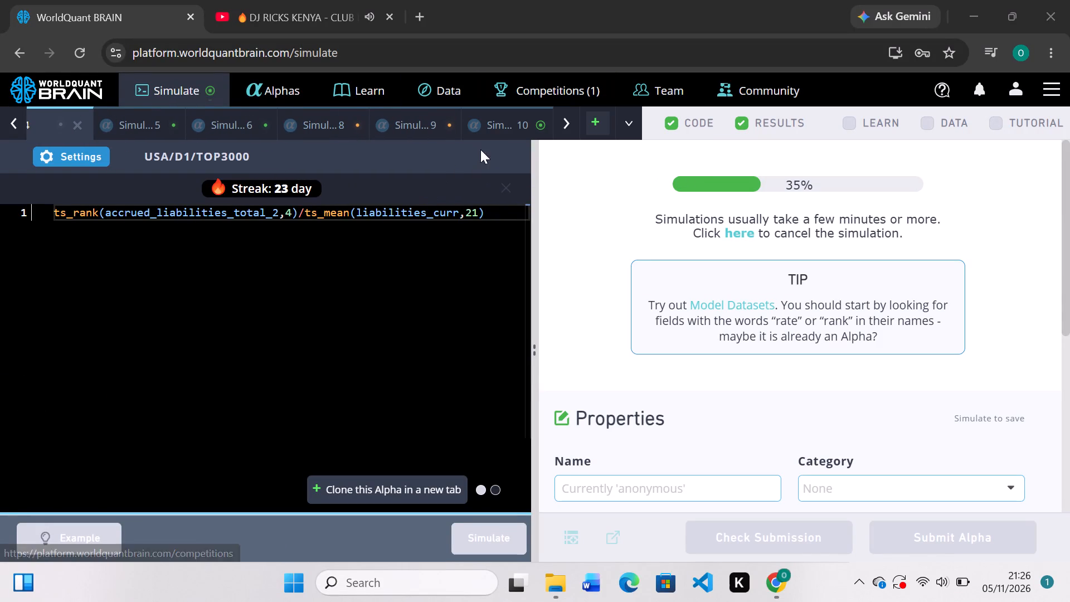
{"action": "left_click", "coordinate": [494, 127]}
{"action": "scroll", "coordinate": [739, 284], "scroll_direction": "down", "scroll_amount": 3}
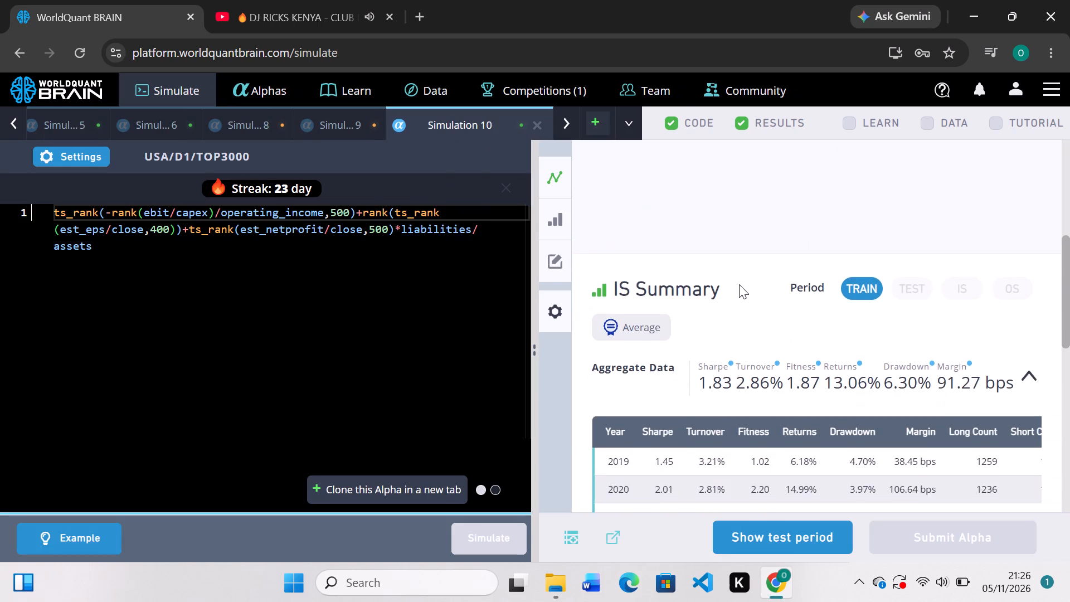
{"action": "scroll", "coordinate": [739, 284], "scroll_direction": "up", "scroll_amount": 1}
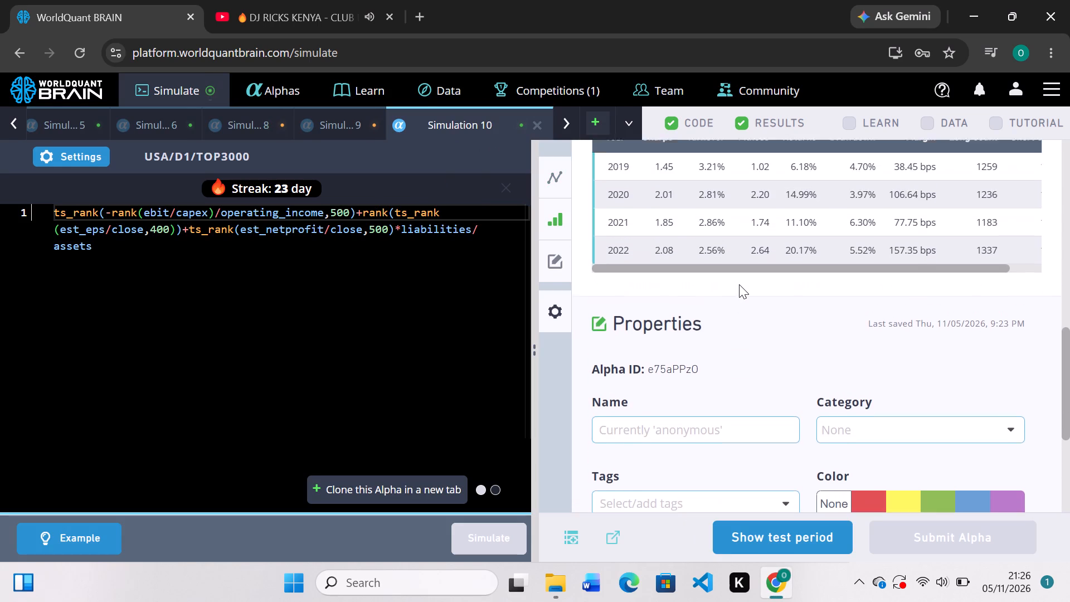
{"action": "scroll", "coordinate": [739, 284], "scroll_direction": "up", "scroll_amount": 2}
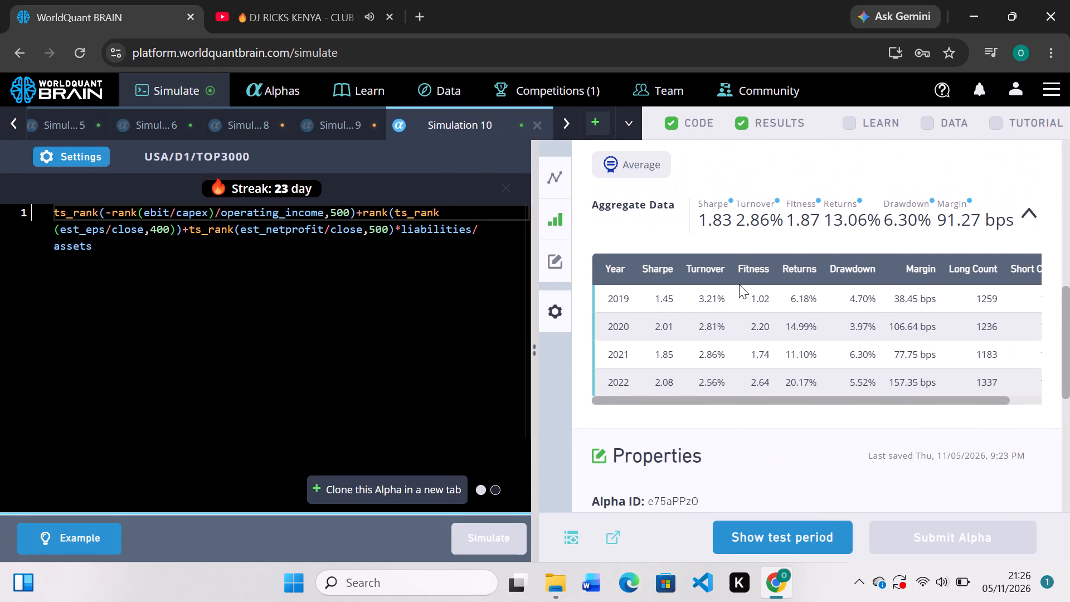
{"action": "scroll", "coordinate": [739, 284], "scroll_direction": "up", "scroll_amount": 2}
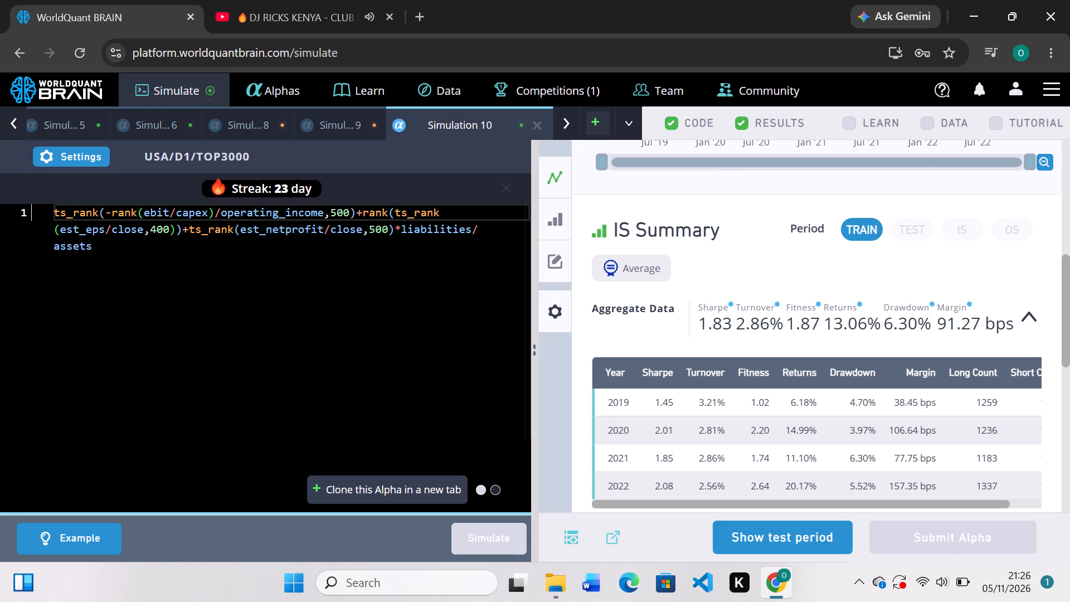
{"action": "left_click", "coordinate": [363, 212]}
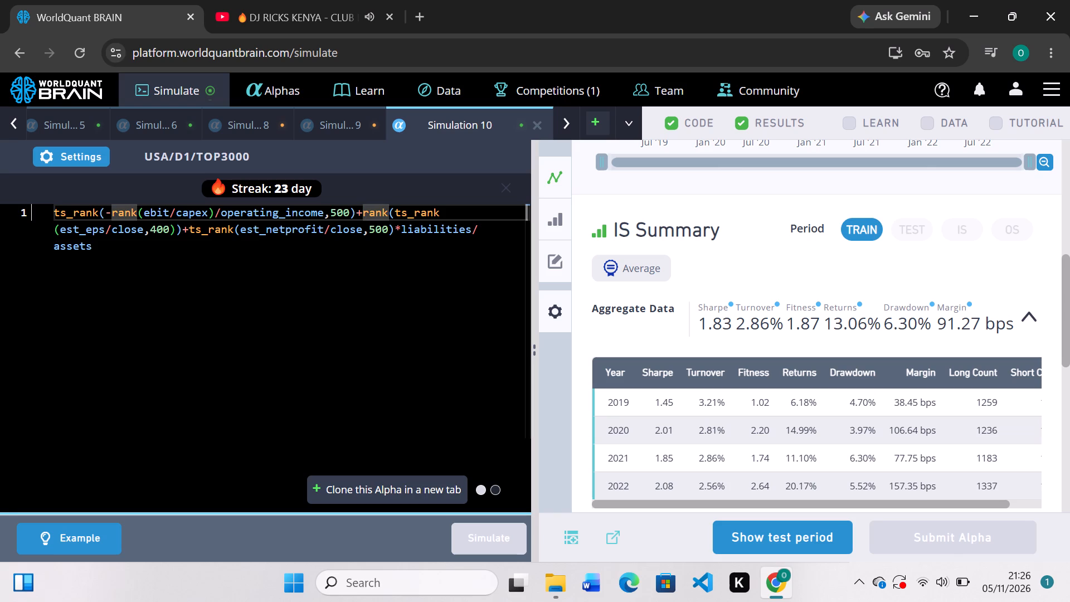
{"action": "key", "text": "BackSpace"}
{"action": "key", "text": "shift+asterisk"}
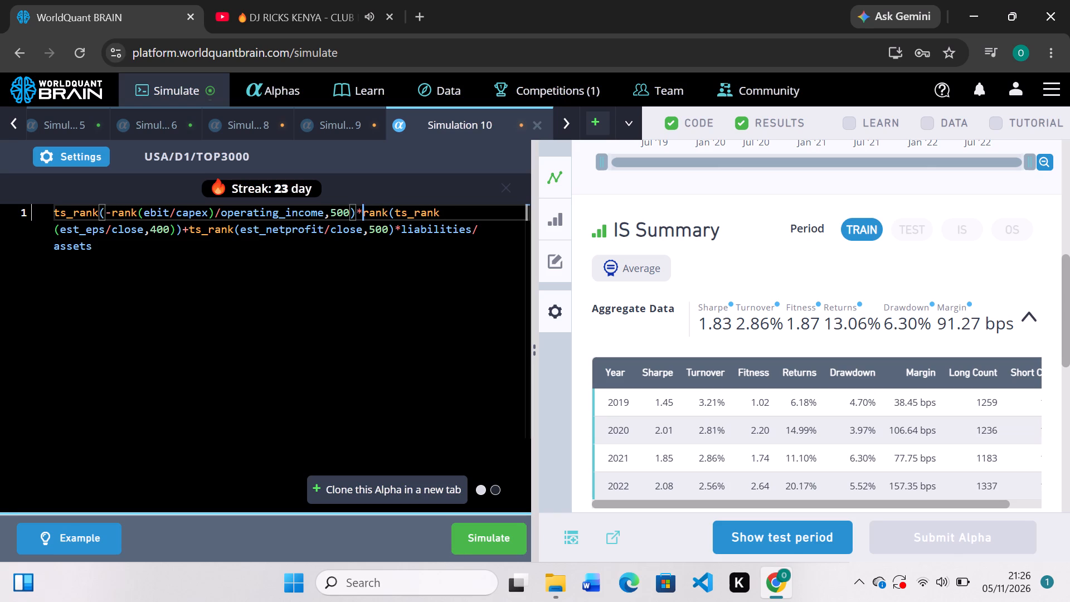
{"action": "left_click", "coordinate": [494, 530]}
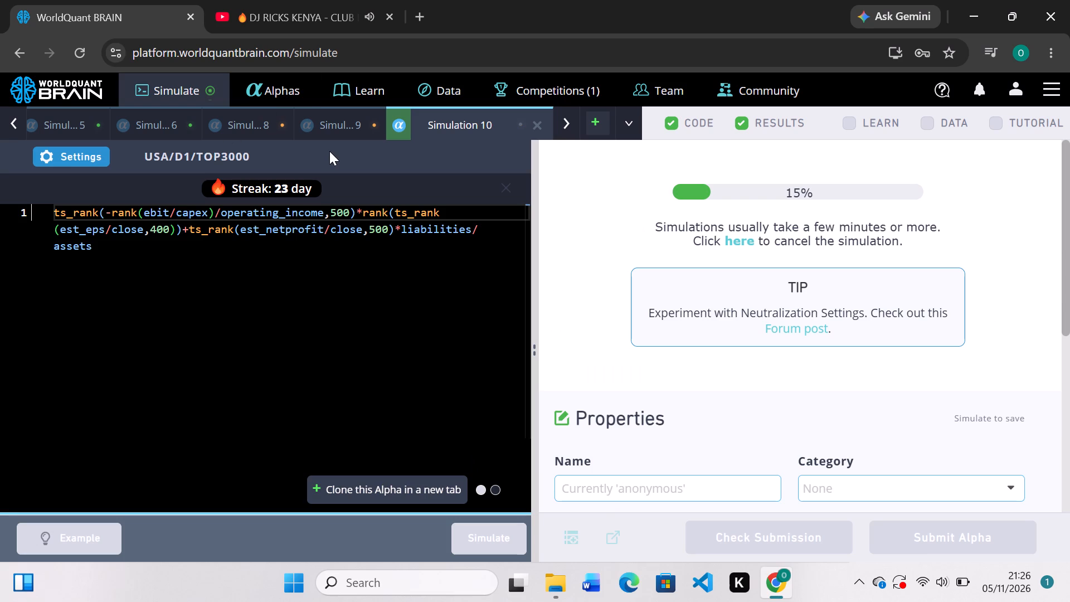
Review Simulation 4's results, set its truncation to 0.31 and test period to 2 years, and re-simulate.
{"action": "scroll", "coordinate": [329, 151], "scroll_direction": "right", "scroll_amount": 4}
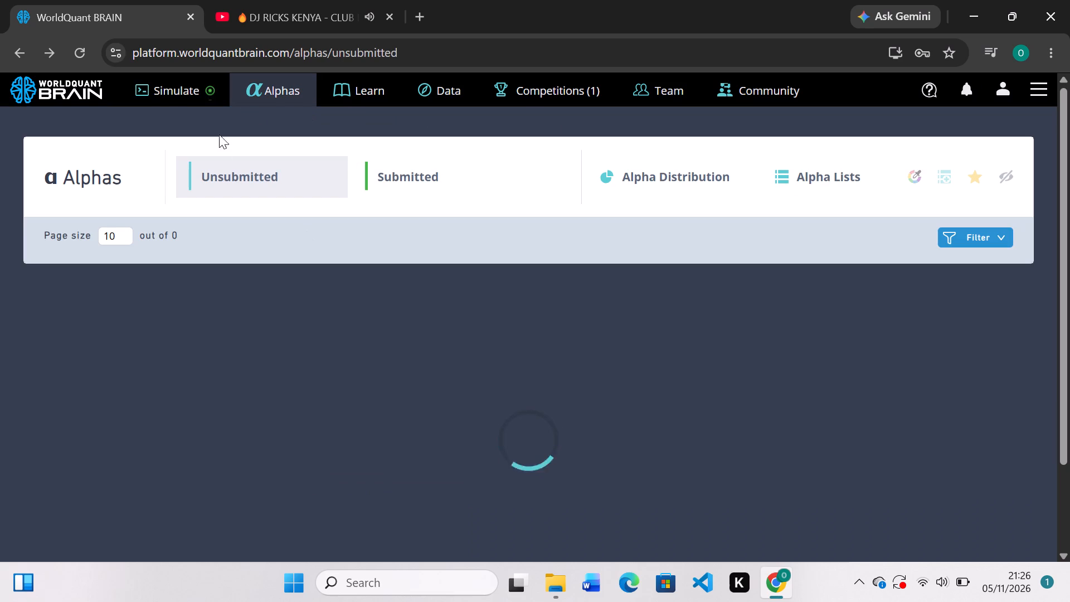
{"action": "left_click", "coordinate": [202, 84]}
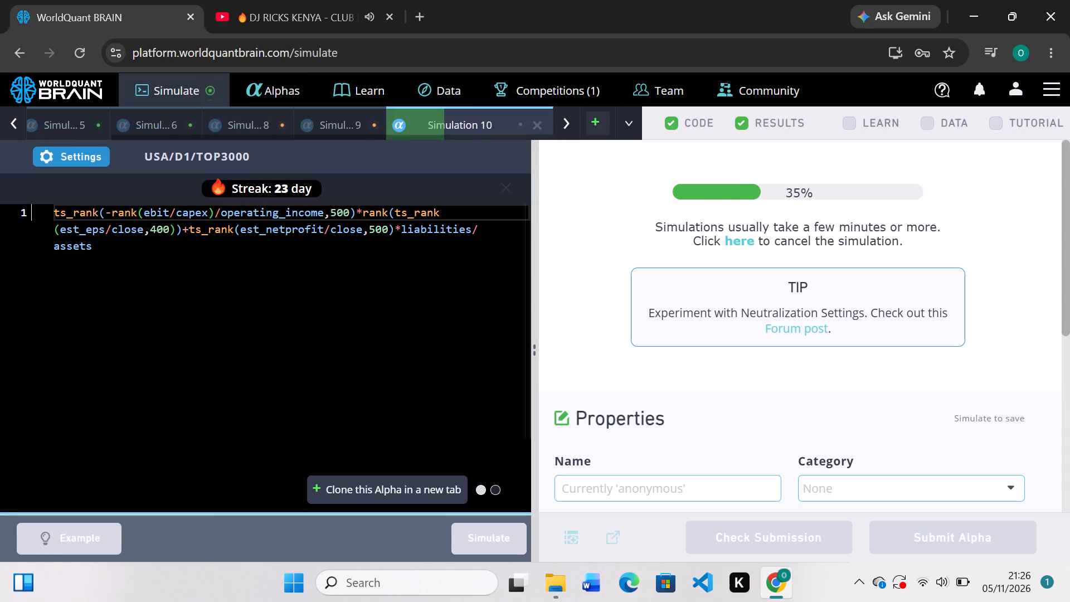
{"action": "scroll", "coordinate": [140, 116], "scroll_direction": "right", "scroll_amount": 2}
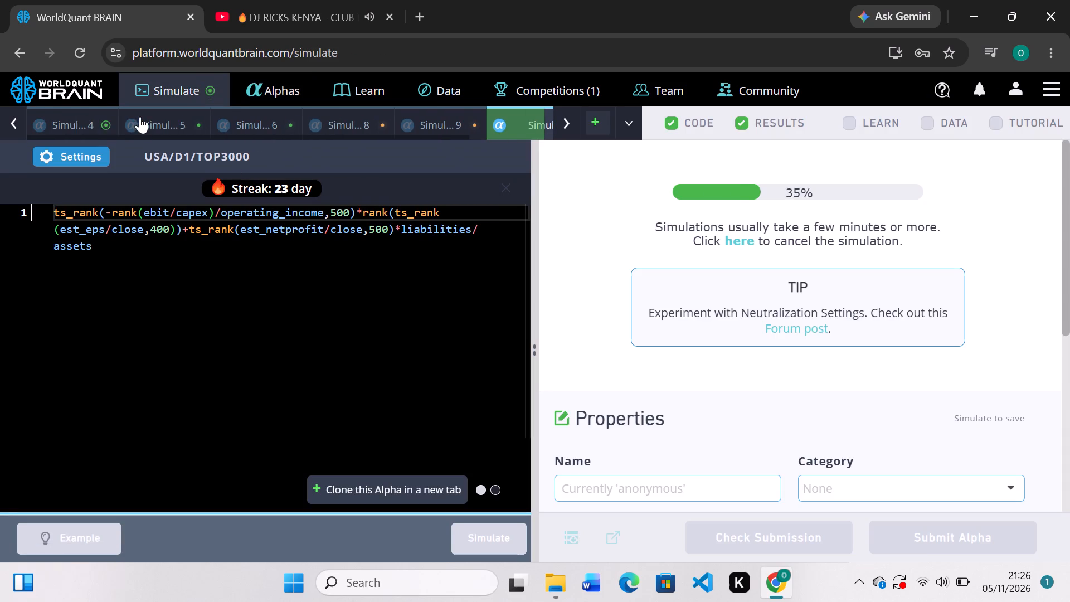
{"action": "left_click", "coordinate": [81, 119]}
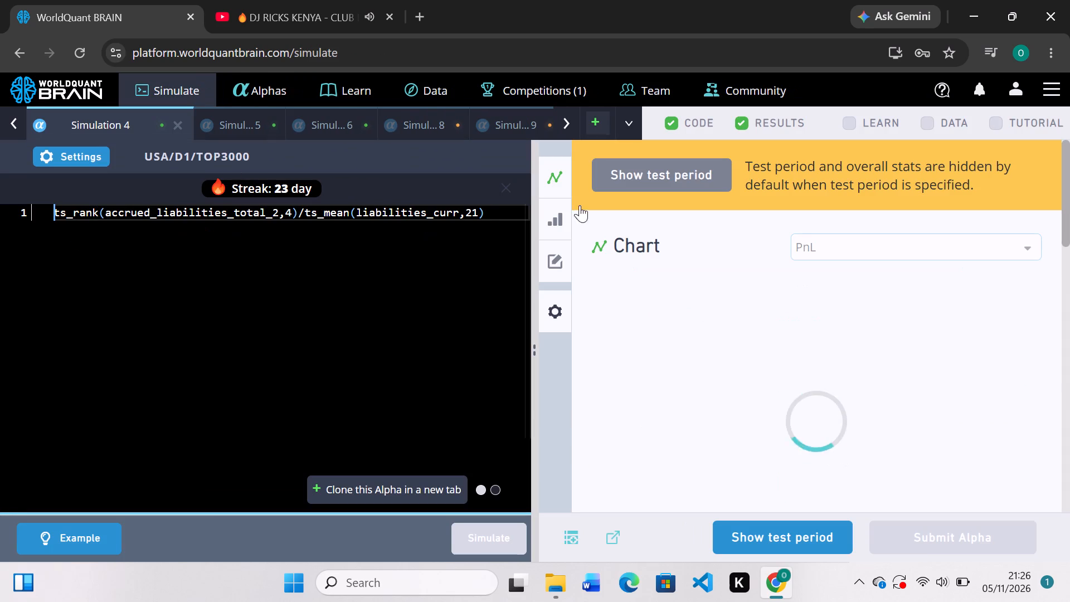
{"action": "scroll", "coordinate": [760, 309], "scroll_direction": "down", "scroll_amount": 3}
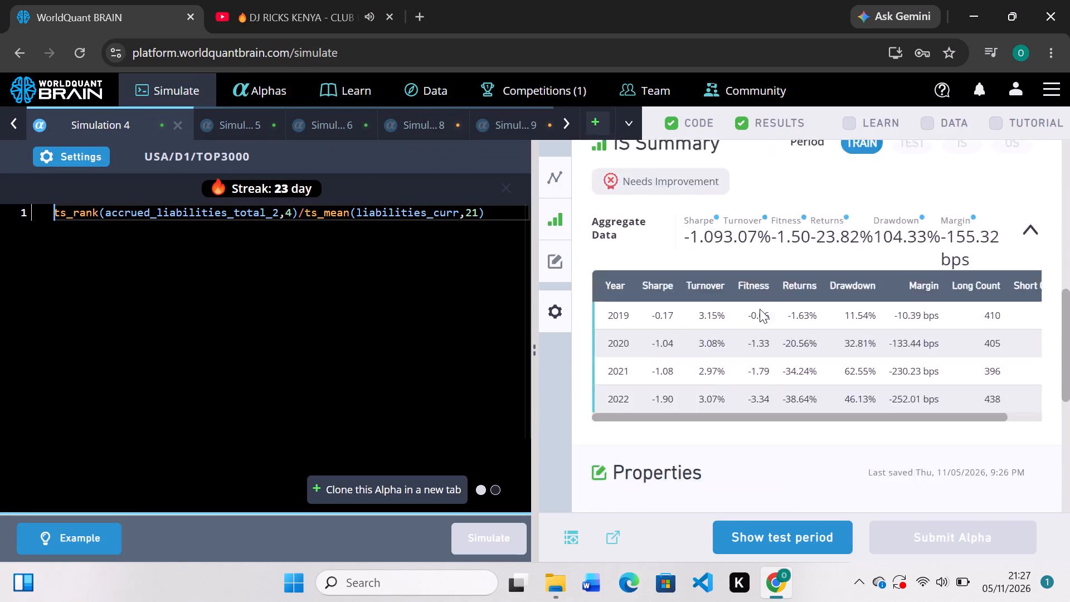
{"action": "scroll", "coordinate": [760, 309], "scroll_direction": "up", "scroll_amount": 2}
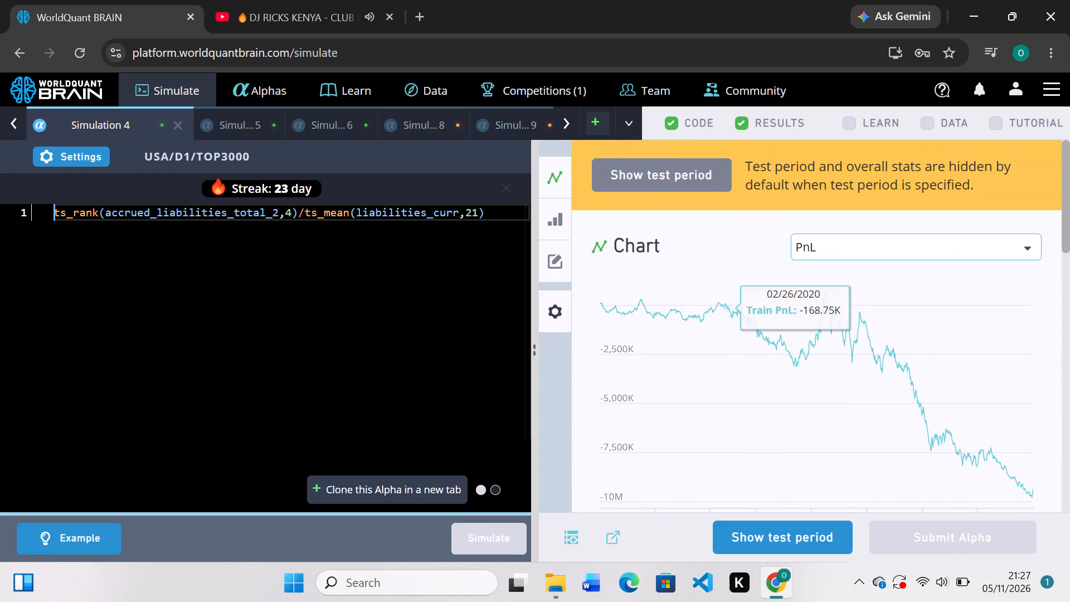
{"action": "left_click", "coordinate": [93, 156]}
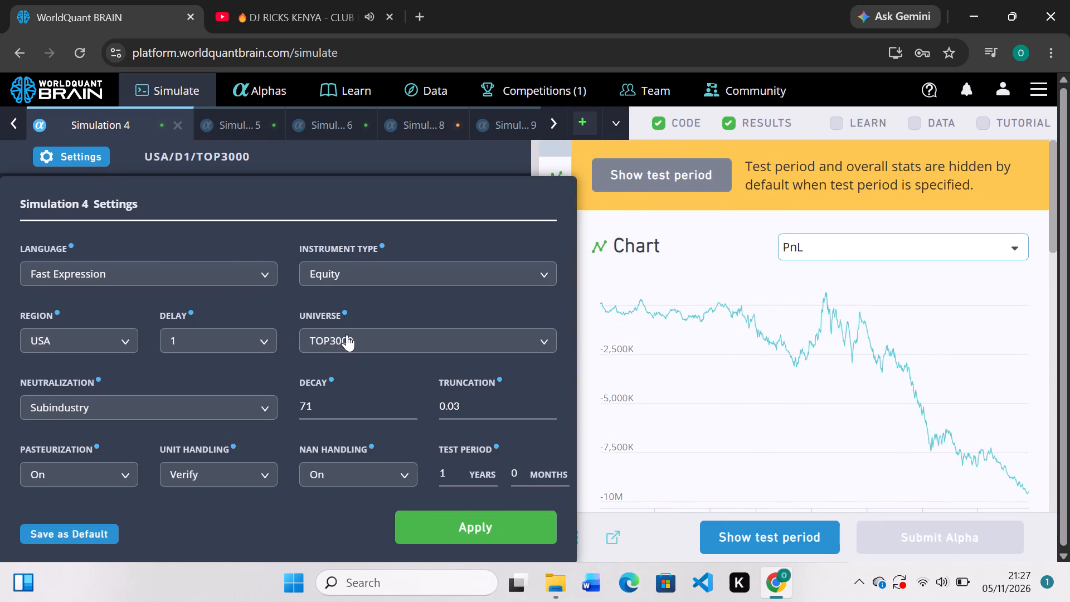
{"action": "left_click", "coordinate": [547, 401]}
{"action": "left_click", "coordinate": [456, 462]}
{"action": "key", "text": "BackSpace"}
{"action": "key", "text": "2"}
{"action": "left_click", "coordinate": [462, 528]}
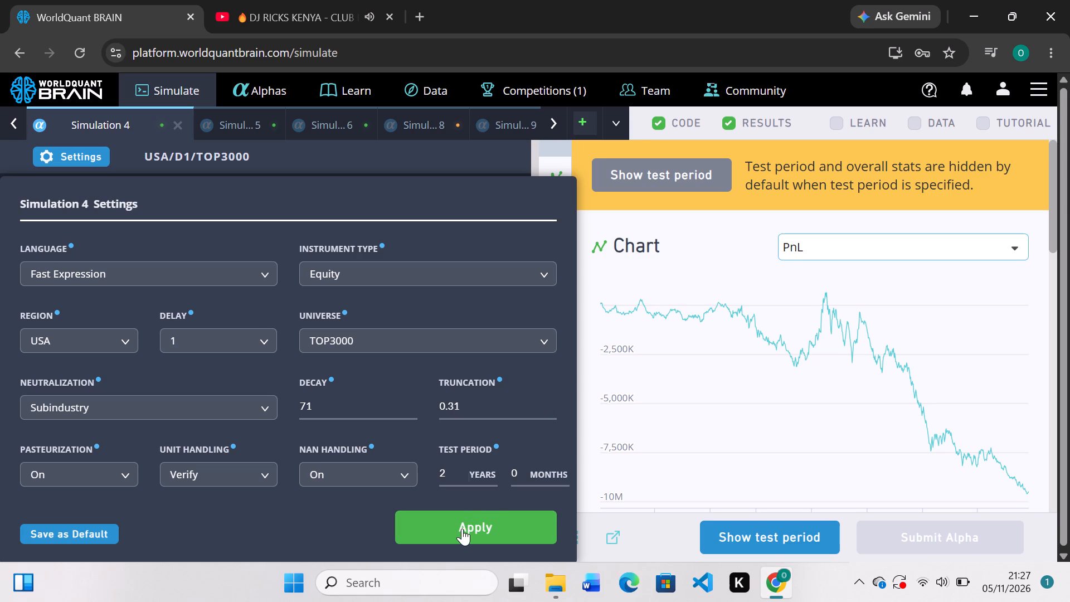
{"action": "left_click", "coordinate": [472, 529]}
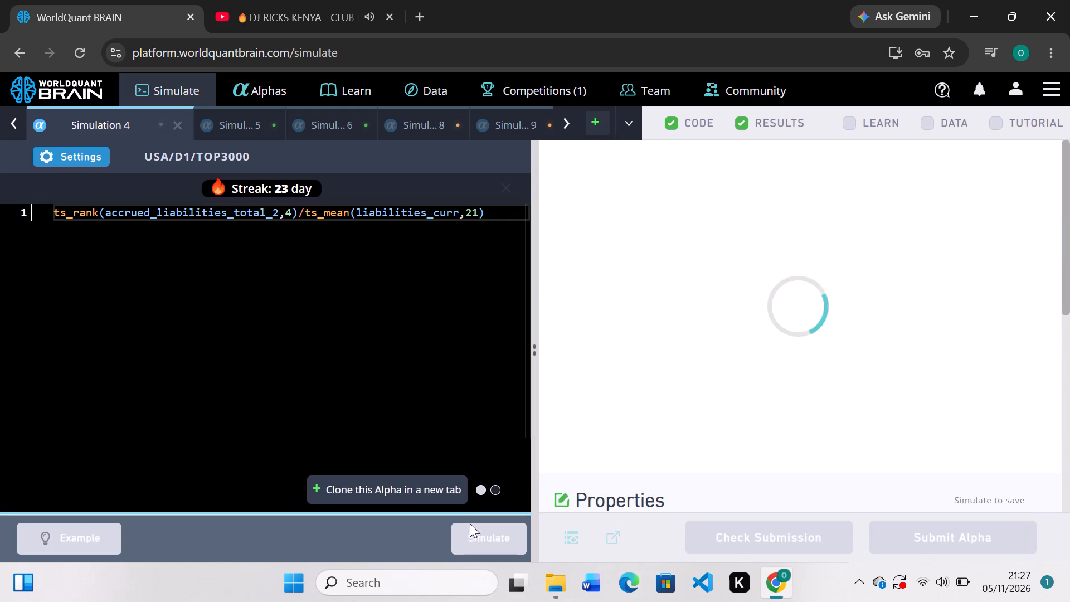
Review Simulation 5's IS Summary, check Simulation 8, and bring up Simulation 9's empty expression.
{"action": "left_click", "coordinate": [261, 122]}
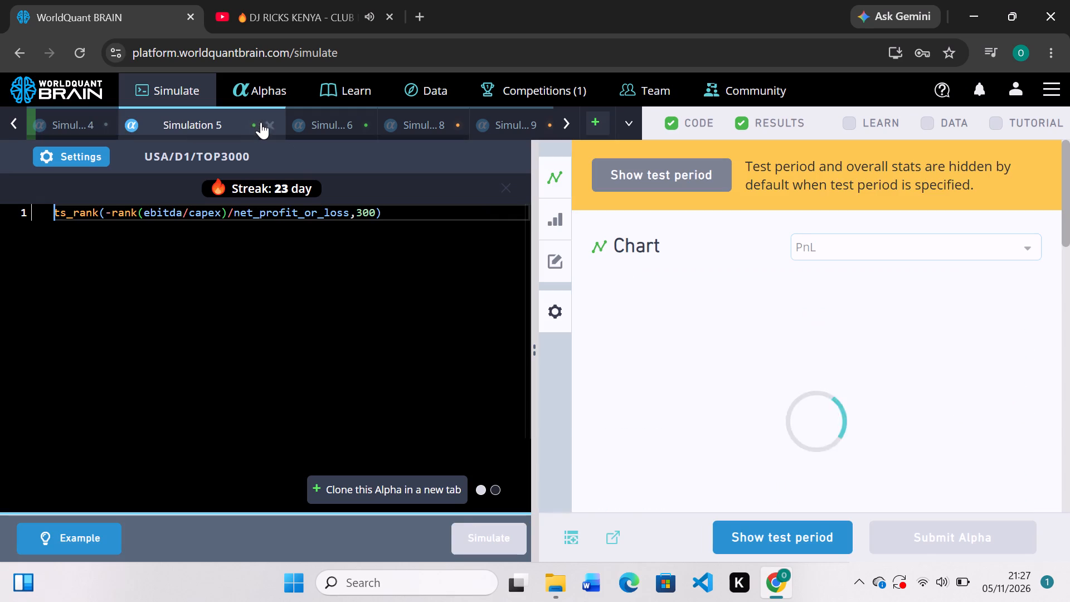
{"action": "scroll", "coordinate": [672, 401], "scroll_direction": "down", "scroll_amount": 2}
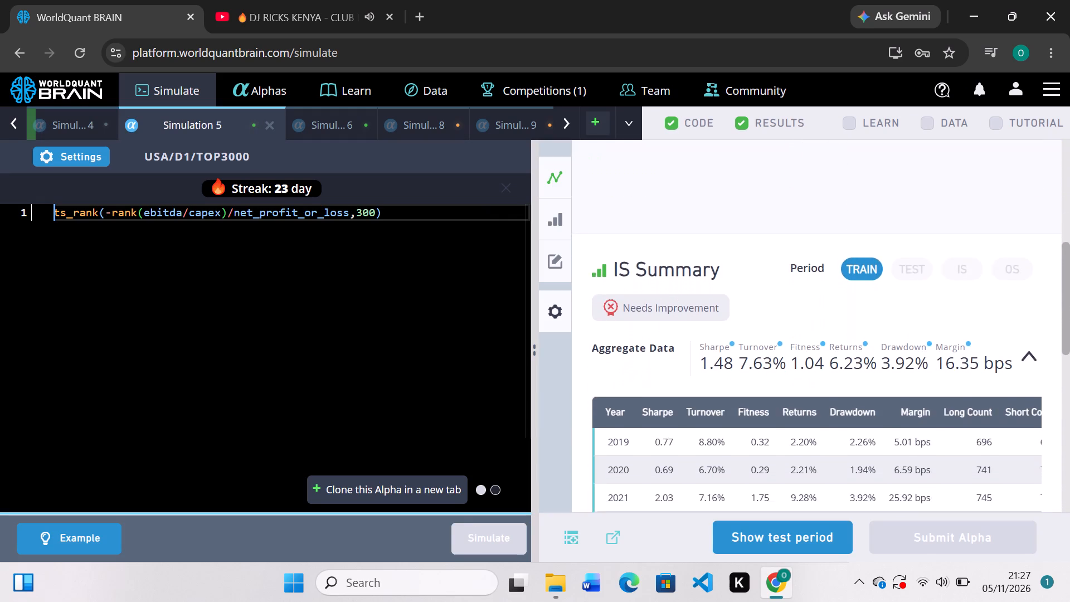
{"action": "scroll", "coordinate": [672, 401], "scroll_direction": "up", "scroll_amount": 3}
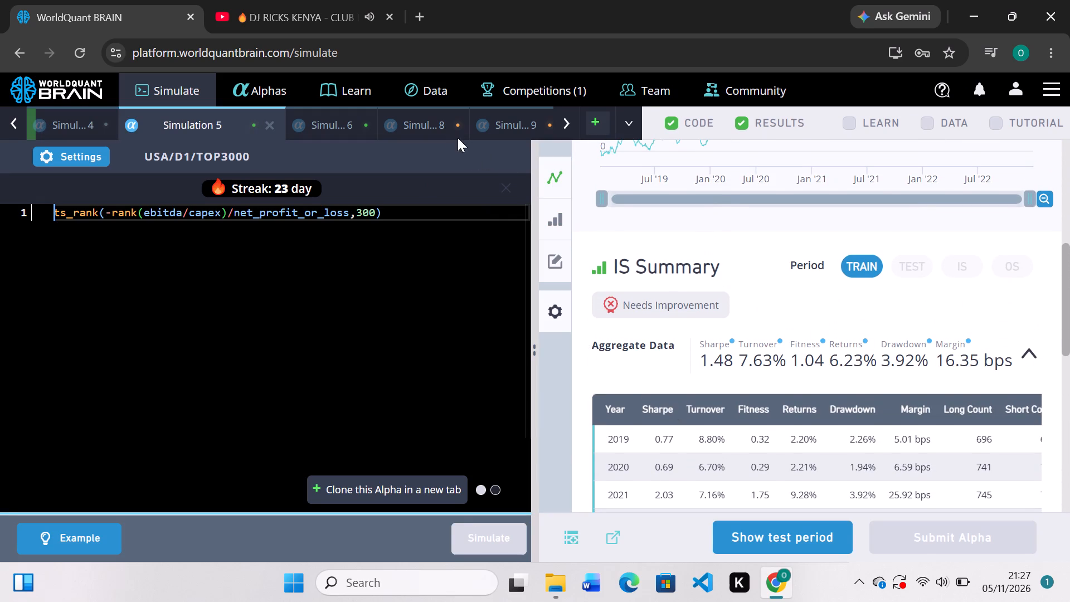
{"action": "left_click", "coordinate": [435, 129]}
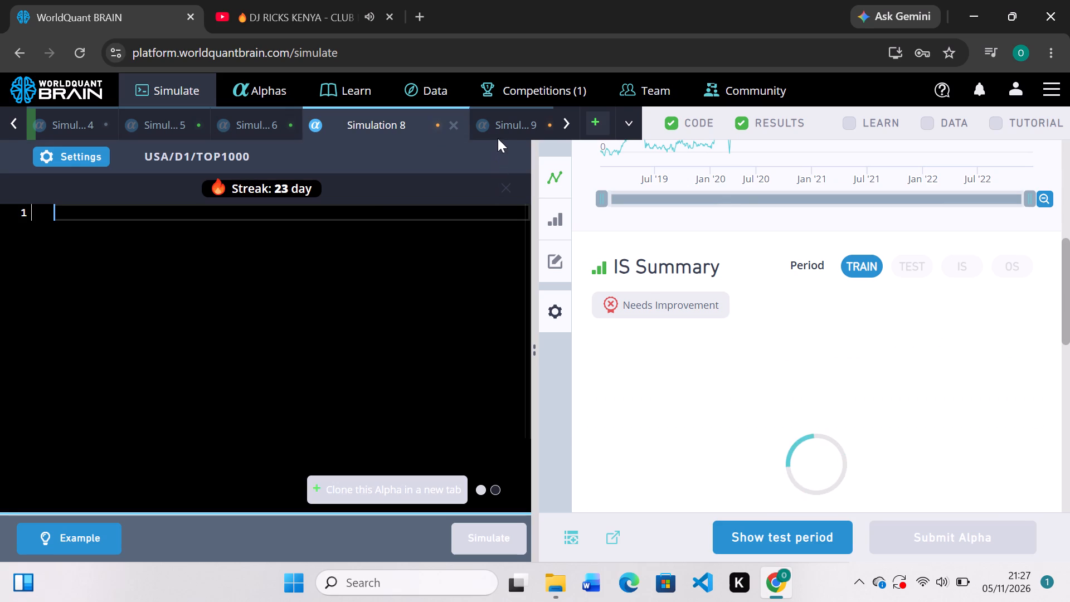
{"action": "left_click", "coordinate": [500, 124]}
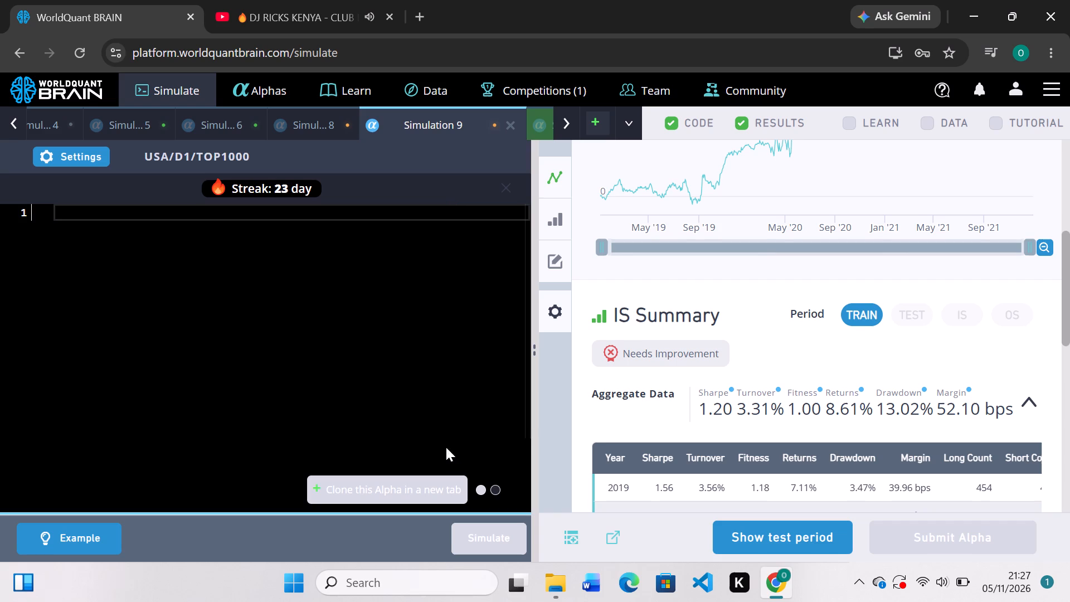
Browse all data fields and copy the name of the Report Footnotes field accumulated_amortization_customer_intangibles_2.
{"action": "left_click", "coordinate": [431, 87]}
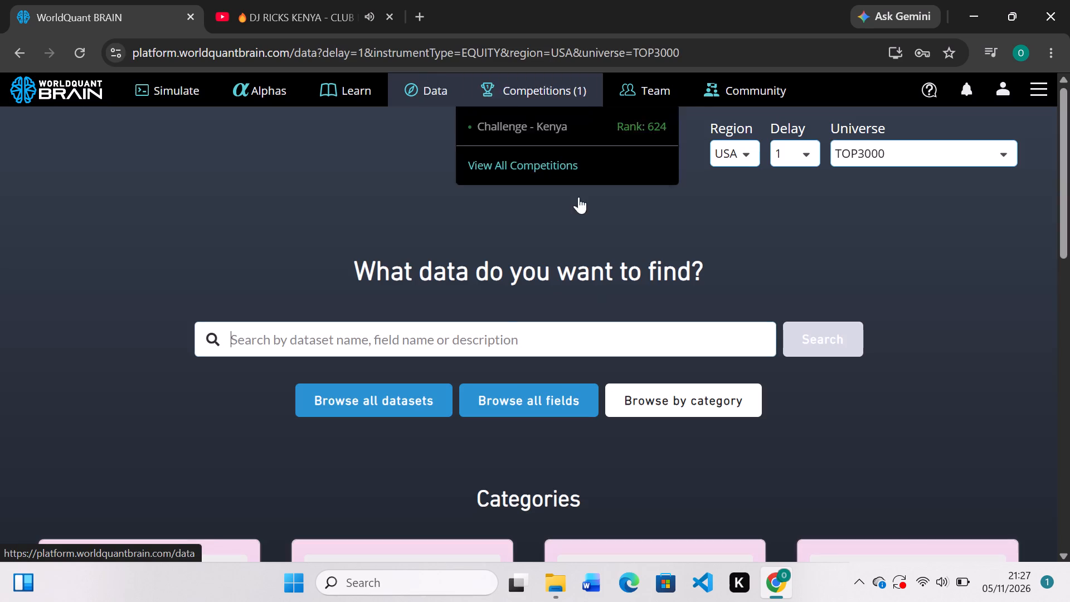
{"action": "left_click", "coordinate": [509, 398]}
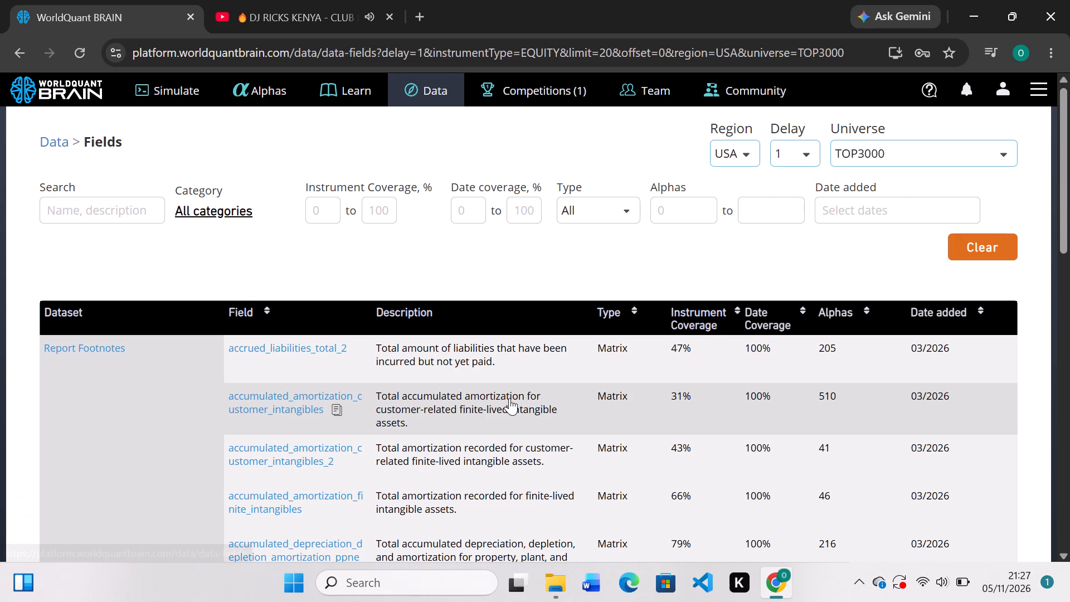
{"action": "scroll", "coordinate": [495, 433], "scroll_direction": "down", "scroll_amount": 1}
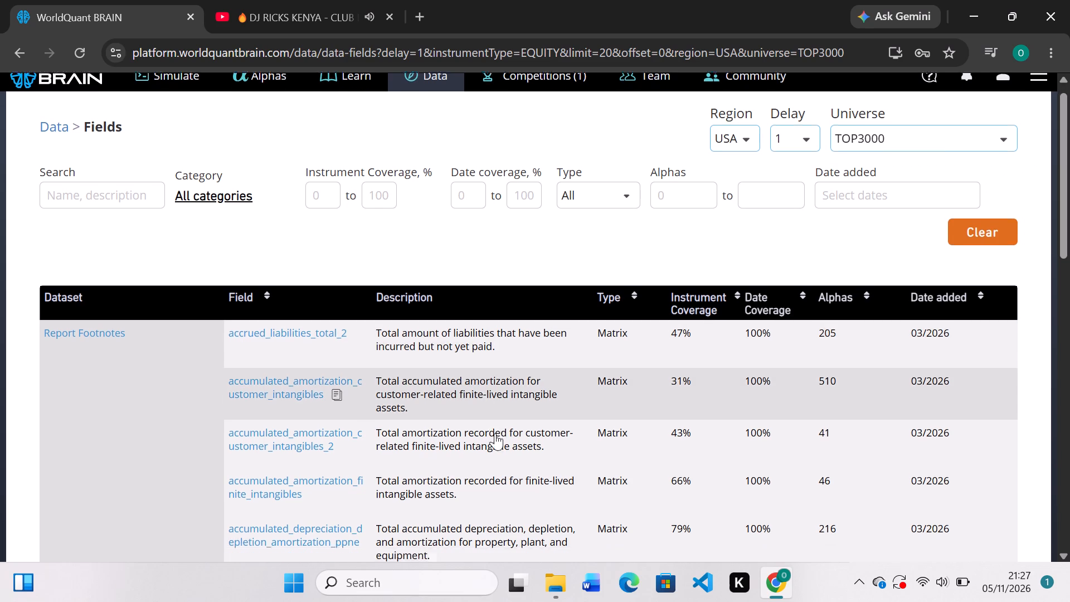
{"action": "scroll", "coordinate": [495, 433], "scroll_direction": "down", "scroll_amount": 1}
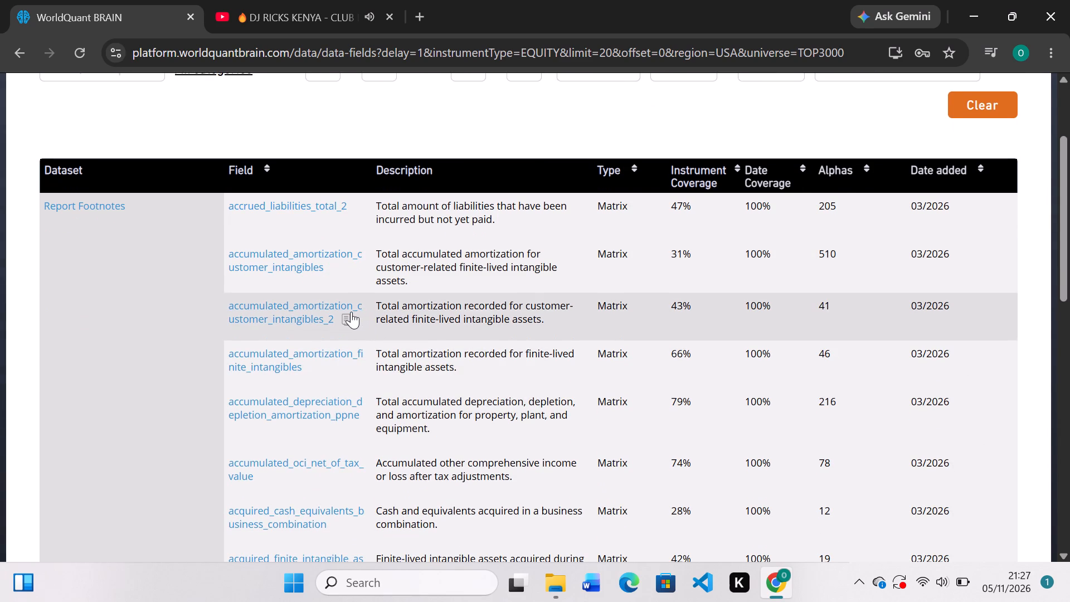
{"action": "left_click", "coordinate": [351, 312]}
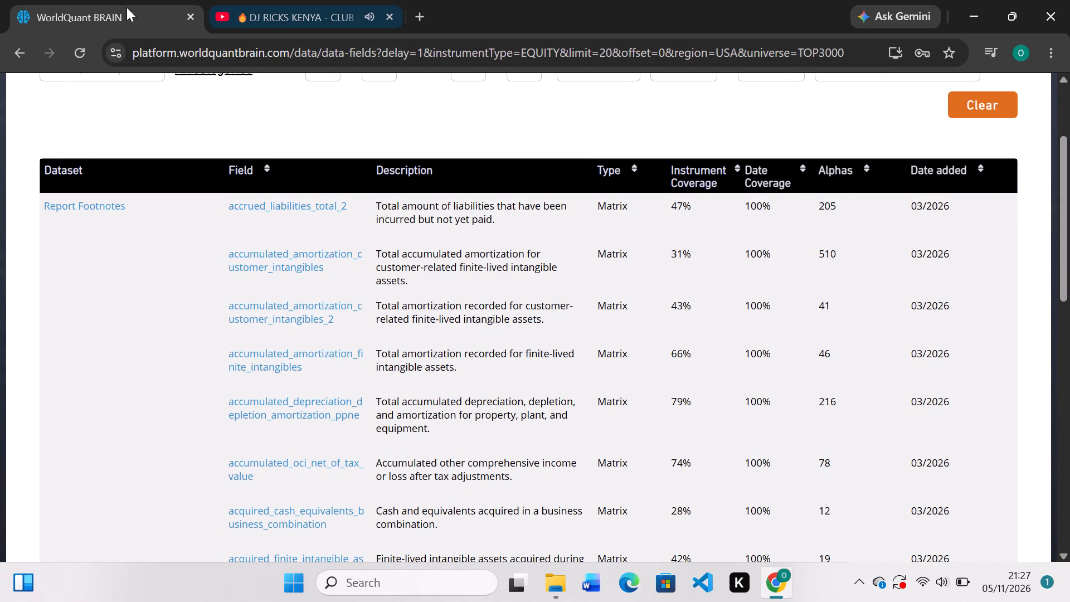
{"action": "left_click", "coordinate": [99, 10]}
{"action": "scroll", "coordinate": [186, 235], "scroll_direction": "up", "scroll_amount": 5}
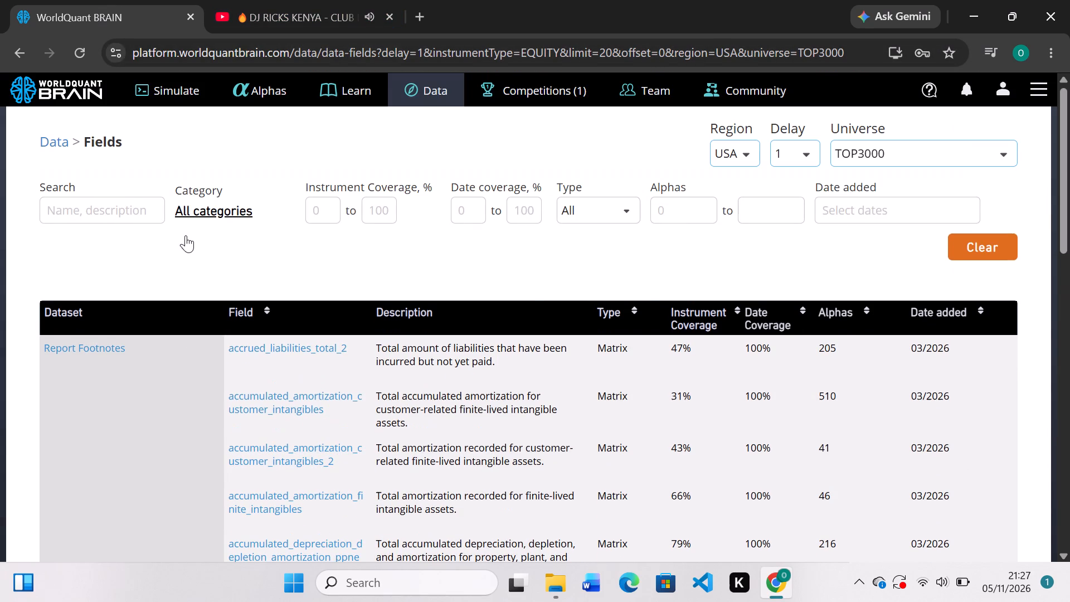
Build Simulation 9's expression as accumulated_amortization_customer_intangibles_2+accrued_liabilities_total_2, copying the second field name from the data fields list, and run the simulation.
{"action": "left_click", "coordinate": [163, 82]}
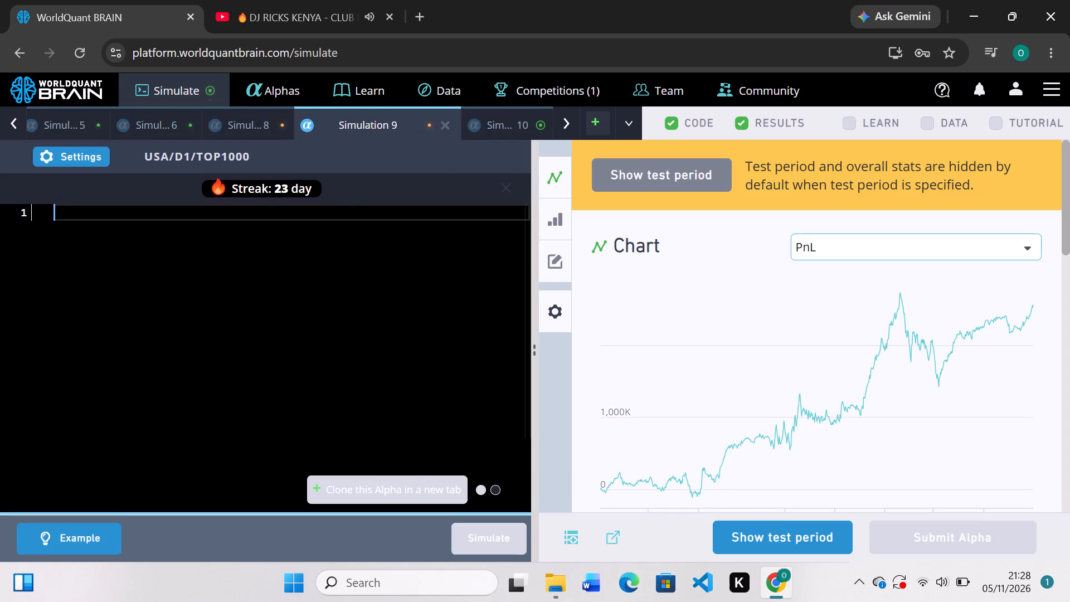
{"action": "key", "text": "ctrl+v"}
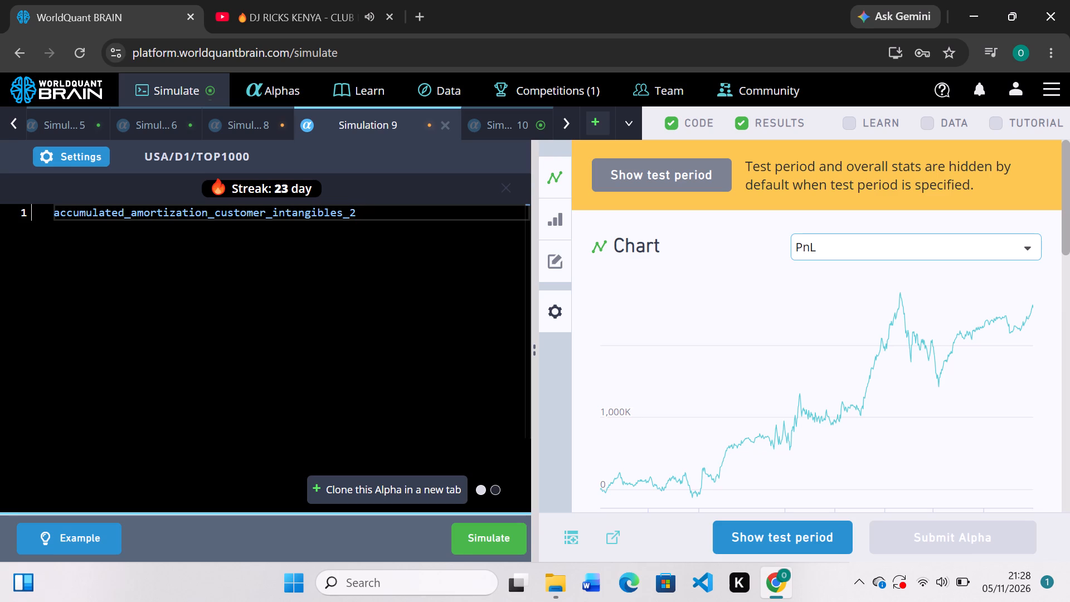
{"action": "key", "text": "shift+plus"}
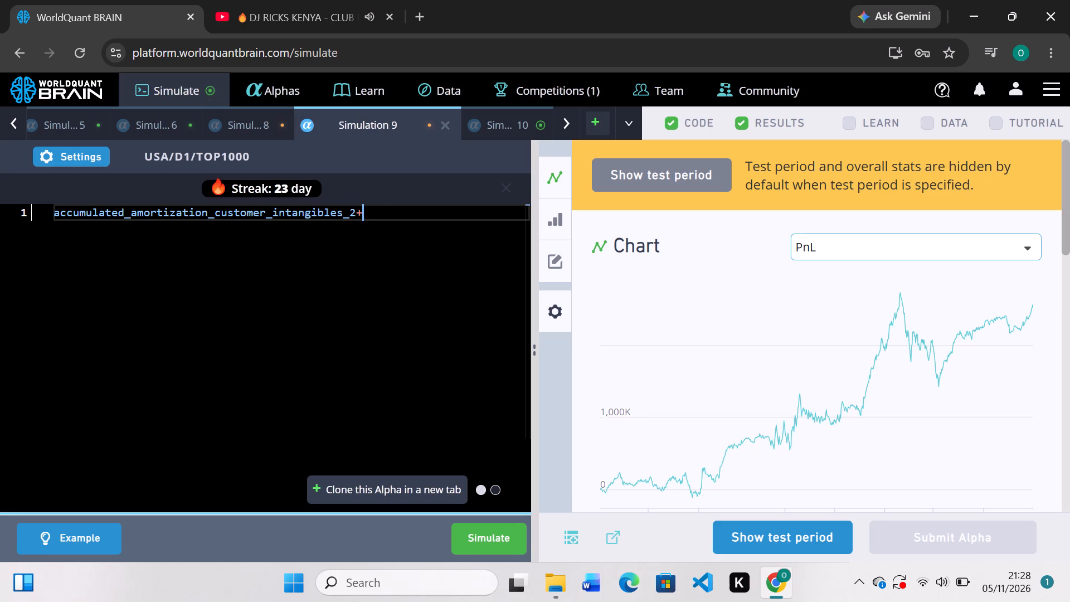
{"action": "left_click", "coordinate": [446, 92]}
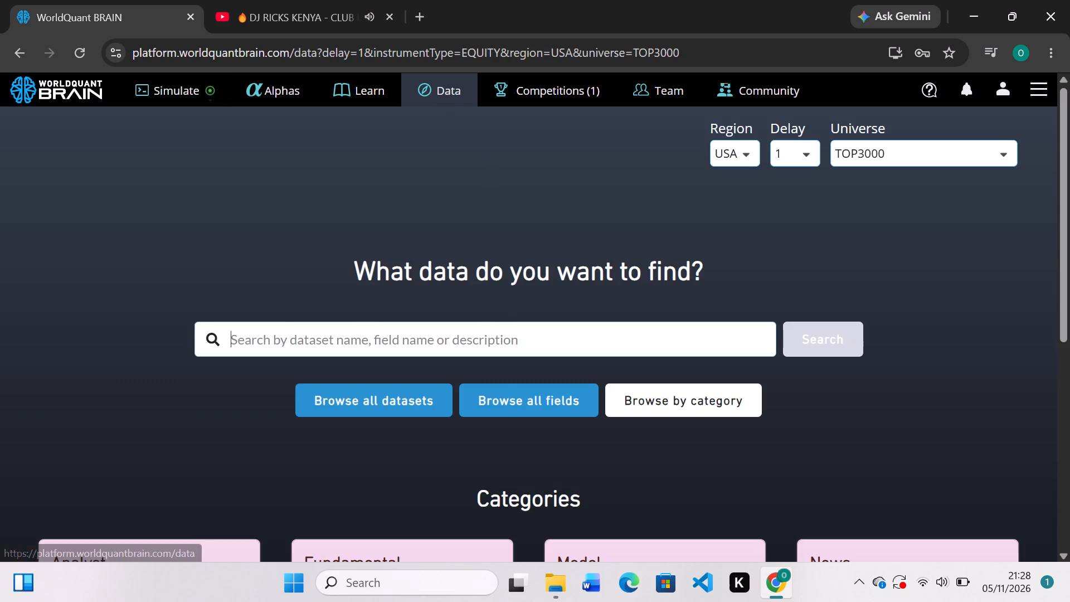
{"action": "left_click", "coordinate": [506, 392]}
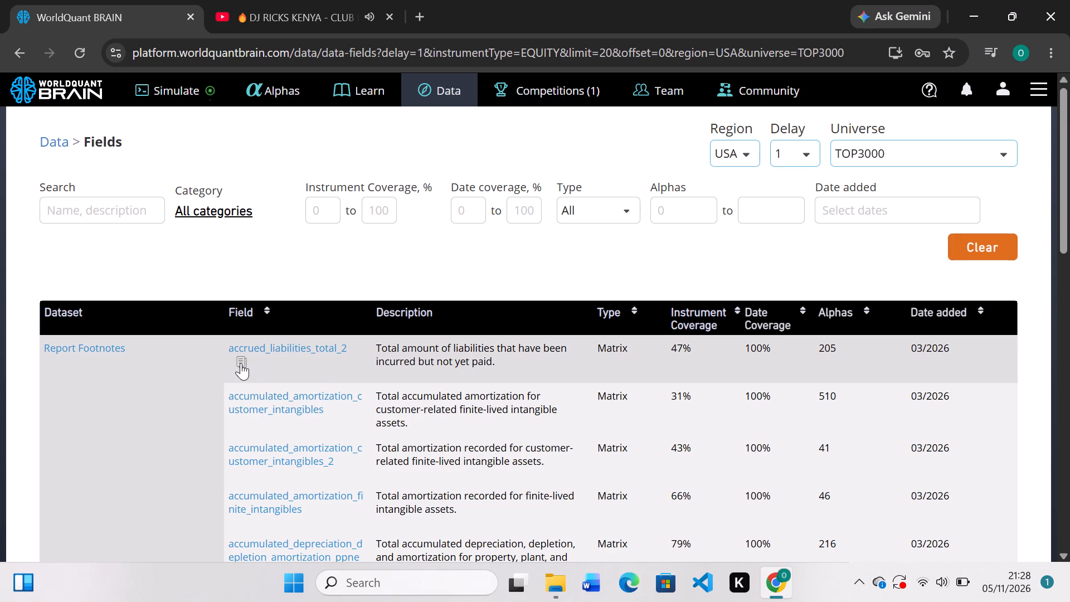
{"action": "left_click", "coordinate": [241, 363]}
{"action": "left_click", "coordinate": [200, 91]}
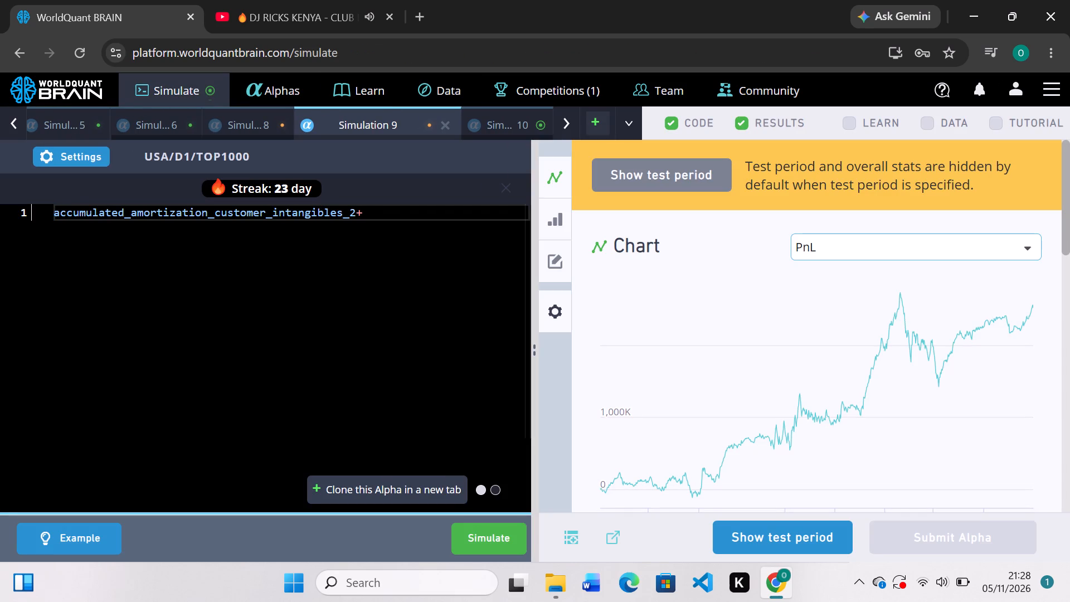
{"action": "left_click", "coordinate": [383, 222]}
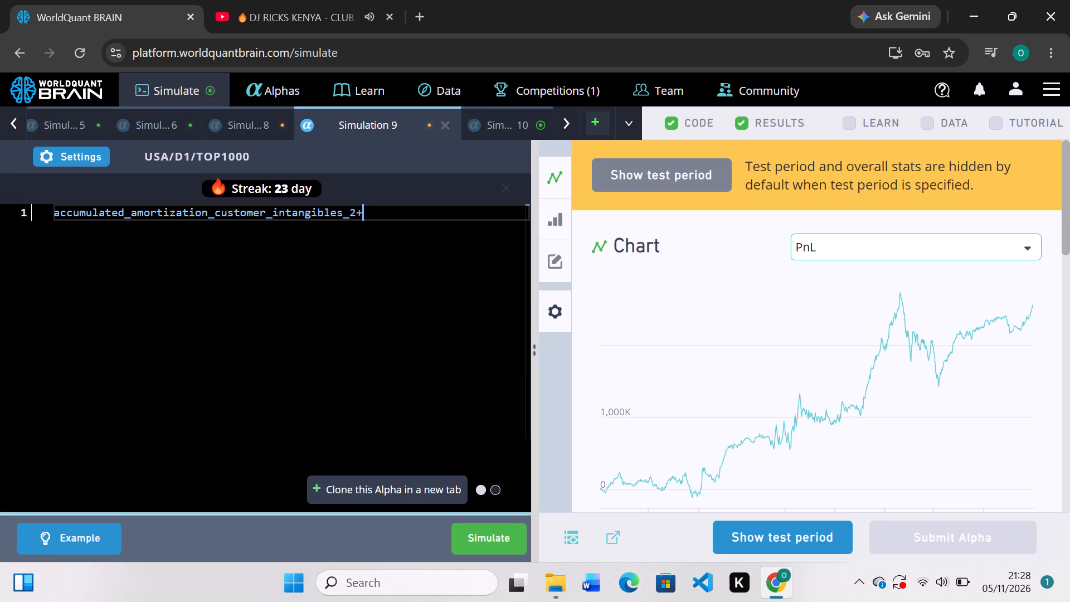
{"action": "key", "text": "ctrl+v"}
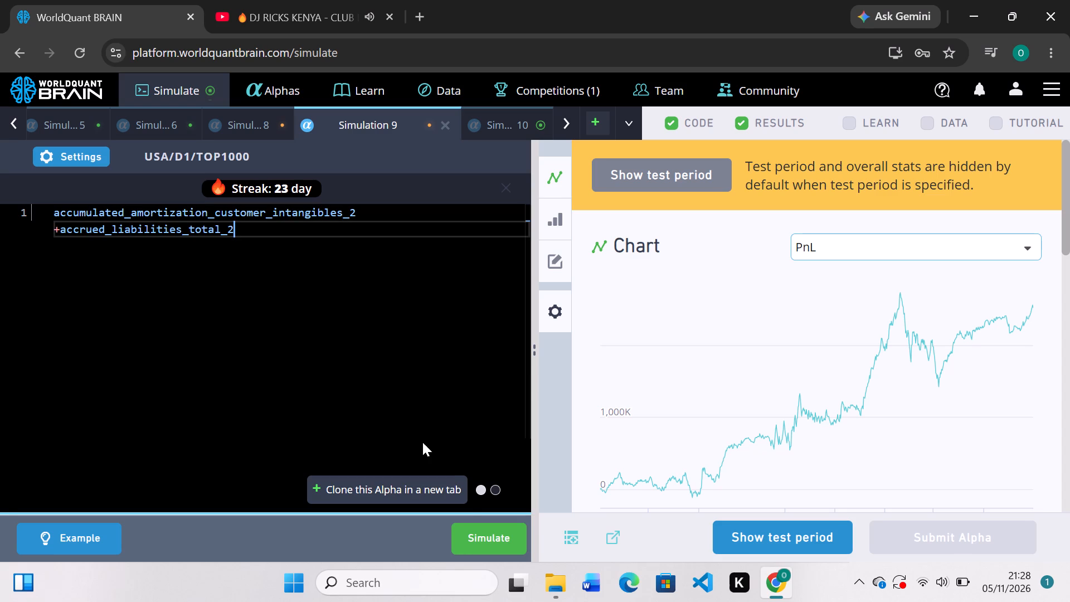
{"action": "left_click", "coordinate": [492, 540]}
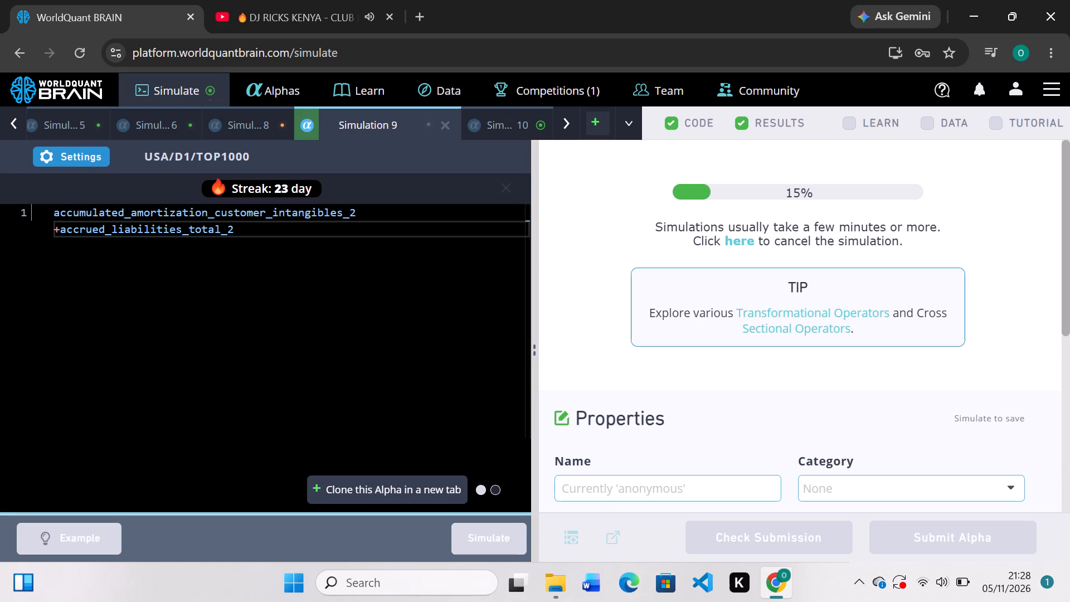
Review Simulation 10's PnL chart and yearly results, reveal its test period, and compare the TEST and TRAIN summaries and IS testing status.
{"action": "left_click", "coordinate": [506, 122]}
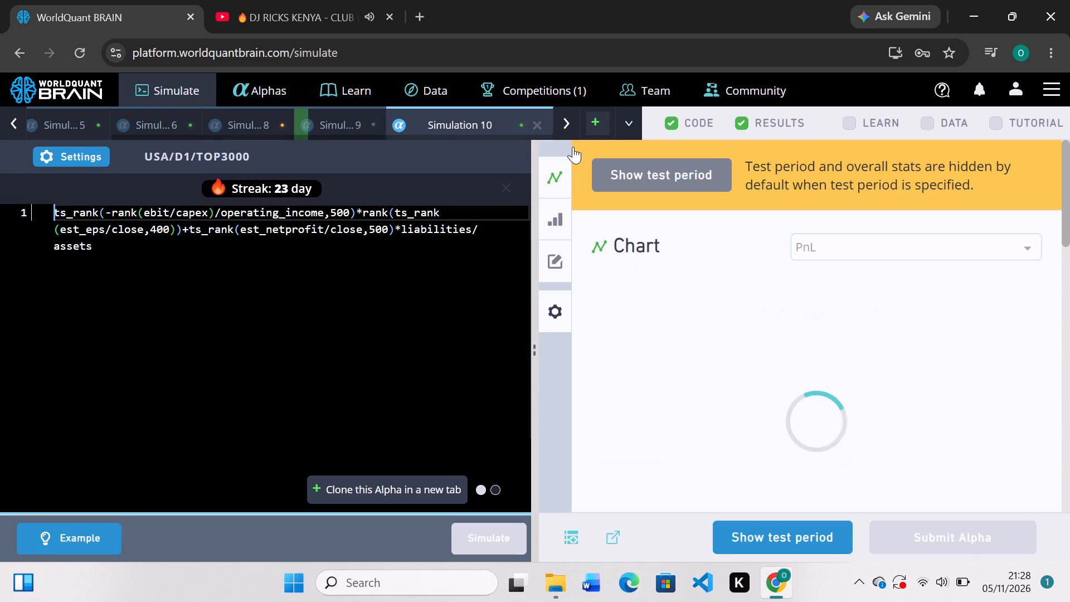
{"action": "scroll", "coordinate": [771, 401], "scroll_direction": "down", "scroll_amount": 3}
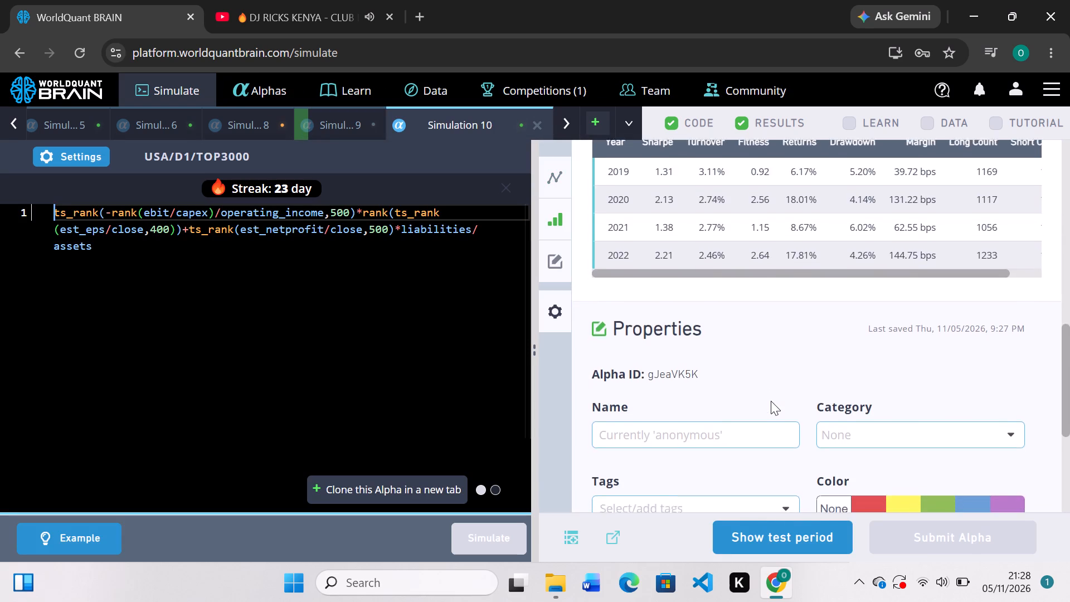
{"action": "scroll", "coordinate": [771, 401], "scroll_direction": "down", "scroll_amount": 2}
{"action": "scroll", "coordinate": [771, 401], "scroll_direction": "up", "scroll_amount": 5}
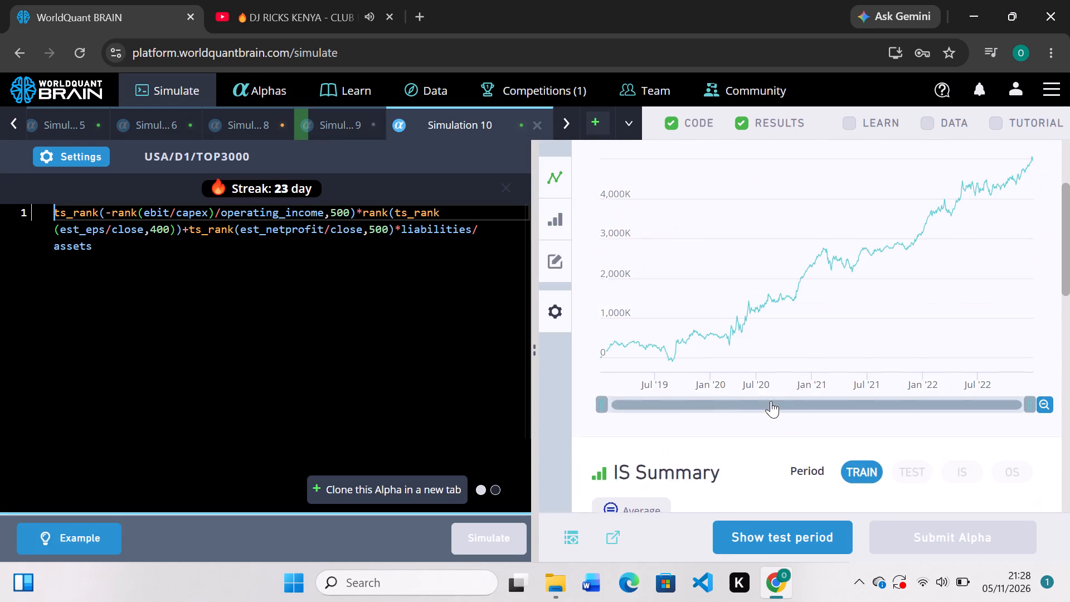
{"action": "scroll", "coordinate": [748, 293], "scroll_direction": "up", "scroll_amount": 1}
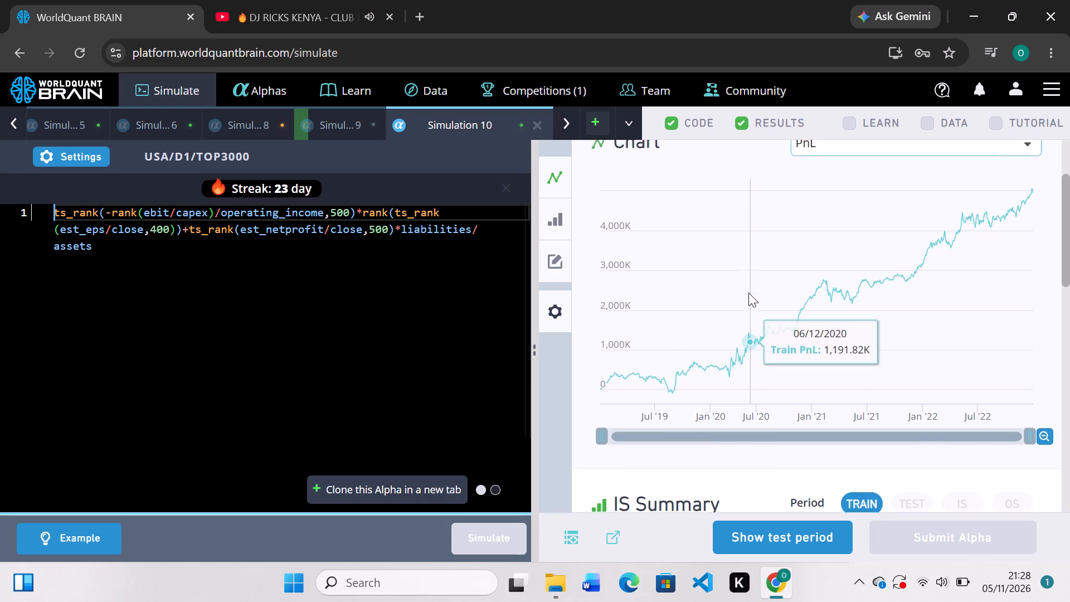
{"action": "scroll", "coordinate": [748, 293], "scroll_direction": "up", "scroll_amount": 1}
{"action": "left_click", "coordinate": [787, 531]}
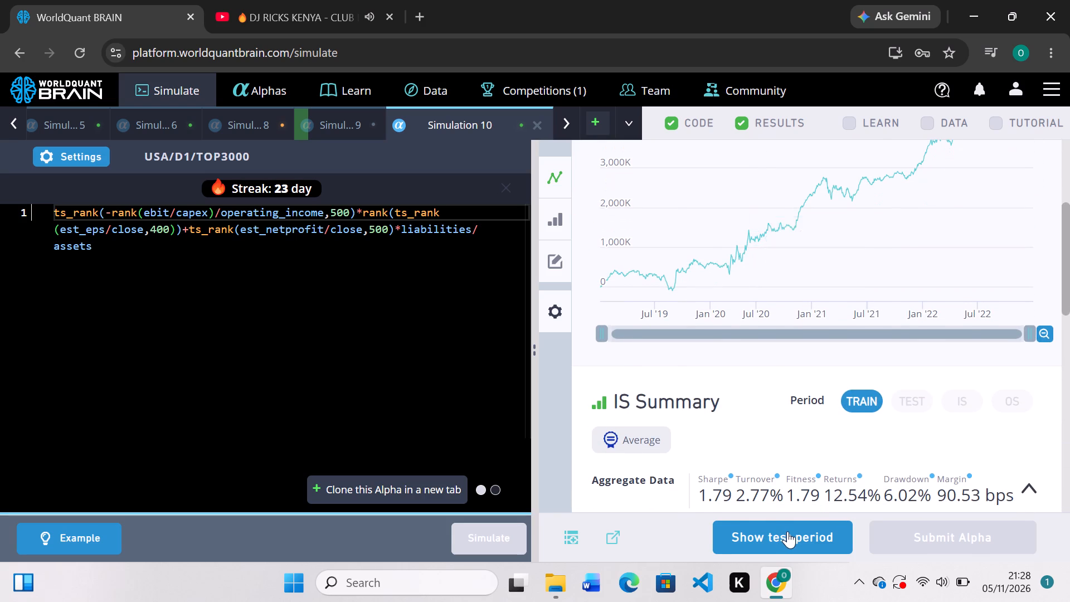
{"action": "scroll", "coordinate": [805, 406], "scroll_direction": "down", "scroll_amount": 2}
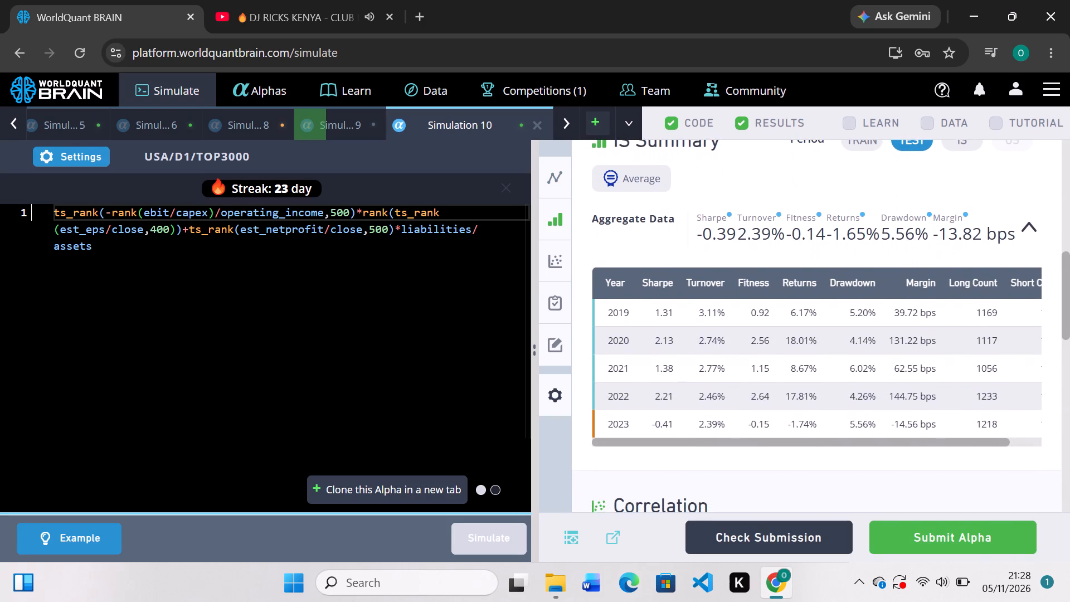
{"action": "scroll", "coordinate": [805, 406], "scroll_direction": "down", "scroll_amount": 2}
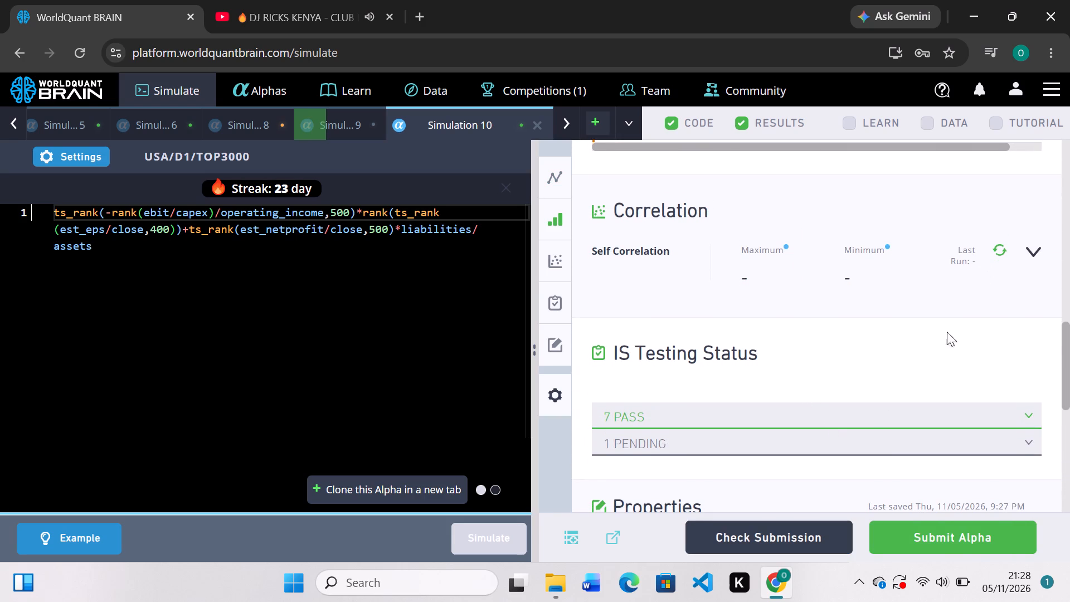
{"action": "scroll", "coordinate": [921, 382], "scroll_direction": "up", "scroll_amount": 3}
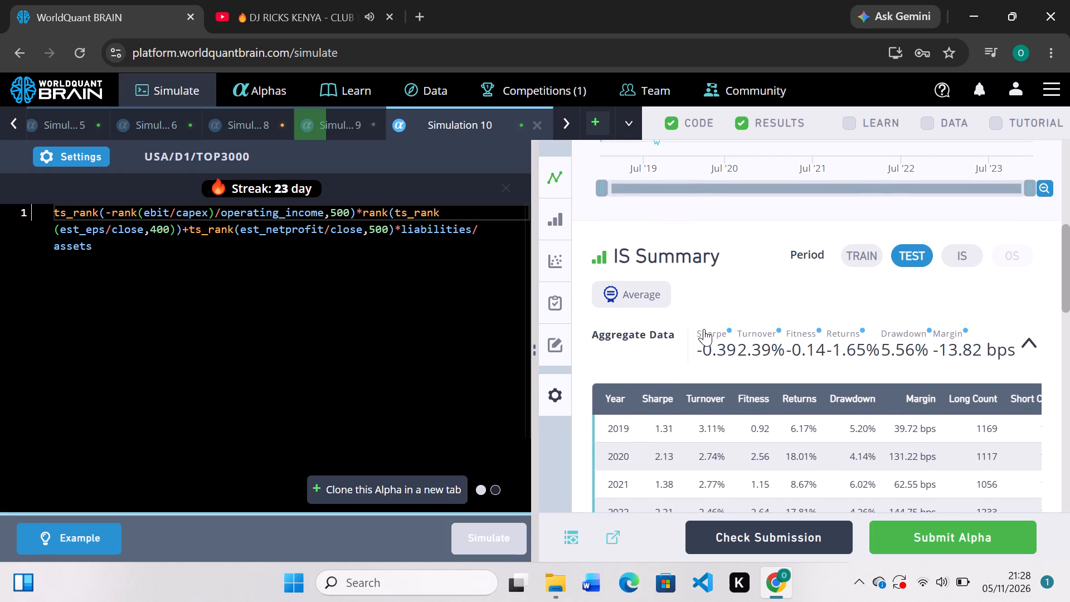
{"action": "left_click", "coordinate": [841, 253]}
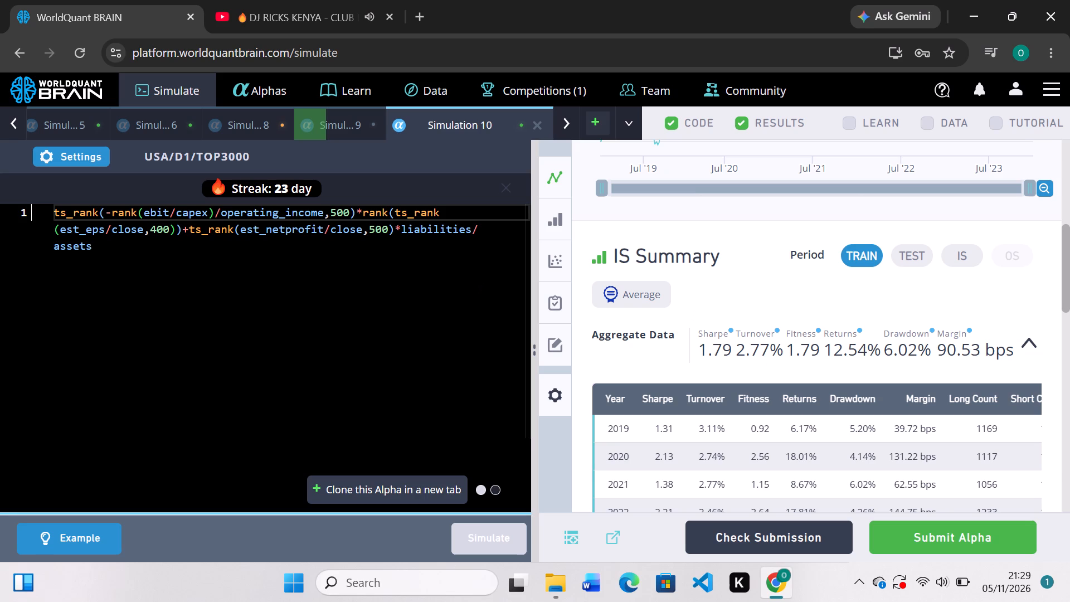
Set Simulation 10's universe to TOP1000 and re-simulate.
{"action": "left_click", "coordinate": [107, 152]}
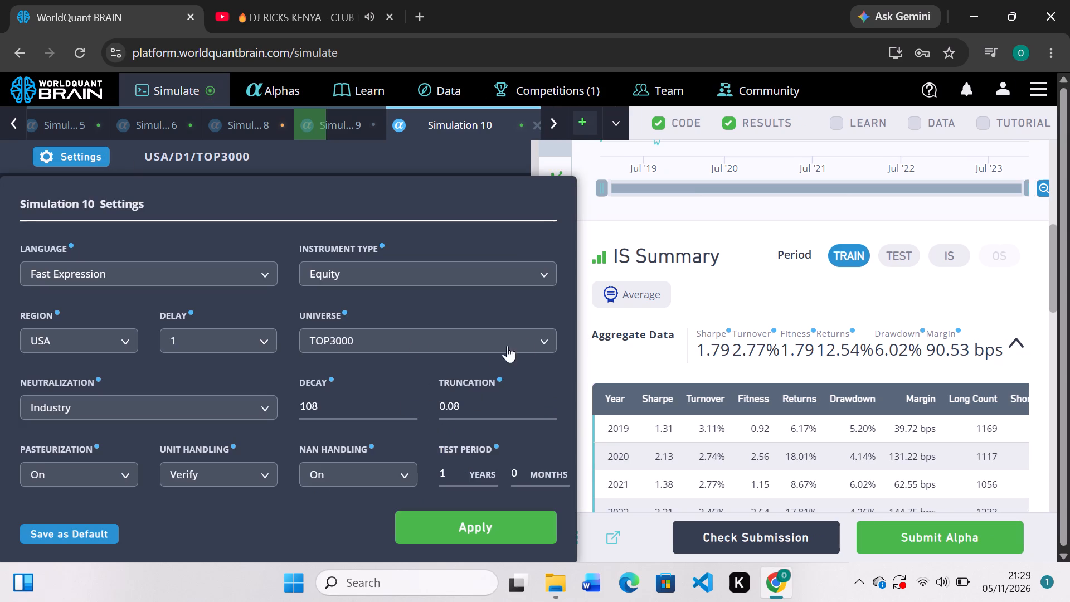
{"action": "left_click", "coordinate": [534, 334]}
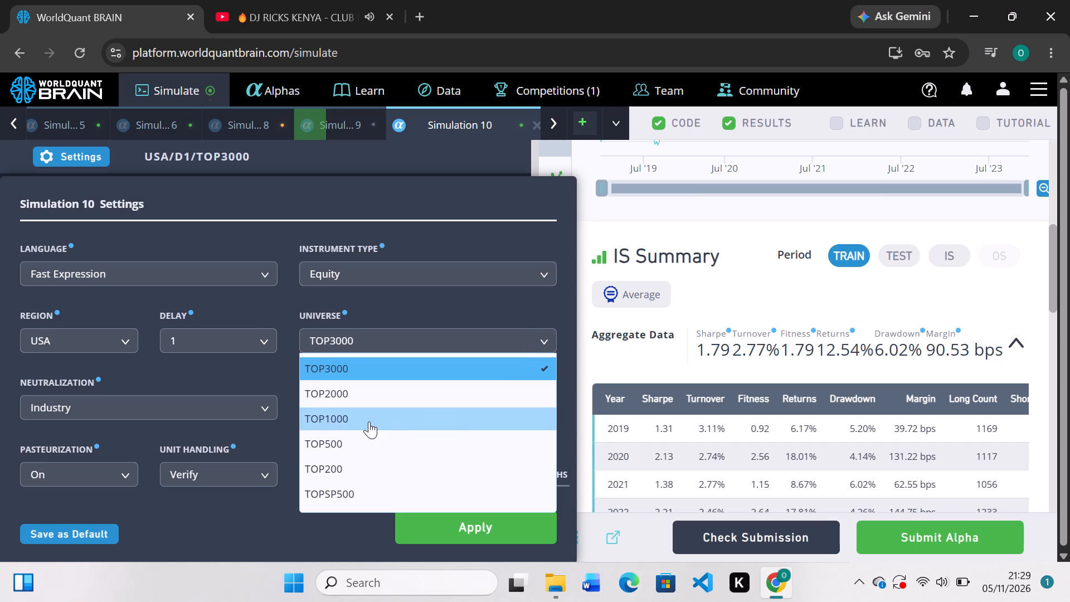
{"action": "left_click", "coordinate": [369, 421]}
{"action": "left_click", "coordinate": [458, 522]}
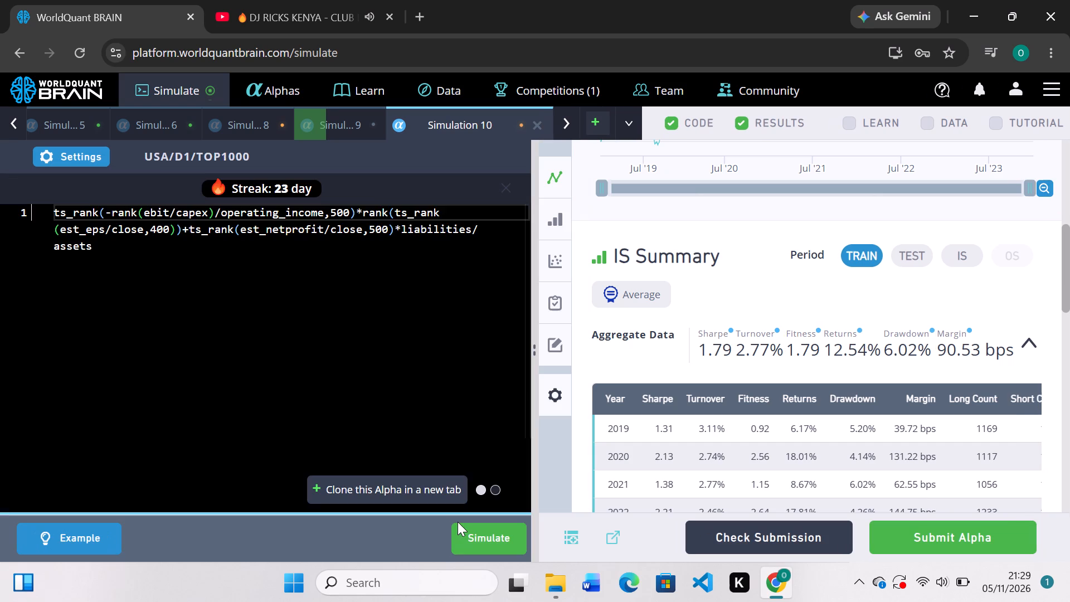
{"action": "left_click", "coordinate": [467, 532]}
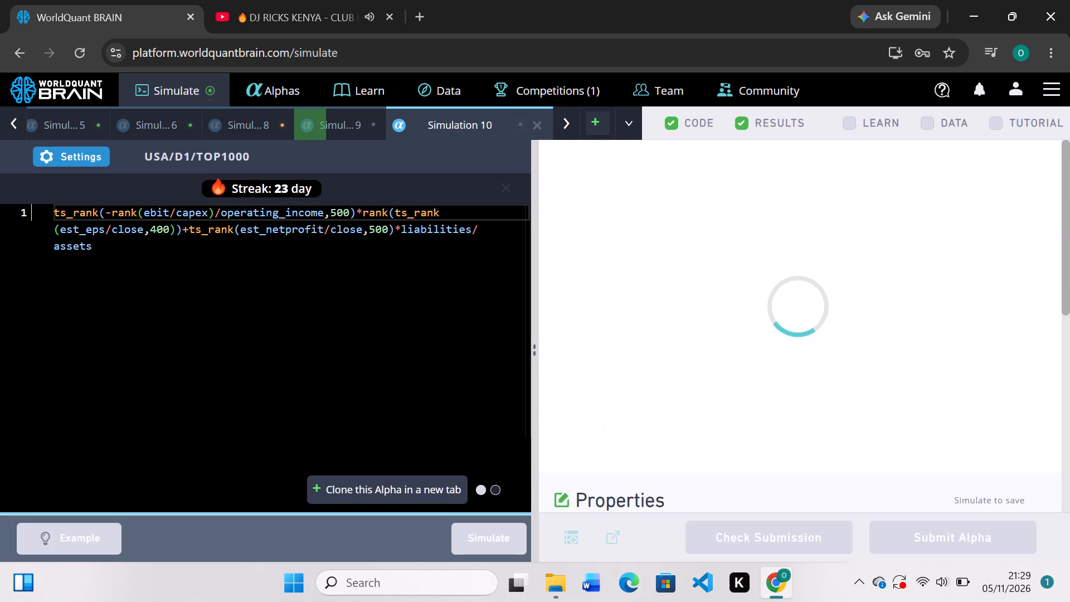
Check Simulation 4's IS Summary, negate its expression with a minus sign before ts_rank(accrued_liabilities_total_2,4), and re-simulate.
{"action": "scroll", "coordinate": [271, 129], "scroll_direction": "right", "scroll_amount": 2}
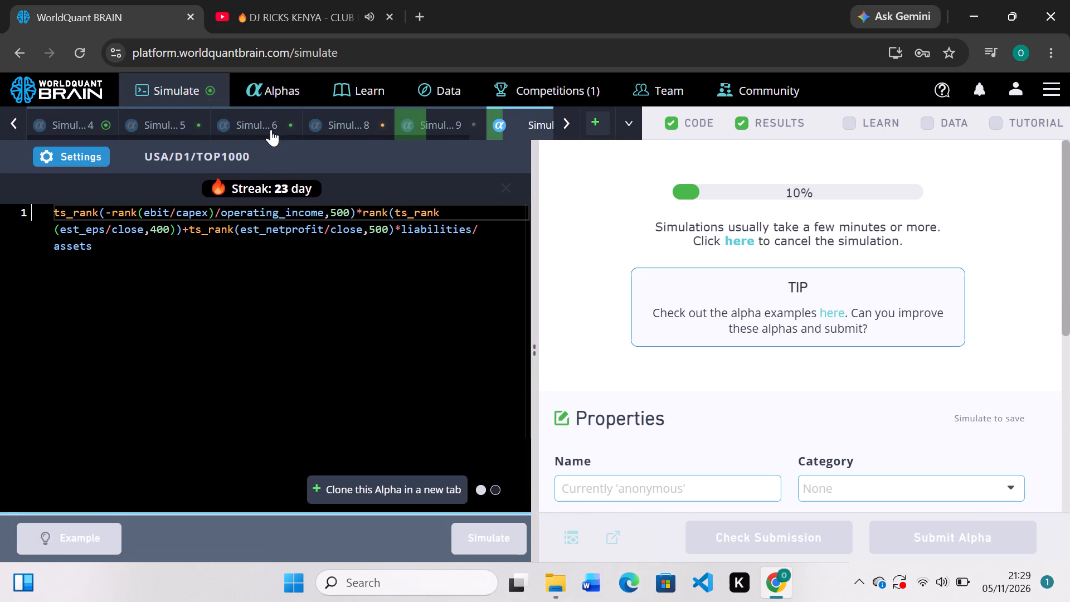
{"action": "left_click", "coordinate": [85, 124]}
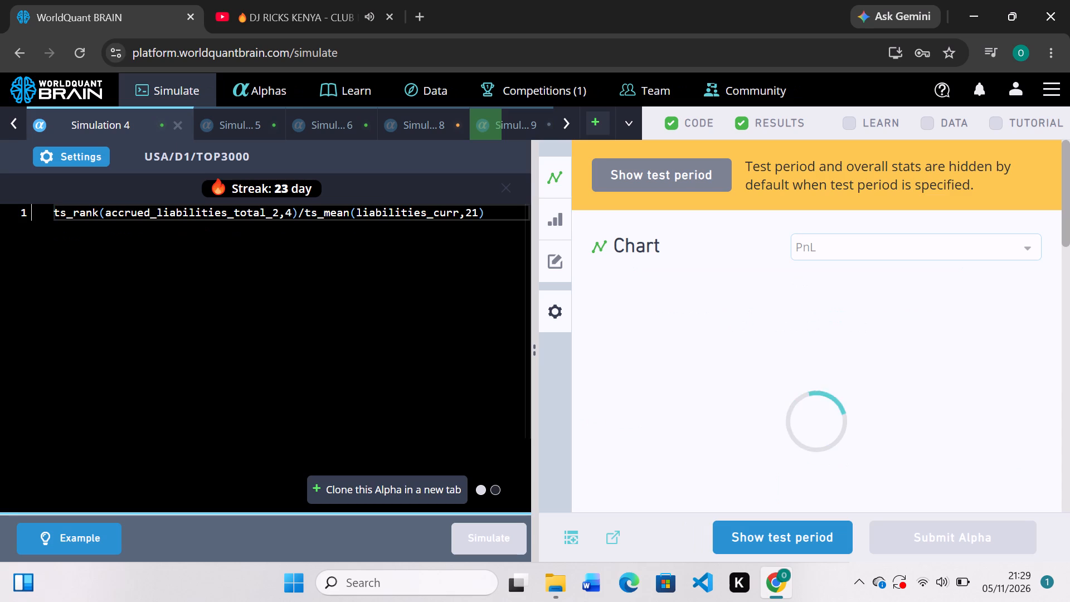
{"action": "scroll", "coordinate": [672, 396], "scroll_direction": "down", "scroll_amount": 2}
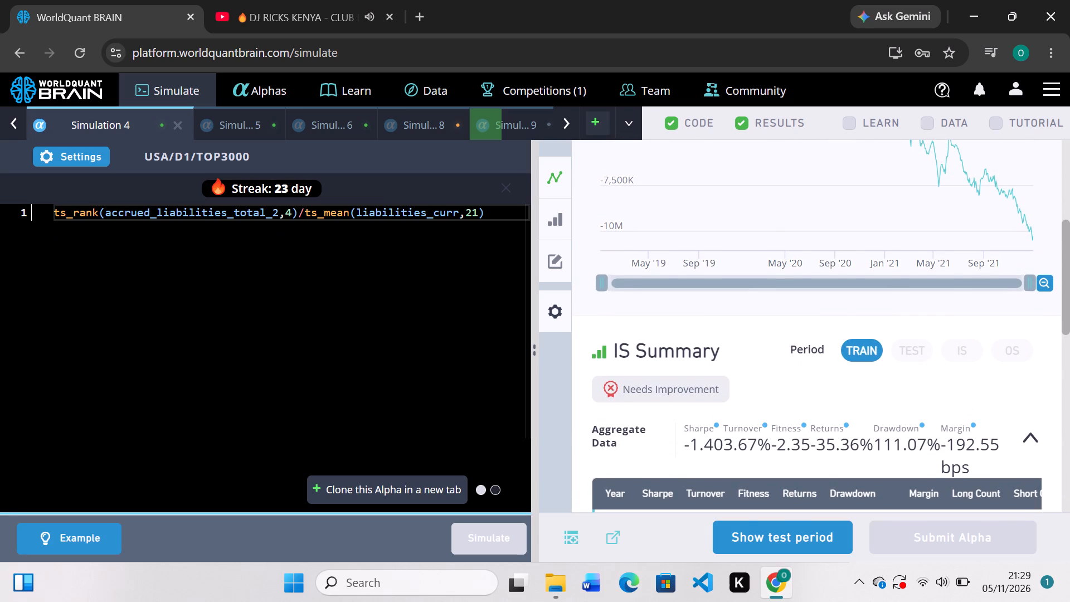
{"action": "key", "text": "minus"}
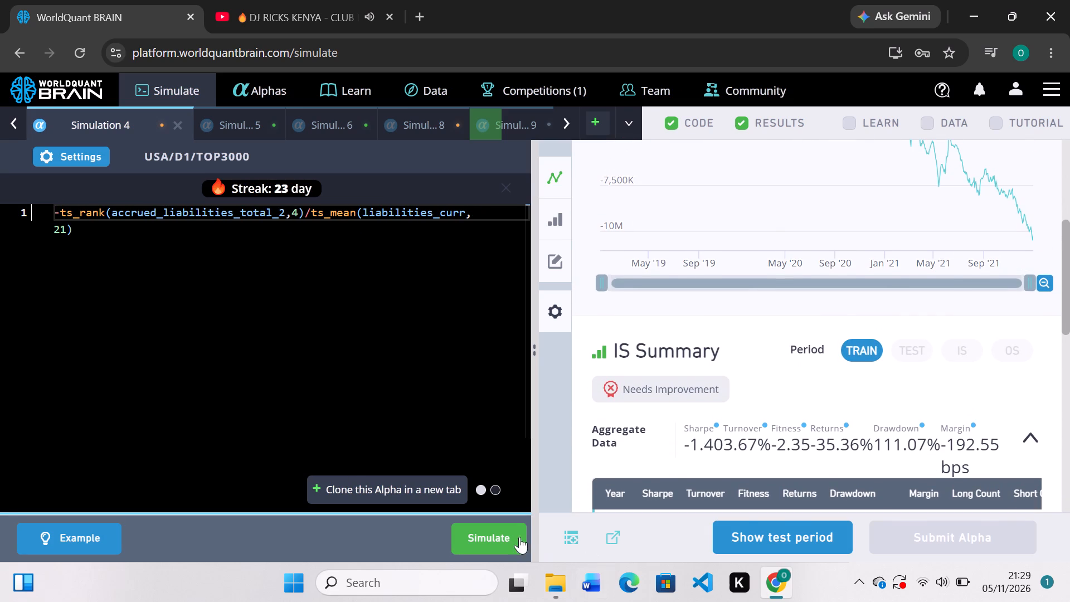
{"action": "left_click", "coordinate": [497, 527]}
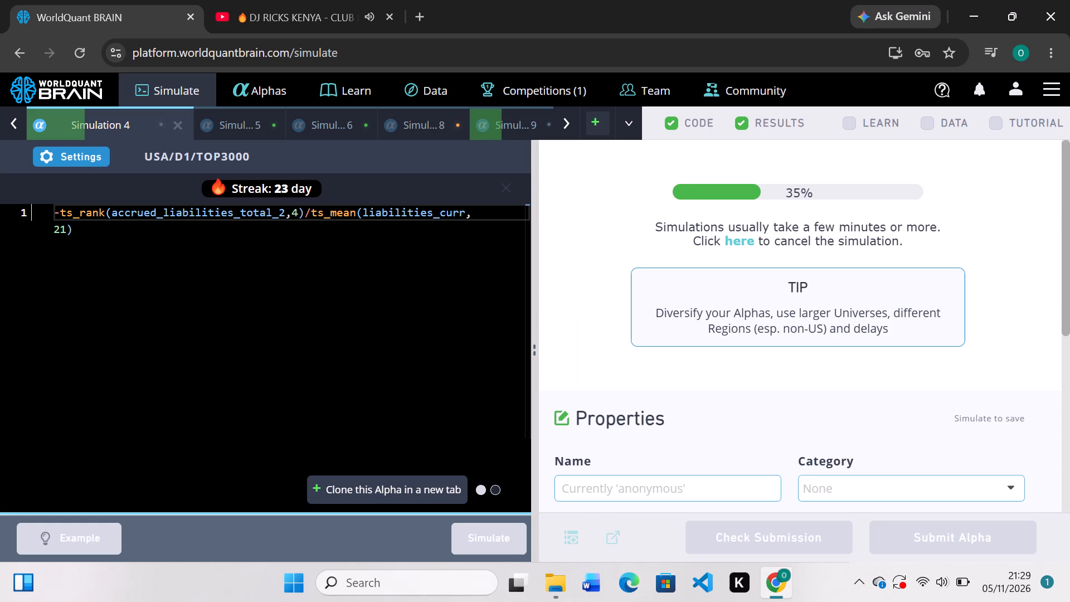
Check Simulation 8's PnL chart and enter ts_av_diff(returns) as its expression.
{"action": "left_click", "coordinate": [442, 132]}
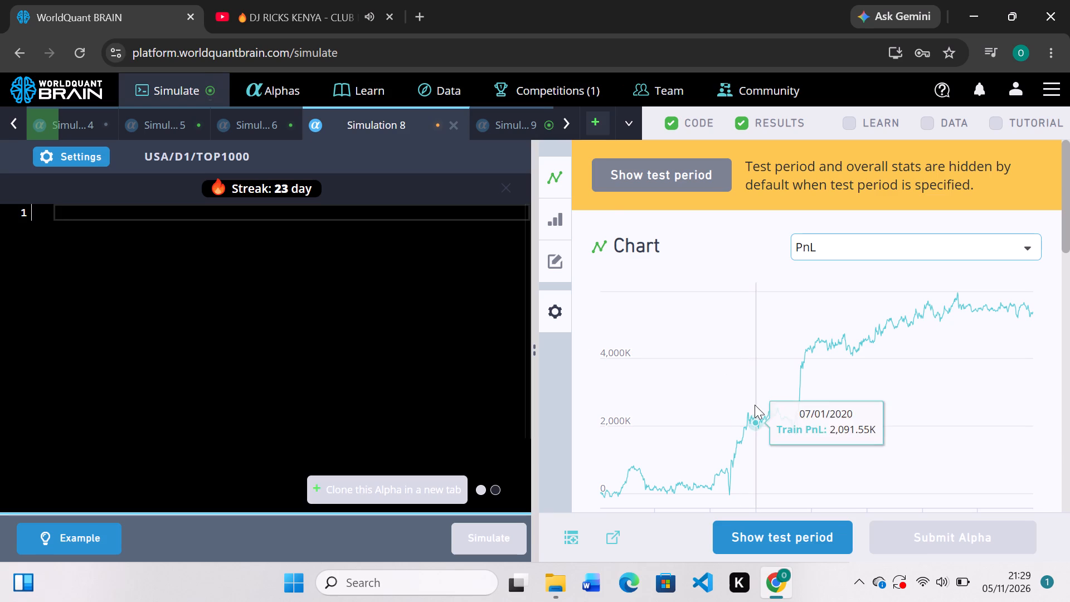
{"action": "scroll", "coordinate": [755, 405], "scroll_direction": "down", "scroll_amount": 3}
{"action": "scroll", "coordinate": [755, 405], "scroll_direction": "up", "scroll_amount": 4}
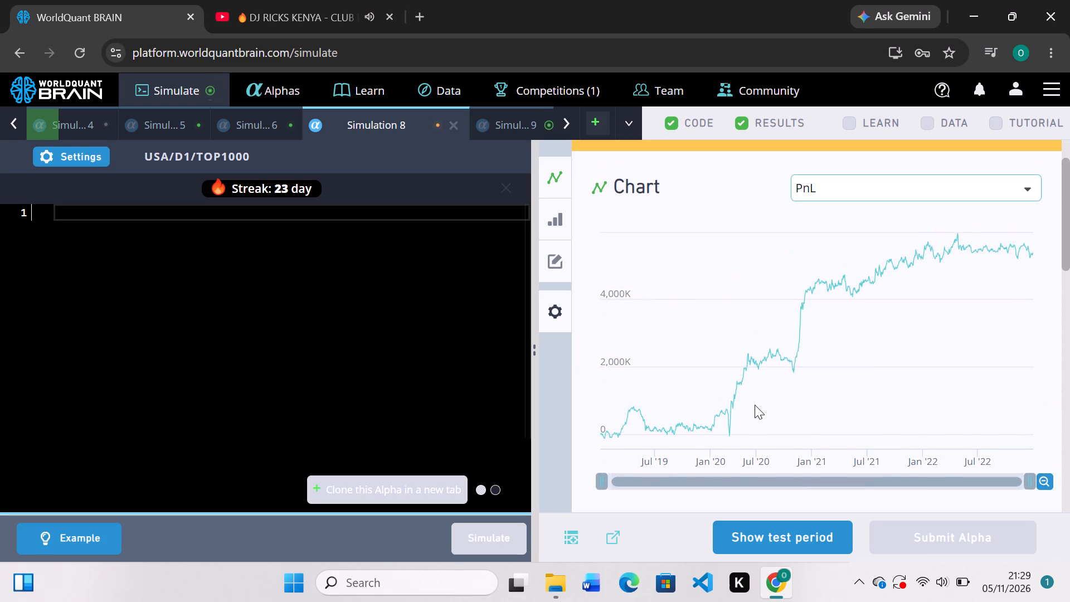
{"action": "scroll", "coordinate": [755, 405], "scroll_direction": "up", "scroll_amount": 1}
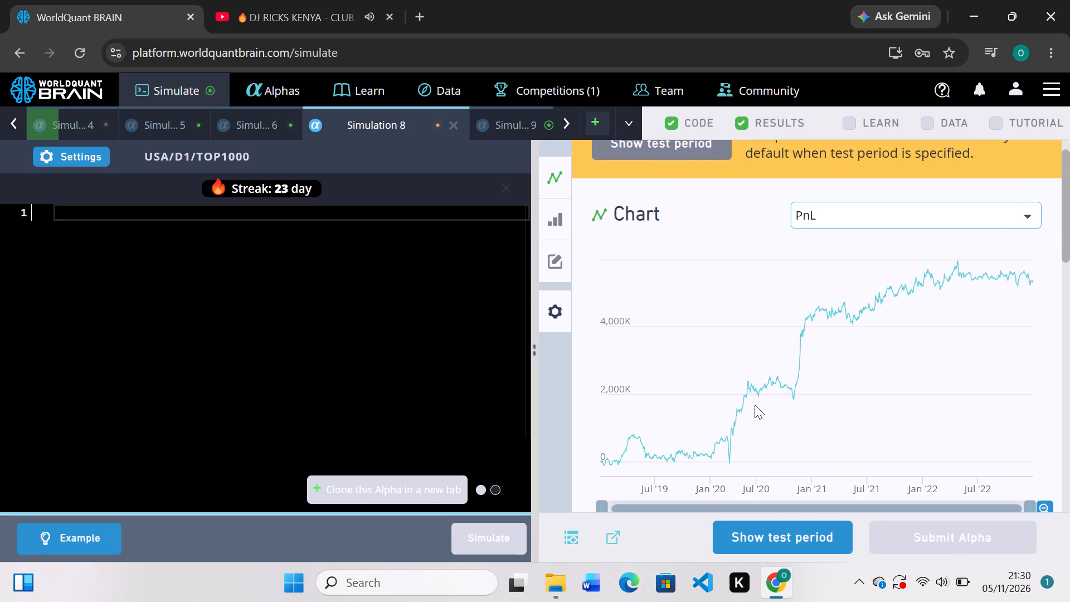
{"action": "type", "text": "ts"}
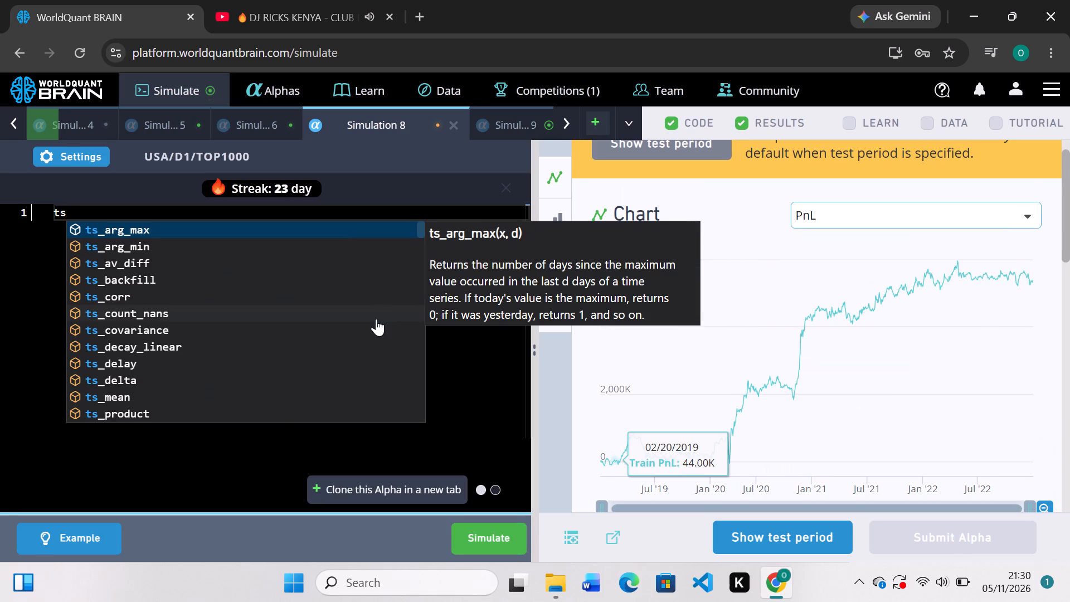
{"action": "left_click", "coordinate": [138, 265]}
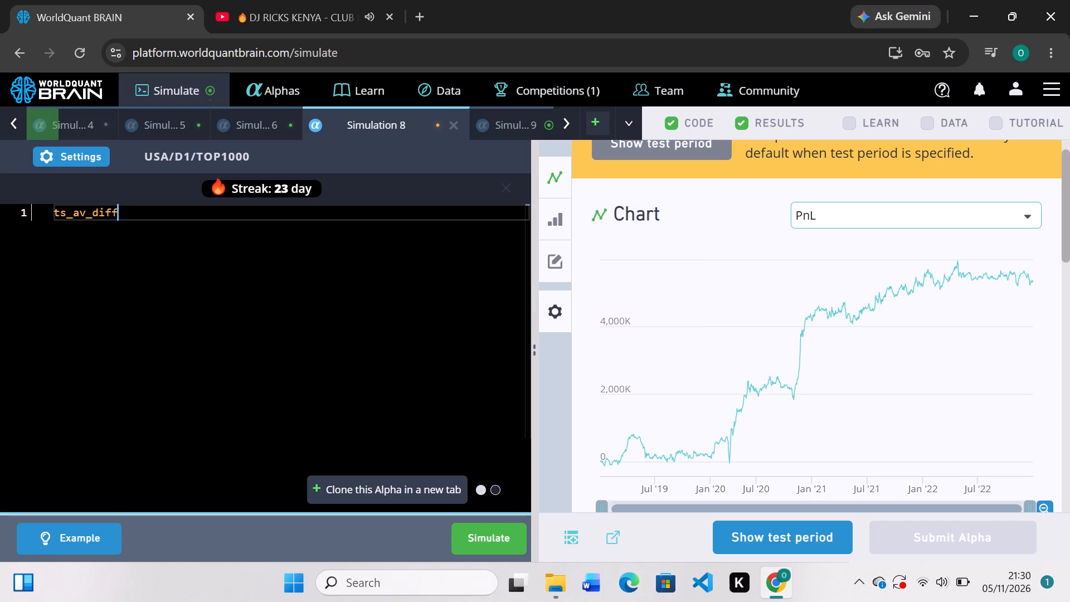
{"action": "key", "text": "shift+parenleft"}
{"action": "type", "text": "ret"}
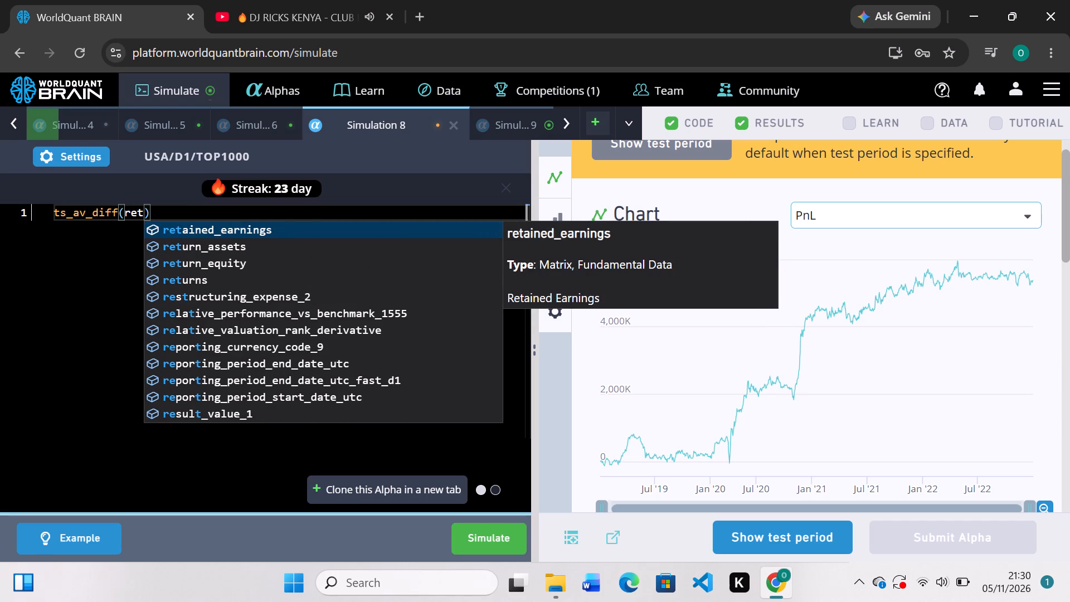
{"action": "type", "text": "urns"}
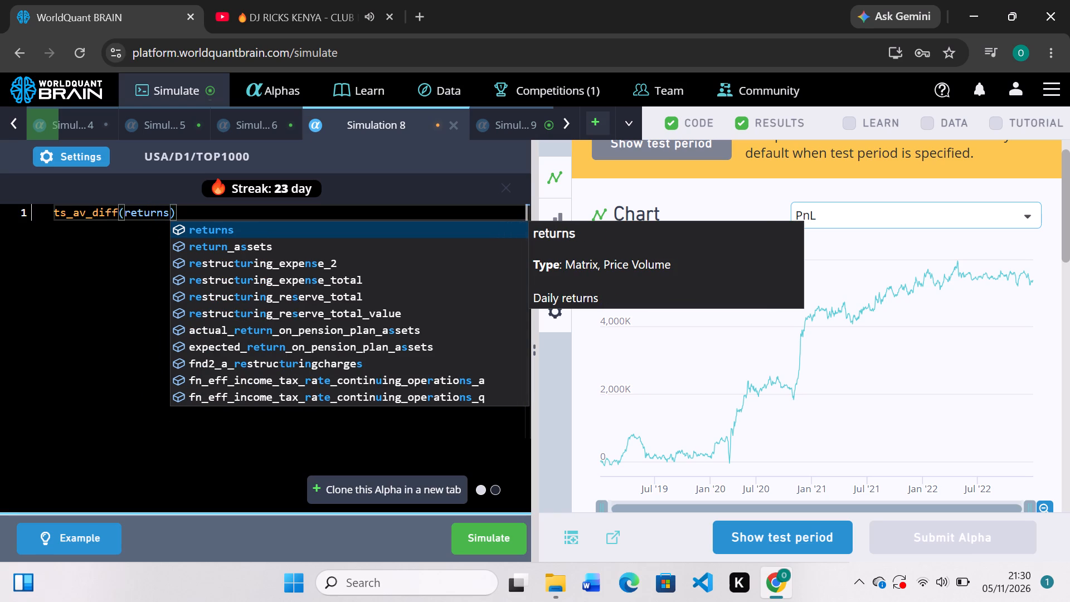
Cut the operator name back to ts_av_ to bring up and read the description of ts_av_diff and its arguments.
{"action": "left_click", "coordinate": [121, 213]}
{"action": "left_click", "coordinate": [118, 213]}
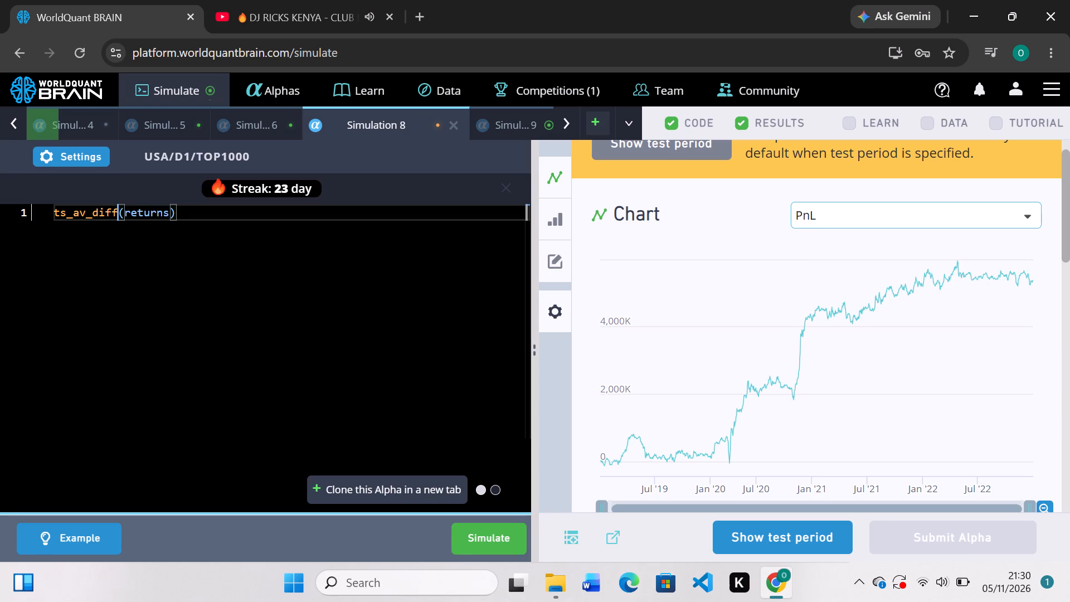
{"action": "key", "text": "BackSpace"}
{"action": "key", "text": "BackSpace"}
{"action": "key", "text": "BackSpace"}
{"action": "key", "text": "BackSpace"}
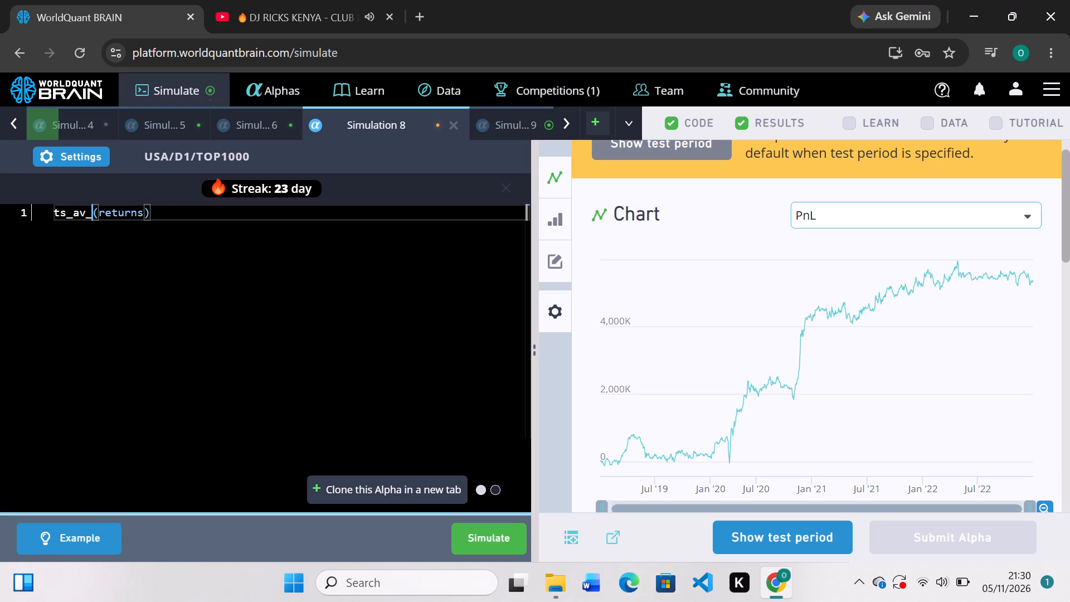
{"action": "key", "text": "BackSpace"}
{"action": "key", "text": "shift+underscore"}
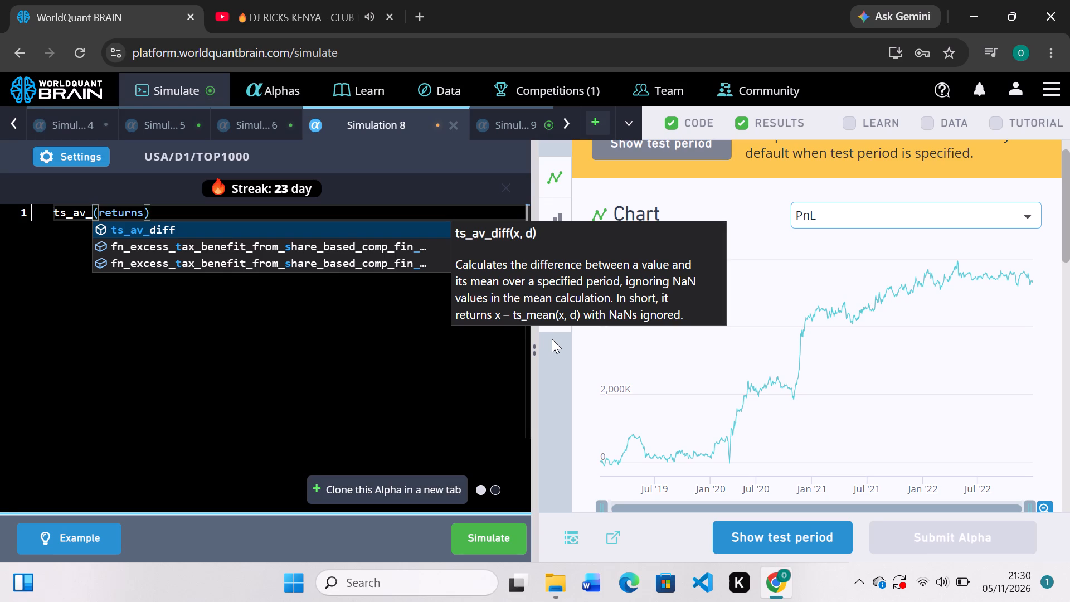
{"action": "left_click", "coordinate": [295, 425]}
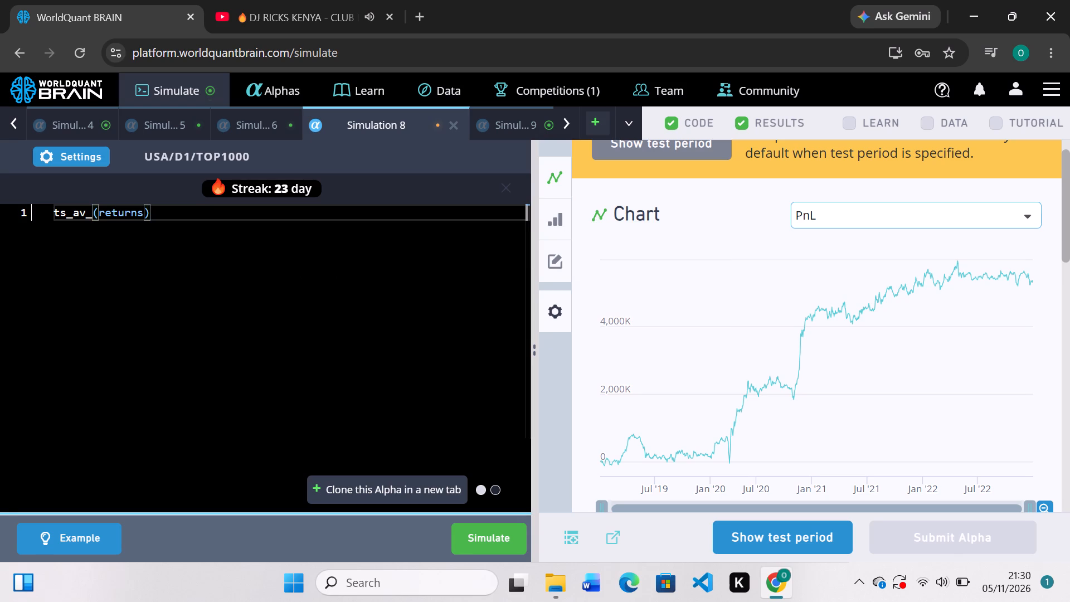
Add a lookback of 21 after returns, complete the operator name so the expression reads ts_av_diff(returns,21), and simulate it.
{"action": "left_click", "coordinate": [145, 215]}
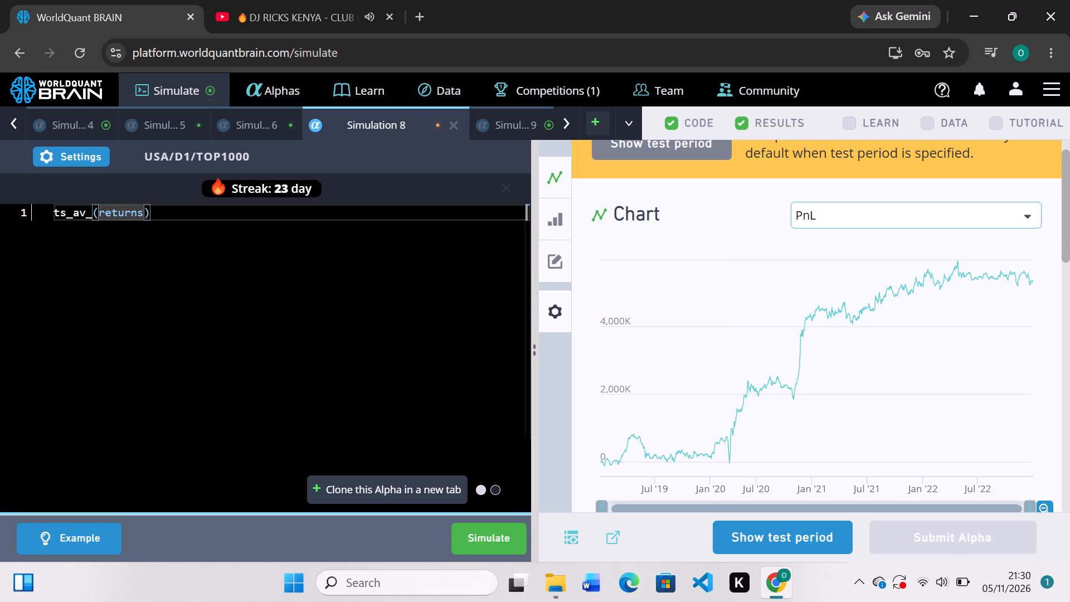
{"action": "key", "text": "comma"}
{"action": "type", "text": "21"}
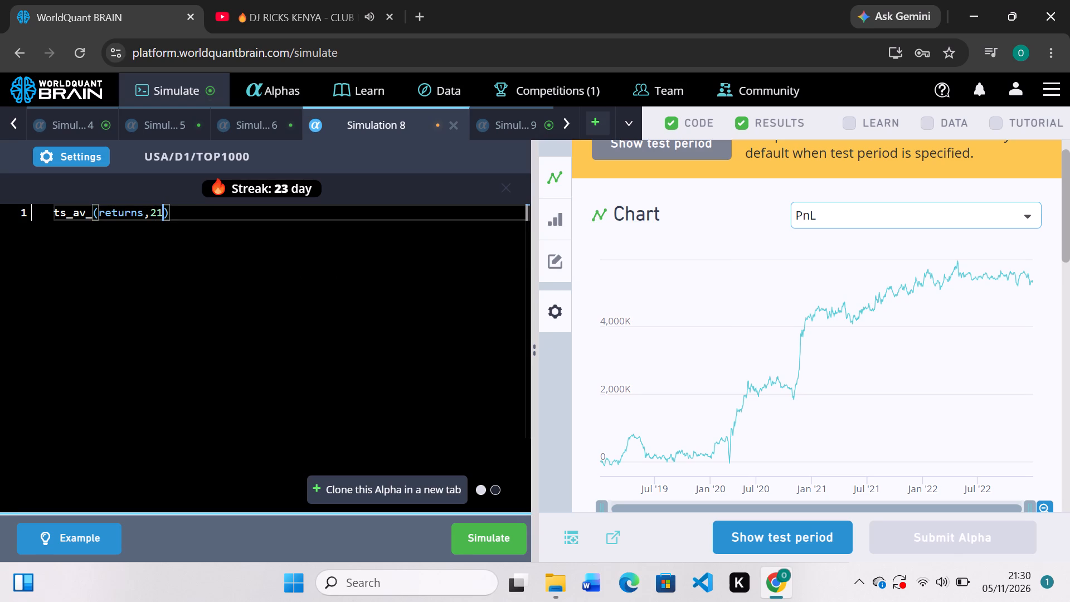
{"action": "left_click", "coordinate": [91, 212]}
{"action": "key", "text": "d"}
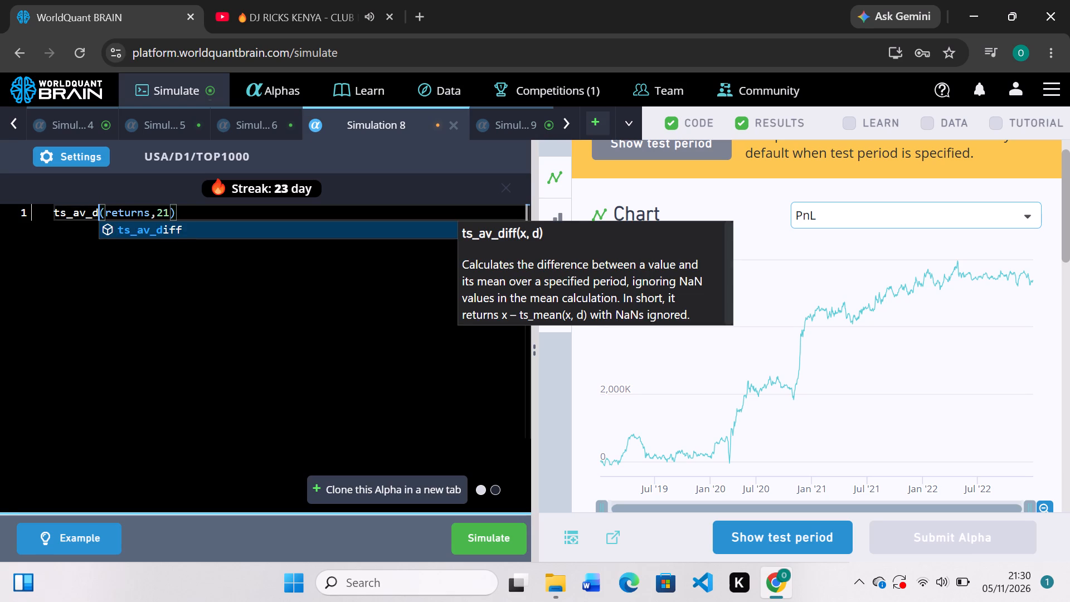
{"action": "type", "text": "iff"}
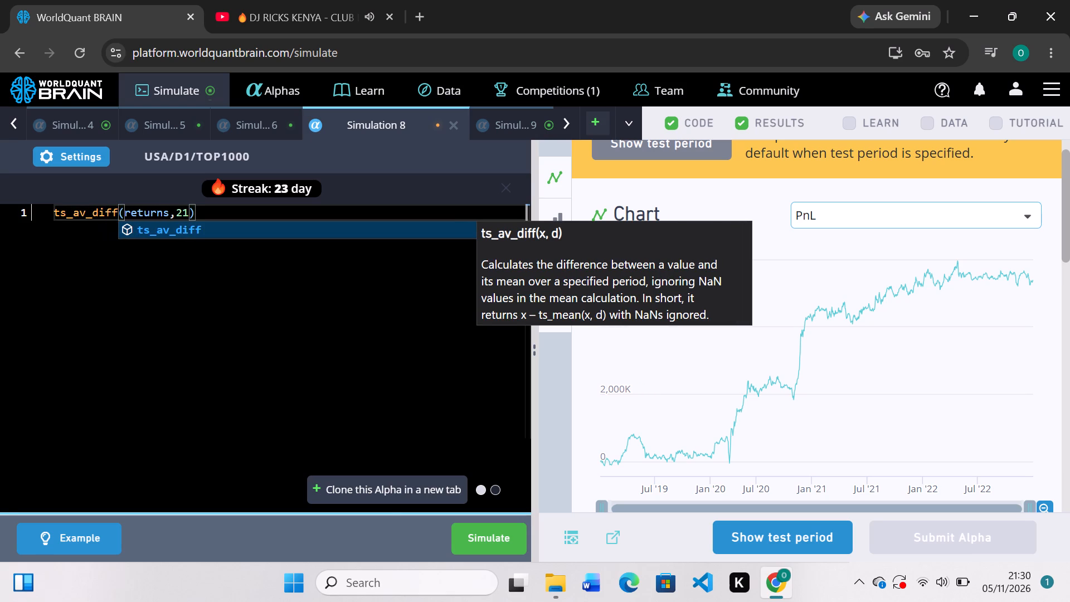
{"action": "left_click", "coordinate": [514, 537]}
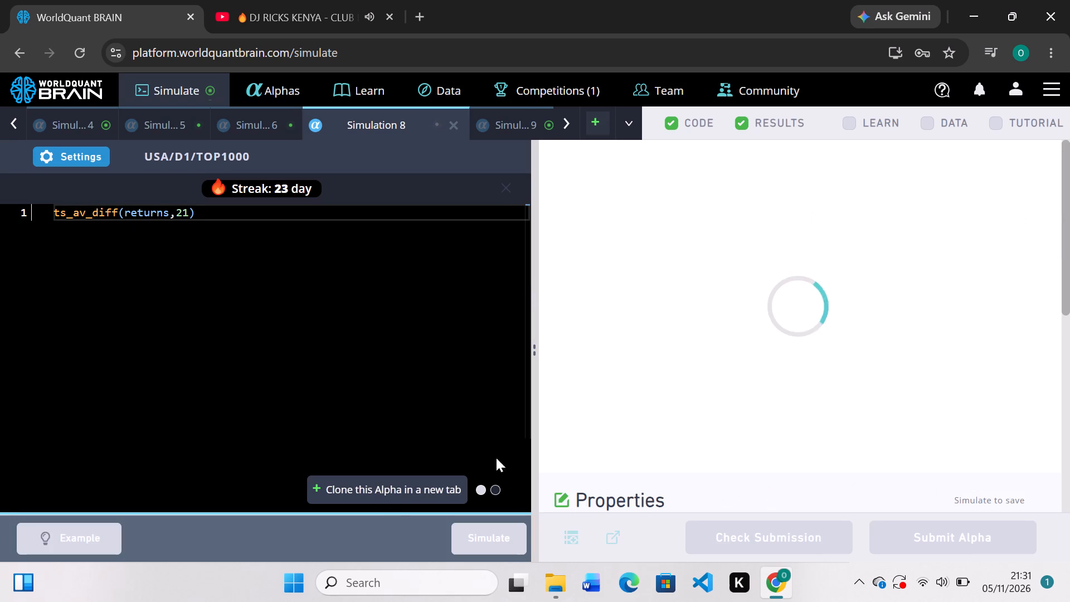
Check Simulation 9's yearly results, change its expression to -accumulated_amortization_customer_intangibles_2*accrued_liabilities_total_2, and re-simulate.
{"action": "left_click", "coordinate": [517, 118]}
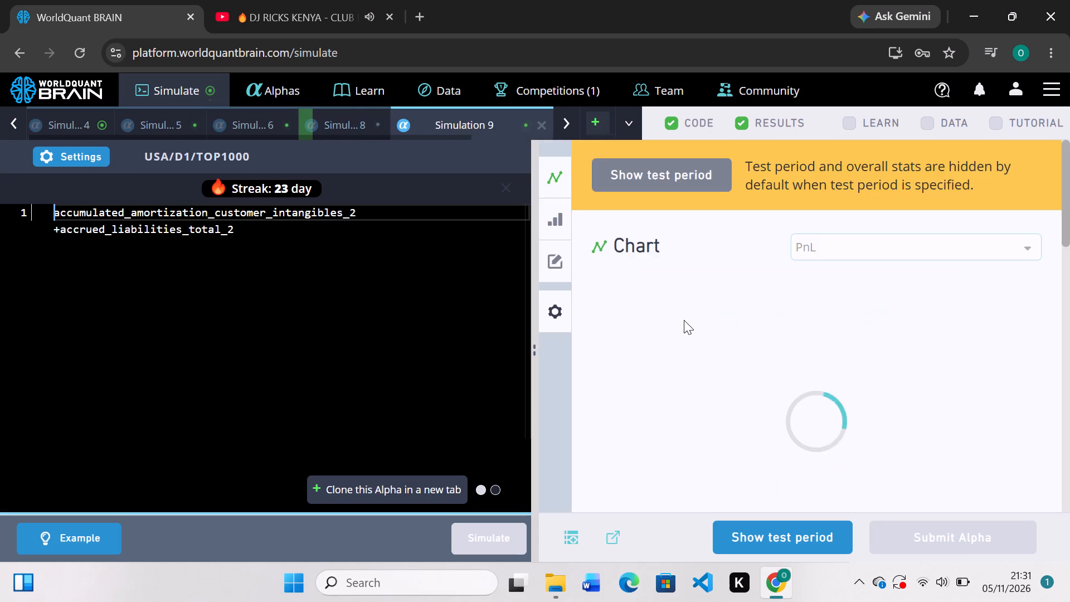
{"action": "scroll", "coordinate": [684, 320], "scroll_direction": "down", "scroll_amount": 2}
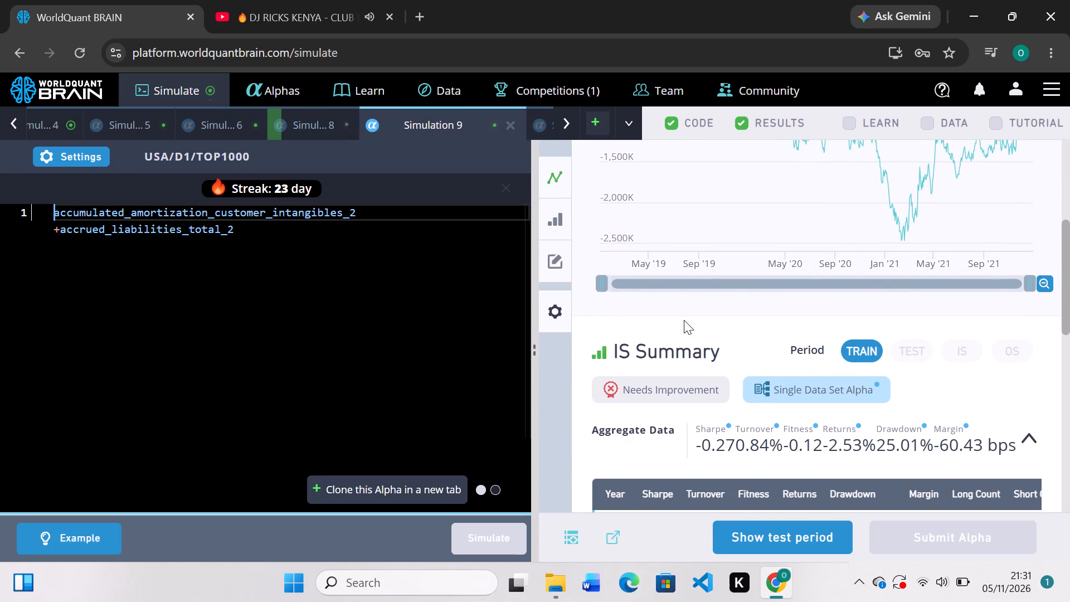
{"action": "scroll", "coordinate": [684, 320], "scroll_direction": "down", "scroll_amount": 2}
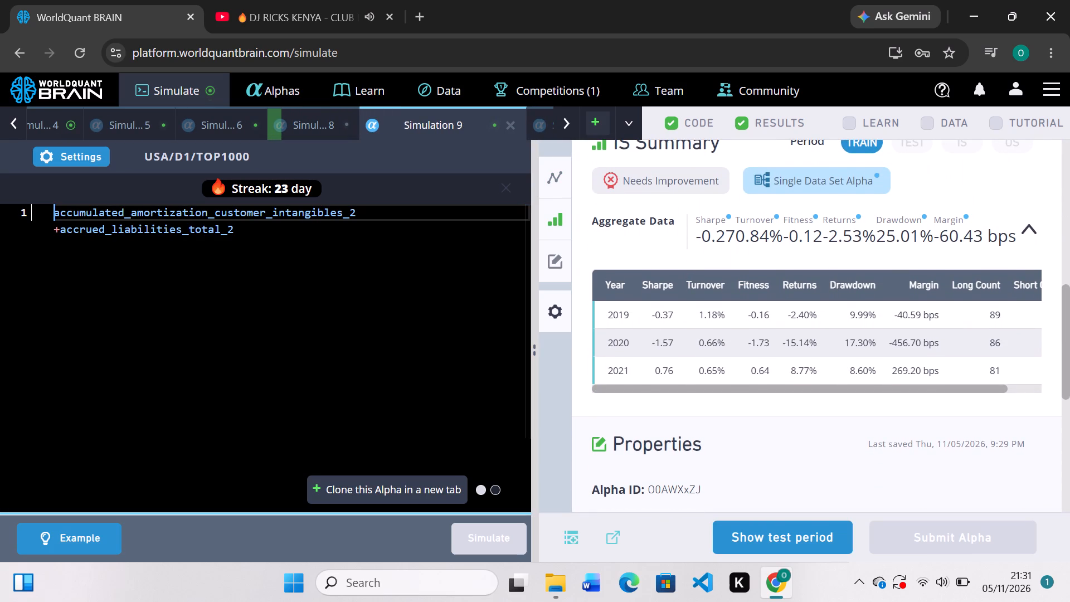
{"action": "key", "text": "minus"}
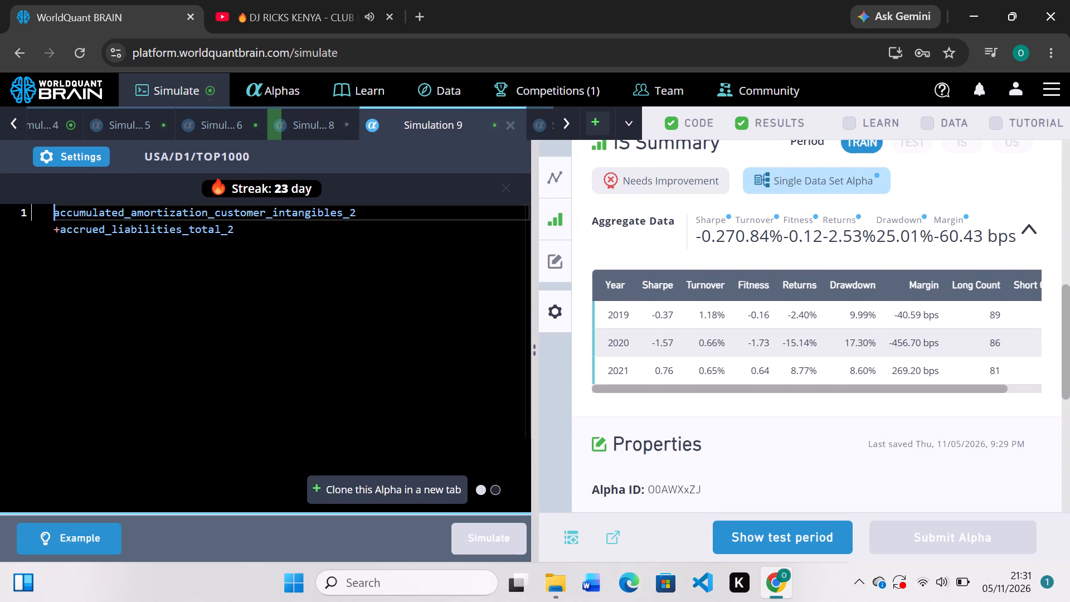
{"action": "left_click", "coordinate": [60, 227]}
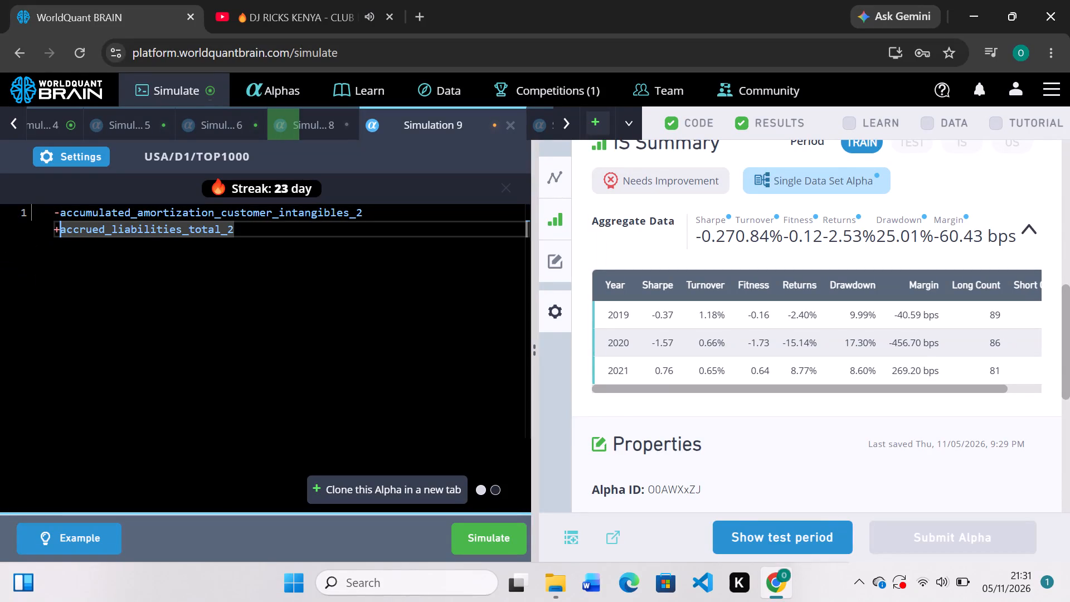
{"action": "key", "text": "BackSpace"}
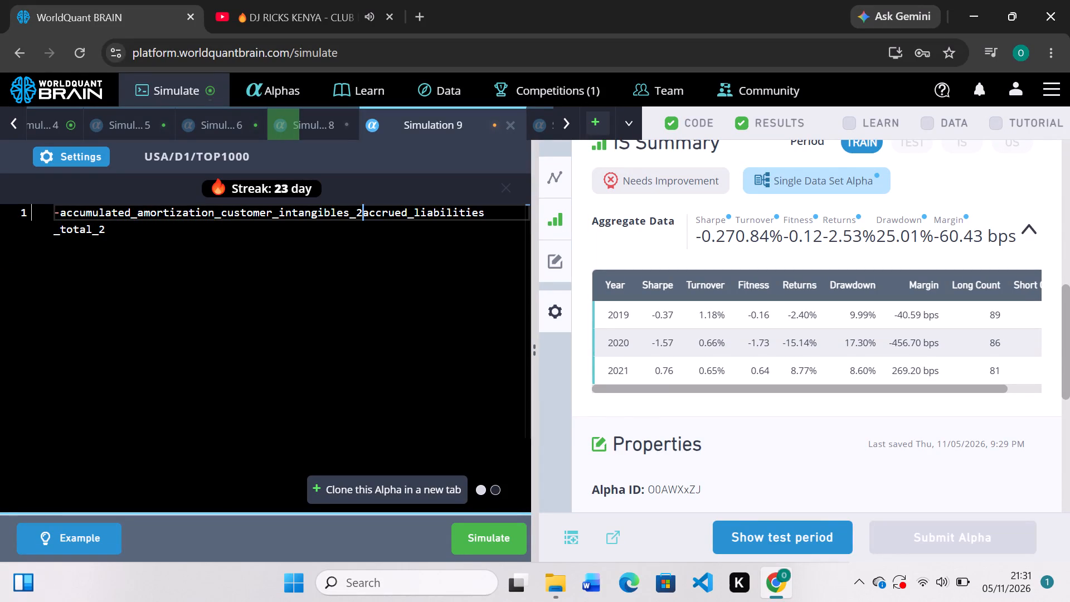
{"action": "key", "text": "shift+asterisk"}
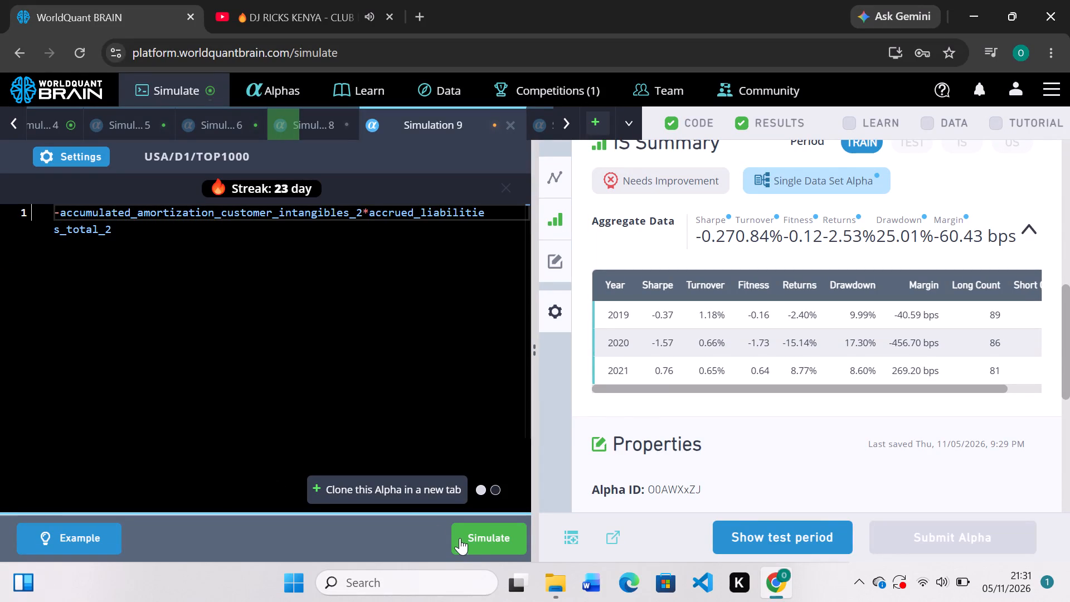
{"action": "left_click", "coordinate": [476, 540]}
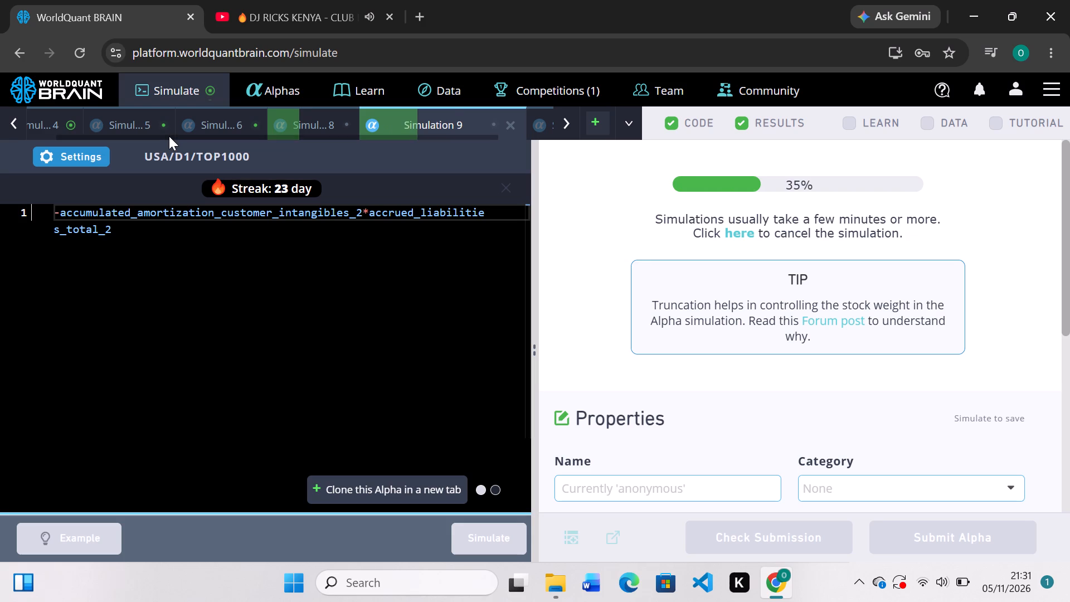
Review Simulation 4's PnL chart, yearly results and IS testing status with the test period revealed, and run its self-correlation check.
{"action": "scroll", "coordinate": [169, 136], "scroll_direction": "right", "scroll_amount": 2}
{"action": "left_click", "coordinate": [91, 129]}
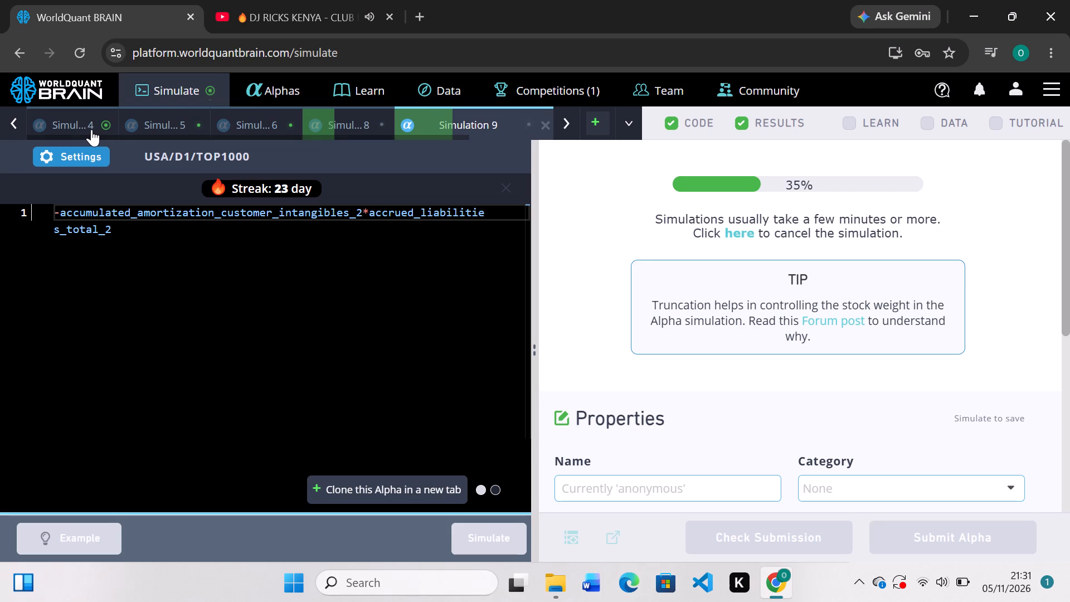
{"action": "scroll", "coordinate": [678, 299], "scroll_direction": "down", "scroll_amount": 3}
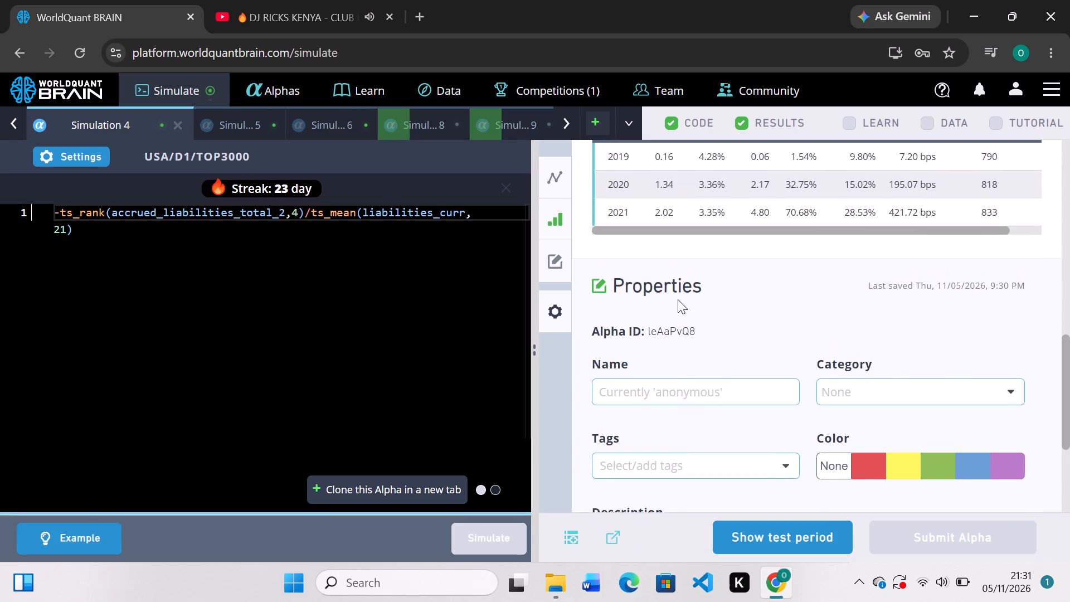
{"action": "scroll", "coordinate": [678, 299], "scroll_direction": "up", "scroll_amount": 3}
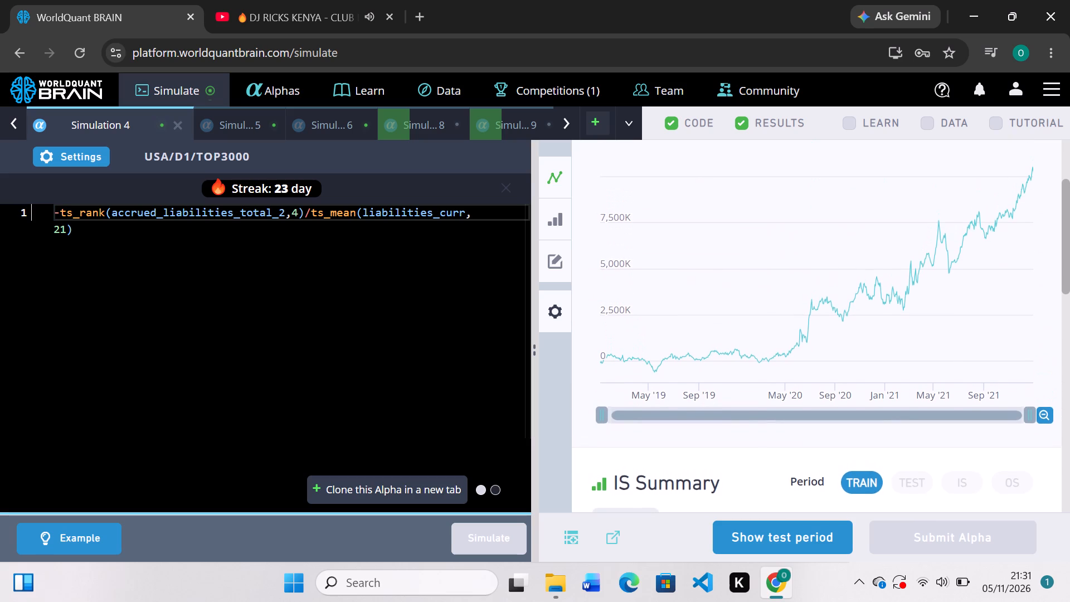
{"action": "left_click", "coordinate": [777, 538]}
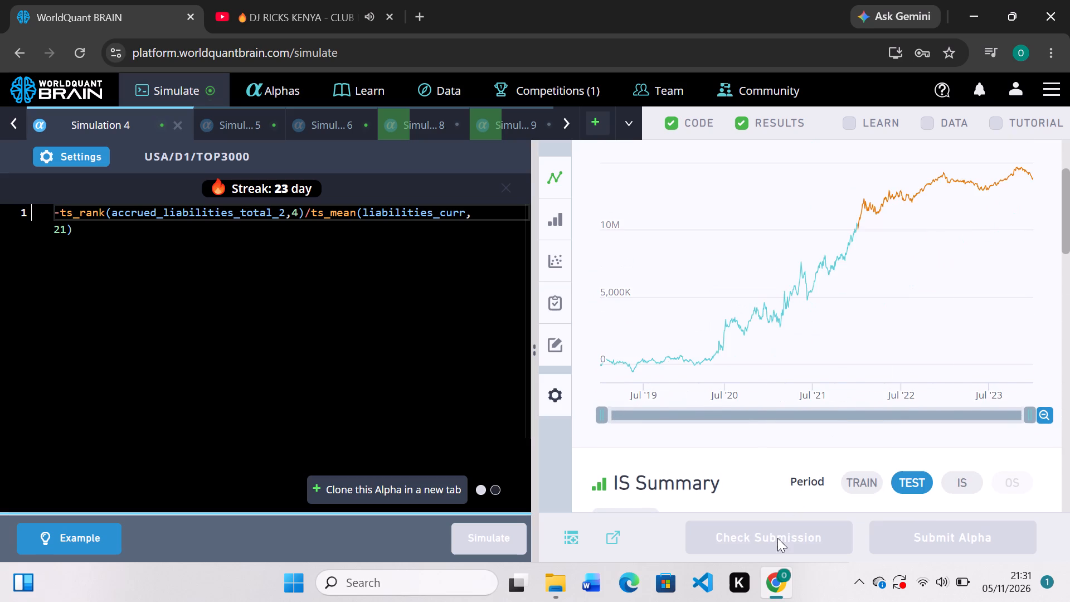
{"action": "scroll", "coordinate": [786, 448], "scroll_direction": "down", "scroll_amount": 4}
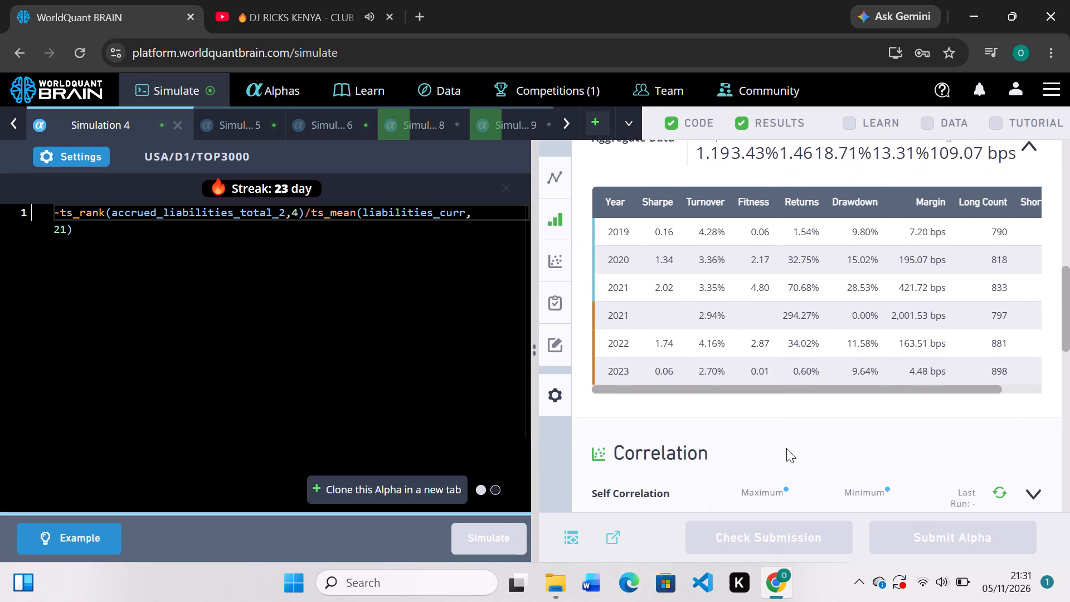
{"action": "scroll", "coordinate": [786, 448], "scroll_direction": "down", "scroll_amount": 2}
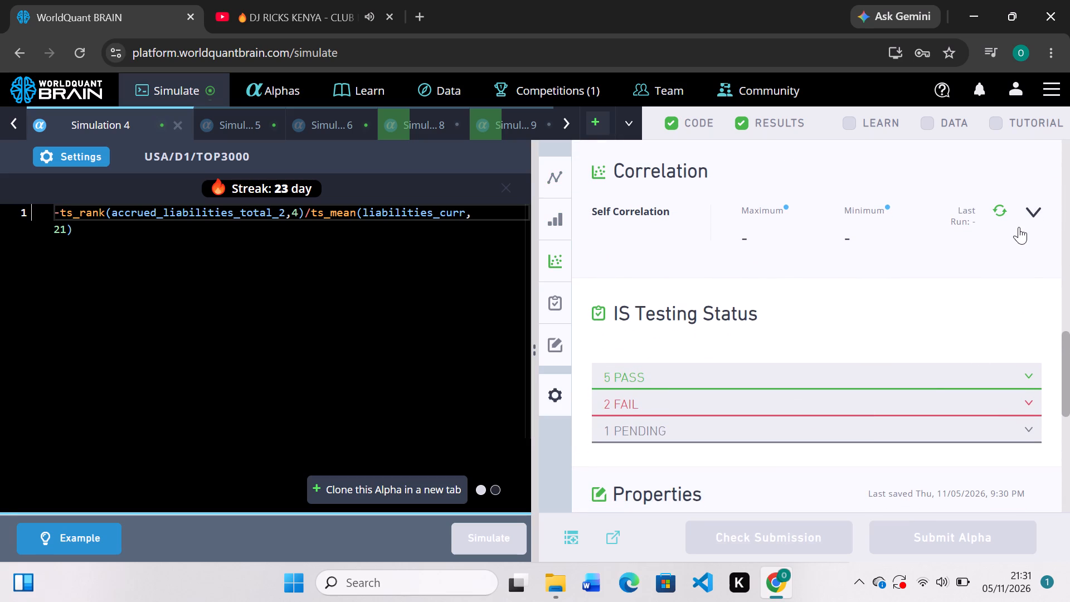
{"action": "left_click", "coordinate": [1002, 207]}
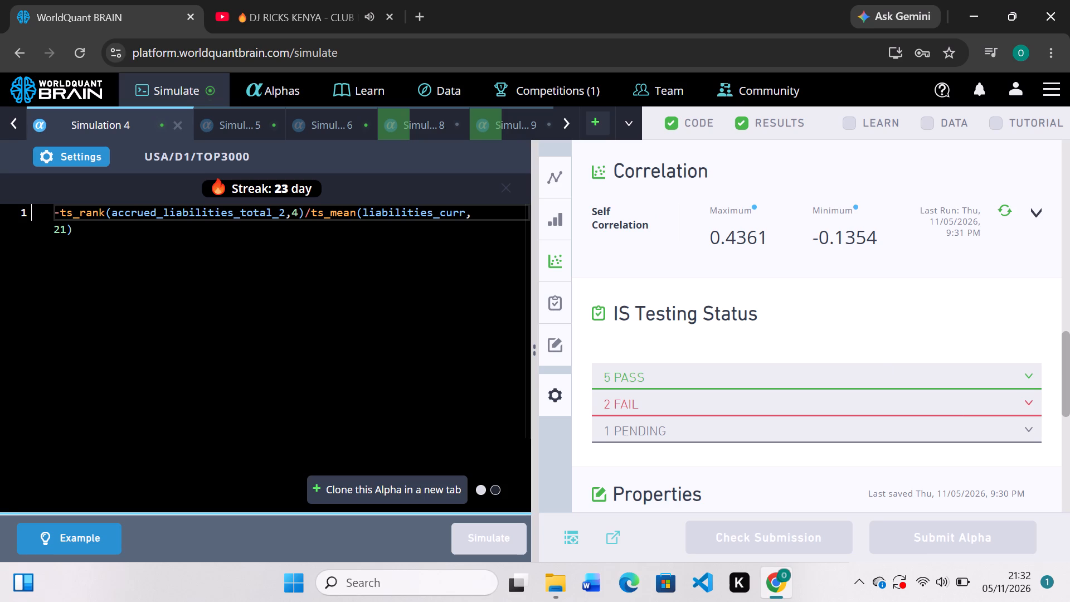
Wrap Simulation 4's whole expression in group_neutralize with subindustry as the group, and re-simulate it.
{"action": "left_click", "coordinate": [53, 211]}
{"action": "type", "text": "gr"}
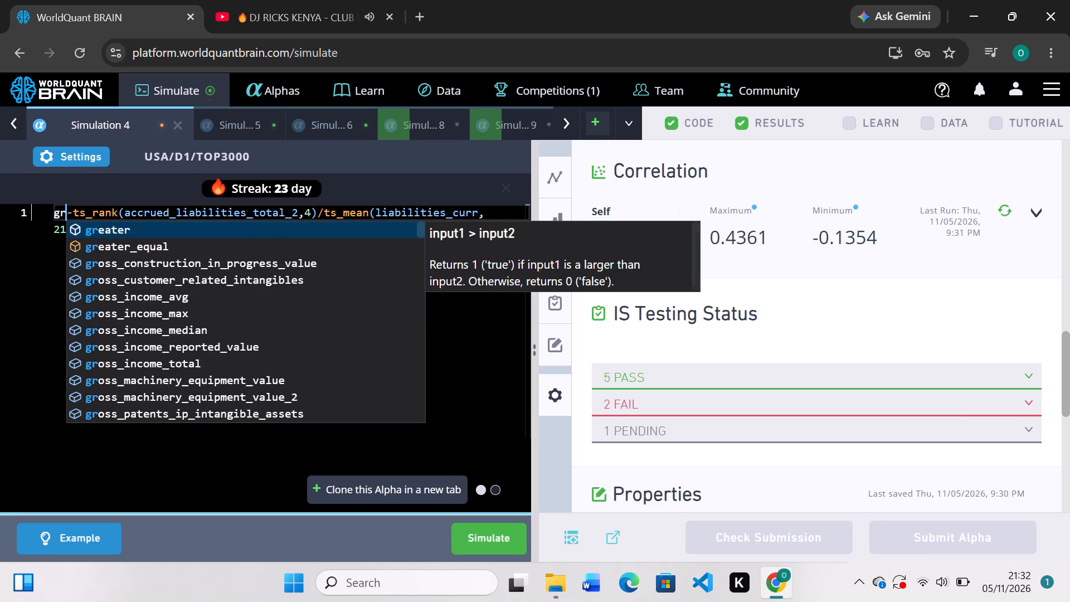
{"action": "type", "text": "oup"}
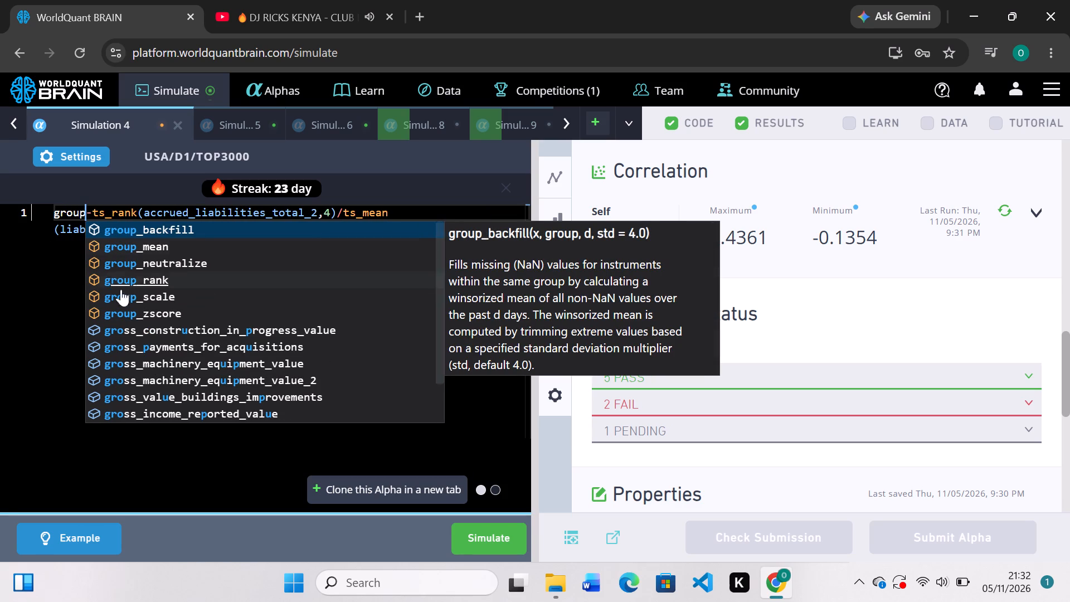
{"action": "left_click", "coordinate": [162, 263]}
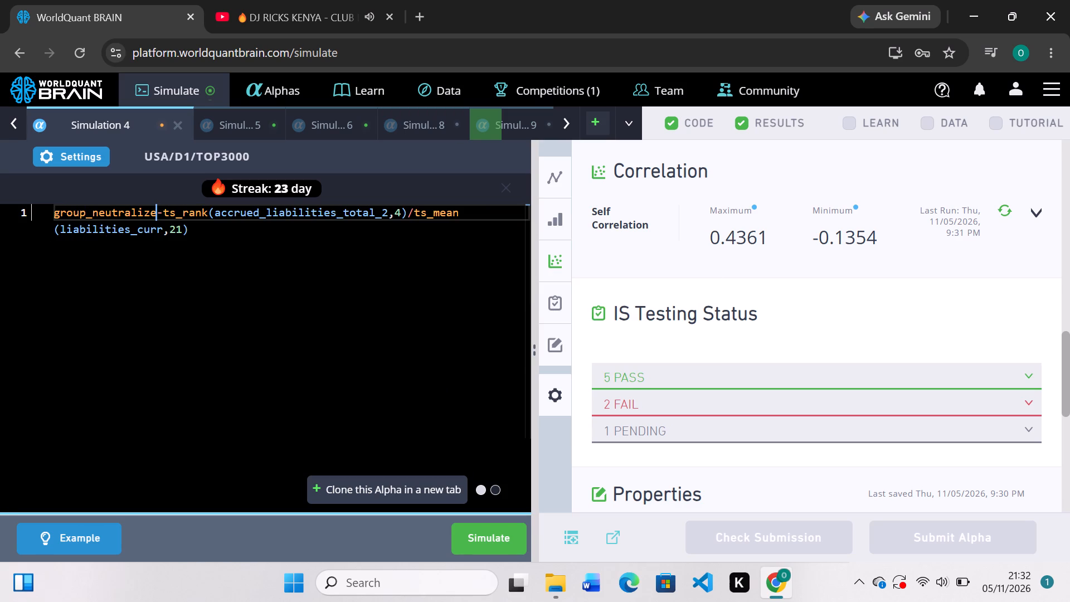
{"action": "key", "text": "shift+parenleft"}
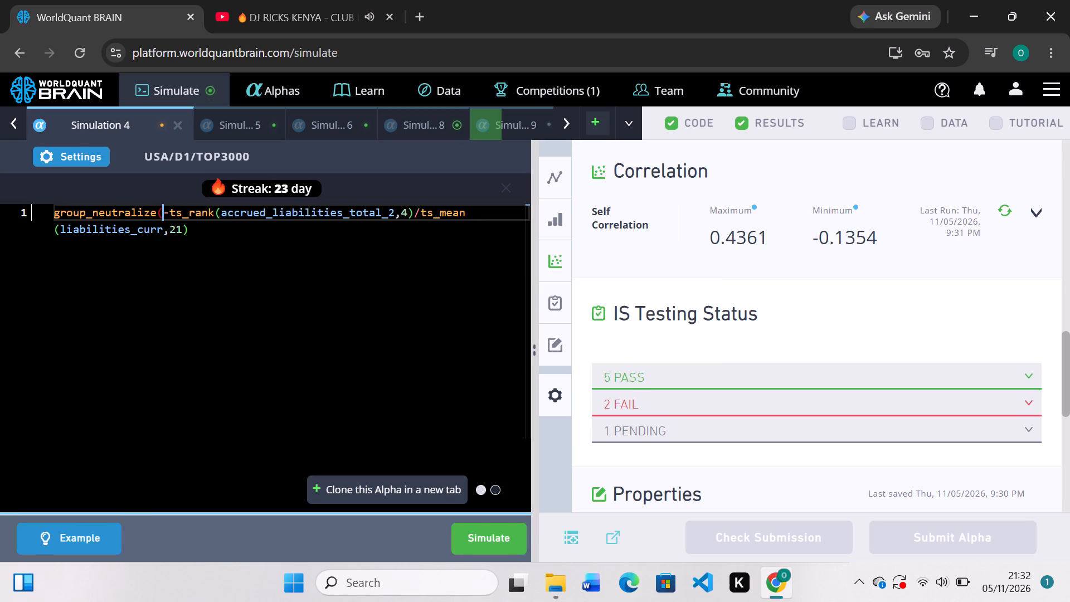
{"action": "left_click", "coordinate": [203, 230]}
{"action": "key", "text": "comma"}
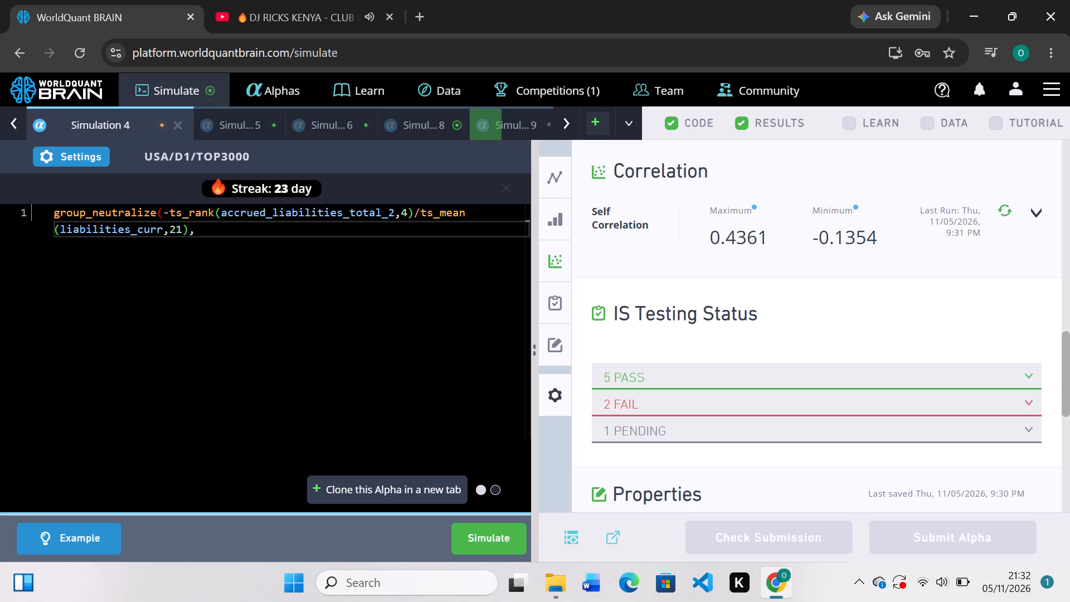
{"action": "type", "text": "sub"}
{"action": "key", "text": "Tab"}
{"action": "key", "text": "shift+parenright"}
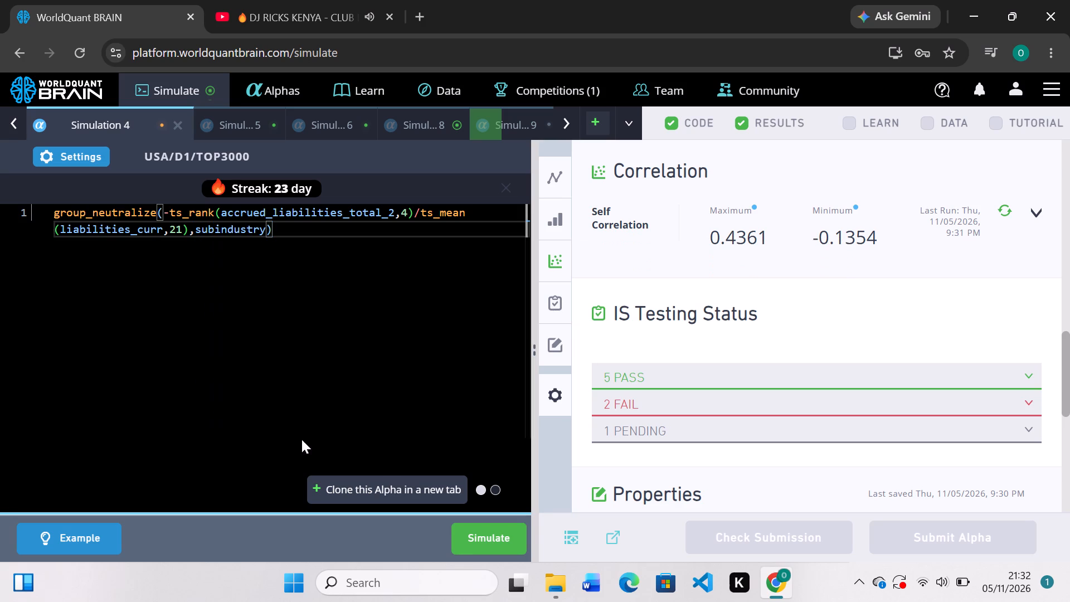
{"action": "left_click", "coordinate": [464, 540]}
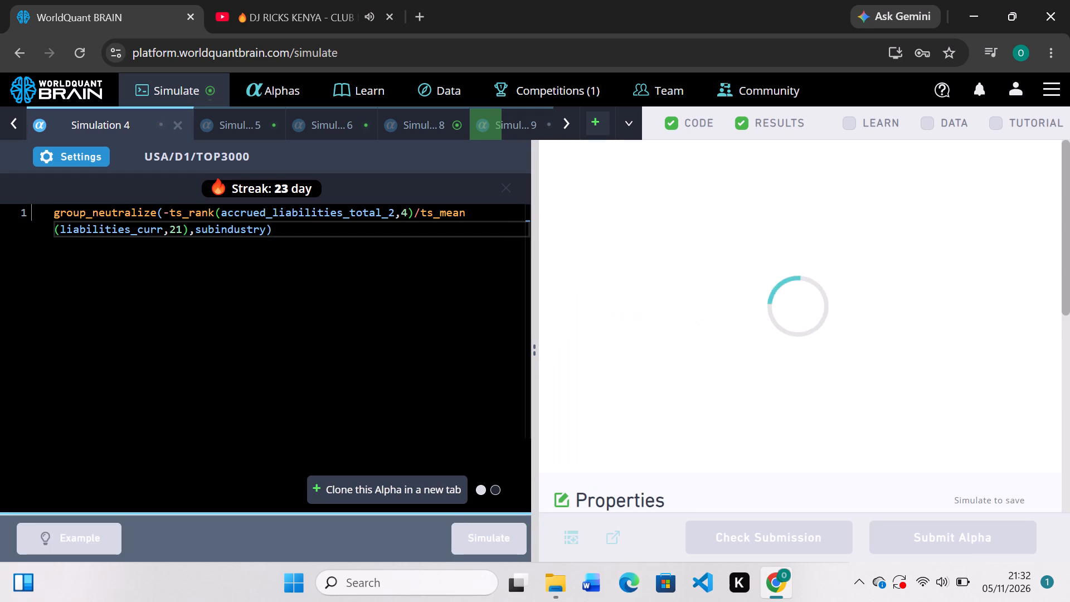
Check Simulation 8's PnL chart and yearly results, change its expression to -ts_av_diff(returns,300), and re-simulate.
{"action": "left_click", "coordinate": [442, 120]}
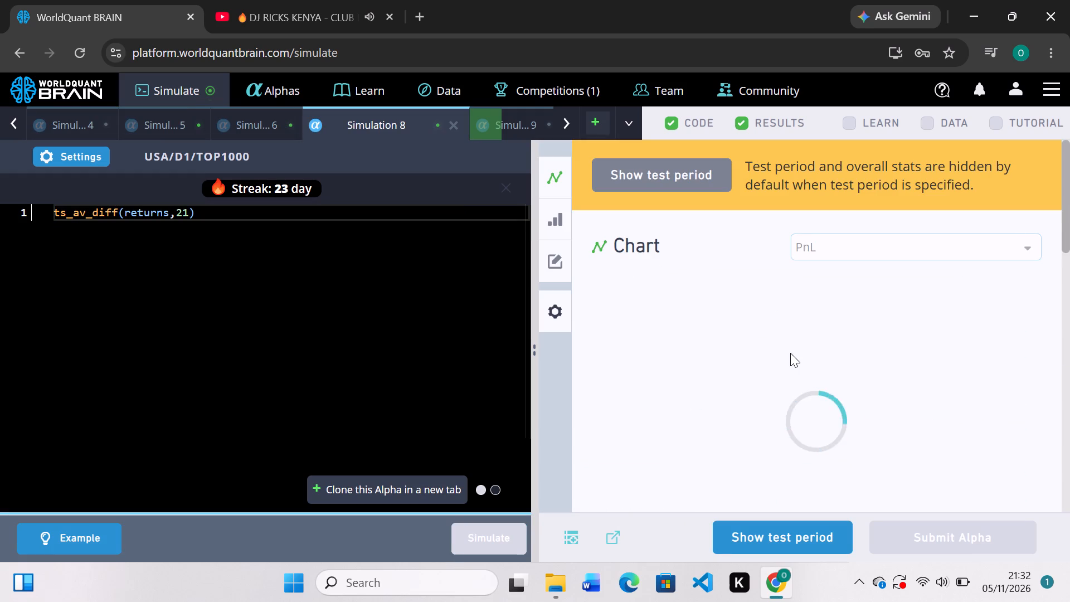
{"action": "scroll", "coordinate": [790, 353], "scroll_direction": "down", "scroll_amount": 3}
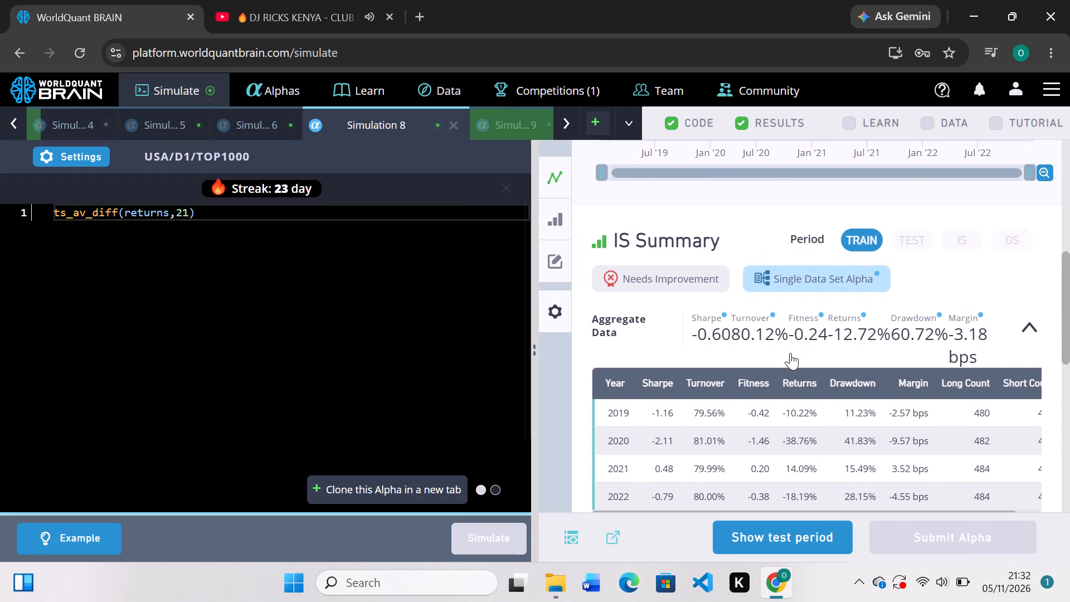
{"action": "scroll", "coordinate": [790, 353], "scroll_direction": "up", "scroll_amount": 2}
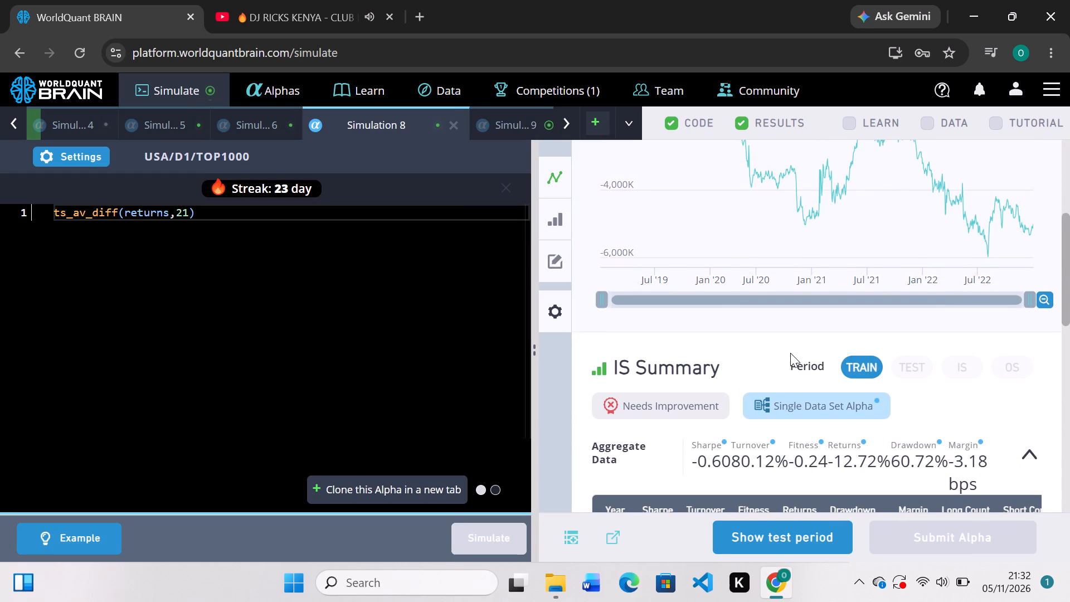
{"action": "scroll", "coordinate": [790, 353], "scroll_direction": "up", "scroll_amount": 2}
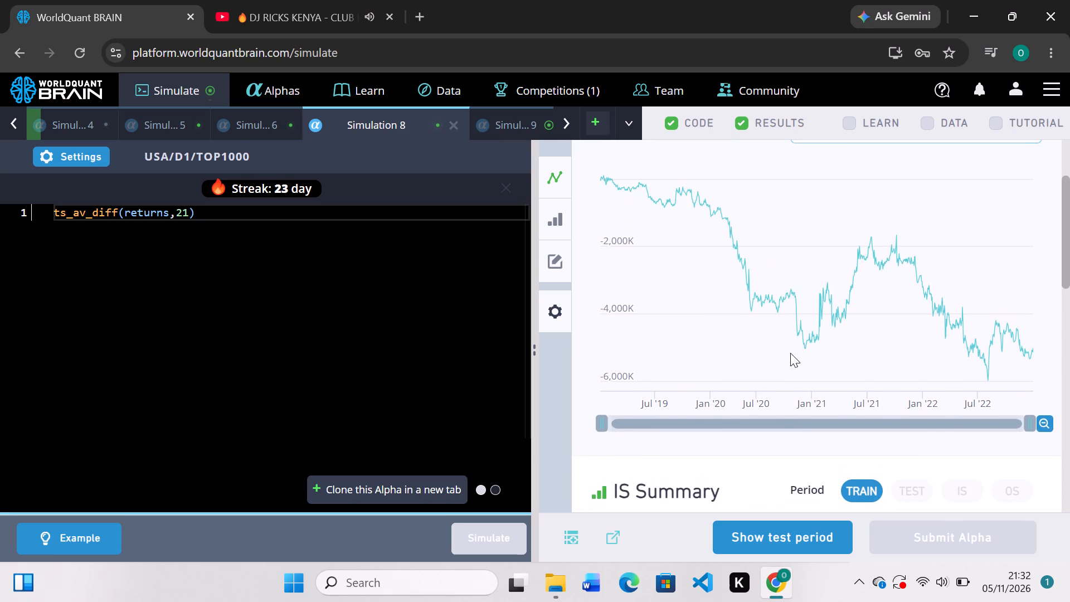
{"action": "key", "text": "minus"}
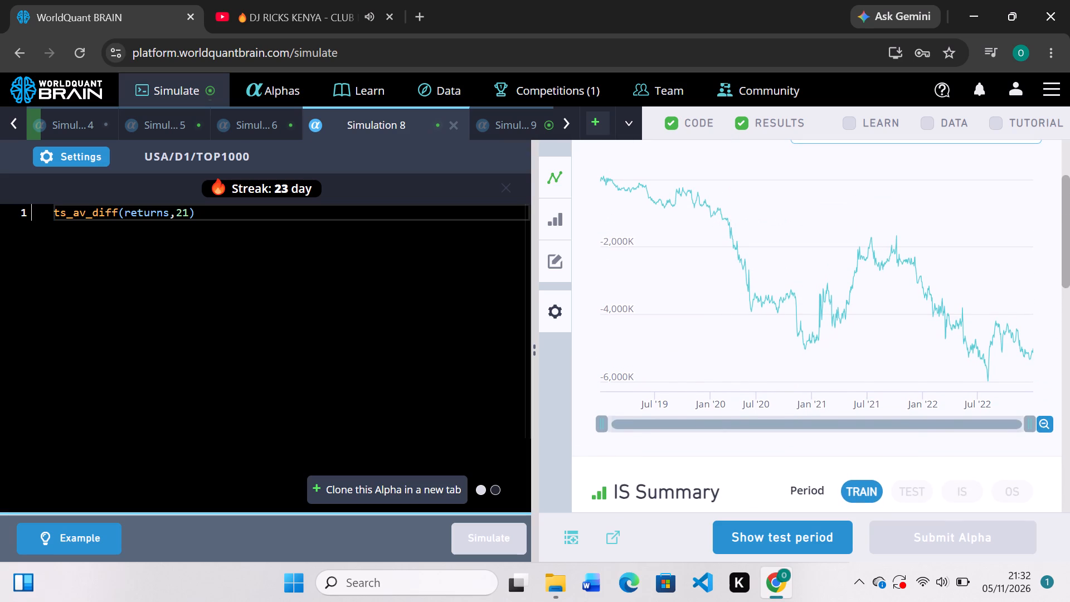
{"action": "left_click", "coordinate": [193, 210]}
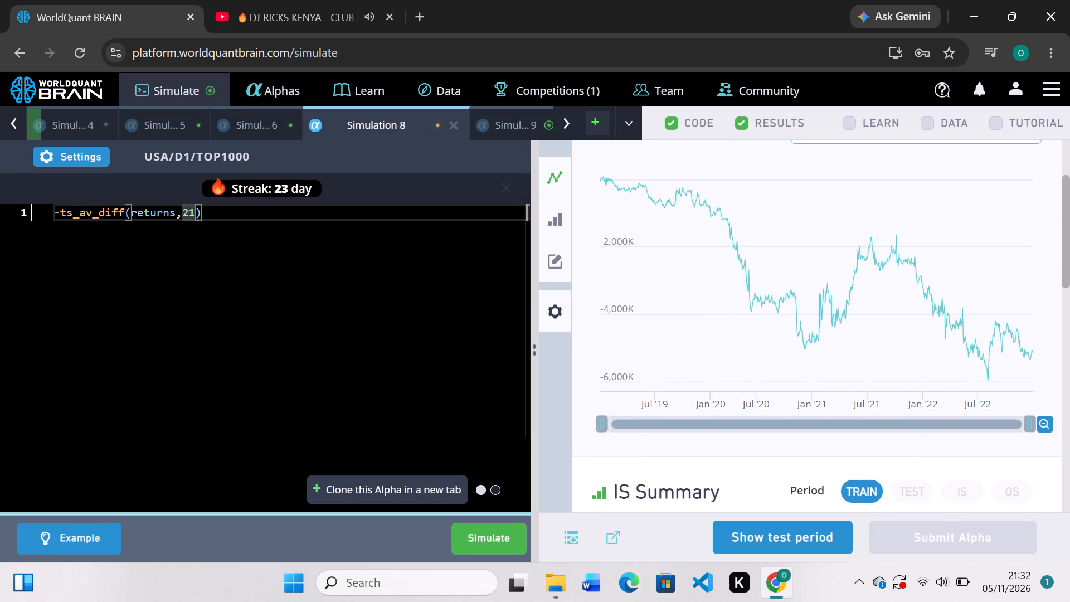
{"action": "key", "text": "BackSpace"}
{"action": "key", "text": "BackSpace"}
{"action": "key", "text": "BackSpace"}
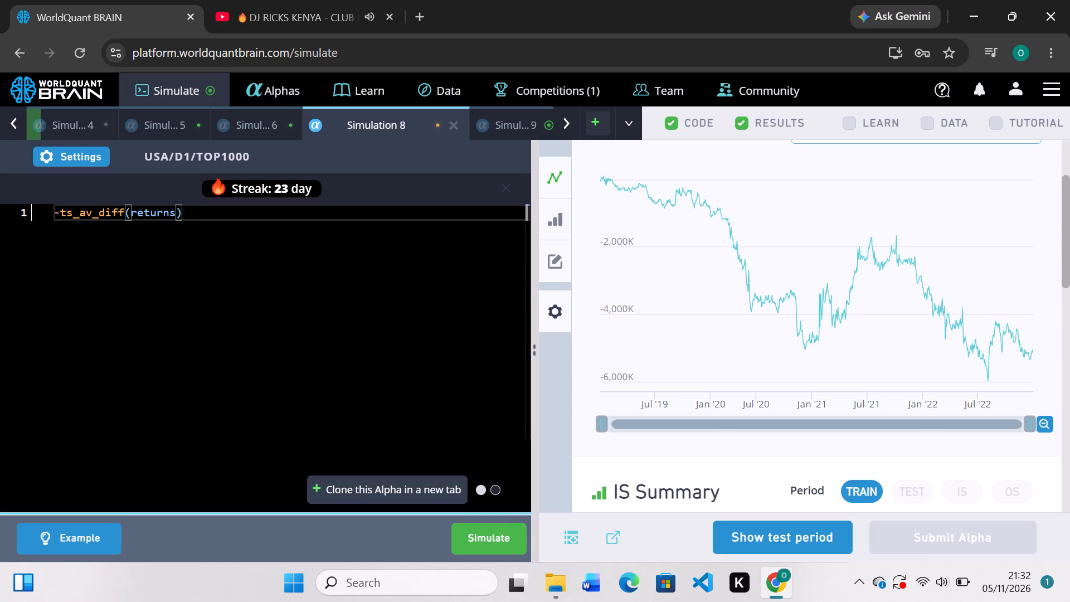
{"action": "key", "text": "comma"}
{"action": "type", "text": "300"}
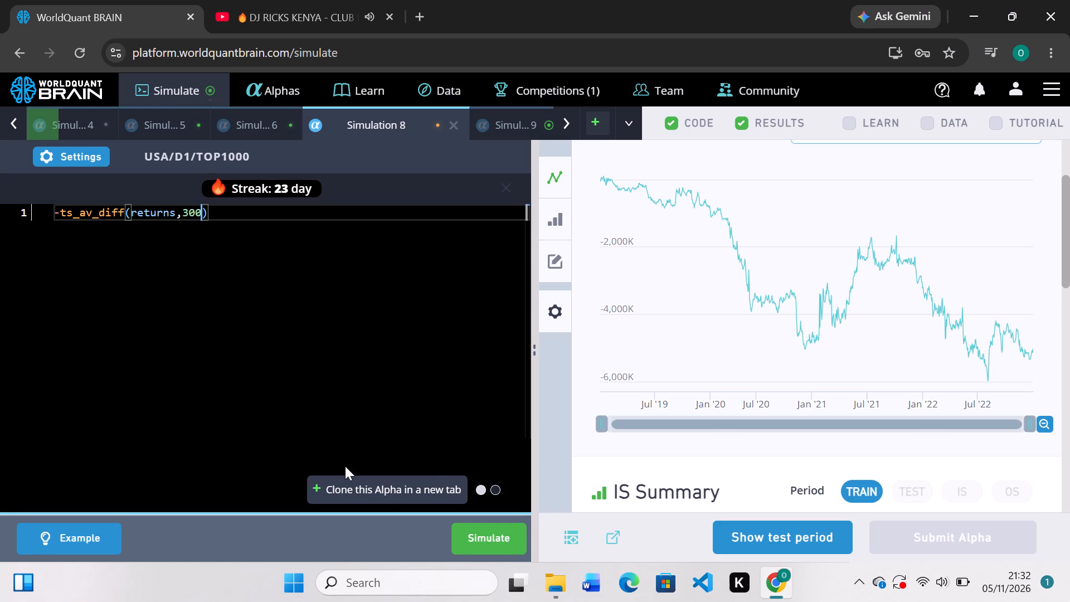
{"action": "left_click", "coordinate": [468, 535]}
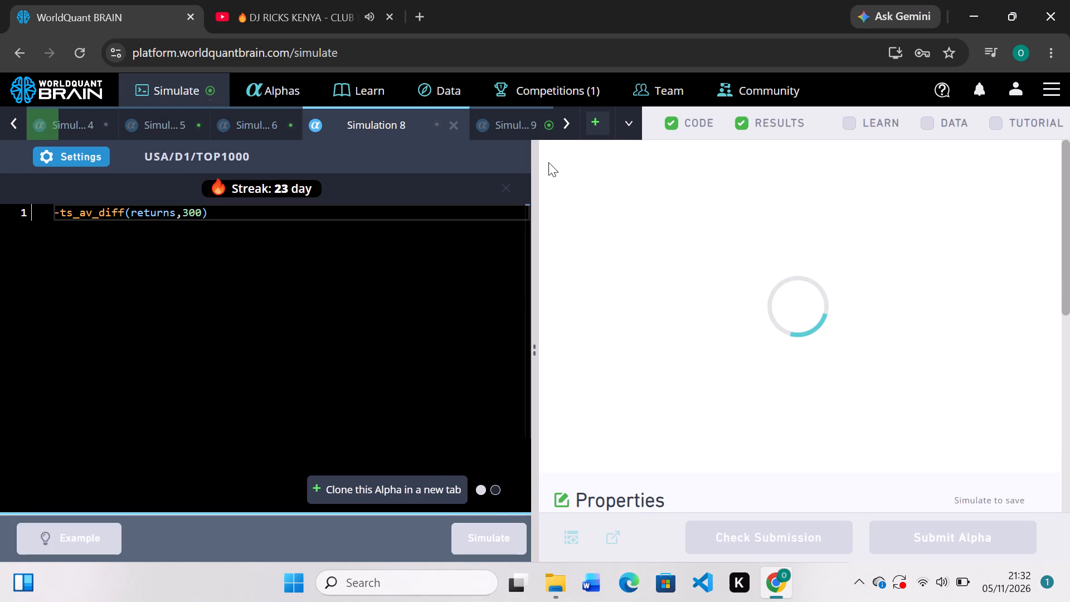
Check Simulation 9's PnL chart, change its expression to -accumulated_amortization_customer_intangibles_2/accrued_liabilities_total_2, and re-simulate.
{"action": "left_click", "coordinate": [527, 129]}
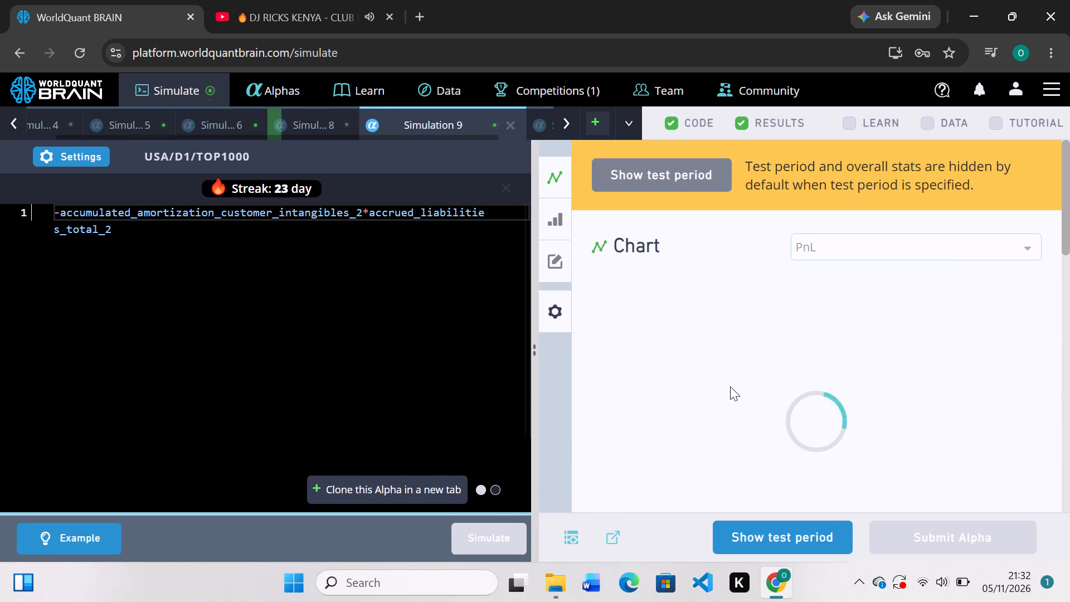
{"action": "scroll", "coordinate": [730, 386], "scroll_direction": "down", "scroll_amount": 3}
{"action": "scroll", "coordinate": [730, 386], "scroll_direction": "up", "scroll_amount": 2}
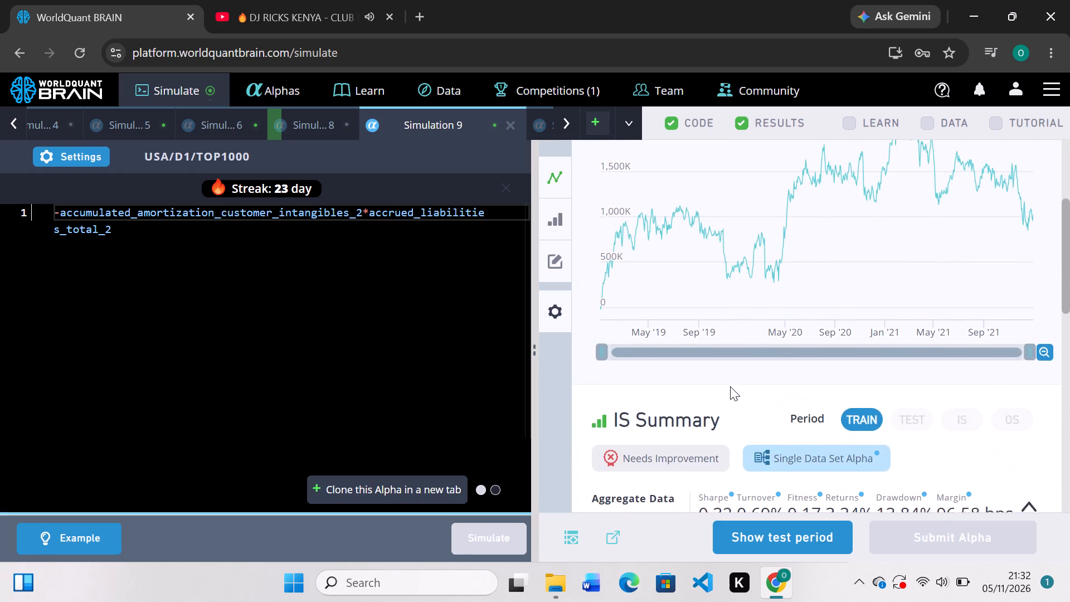
{"action": "scroll", "coordinate": [730, 386], "scroll_direction": "up", "scroll_amount": 2}
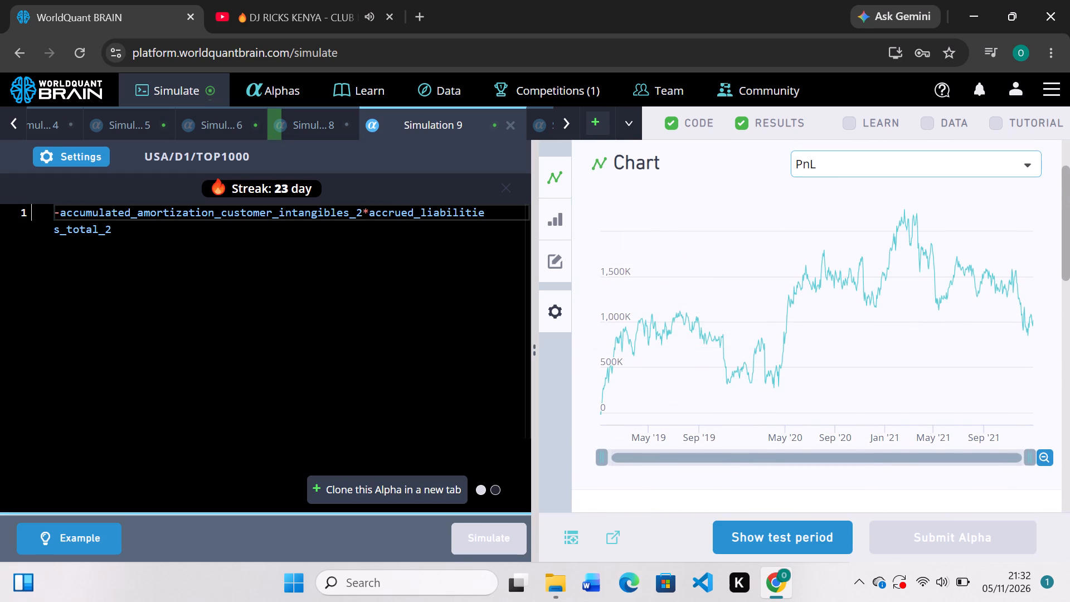
{"action": "left_click", "coordinate": [369, 211]}
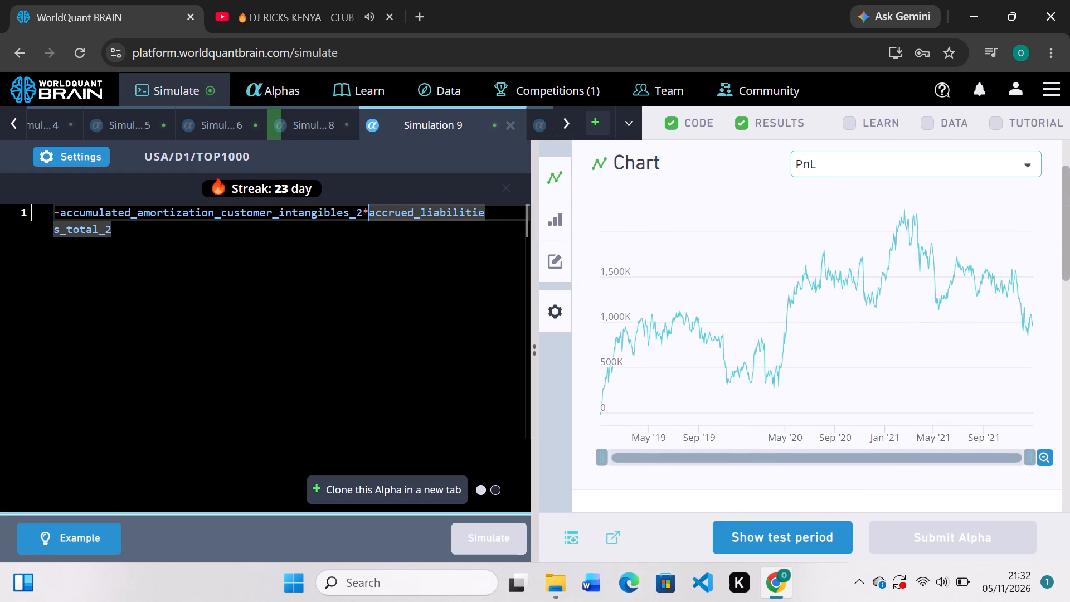
{"action": "key", "text": "BackSpace"}
{"action": "key", "text": "slash"}
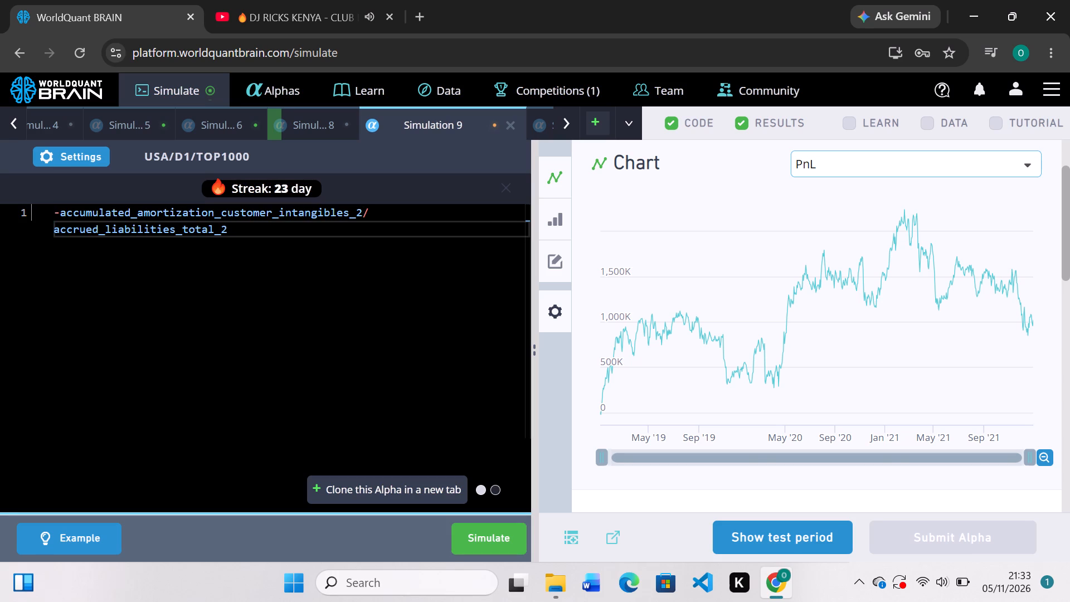
{"action": "left_click", "coordinate": [486, 527]}
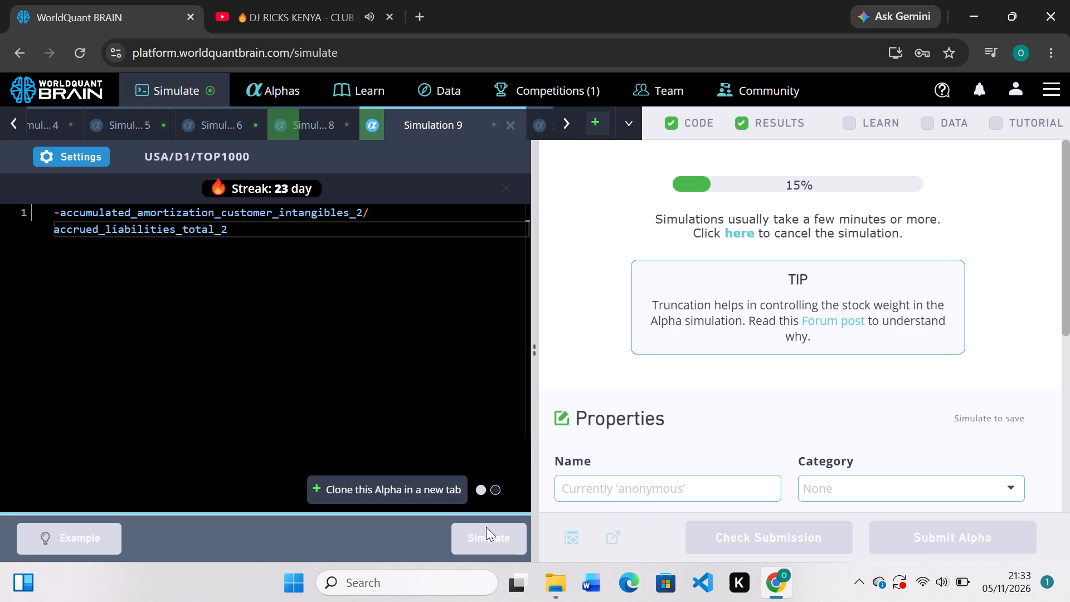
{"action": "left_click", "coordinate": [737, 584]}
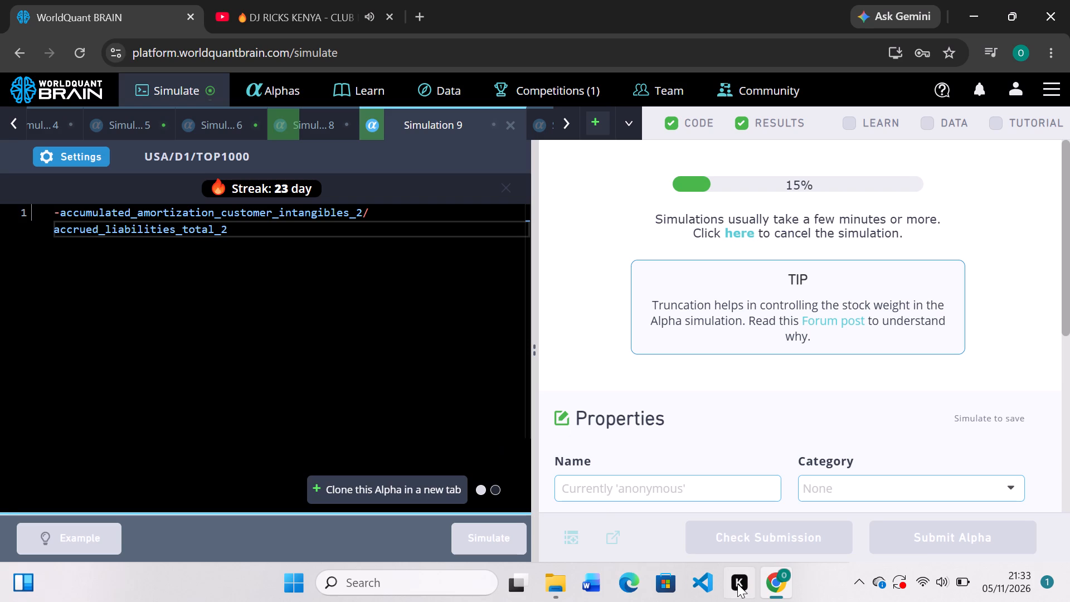
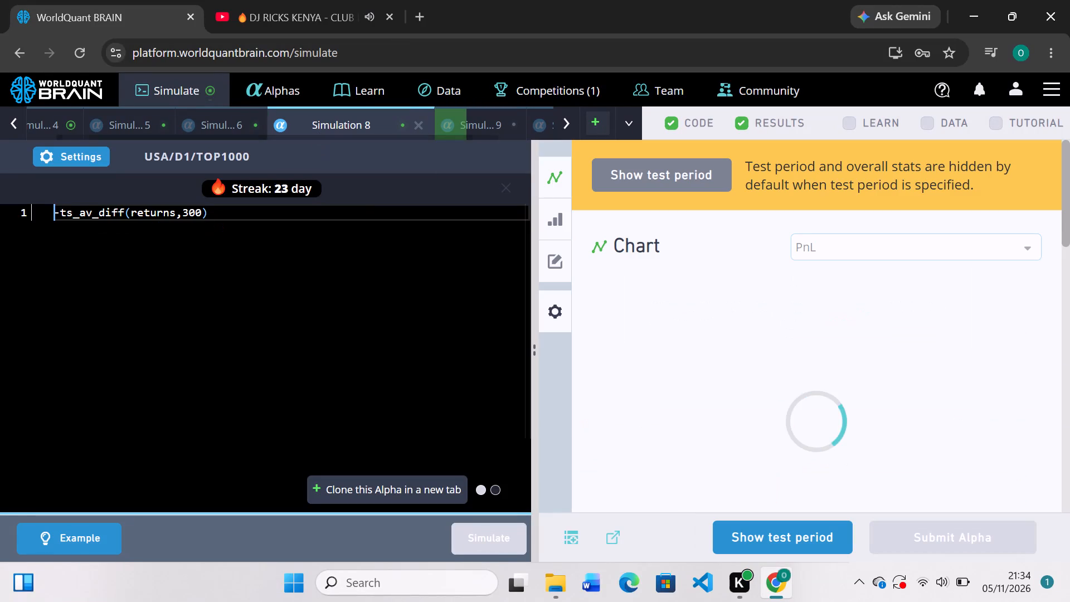
Check Simulation 8's PnL chart and IS summary, change its expression to ts_scale(-ts_av_diff(returns,300),5), and re-simulate it.
{"action": "scroll", "coordinate": [774, 427], "scroll_direction": "down", "scroll_amount": 2}
{"action": "scroll", "coordinate": [774, 427], "scroll_direction": "up", "scroll_amount": 2}
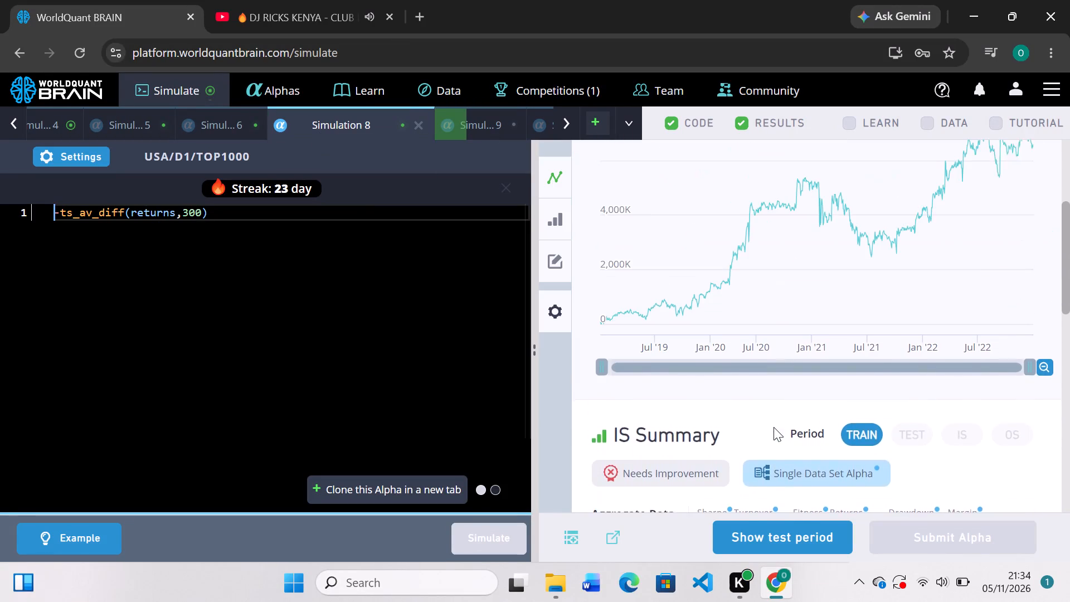
{"action": "scroll", "coordinate": [774, 427], "scroll_direction": "up", "scroll_amount": 1}
{"action": "scroll", "coordinate": [774, 427], "scroll_direction": "down", "scroll_amount": 3}
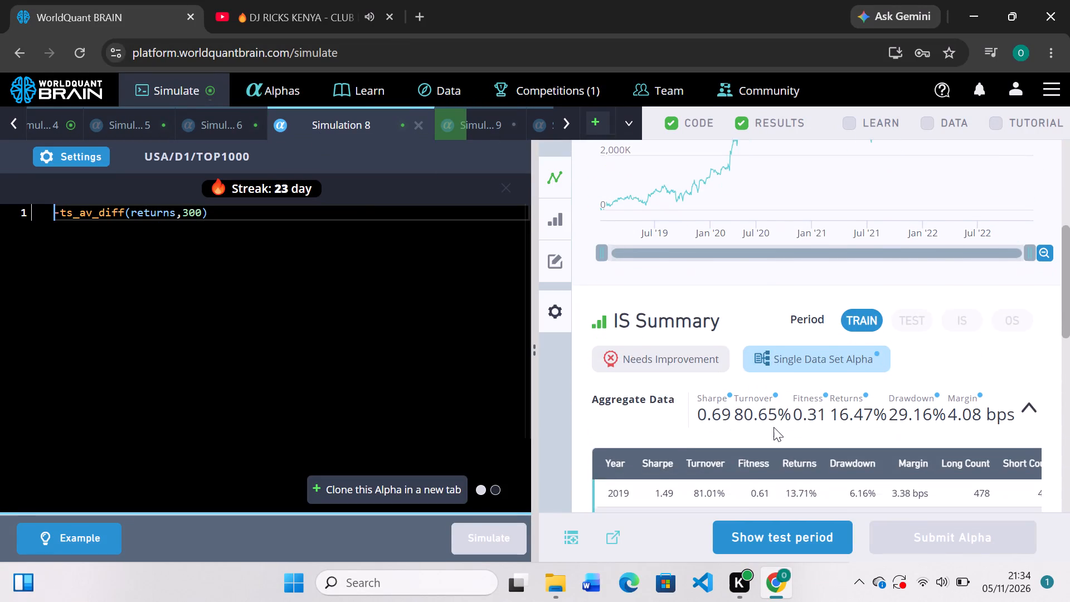
{"action": "scroll", "coordinate": [774, 427], "scroll_direction": "up", "scroll_amount": 1}
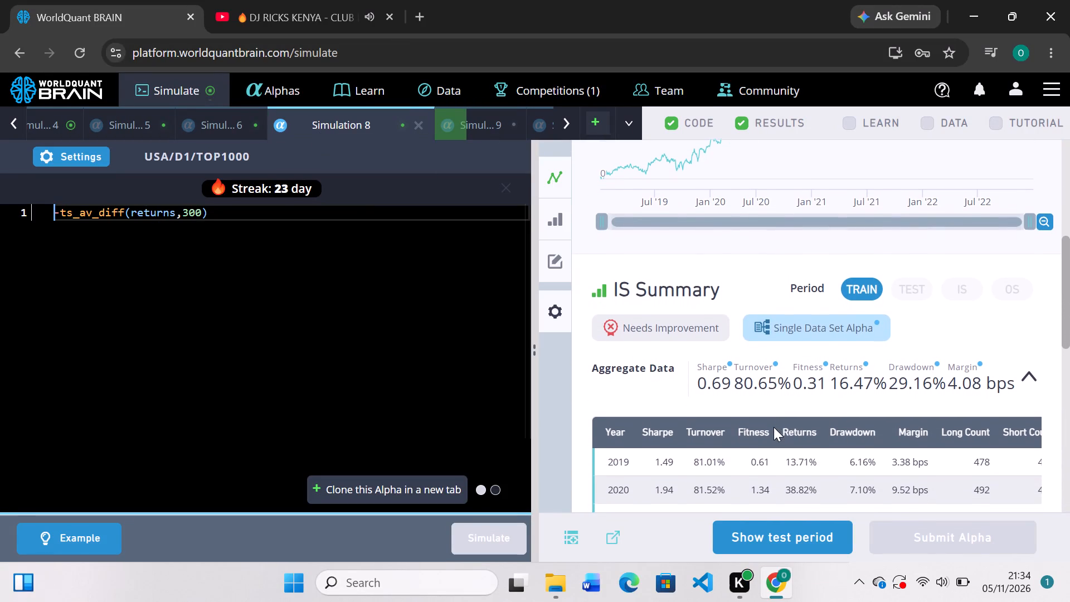
{"action": "scroll", "coordinate": [774, 427], "scroll_direction": "up", "scroll_amount": 1}
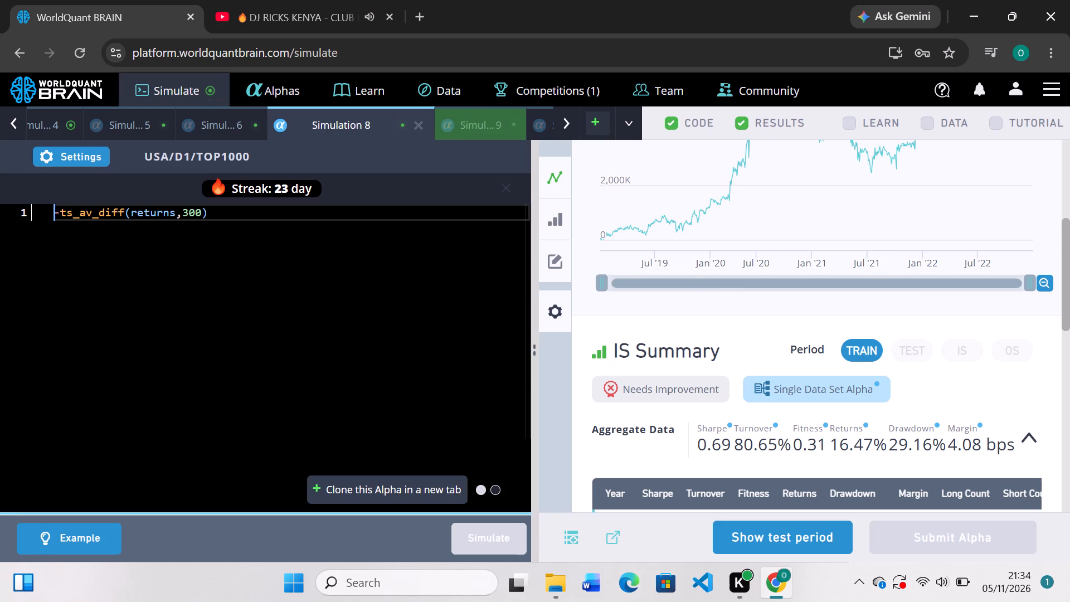
{"action": "type", "text": "ts"}
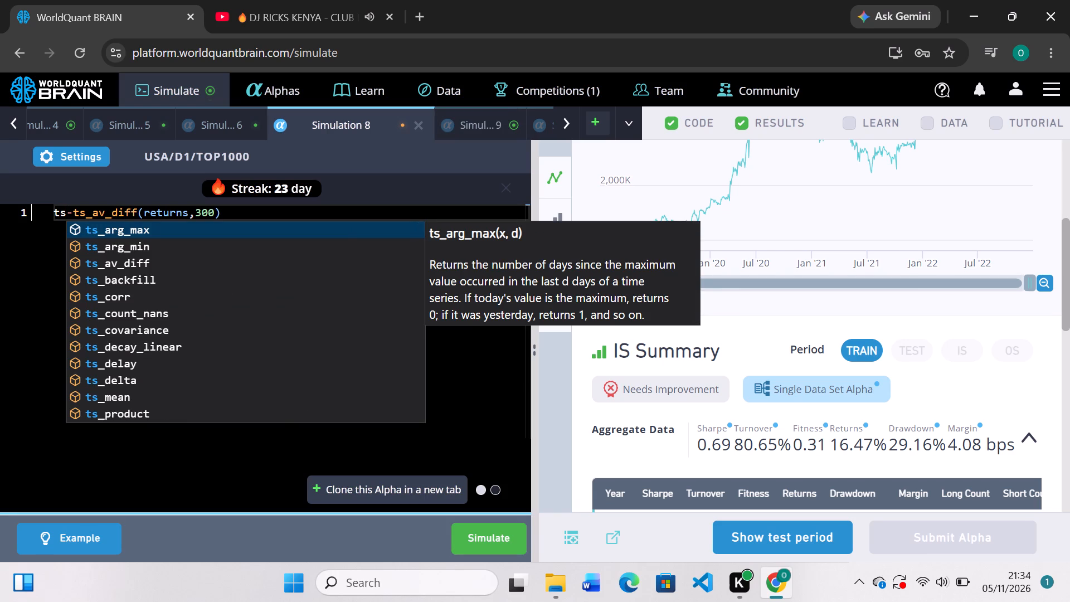
{"action": "key", "text": "shift+underscore"}
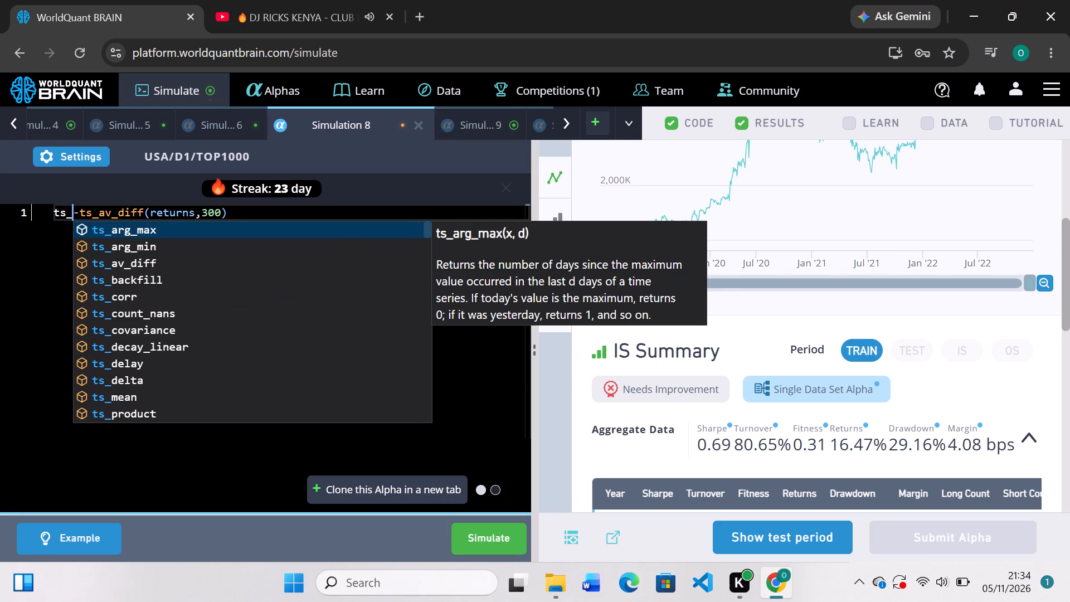
{"action": "type", "text": "scale"}
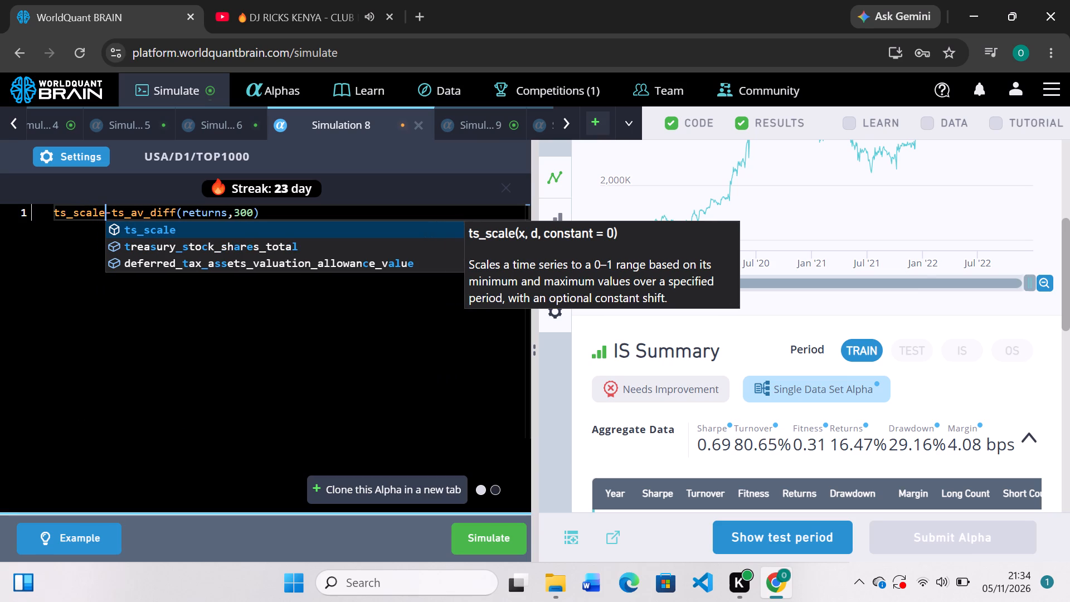
{"action": "key", "text": "shift+parenleft"}
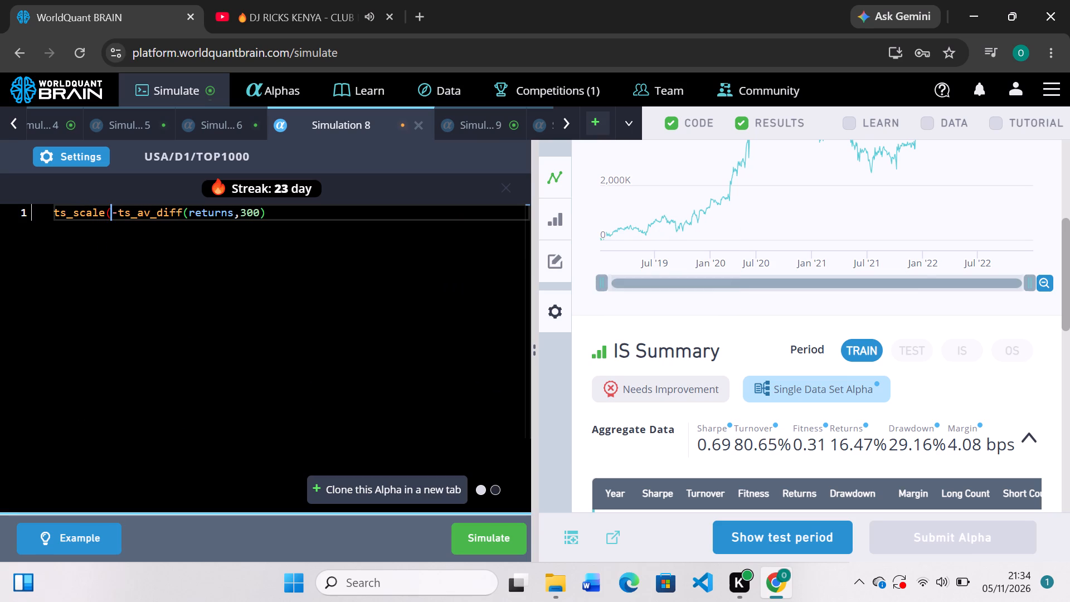
{"action": "left_click", "coordinate": [286, 203]}
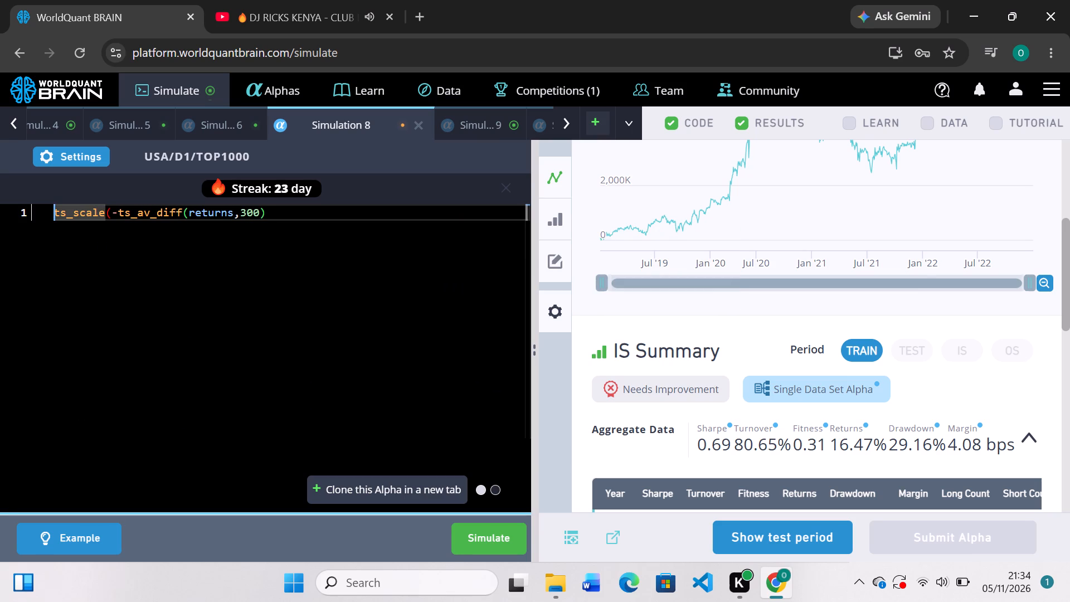
{"action": "left_click", "coordinate": [276, 215]}
{"action": "type", "text": ",5"}
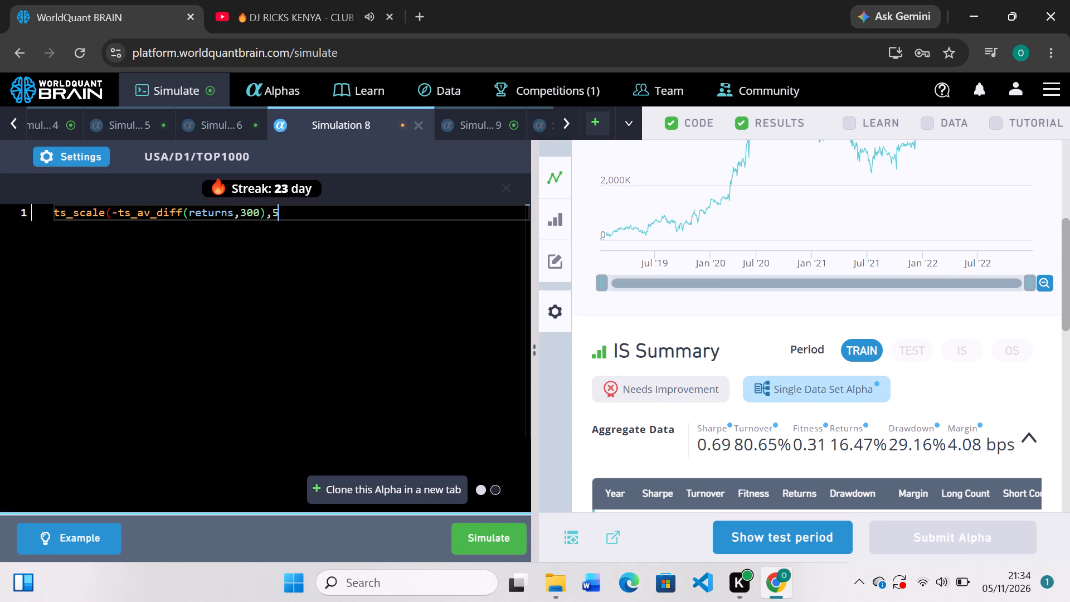
{"action": "key", "text": "shift+parenright"}
{"action": "left_click", "coordinate": [493, 537]}
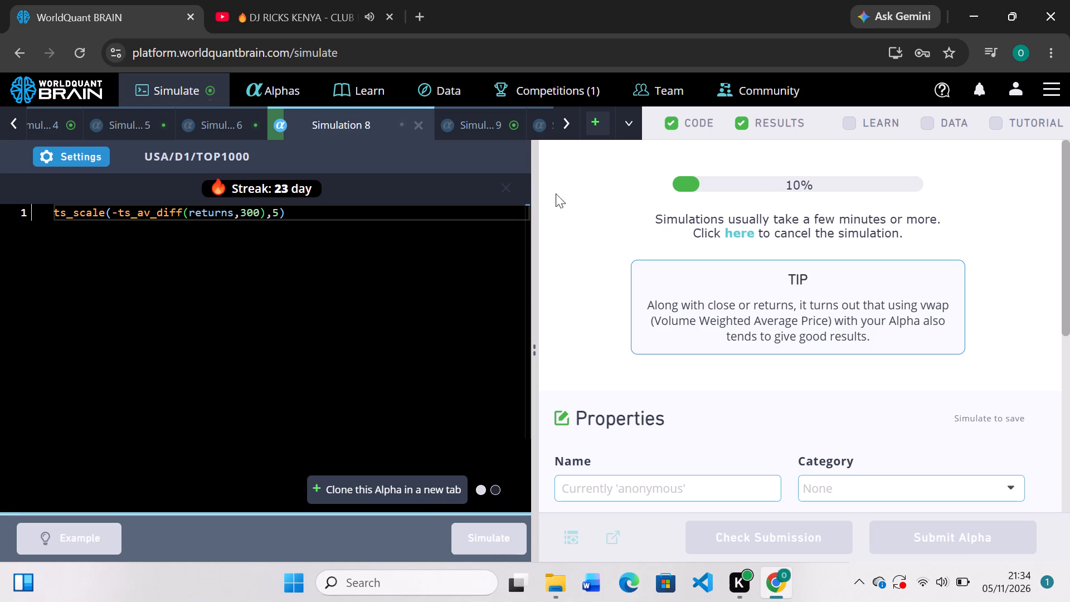
Check Simulation 9's PnL chart and IS summary, set its universe to TOP3000, and re-simulate it.
{"action": "left_click", "coordinate": [503, 125]}
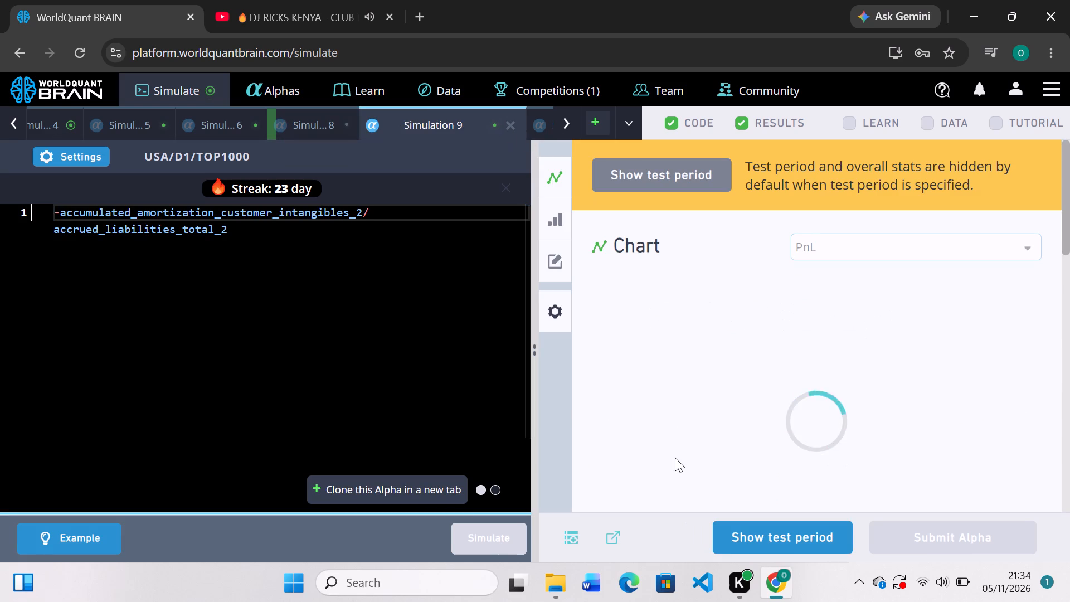
{"action": "scroll", "coordinate": [731, 381], "scroll_direction": "down", "scroll_amount": 2}
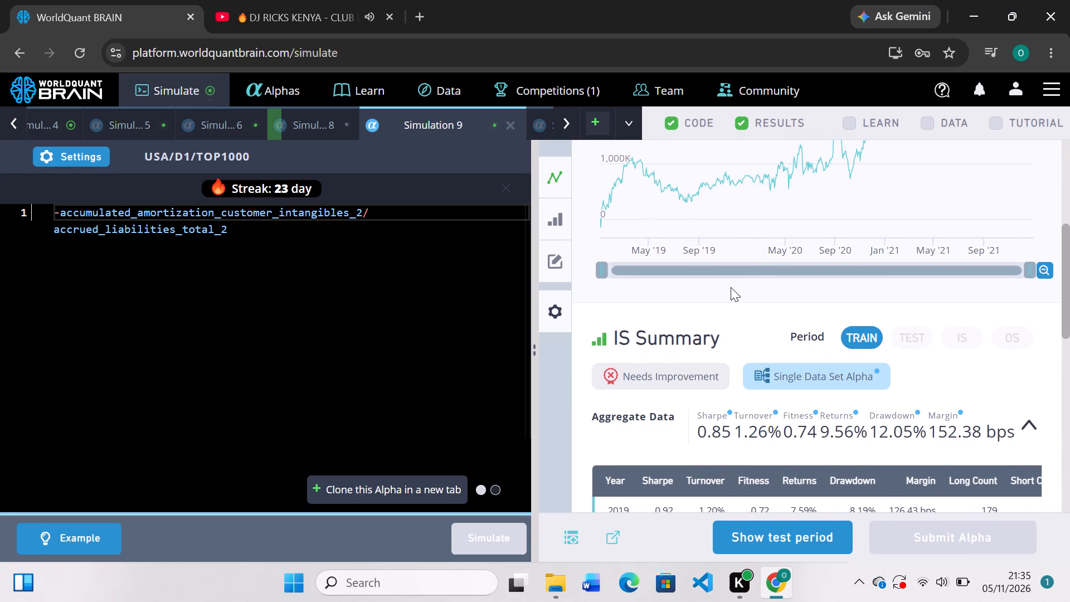
{"action": "scroll", "coordinate": [731, 287], "scroll_direction": "up", "scroll_amount": 3}
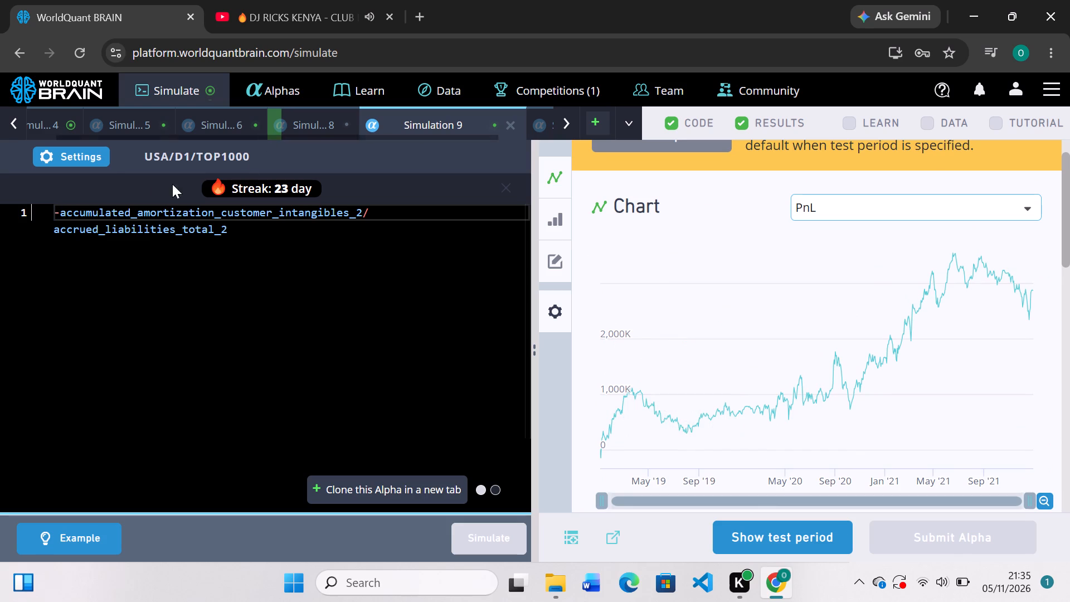
{"action": "left_click", "coordinate": [96, 161]}
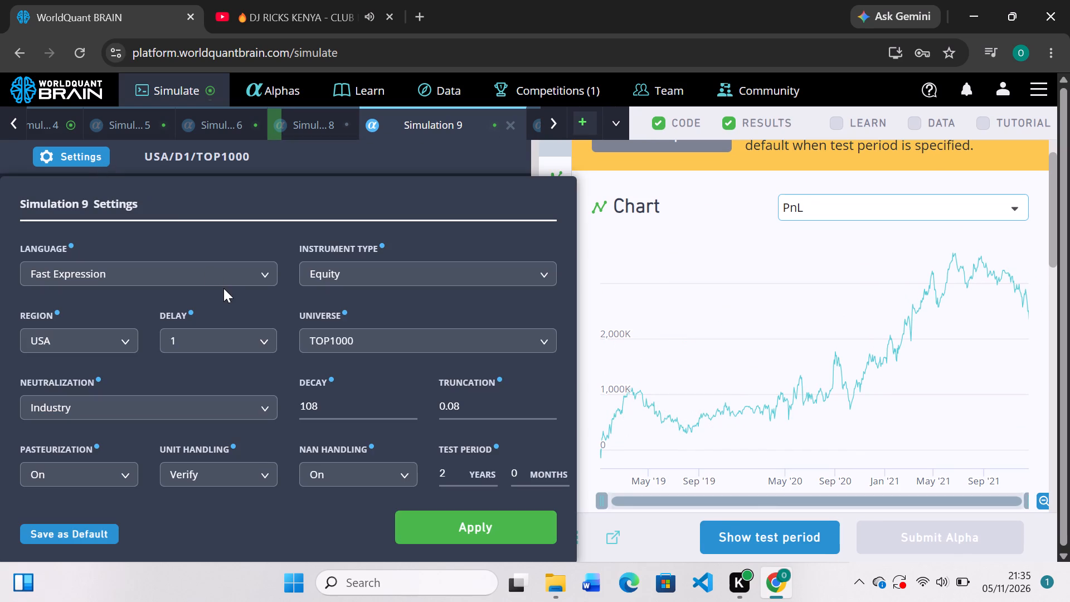
{"action": "left_click", "coordinate": [542, 343]}
{"action": "left_click", "coordinate": [411, 356]}
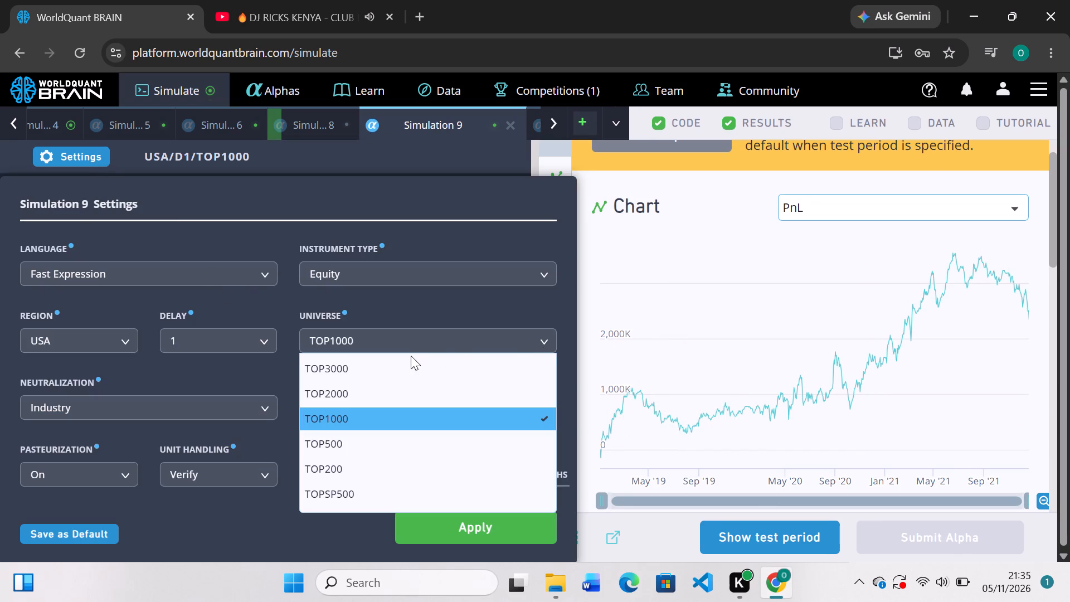
{"action": "left_click", "coordinate": [411, 364]}
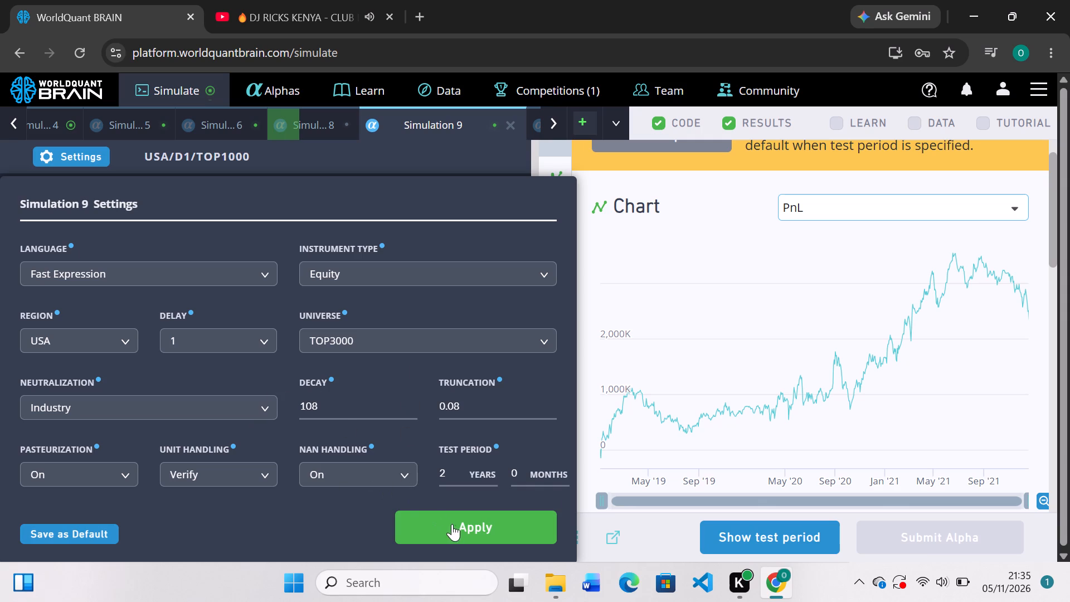
{"action": "left_click", "coordinate": [469, 529]}
{"action": "left_click", "coordinate": [469, 529]}
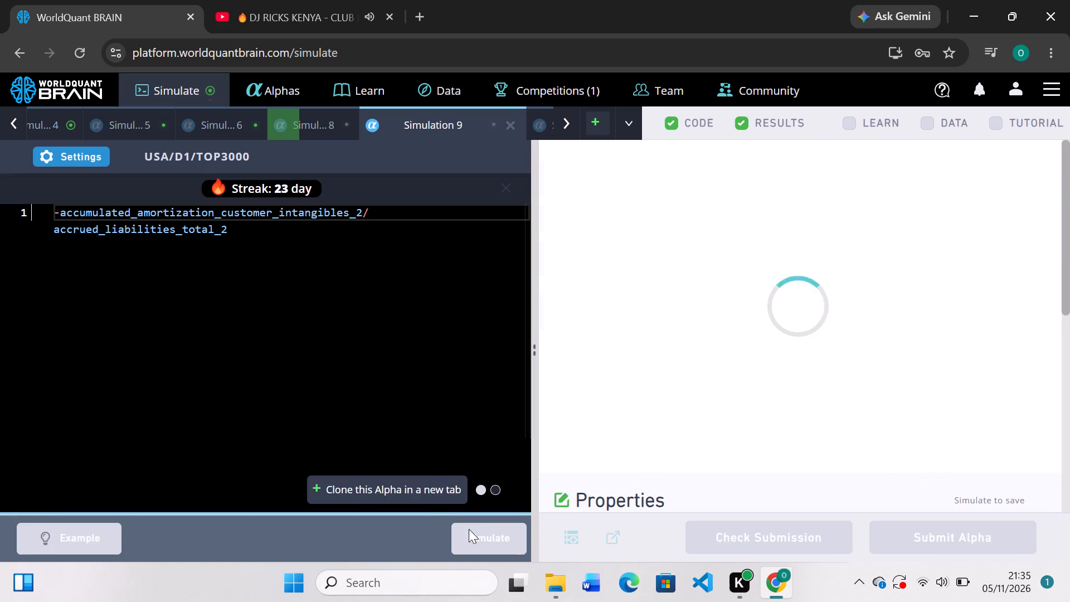
Check Simulation 4's PnL chart and yearly results, change the group_neutralize group to industry, and re-simulate it.
{"action": "left_click", "coordinate": [54, 118]}
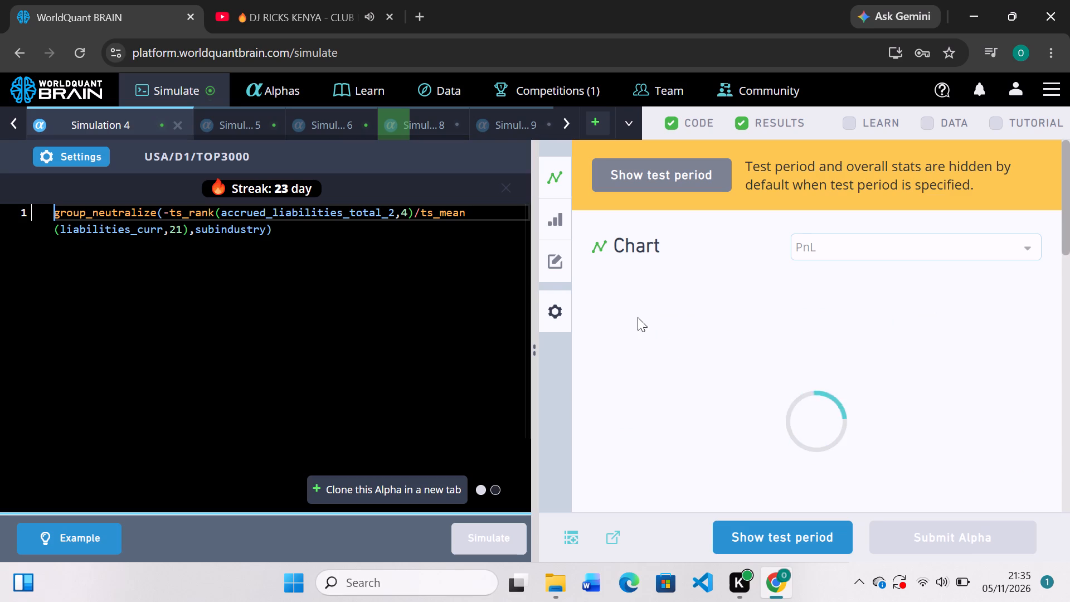
{"action": "scroll", "coordinate": [712, 405], "scroll_direction": "down", "scroll_amount": 2}
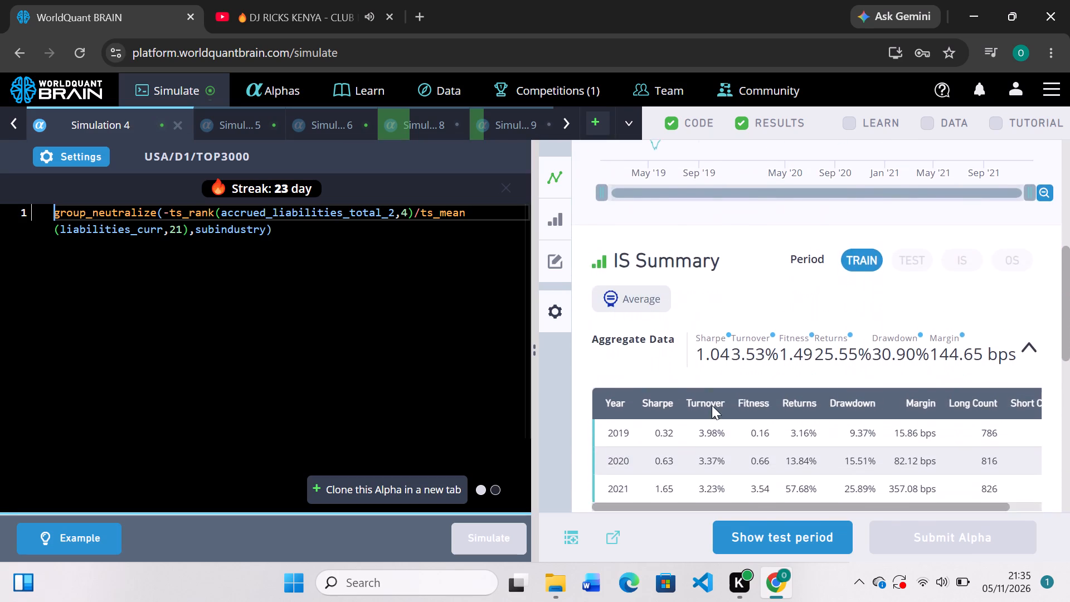
{"action": "scroll", "coordinate": [712, 405], "scroll_direction": "down", "scroll_amount": 2}
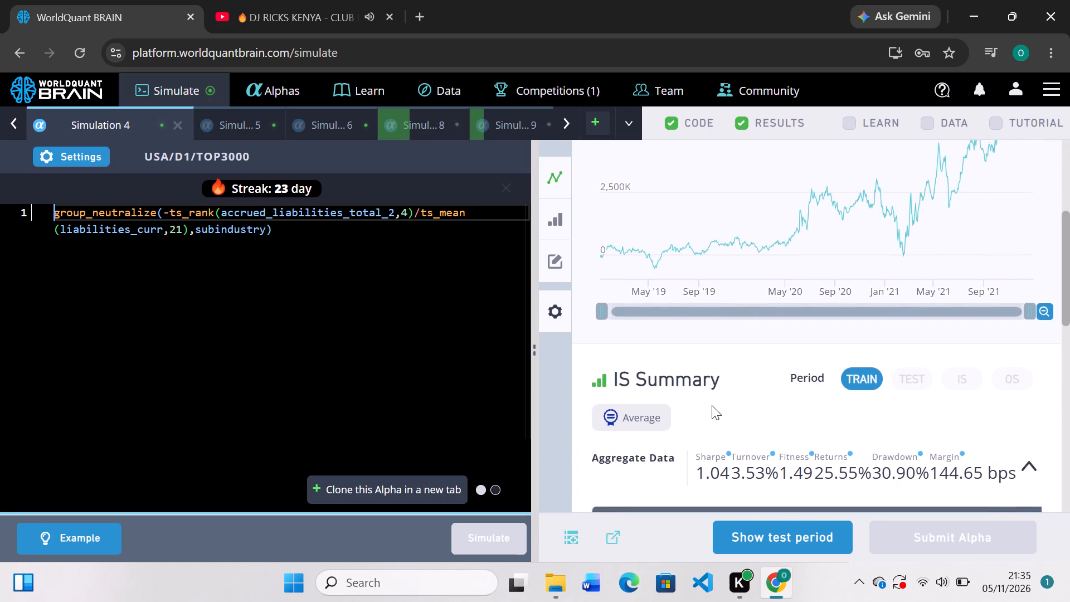
{"action": "scroll", "coordinate": [712, 405], "scroll_direction": "up", "scroll_amount": 1}
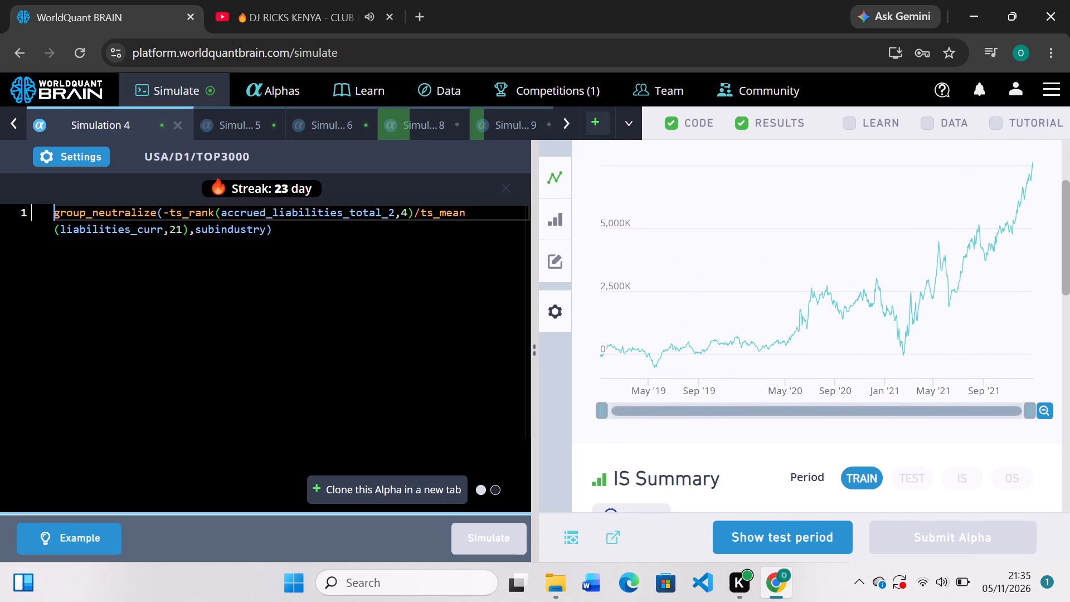
{"action": "left_click", "coordinate": [216, 229]}
{"action": "key", "text": "BackSpace"}
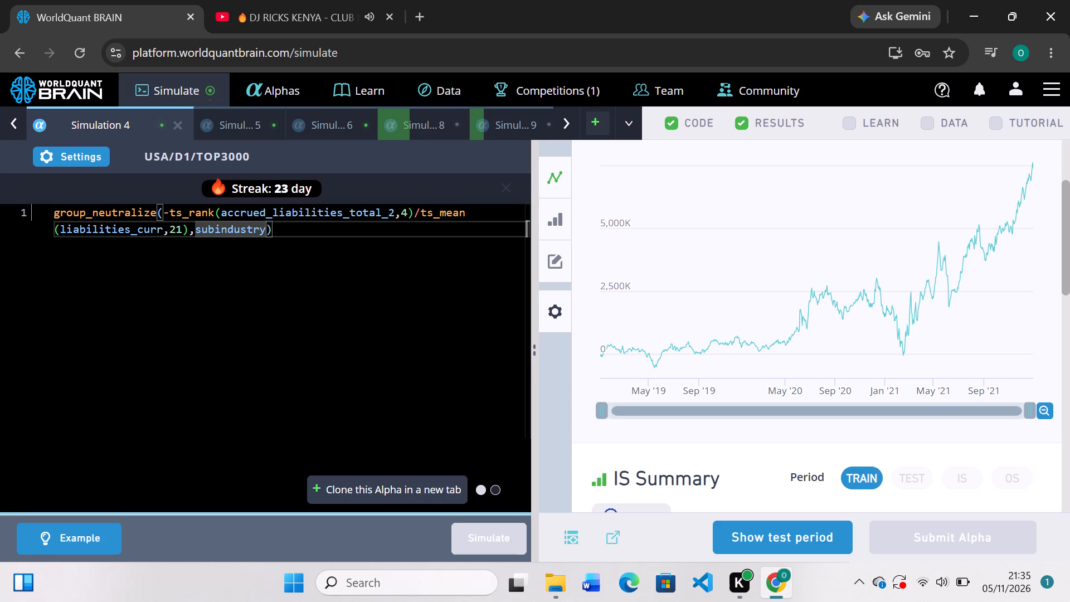
{"action": "key", "text": "BackSpace"}
{"action": "key", "text": "BackSpace"}
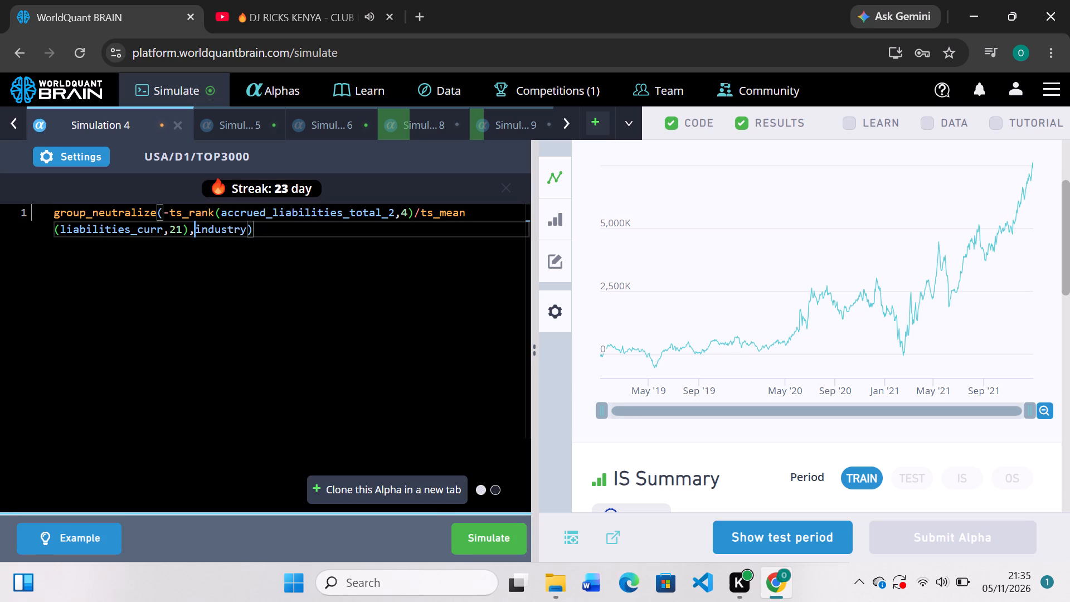
{"action": "left_click", "coordinate": [469, 537]}
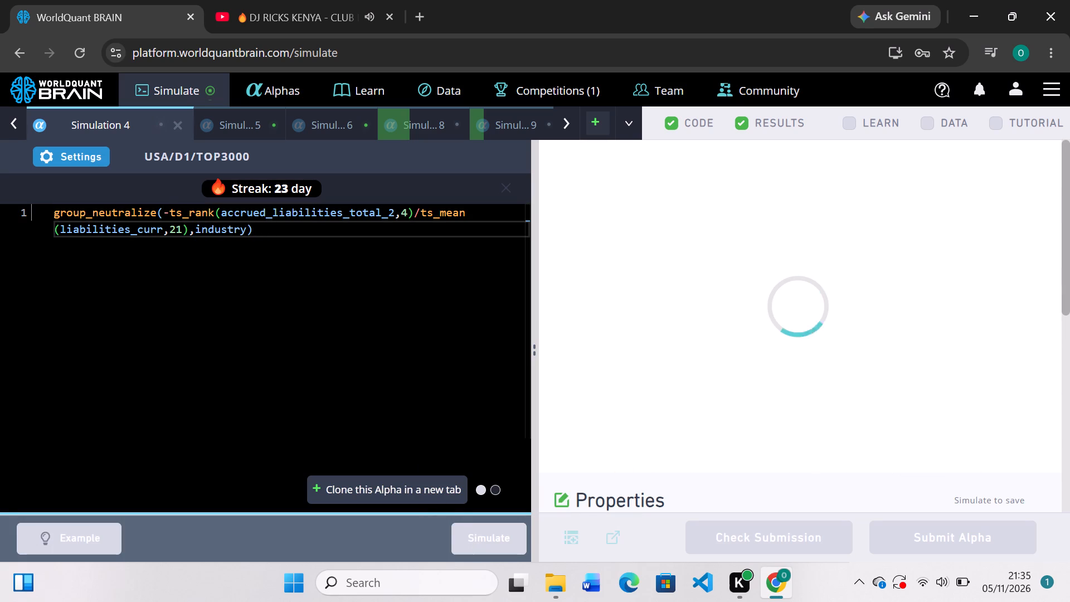
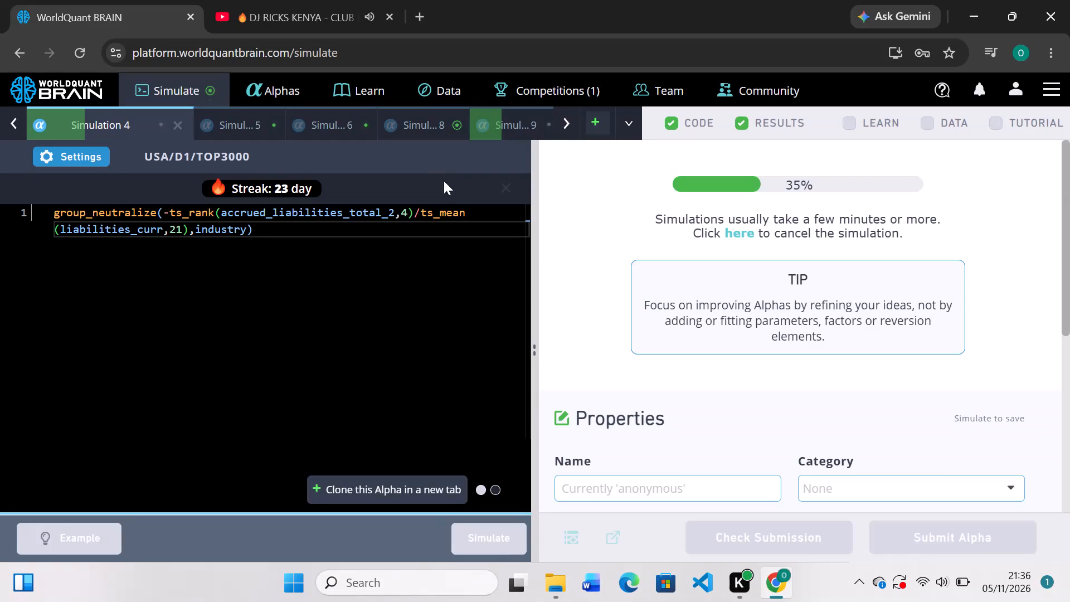
Check Simulation 8's PnL chart and IS summary, wrap its expression as ts_decay_linear(ts_scale(-ts_av_diff(returns,300),5),5), and re-simulate it.
{"action": "left_click", "coordinate": [426, 120]}
{"action": "scroll", "coordinate": [855, 293], "scroll_direction": "down", "scroll_amount": 2}
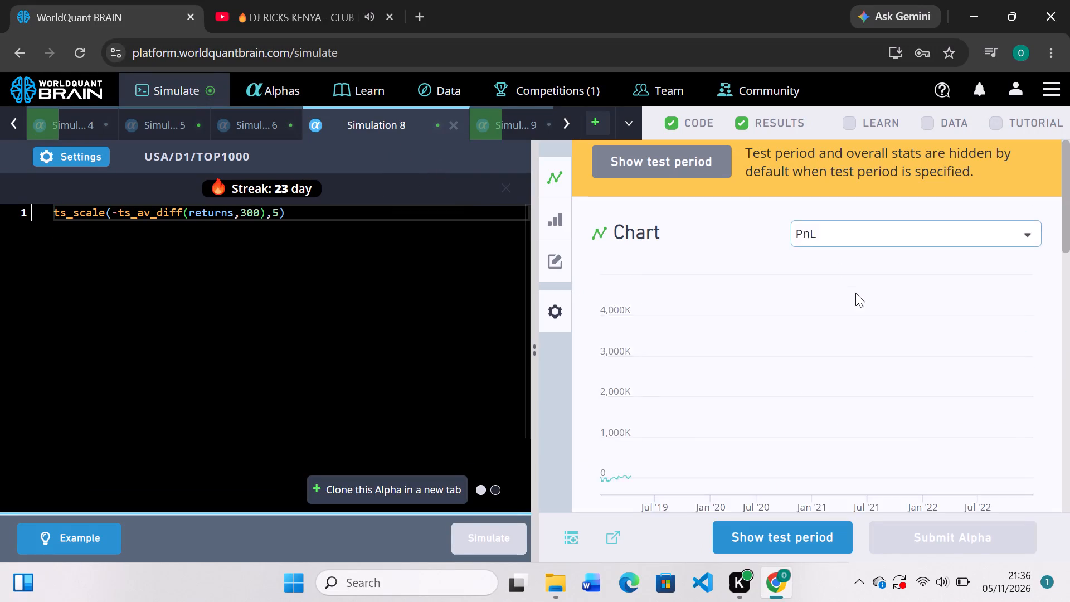
{"action": "scroll", "coordinate": [855, 293], "scroll_direction": "down", "scroll_amount": 1}
{"action": "scroll", "coordinate": [855, 293], "scroll_direction": "up", "scroll_amount": 2}
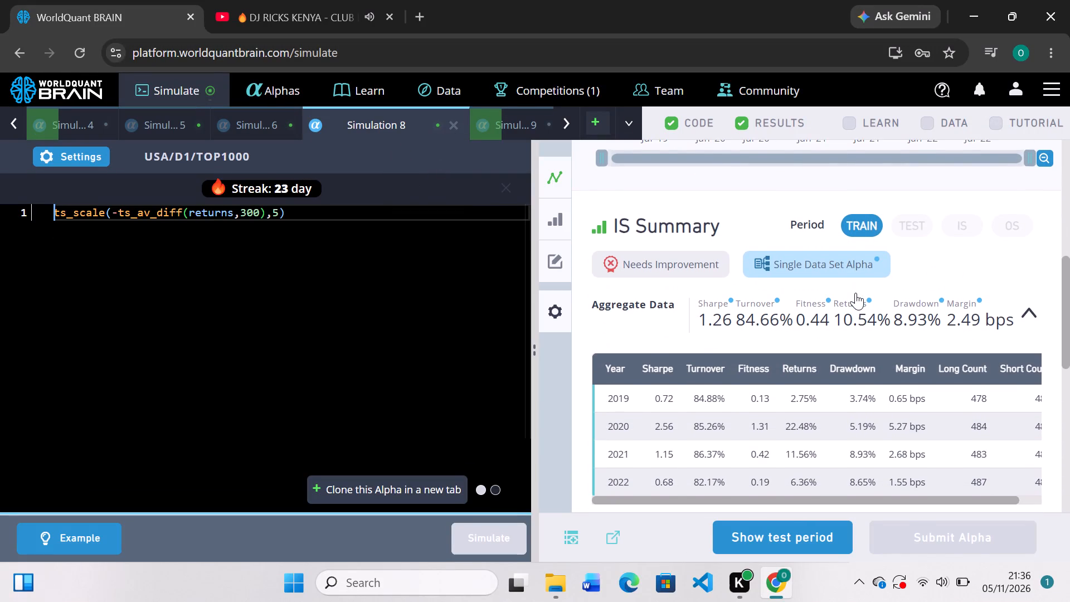
{"action": "scroll", "coordinate": [855, 293], "scroll_direction": "up", "scroll_amount": 1}
{"action": "scroll", "coordinate": [855, 293], "scroll_direction": "down", "scroll_amount": 3}
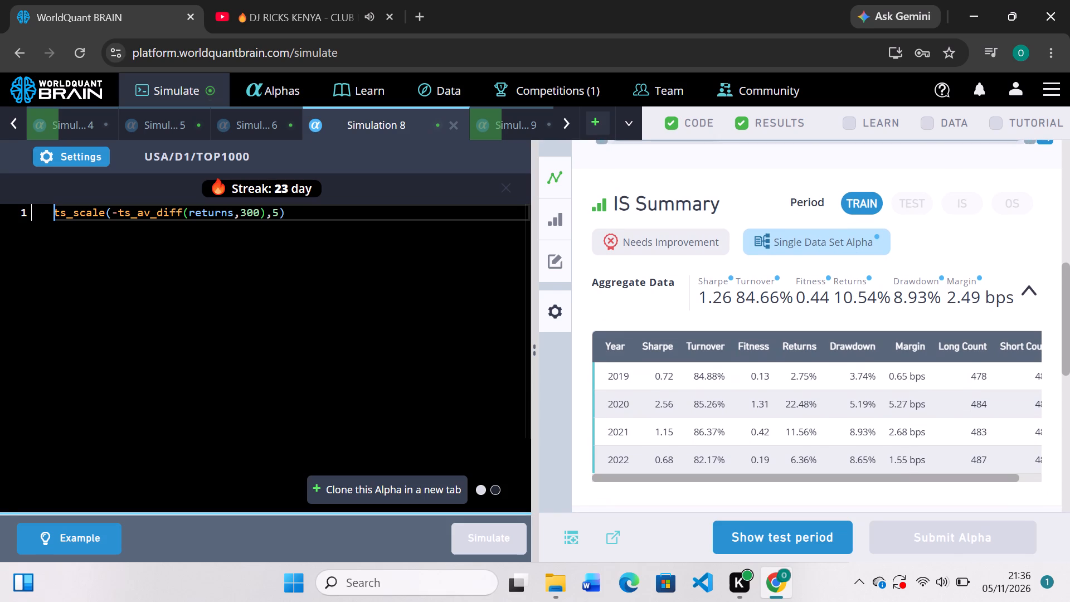
{"action": "type", "text": "ts"}
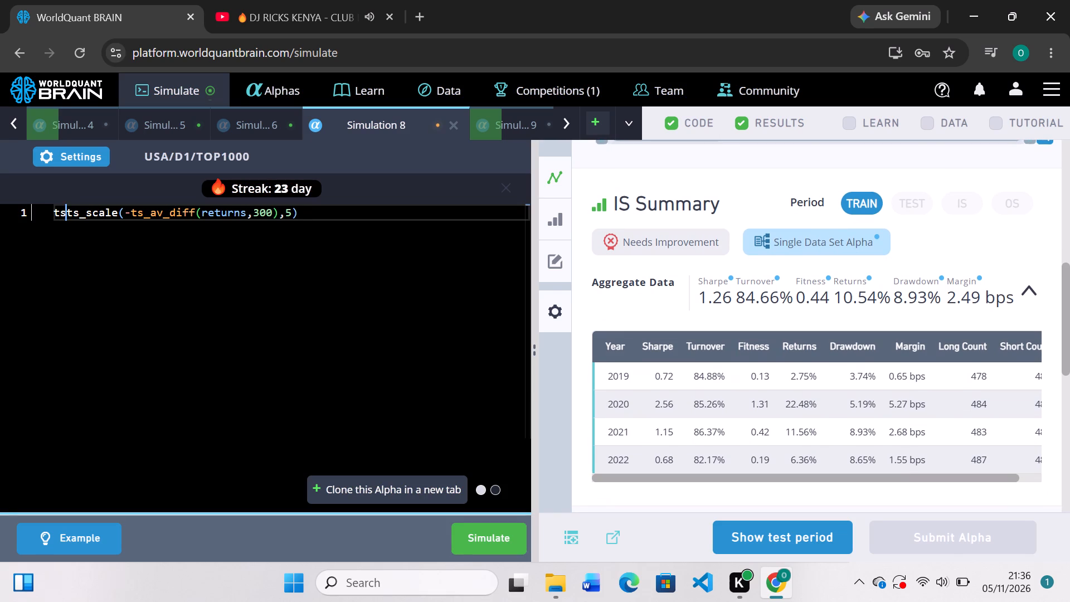
{"action": "key", "text": "shift+underscore"}
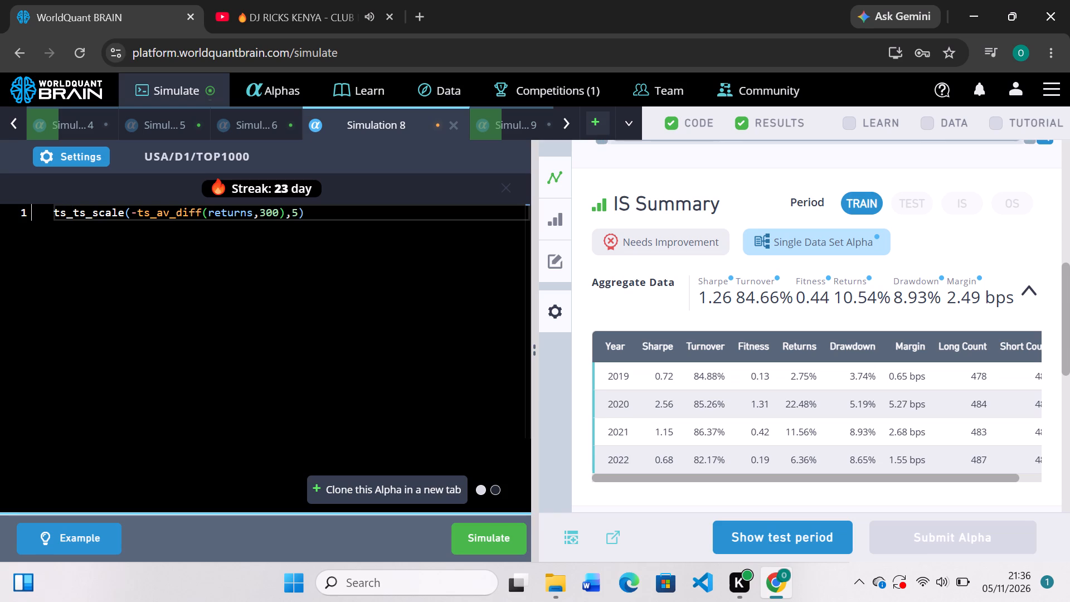
{"action": "type", "text": "de"}
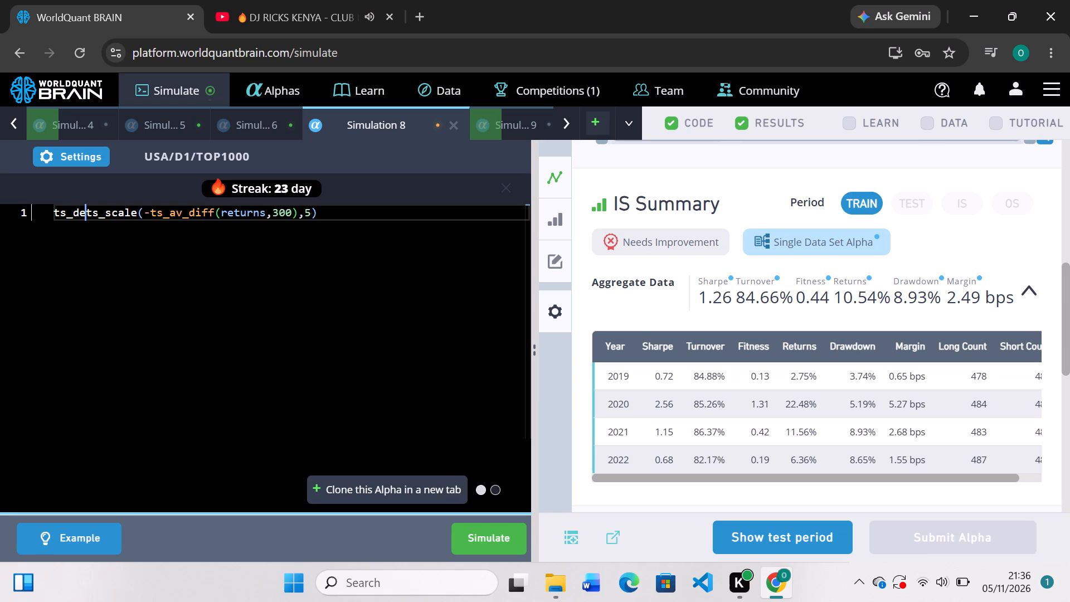
{"action": "type", "text": "cay"}
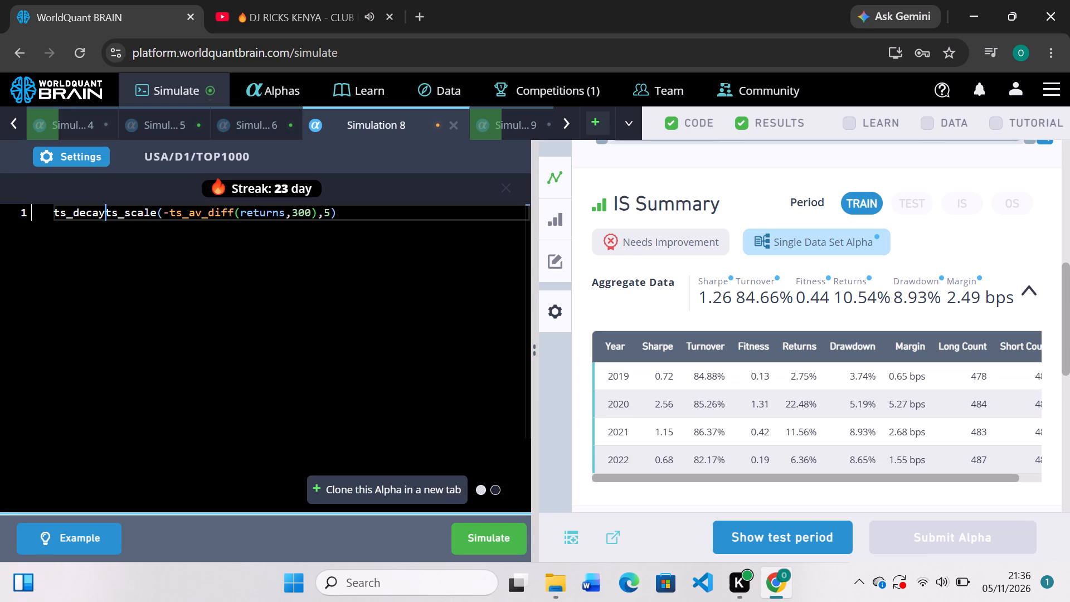
{"action": "key", "text": "shift+underscore"}
{"action": "type", "text": "linea"}
{"action": "key", "text": "r"}
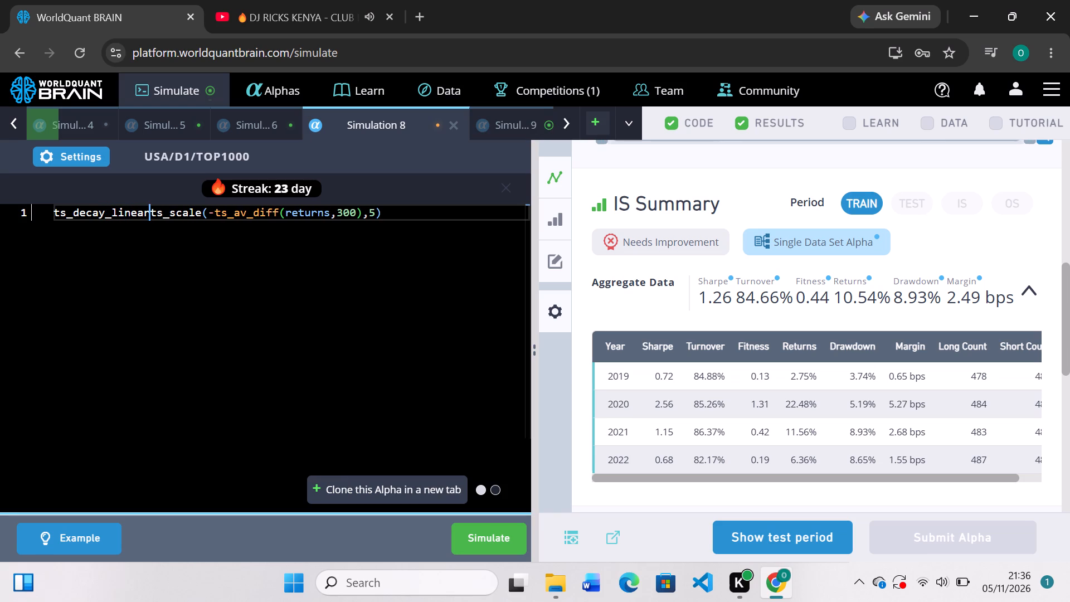
{"action": "key", "text": "shift+parenleft"}
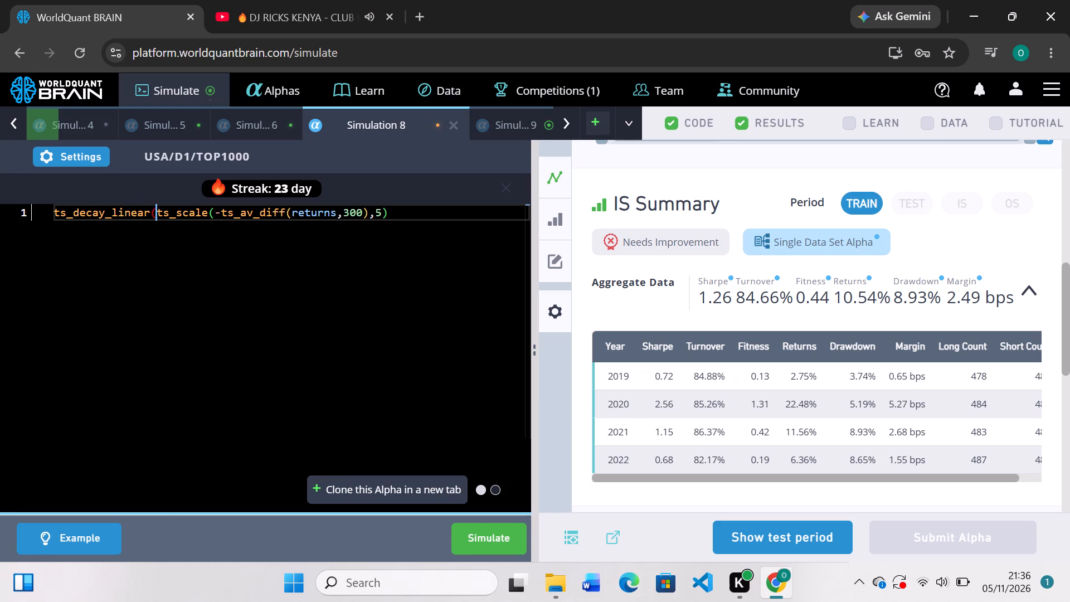
{"action": "left_click", "coordinate": [410, 211]}
{"action": "key", "text": "comma"}
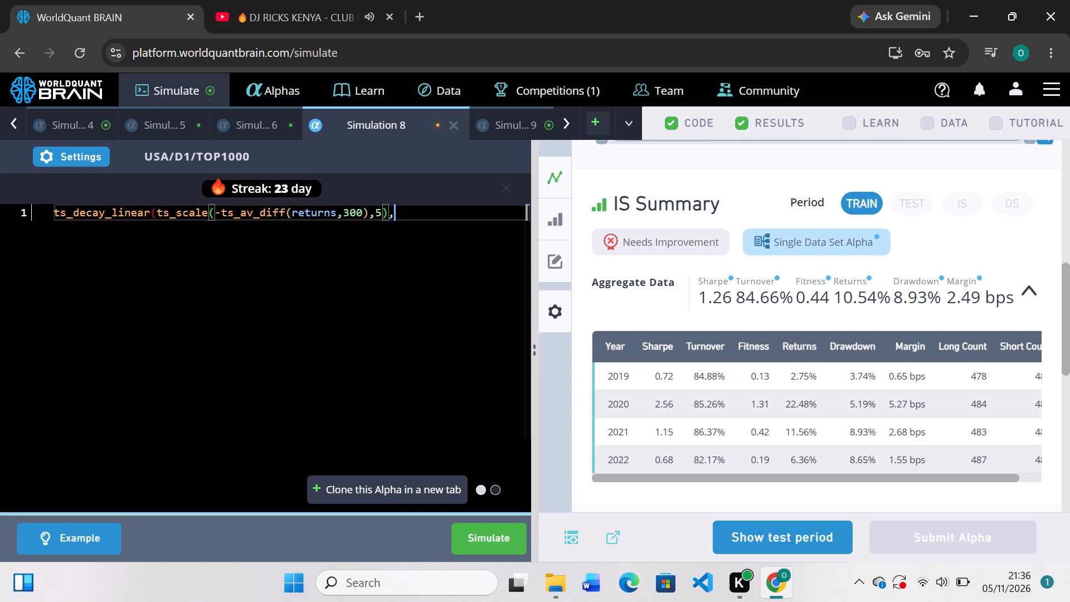
{"action": "key", "text": "5"}
{"action": "key", "text": "shift+parenright"}
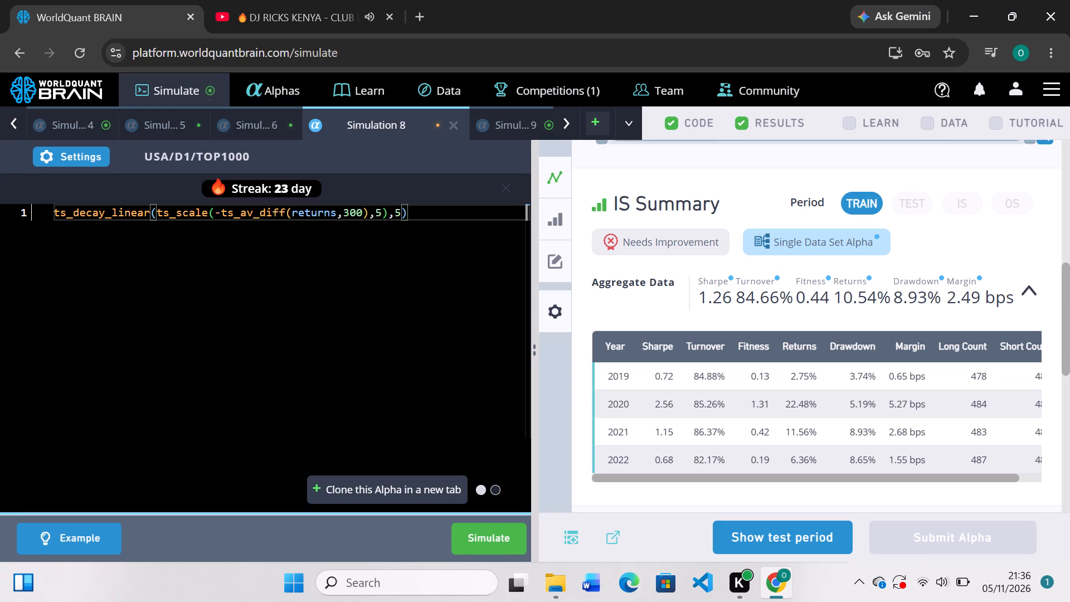
{"action": "left_click", "coordinate": [471, 539]}
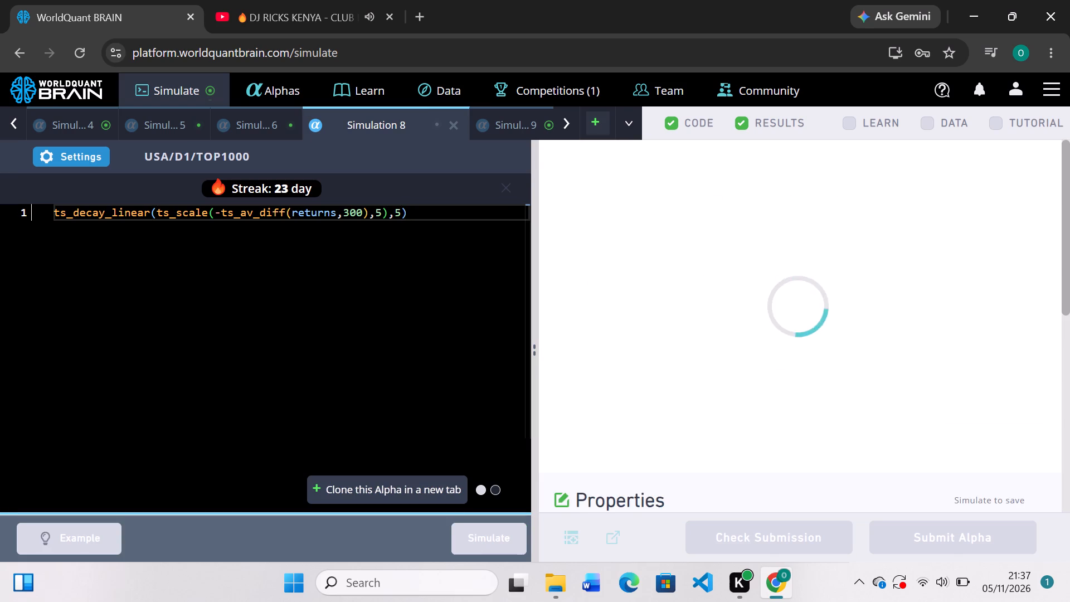
Check Simulation 9's PnL chart and IS summary.
{"action": "left_click", "coordinate": [514, 121]}
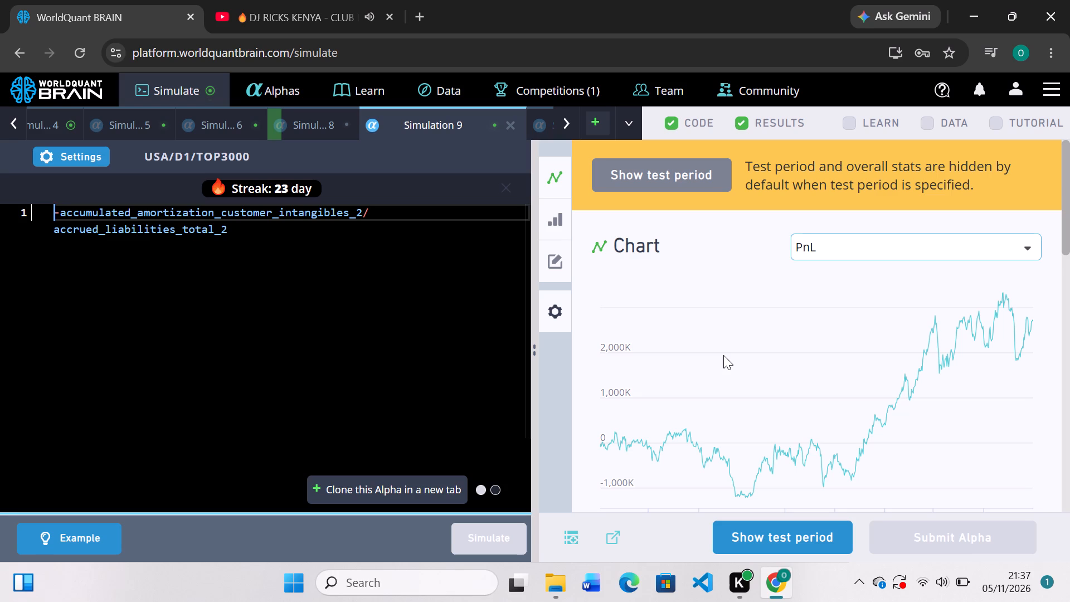
{"action": "scroll", "coordinate": [723, 355], "scroll_direction": "down", "scroll_amount": 3}
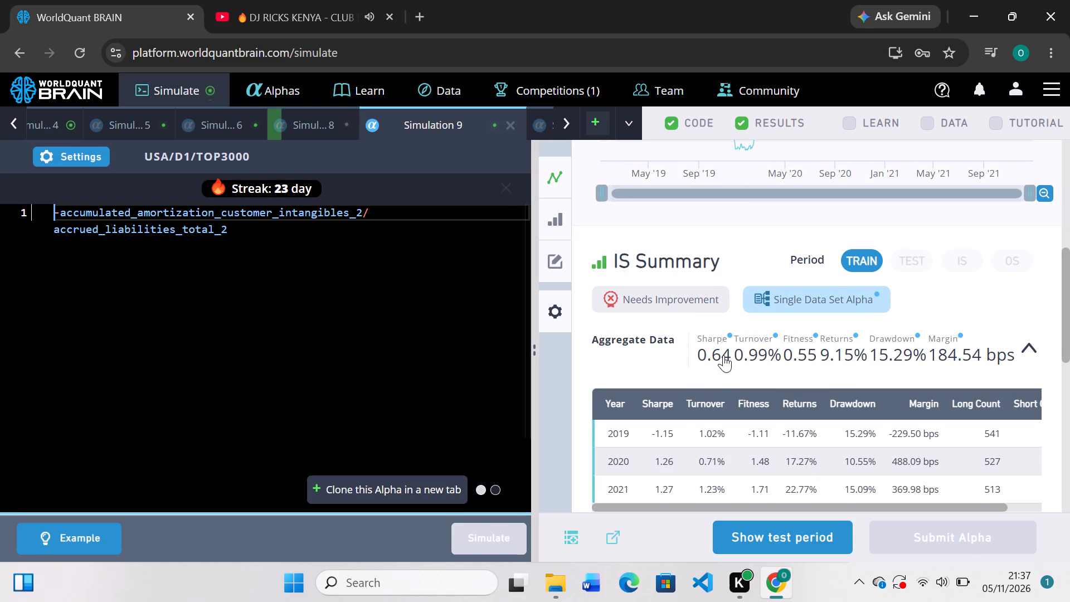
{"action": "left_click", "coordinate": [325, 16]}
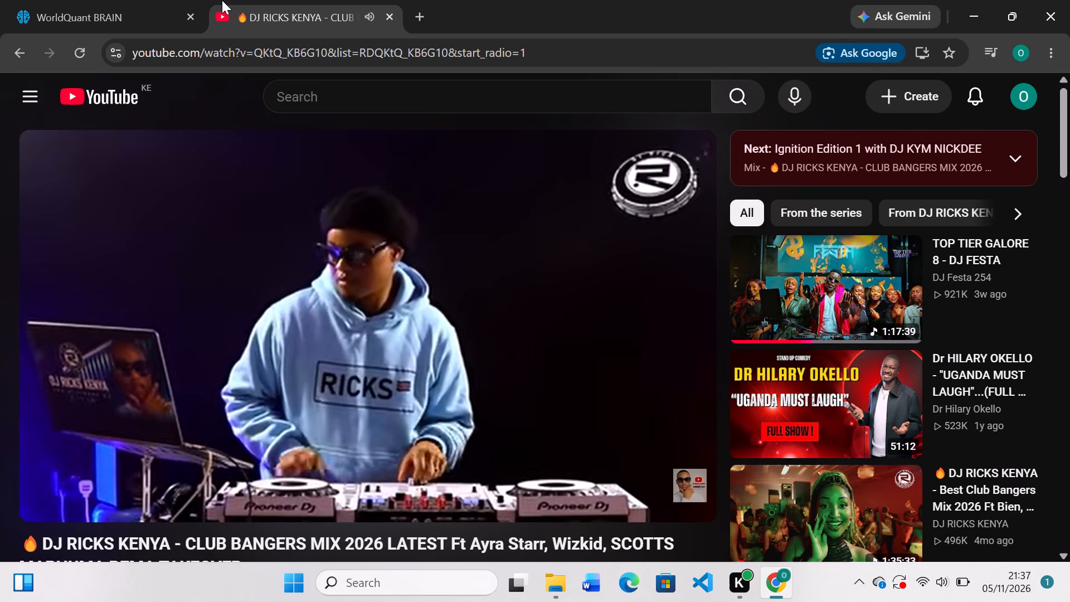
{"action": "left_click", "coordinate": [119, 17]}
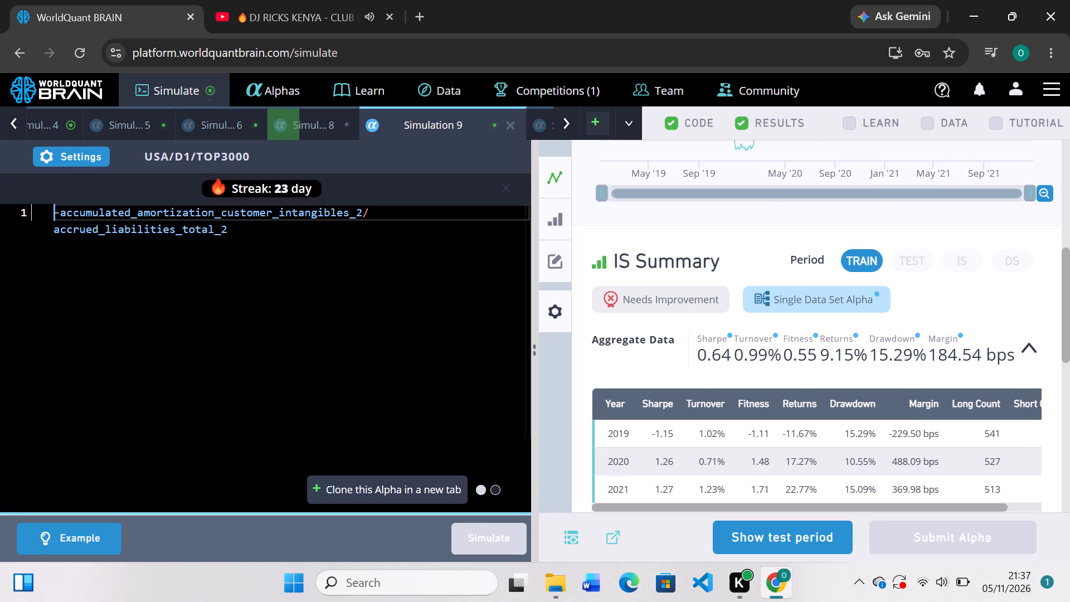
Check Simulation 4's PnL chart and IS summary, change the group_neutralize group to sector, and re-simulate it.
{"action": "left_click", "coordinate": [67, 123]}
{"action": "scroll", "coordinate": [548, 395], "scroll_direction": "down", "scroll_amount": 2}
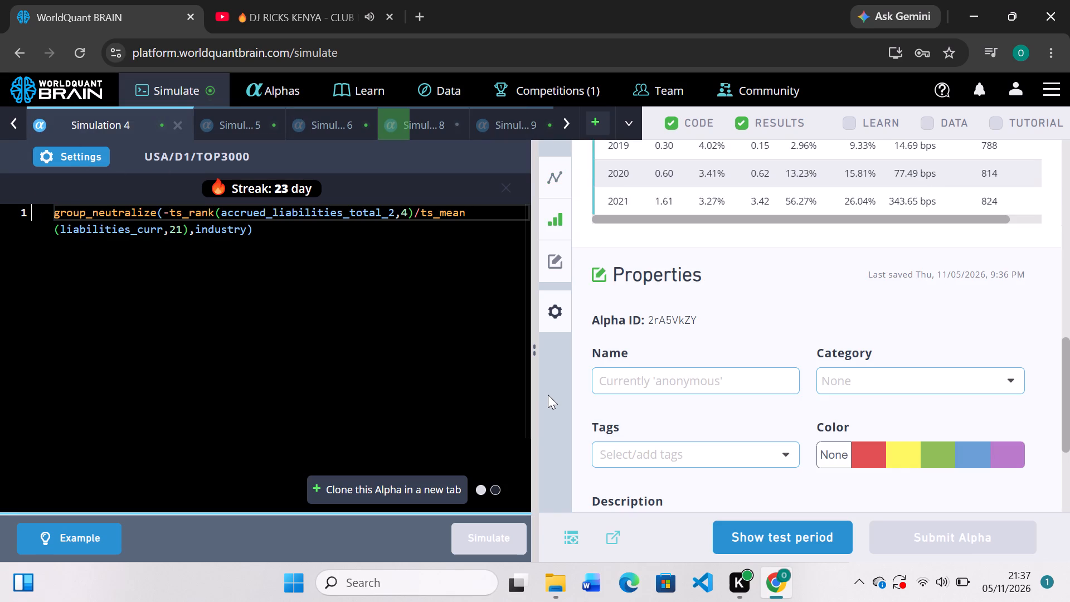
{"action": "scroll", "coordinate": [638, 345], "scroll_direction": "up", "scroll_amount": 2}
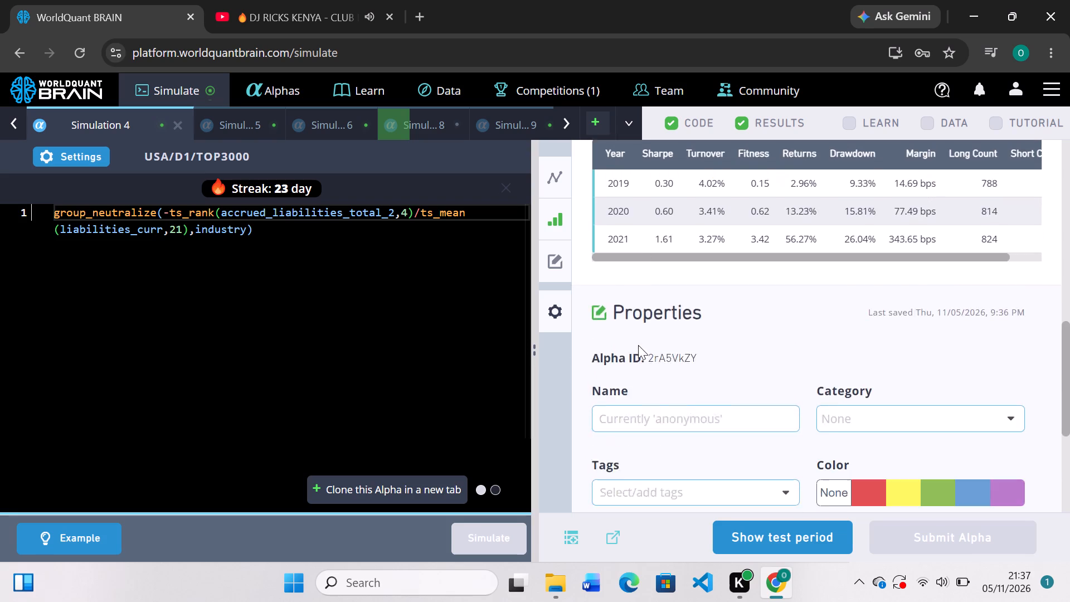
{"action": "scroll", "coordinate": [638, 345], "scroll_direction": "up", "scroll_amount": 1}
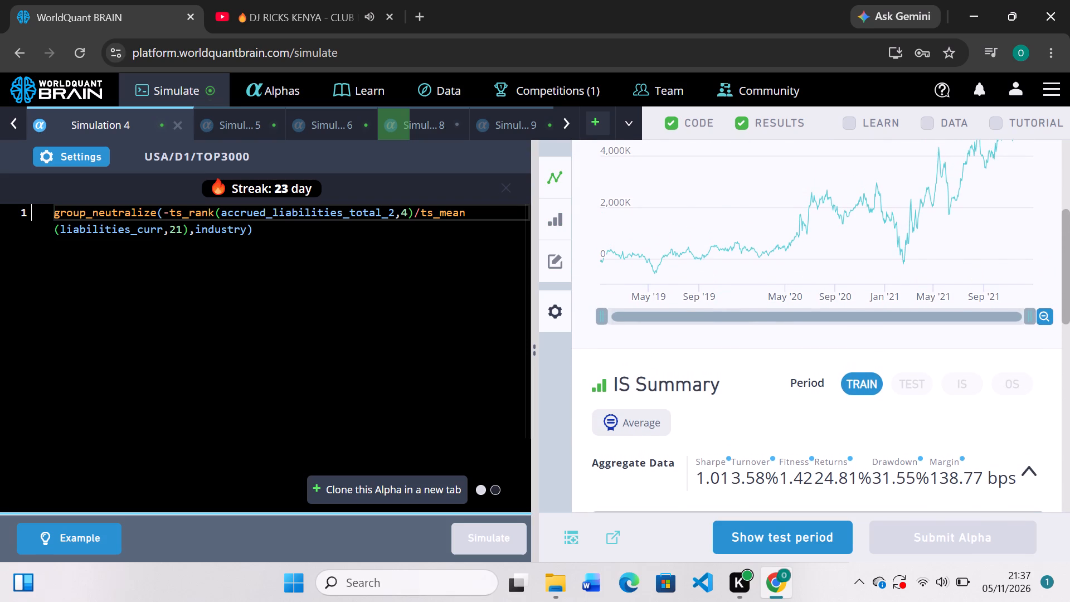
{"action": "left_click", "coordinate": [245, 229]}
{"action": "key", "text": "BackSpace"}
{"action": "key", "text": "BackSpace"}
{"action": "key", "text": "BackSpace"}
{"action": "key", "text": "BackSpace"}
{"action": "key", "text": "BackSpace"}
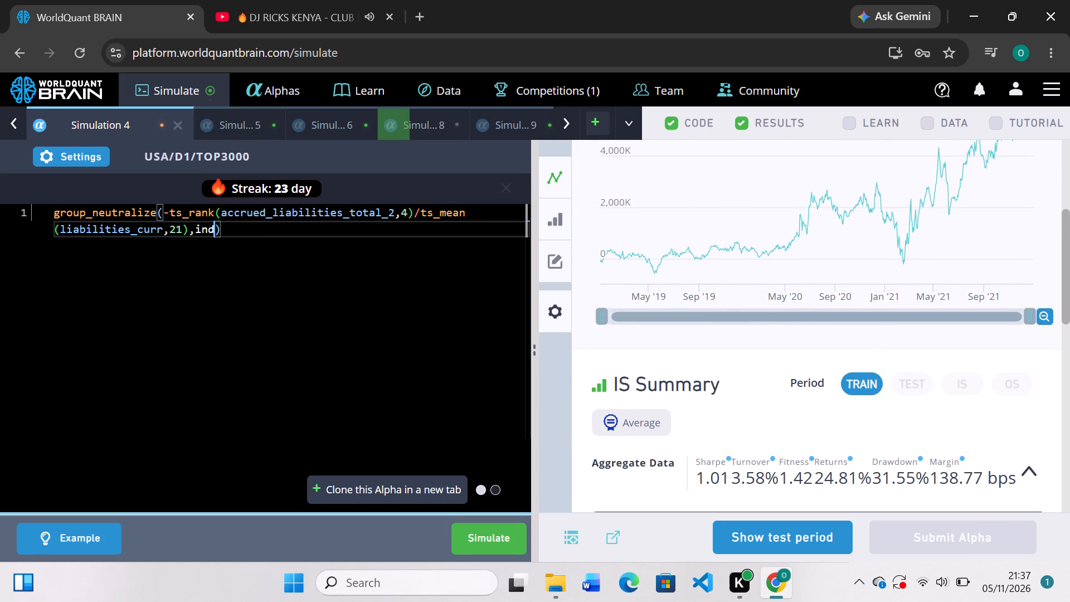
{"action": "key", "text": "BackSpace"}
{"action": "key", "text": "BackSpace"}
{"action": "key", "text": "BackSpace"}
{"action": "type", "text": "sect"}
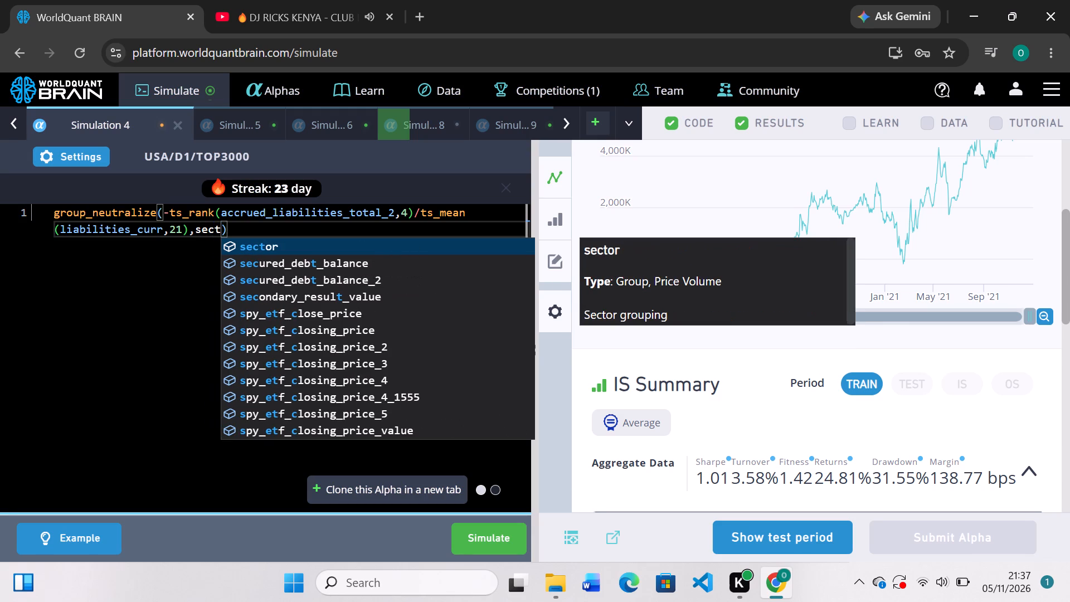
{"action": "key", "text": "Tab"}
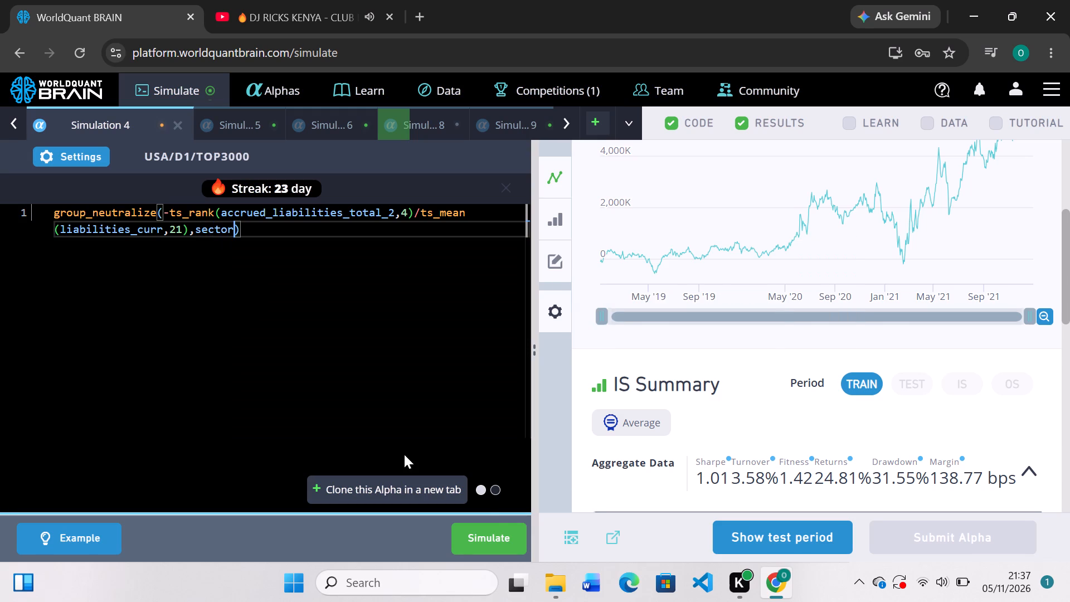
{"action": "left_click", "coordinate": [489, 534]}
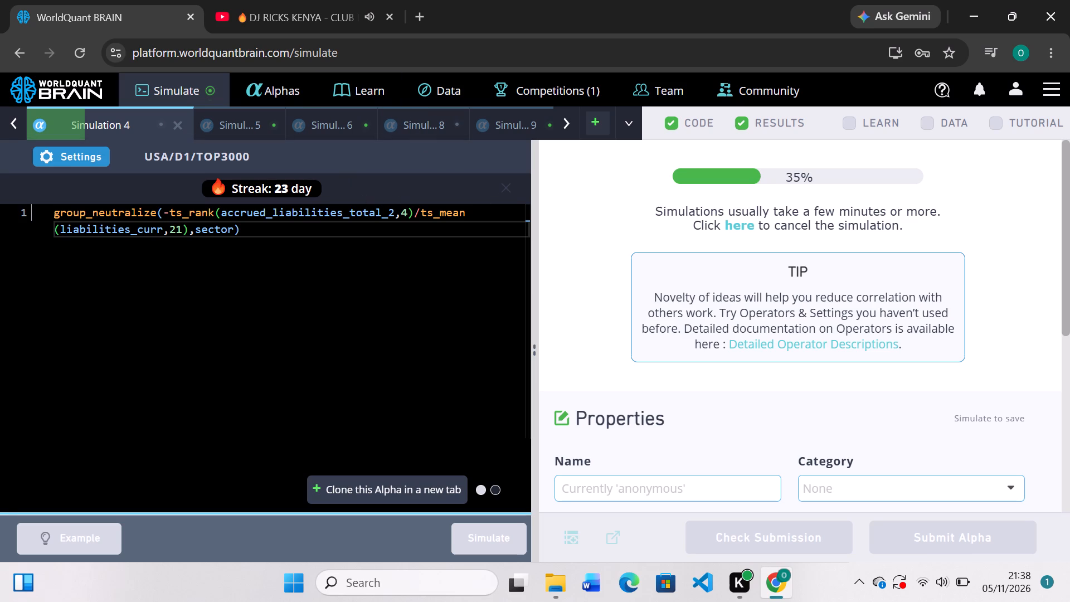
Check Simulation 8's PnL chart and IS summary, set the ts_av_diff lookback to 1080, and re-simulate it.
{"action": "left_click", "coordinate": [434, 119]}
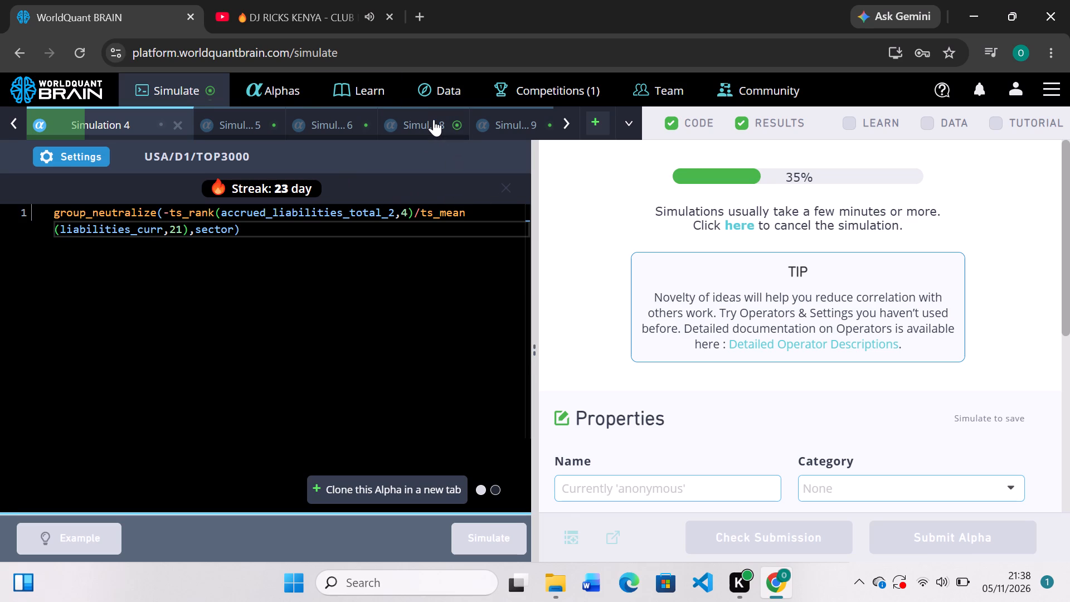
{"action": "scroll", "coordinate": [701, 382], "scroll_direction": "down", "scroll_amount": 3}
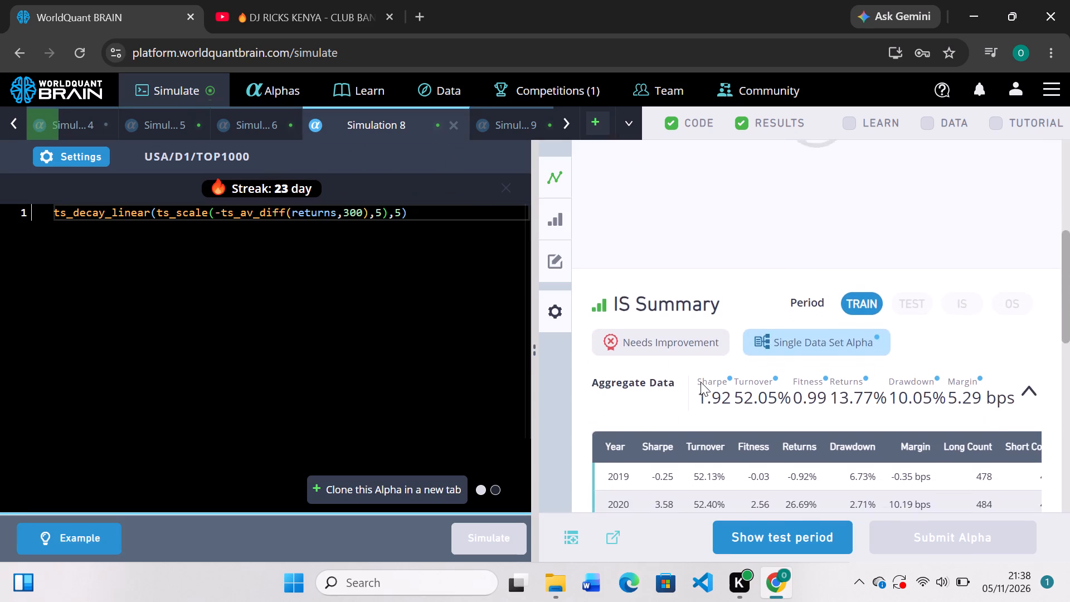
{"action": "scroll", "coordinate": [701, 382], "scroll_direction": "up", "scroll_amount": 3}
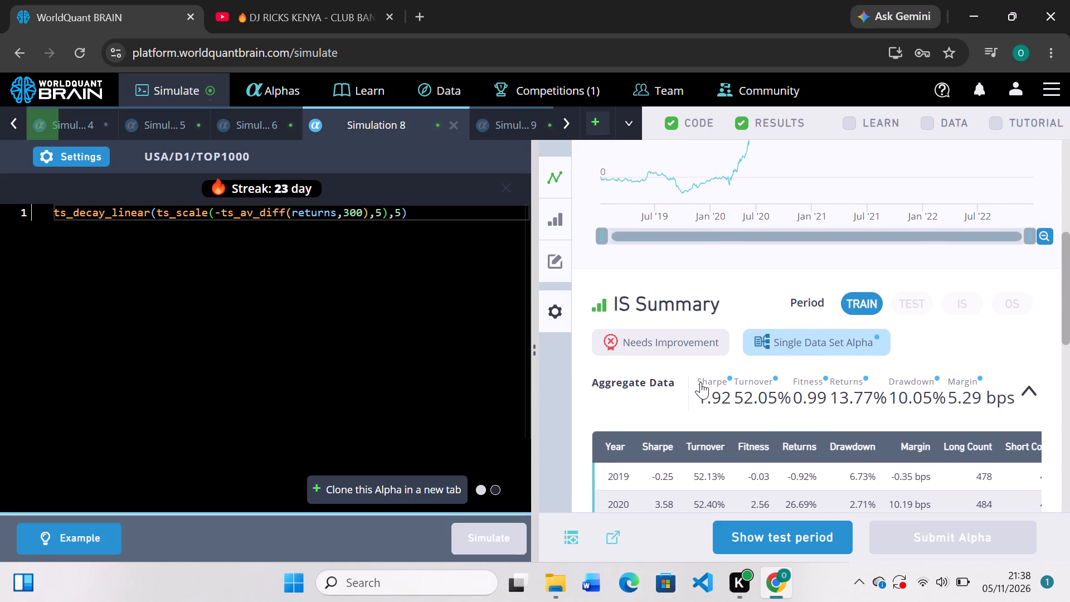
{"action": "scroll", "coordinate": [701, 382], "scroll_direction": "up", "scroll_amount": 2}
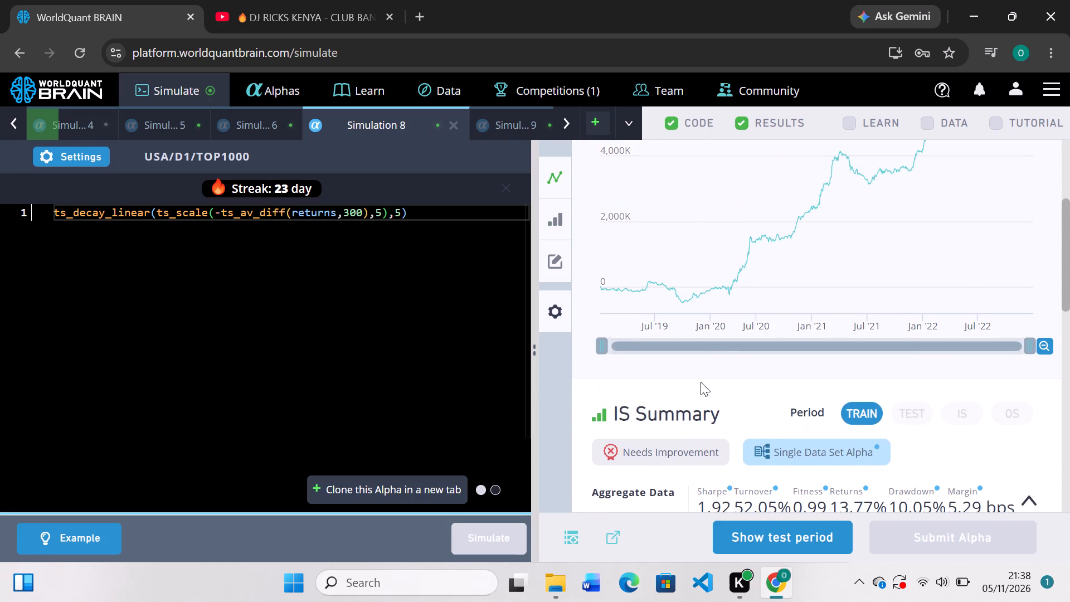
{"action": "left_click", "coordinate": [362, 213]}
{"action": "key", "text": "BackSpace"}
{"action": "key", "text": "BackSpace"}
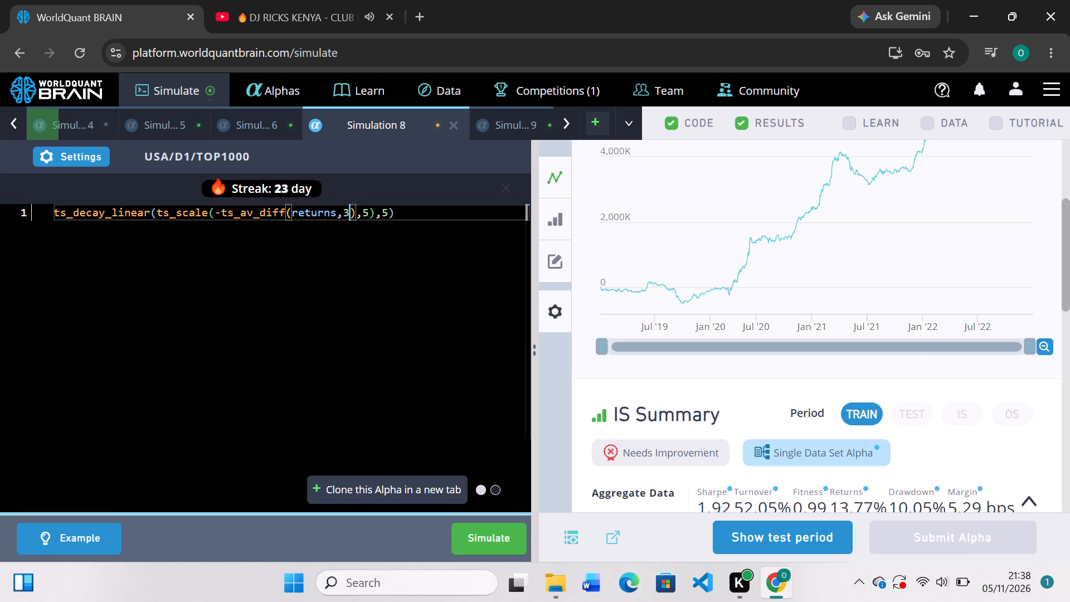
{"action": "key", "text": "BackSpace"}
{"action": "key", "text": "1"}
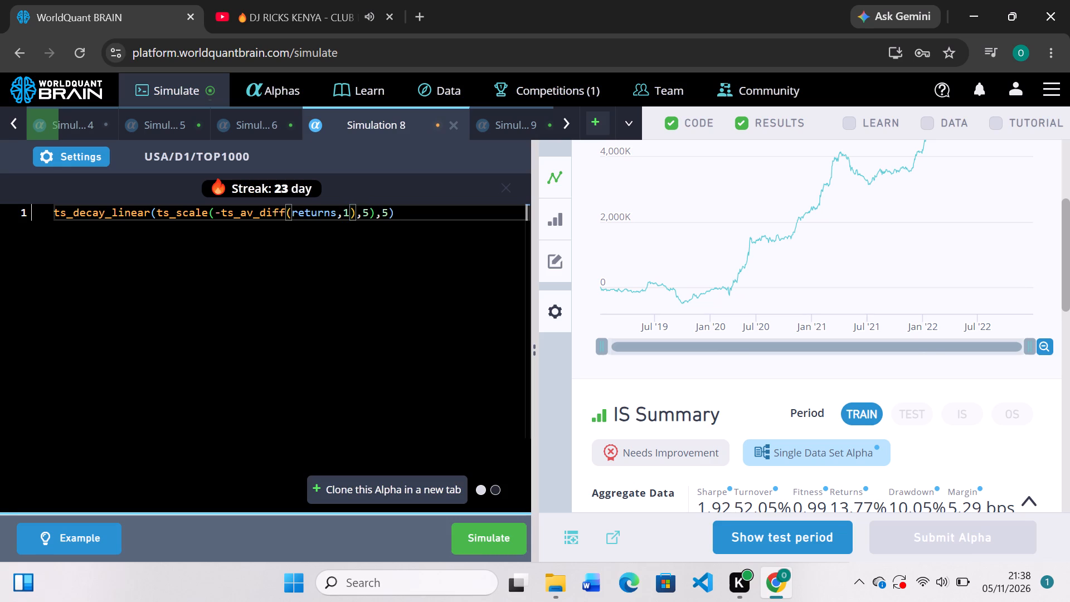
{"action": "type", "text": "080"}
{"action": "left_click", "coordinate": [487, 547]}
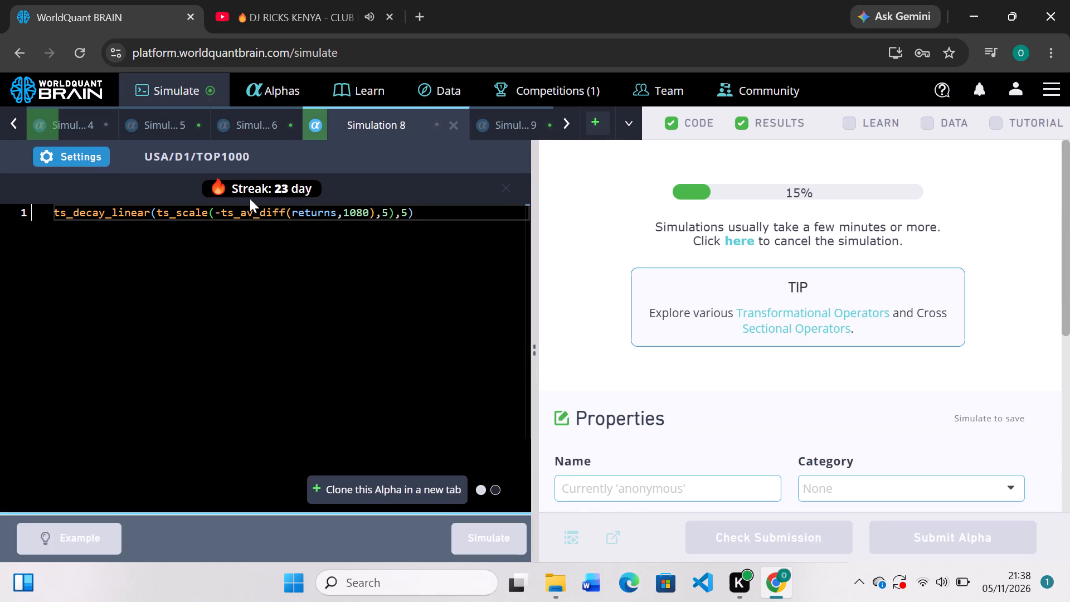
{"action": "scroll", "coordinate": [204, 135], "scroll_direction": "right", "scroll_amount": 2}
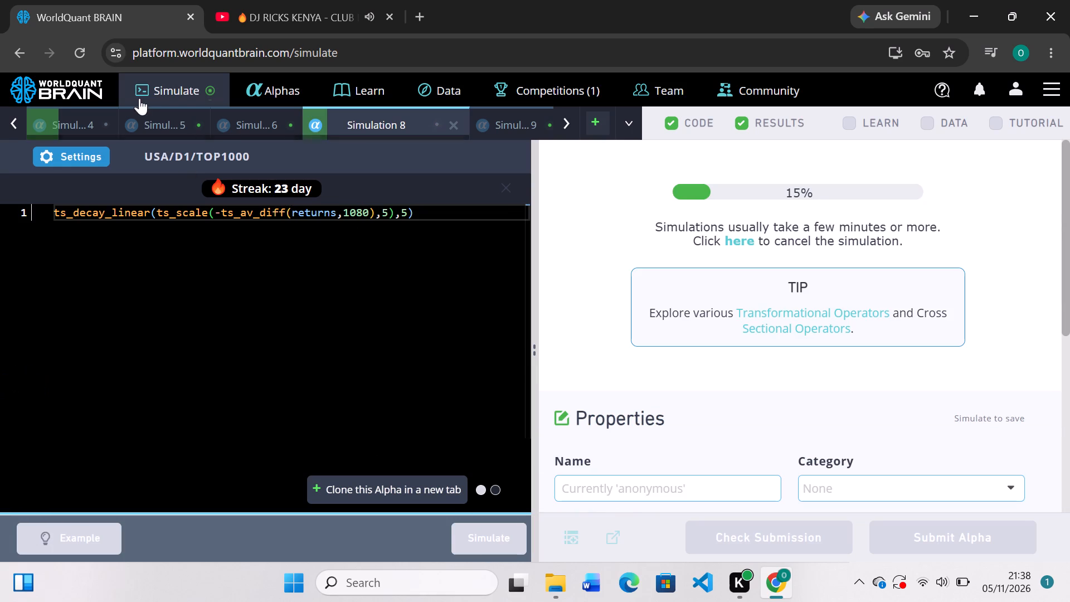
Check Simulation 10's PnL chart and IS summary.
{"action": "scroll", "coordinate": [187, 112], "scroll_direction": "right", "scroll_amount": 1}
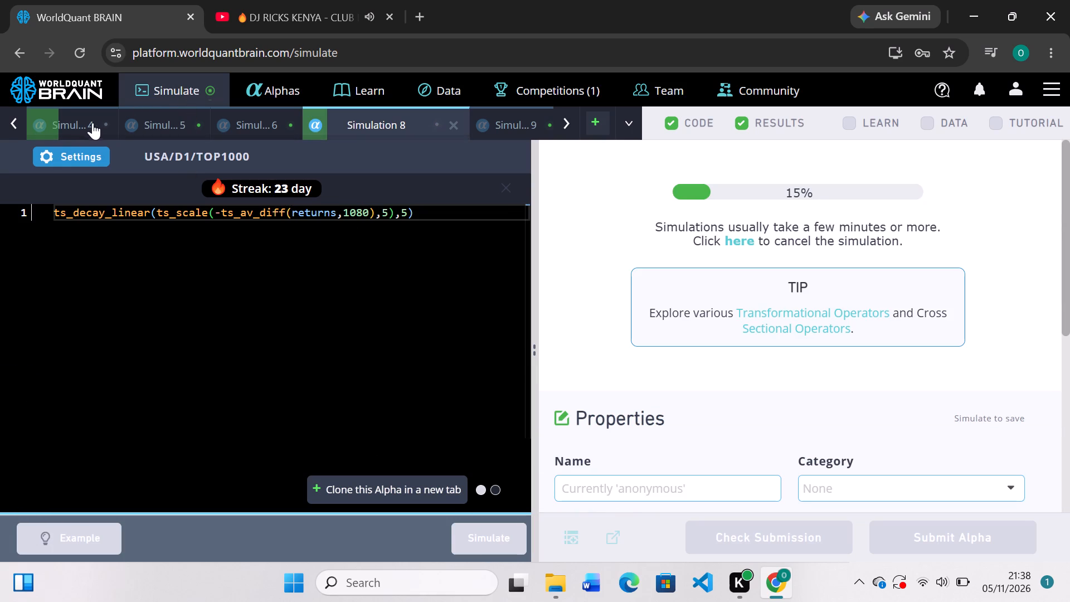
{"action": "left_click", "coordinate": [94, 122]}
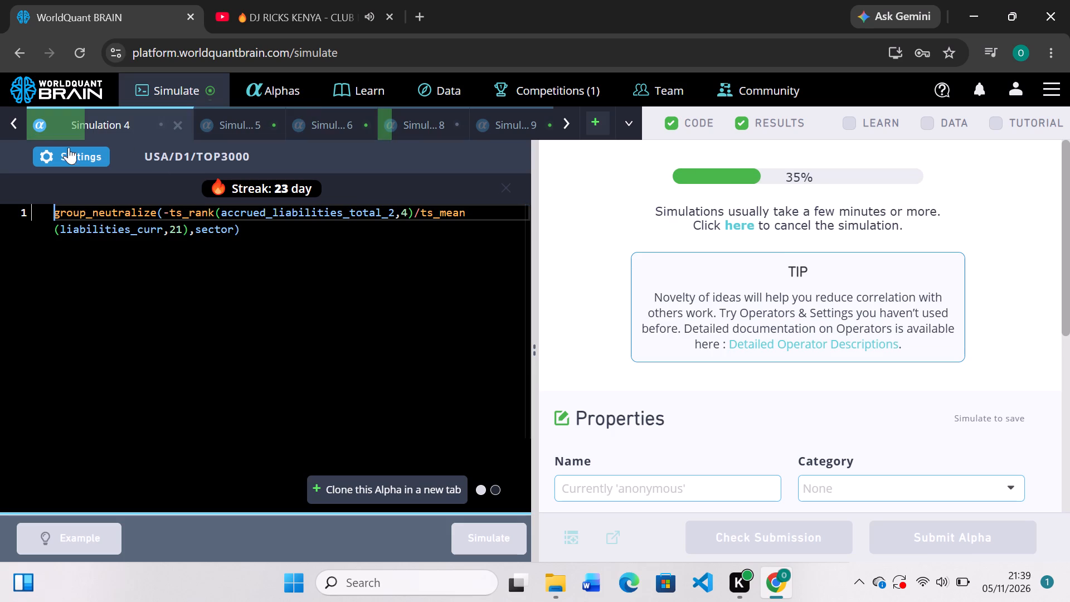
{"action": "left_click", "coordinate": [8, 124]}
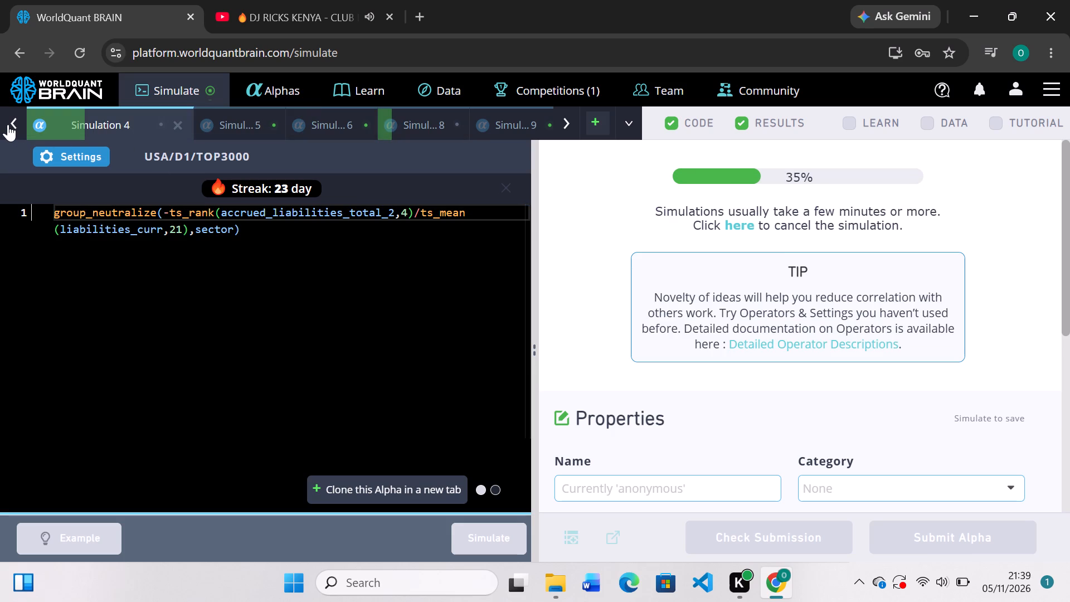
{"action": "left_click", "coordinate": [10, 123]}
{"action": "scroll", "coordinate": [495, 130], "scroll_direction": "left", "scroll_amount": 2}
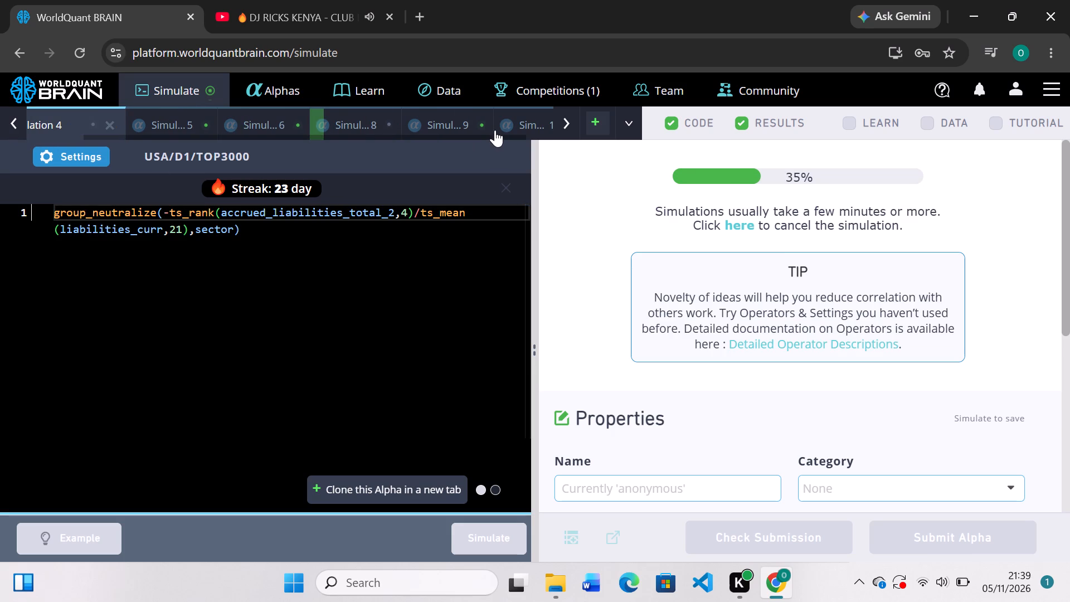
{"action": "left_click", "coordinate": [489, 129]}
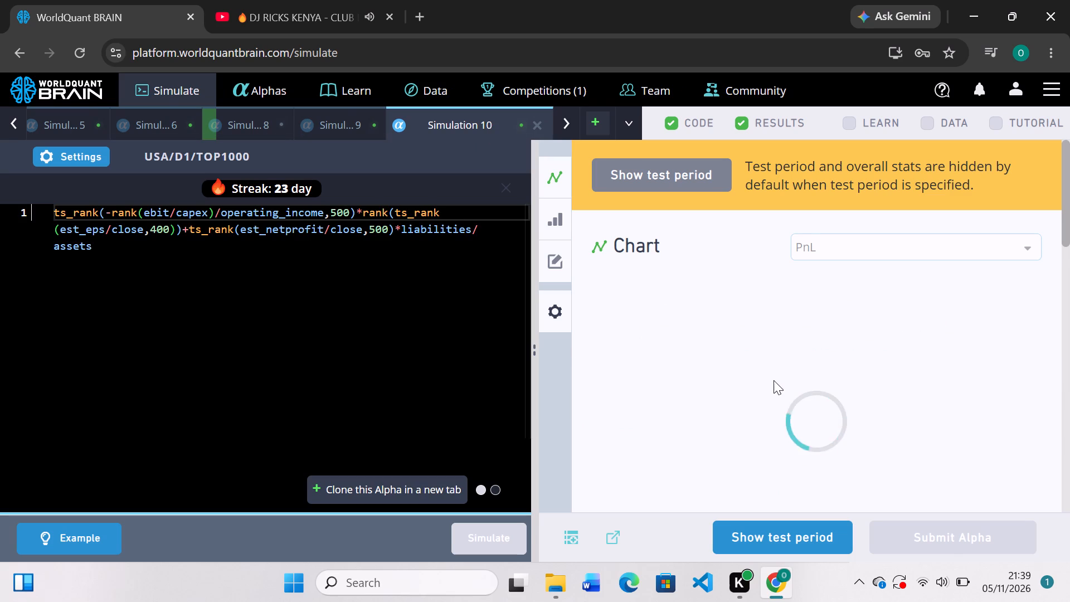
{"action": "scroll", "coordinate": [774, 380], "scroll_direction": "down", "scroll_amount": 3}
{"action": "scroll", "coordinate": [774, 380], "scroll_direction": "up", "scroll_amount": 3}
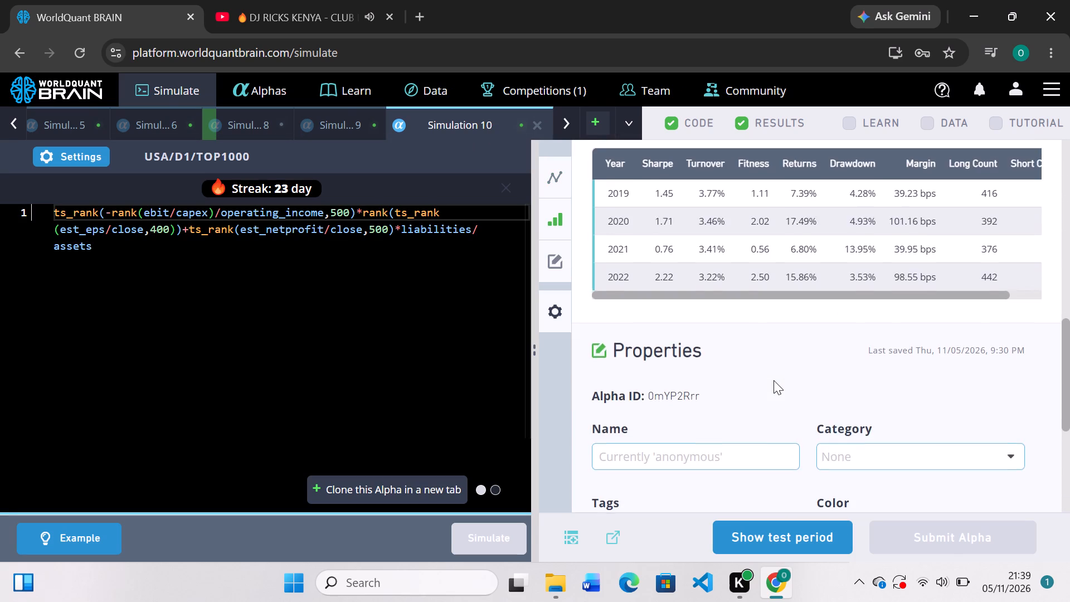
{"action": "scroll", "coordinate": [774, 380], "scroll_direction": "up", "scroll_amount": 3}
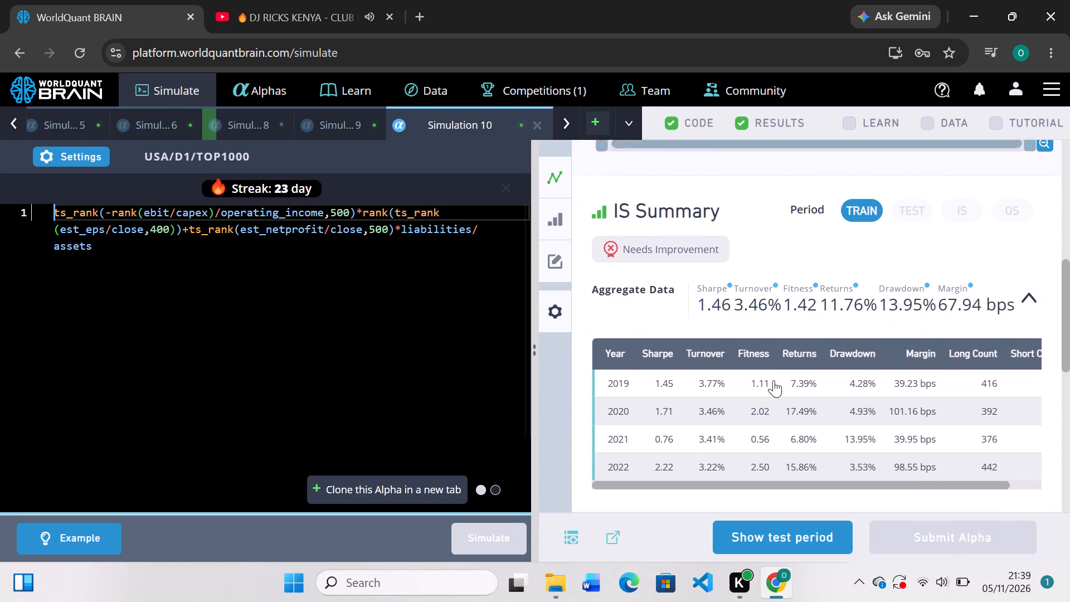
{"action": "scroll", "coordinate": [774, 380], "scroll_direction": "up", "scroll_amount": 2}
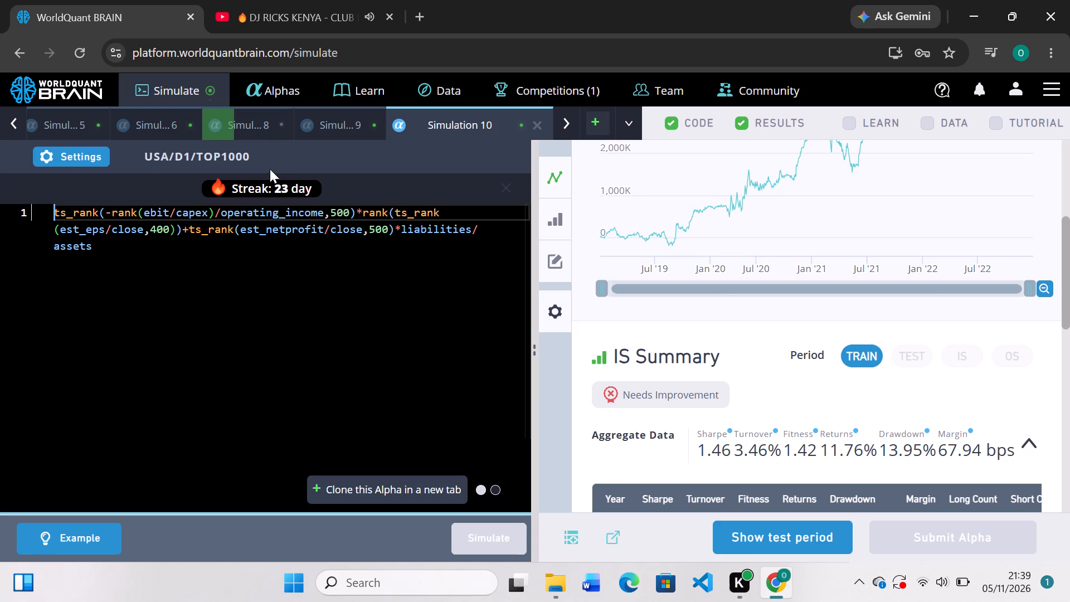
Check Simulation 4's PnL chart and IS summary, set its universe to TOP1000, and re-simulate it.
{"action": "scroll", "coordinate": [280, 144], "scroll_direction": "right", "scroll_amount": 3}
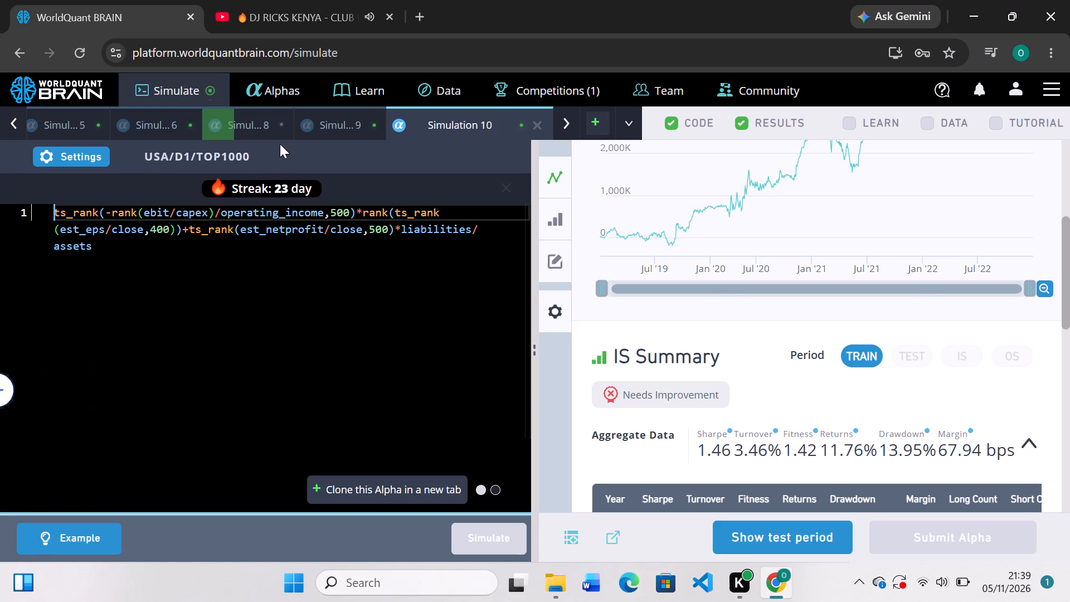
{"action": "scroll", "coordinate": [127, 118], "scroll_direction": "right", "scroll_amount": 1}
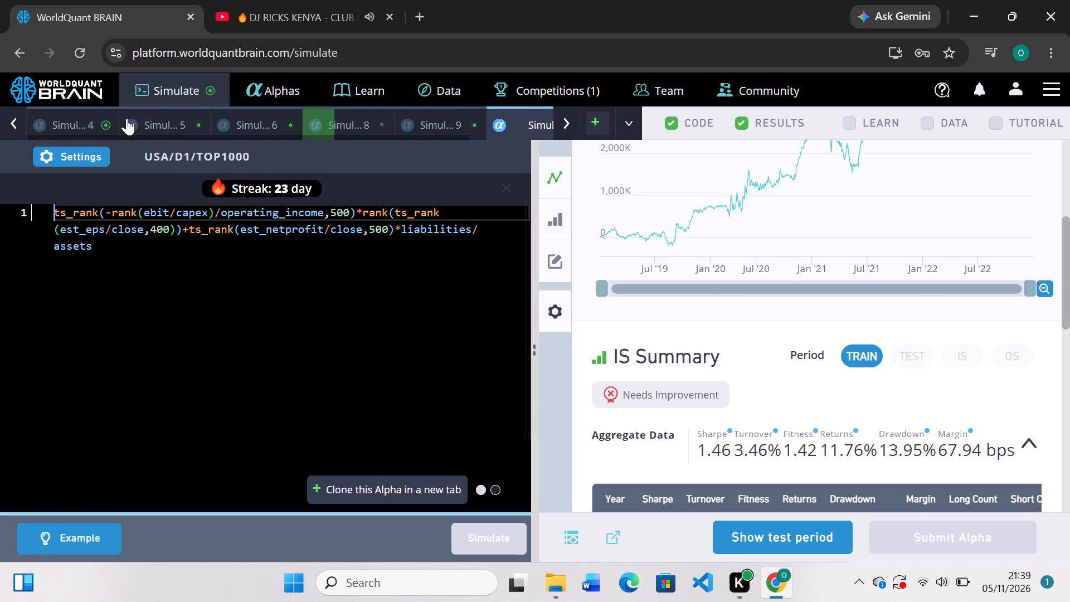
{"action": "scroll", "coordinate": [127, 118], "scroll_direction": "right", "scroll_amount": 1}
{"action": "left_click", "coordinate": [90, 124]}
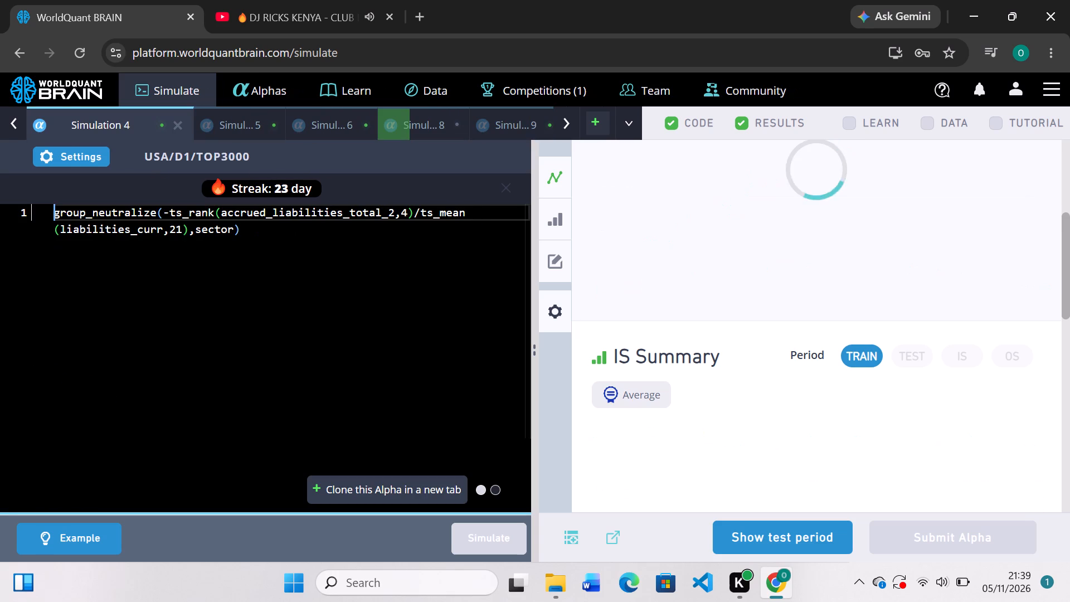
{"action": "scroll", "coordinate": [705, 338], "scroll_direction": "down", "scroll_amount": 3}
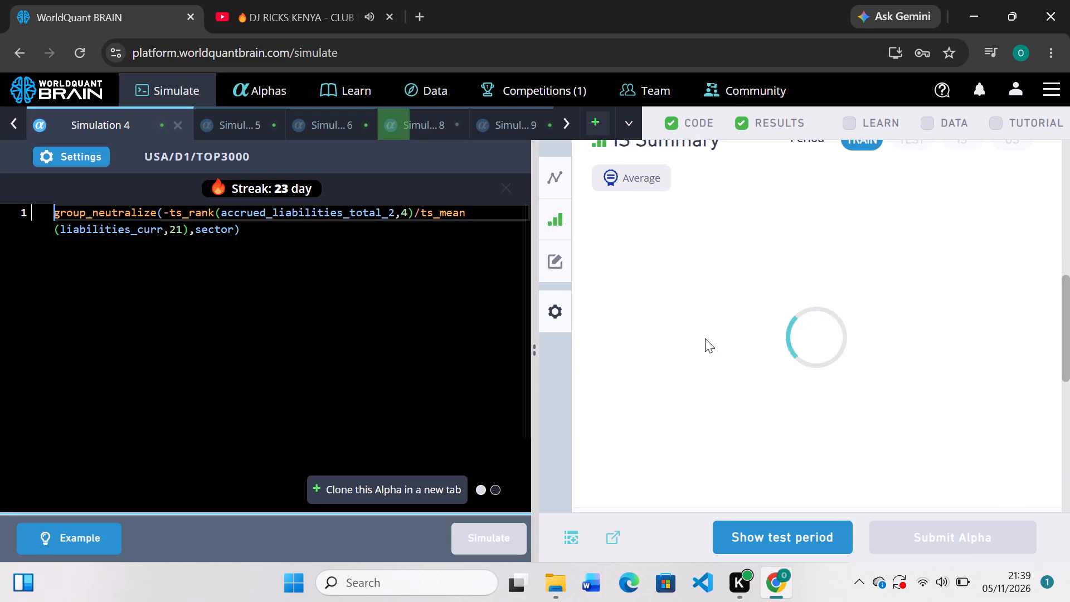
{"action": "scroll", "coordinate": [705, 338], "scroll_direction": "up", "scroll_amount": 6}
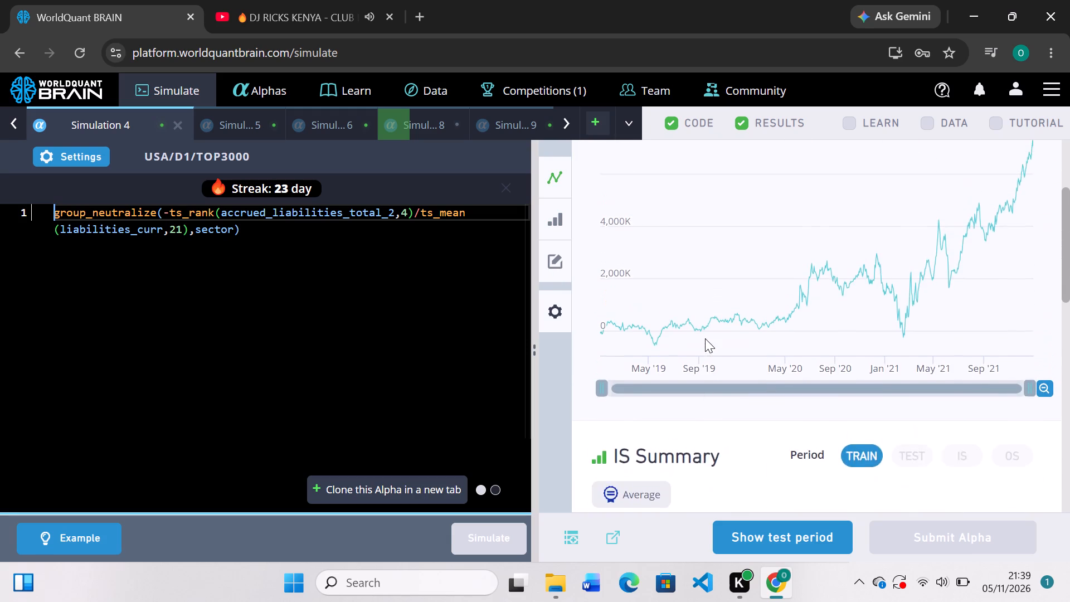
{"action": "scroll", "coordinate": [705, 338], "scroll_direction": "down", "scroll_amount": 2}
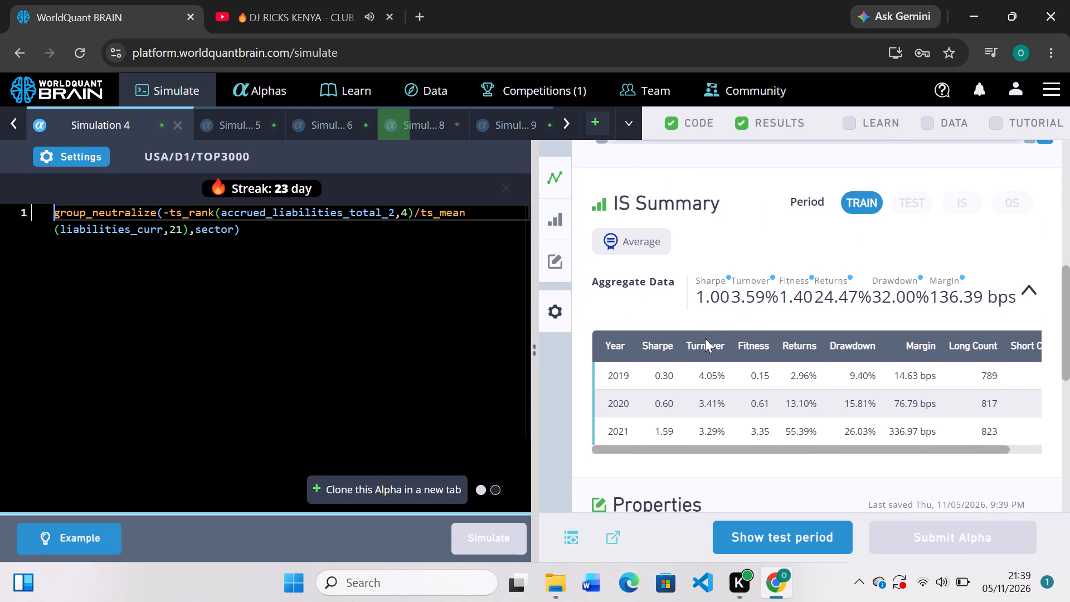
{"action": "left_click", "coordinate": [84, 154]}
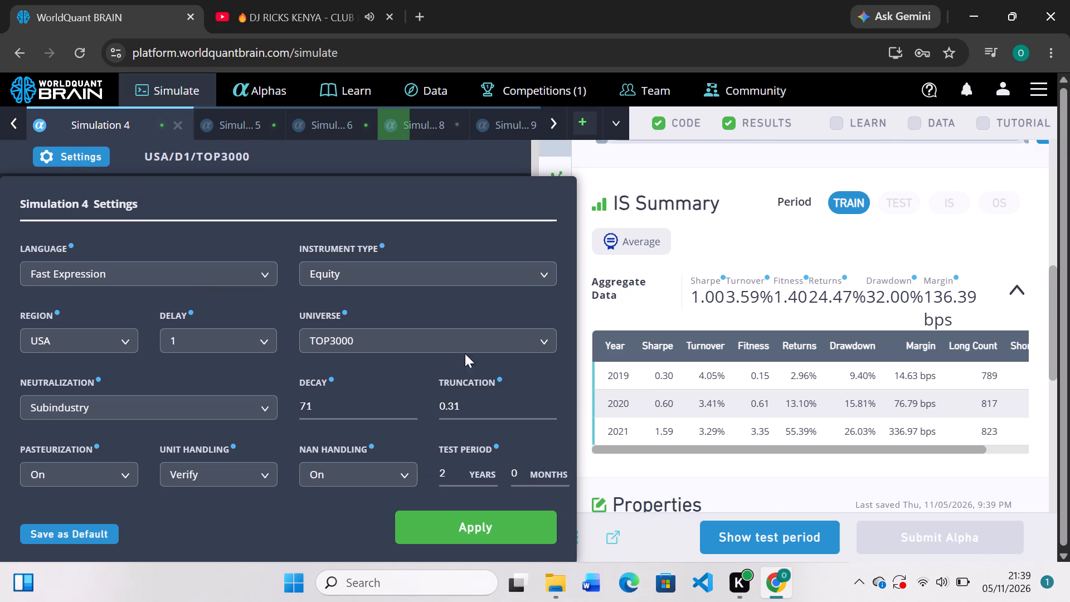
{"action": "left_click", "coordinate": [510, 341]}
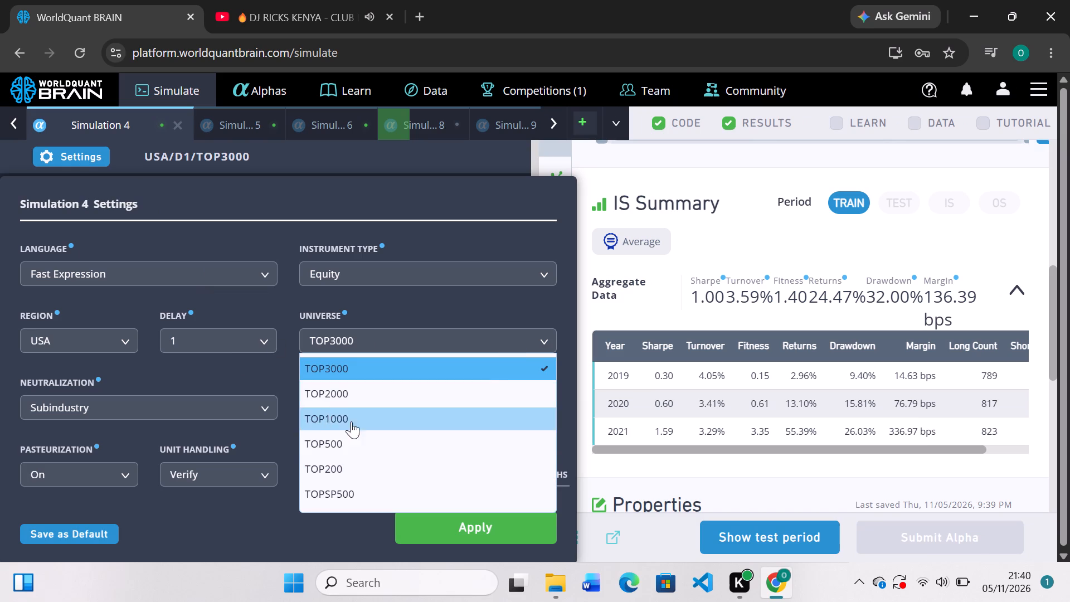
{"action": "left_click", "coordinate": [342, 426]}
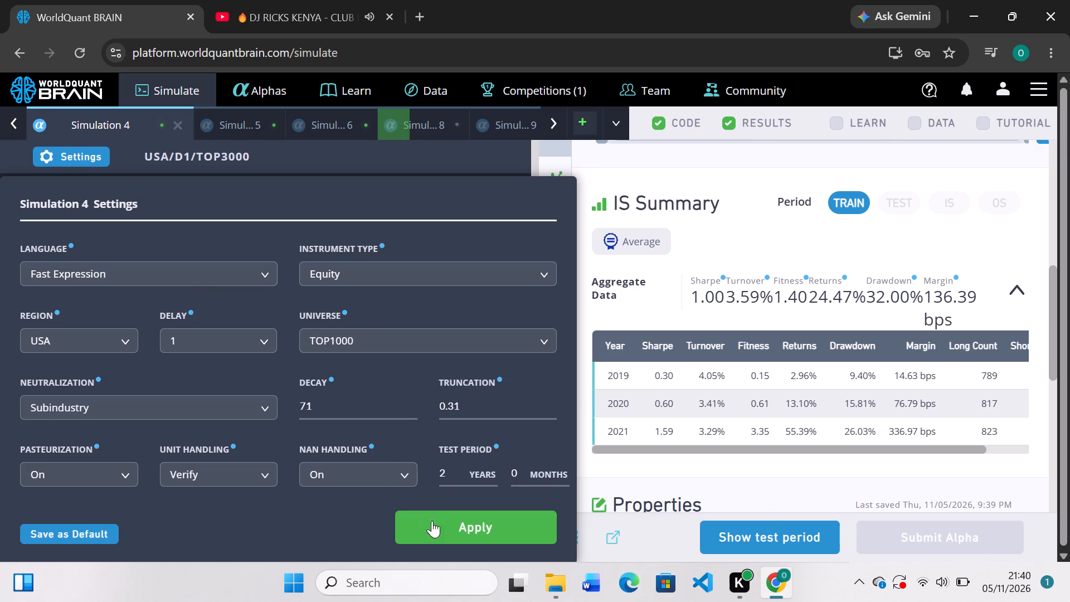
{"action": "left_click", "coordinate": [441, 542]}
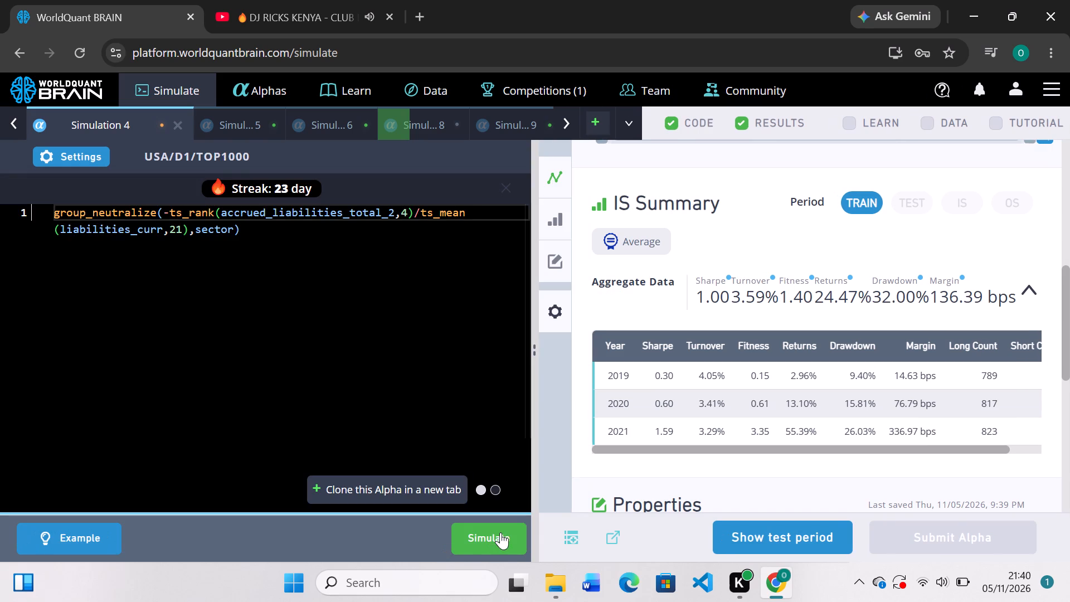
{"action": "left_click", "coordinate": [500, 532]}
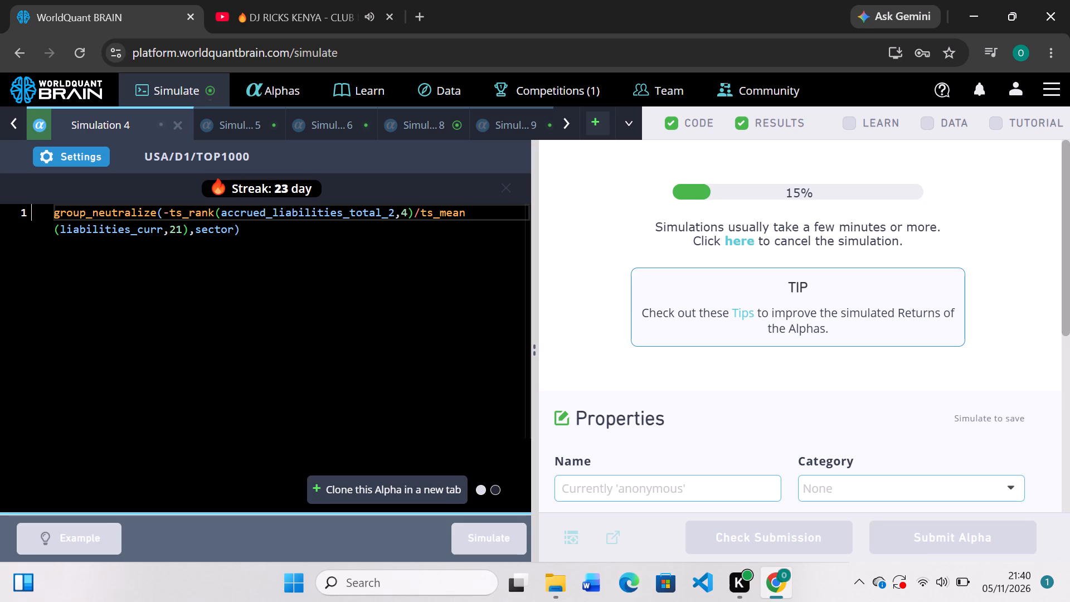
Check Simulation 8's PnL chart and IS summary, including the test period, and run its self-correlation.
{"action": "left_click", "coordinate": [456, 127]}
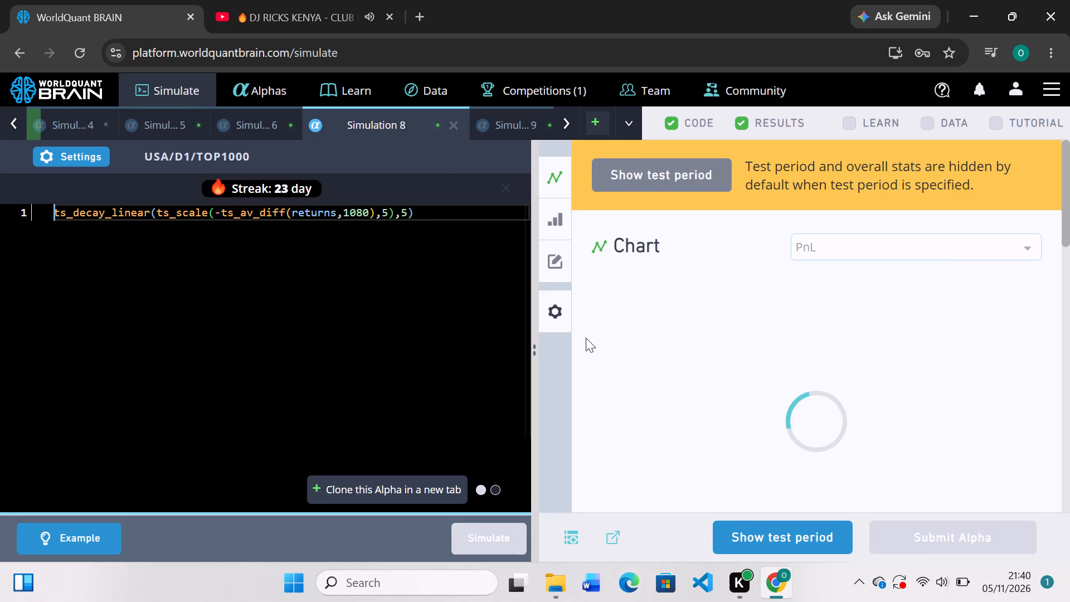
{"action": "scroll", "coordinate": [737, 365], "scroll_direction": "down", "scroll_amount": 3}
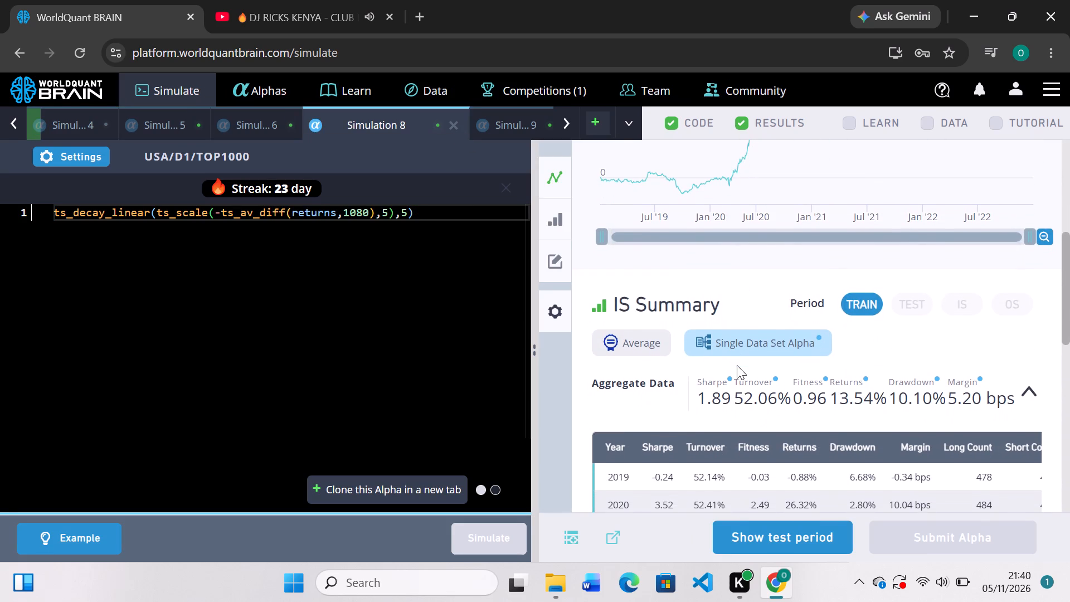
{"action": "scroll", "coordinate": [737, 365], "scroll_direction": "up", "scroll_amount": 2}
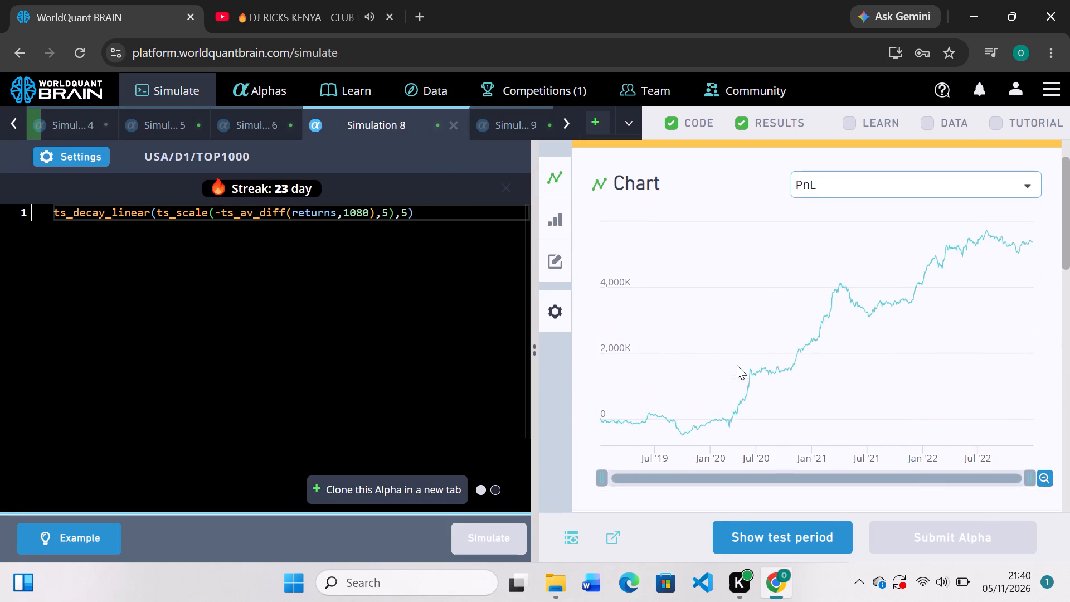
{"action": "scroll", "coordinate": [737, 365], "scroll_direction": "down", "scroll_amount": 1}
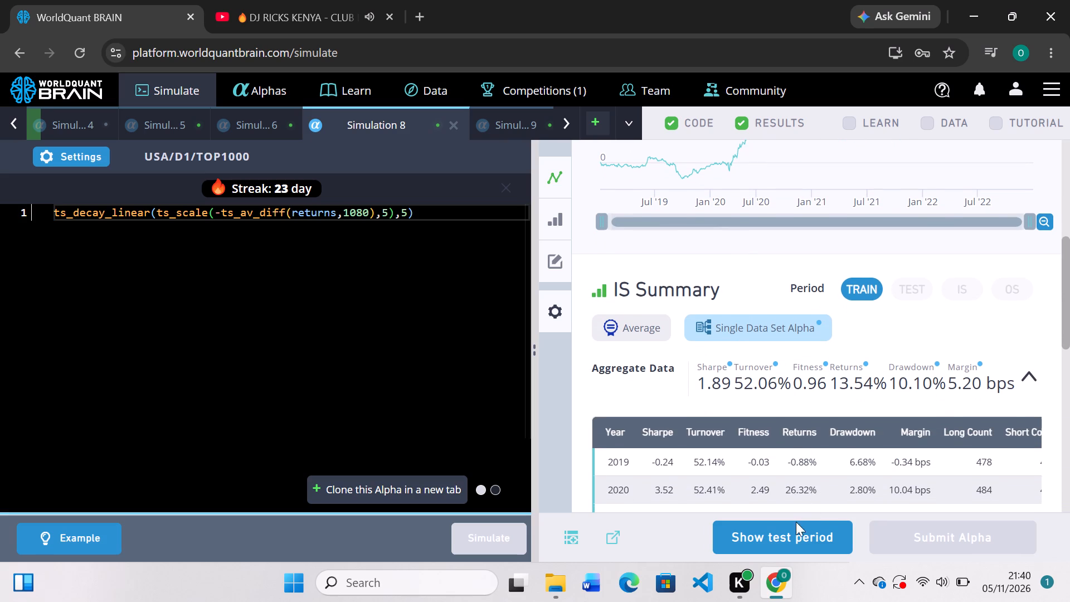
{"action": "left_click", "coordinate": [795, 528]}
{"action": "scroll", "coordinate": [799, 417], "scroll_direction": "down", "scroll_amount": 2}
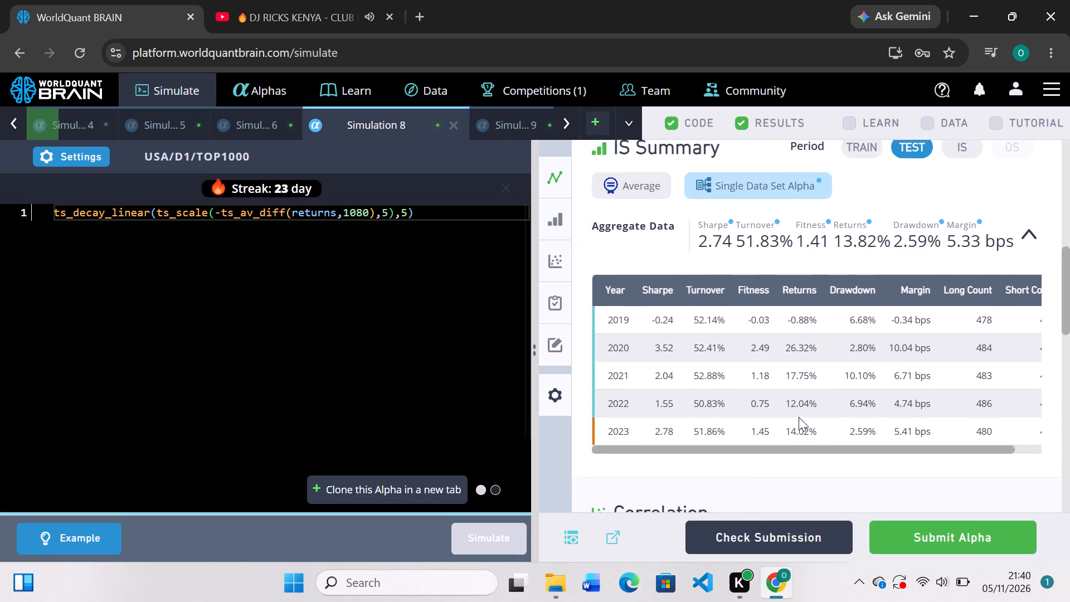
{"action": "scroll", "coordinate": [799, 417], "scroll_direction": "down", "scroll_amount": 2}
{"action": "scroll", "coordinate": [799, 417], "scroll_direction": "up", "scroll_amount": 1}
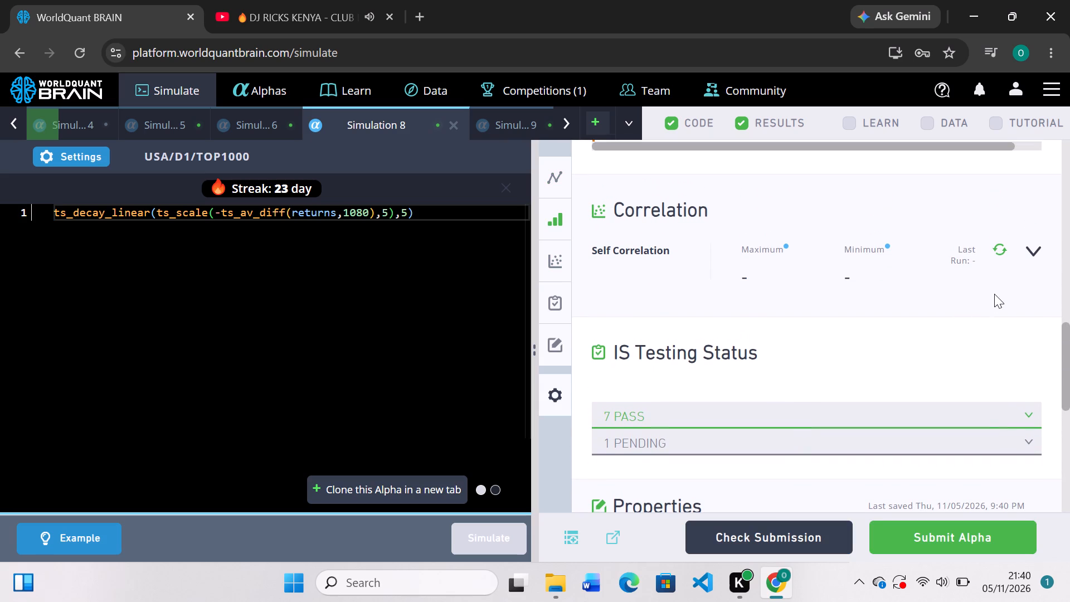
{"action": "left_click", "coordinate": [1001, 254]}
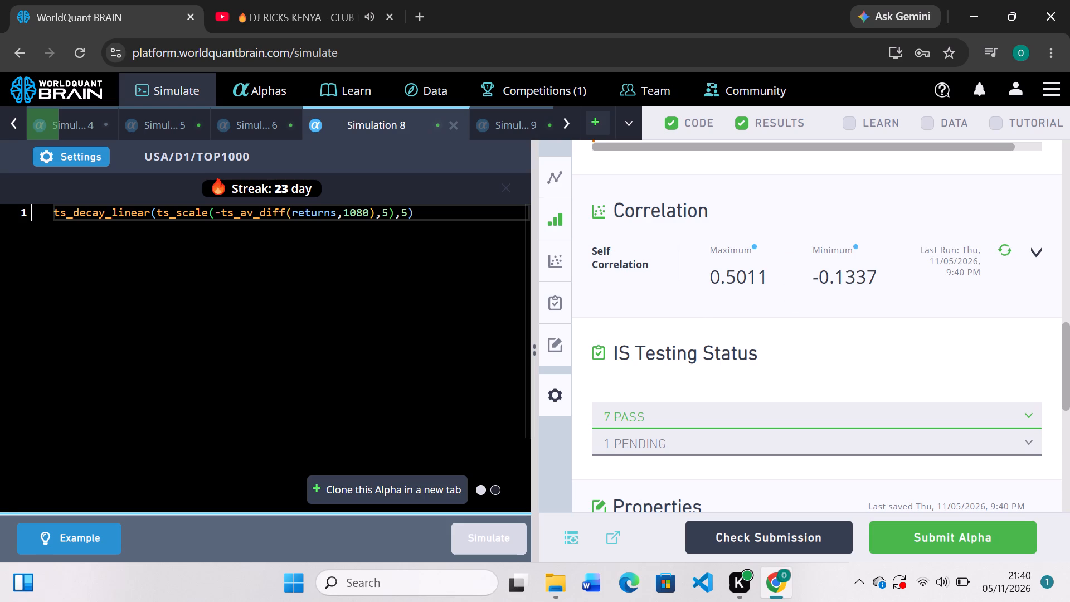
In Simulation 8, divide returns by ts_mean(returns,5) inside ts_av_diff and re-simulate the alpha.
{"action": "left_click", "coordinate": [291, 211]}
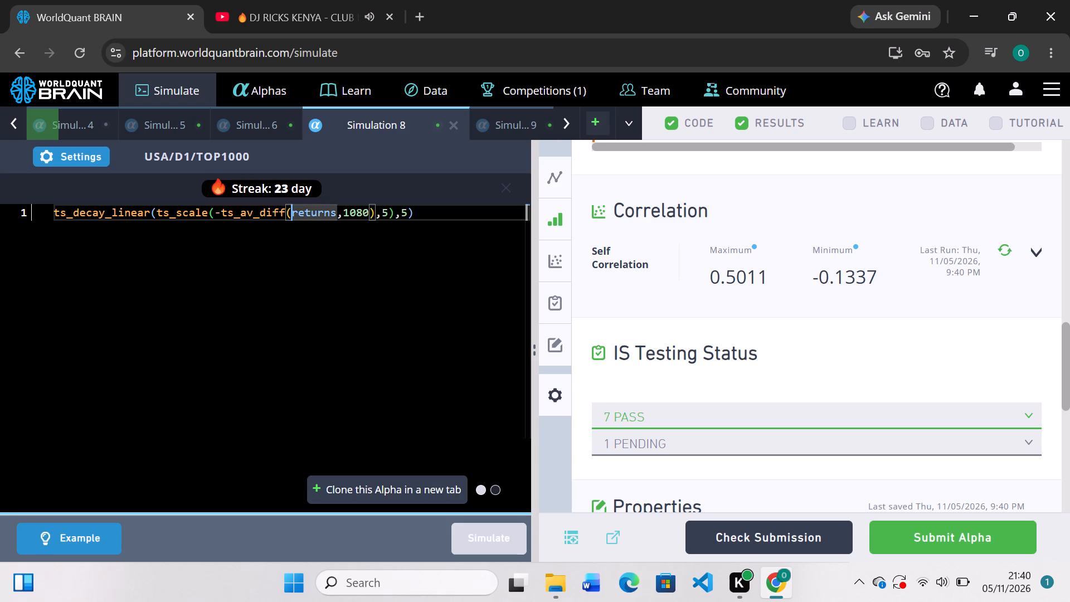
{"action": "left_click", "coordinate": [336, 212]}
{"action": "key", "text": "slash"}
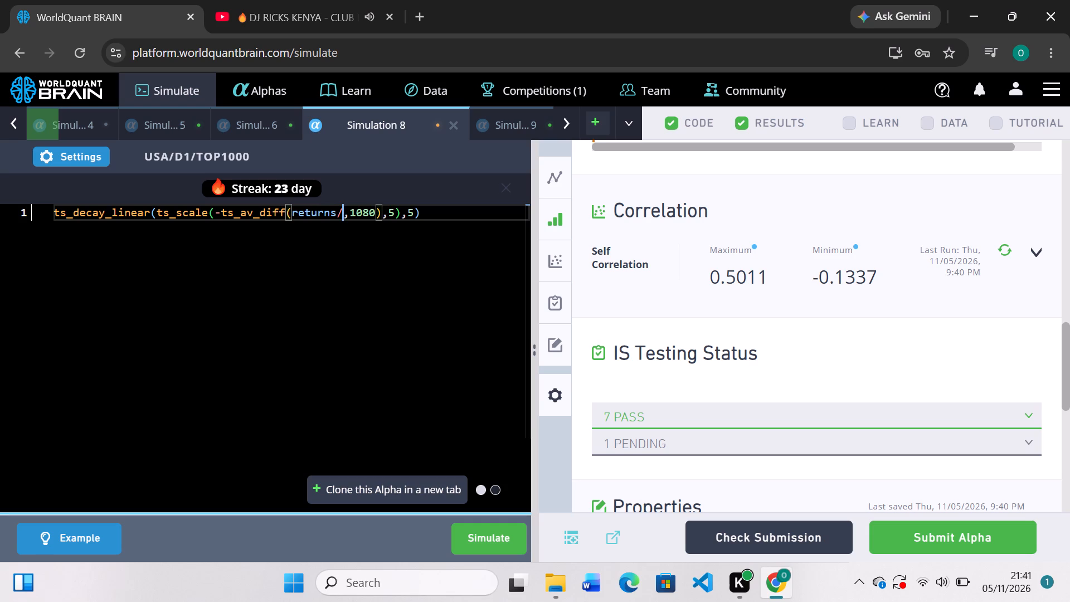
{"action": "type", "text": "ts"}
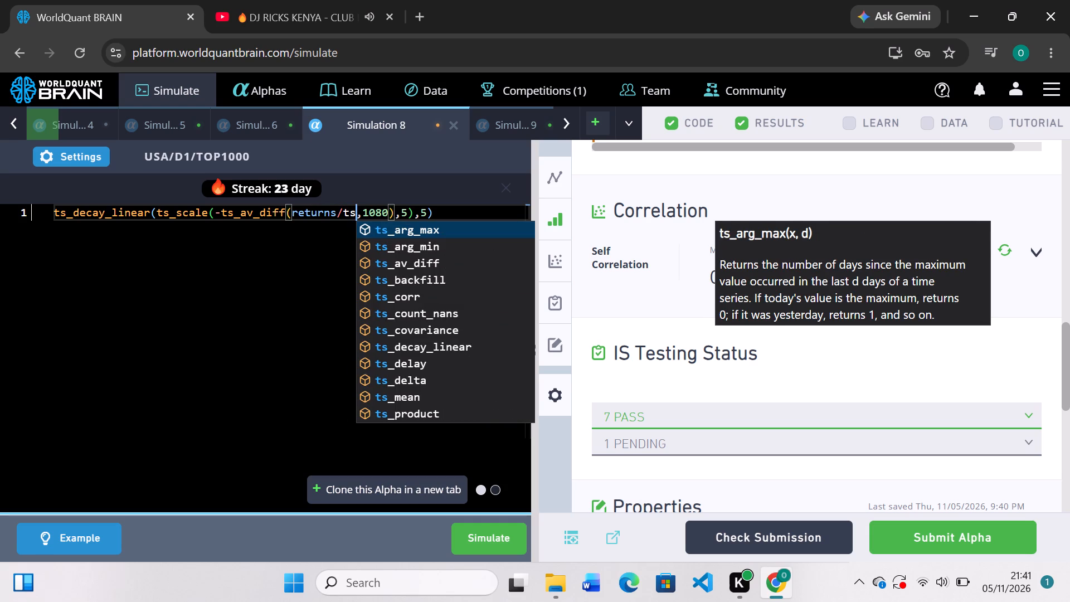
{"action": "key", "text": "shift+underscore"}
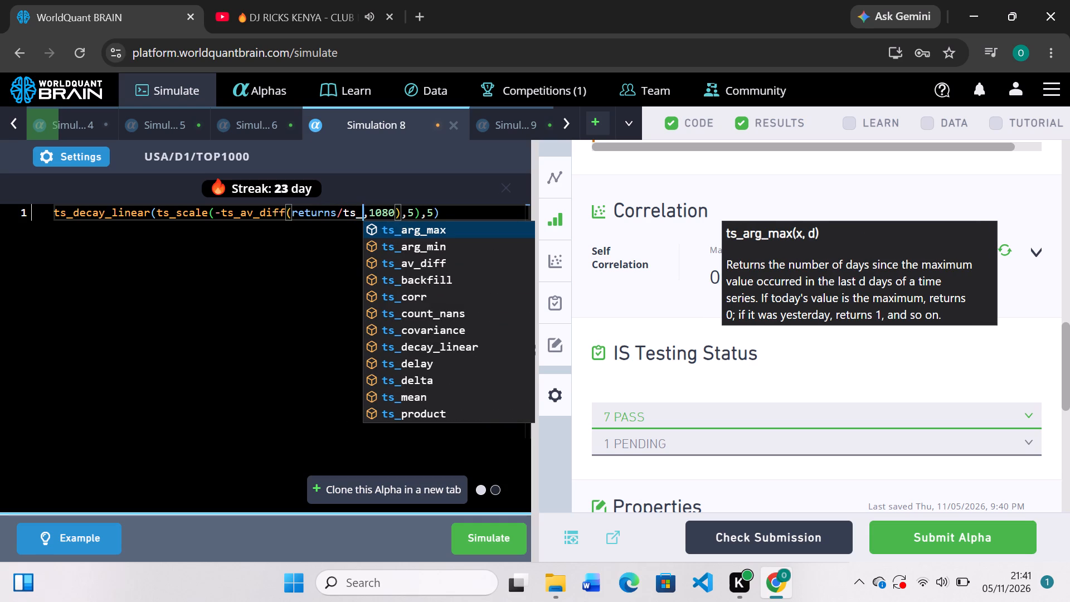
{"action": "type", "text": "mea"}
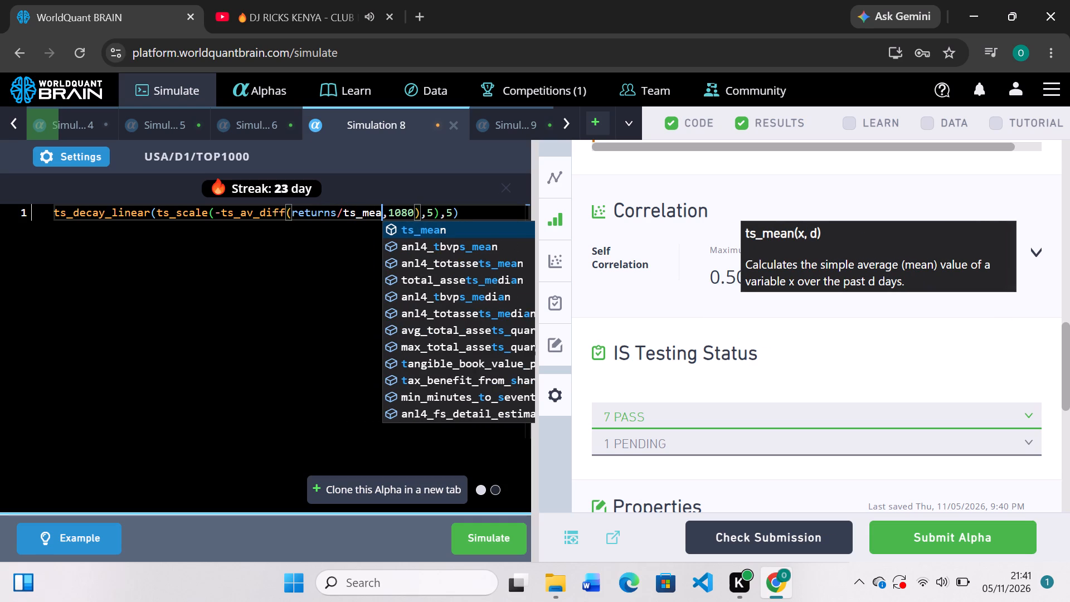
{"action": "key", "text": "Tab"}
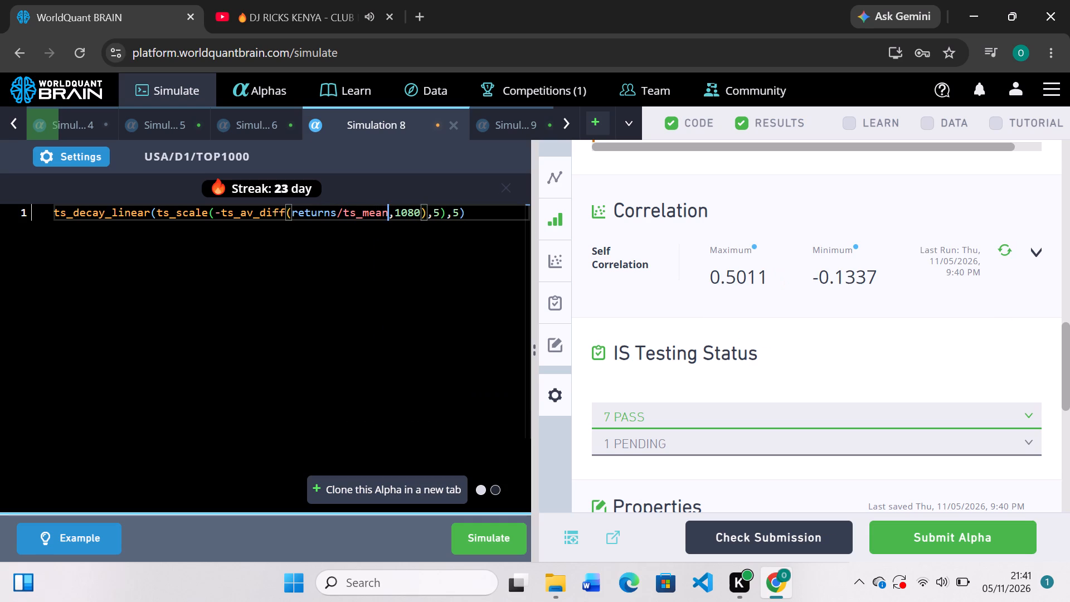
{"action": "key", "text": "shift+parenleft"}
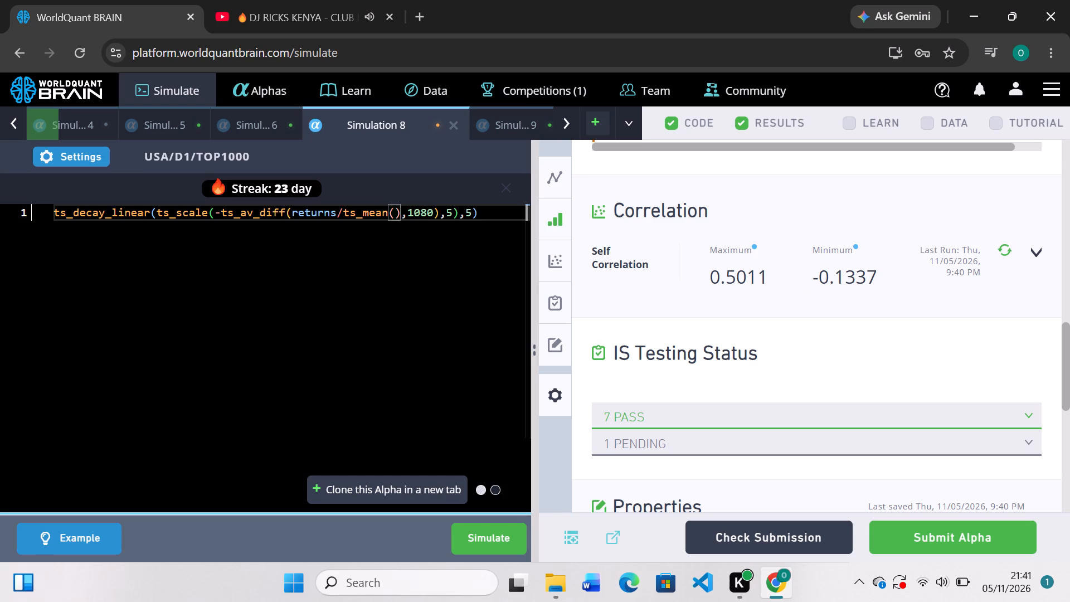
{"action": "type", "text": "return"}
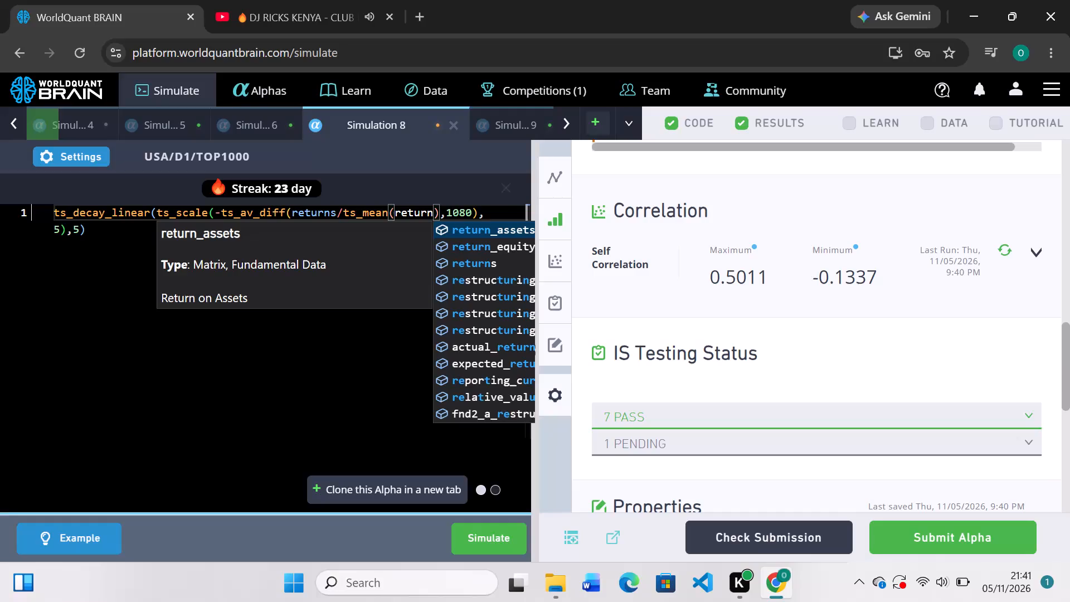
{"action": "key", "text": "s"}
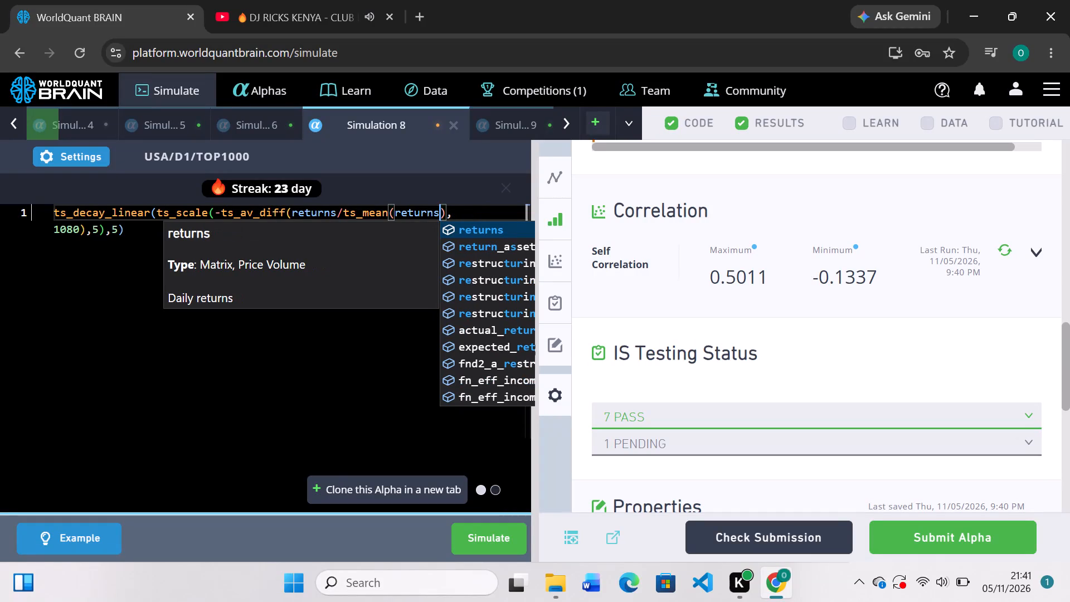
{"action": "key", "text": "comma"}
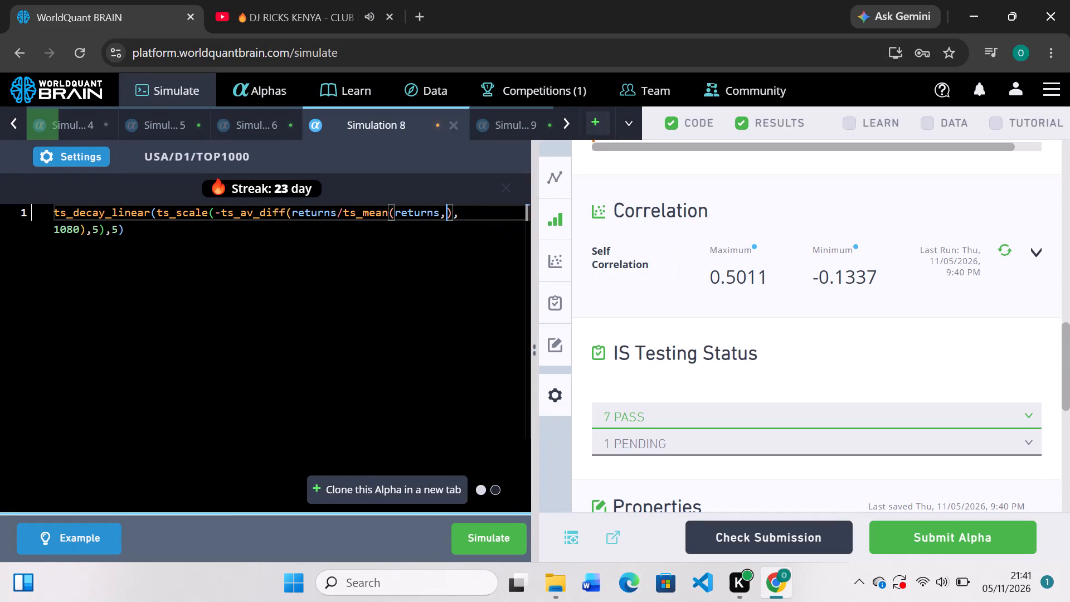
{"action": "key", "text": "5"}
{"action": "left_click", "coordinate": [493, 540]}
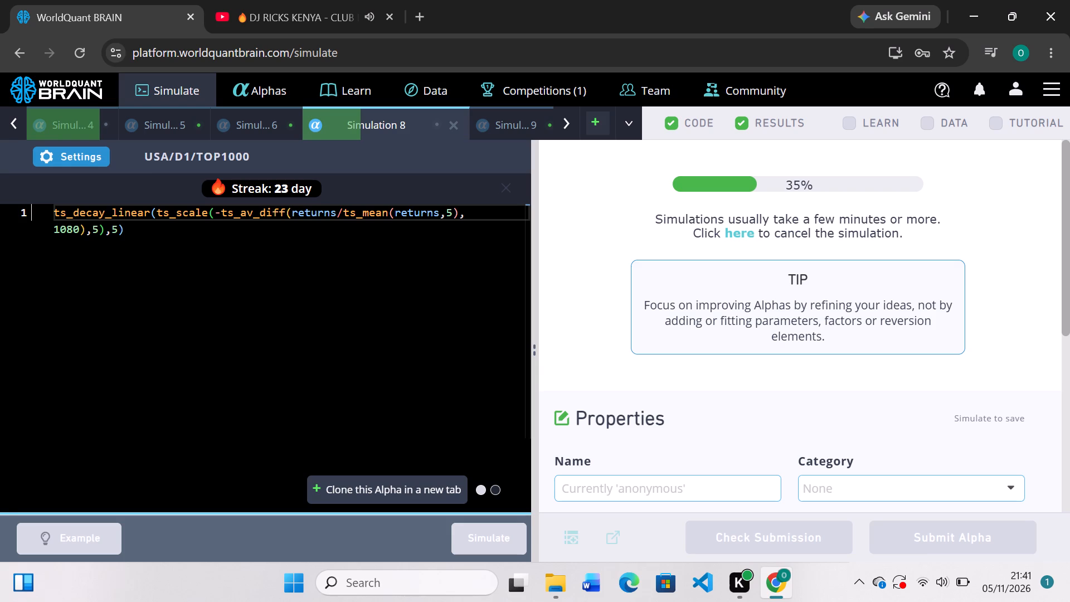
{"action": "scroll", "coordinate": [267, 293], "scroll_direction": "down", "scroll_amount": 2}
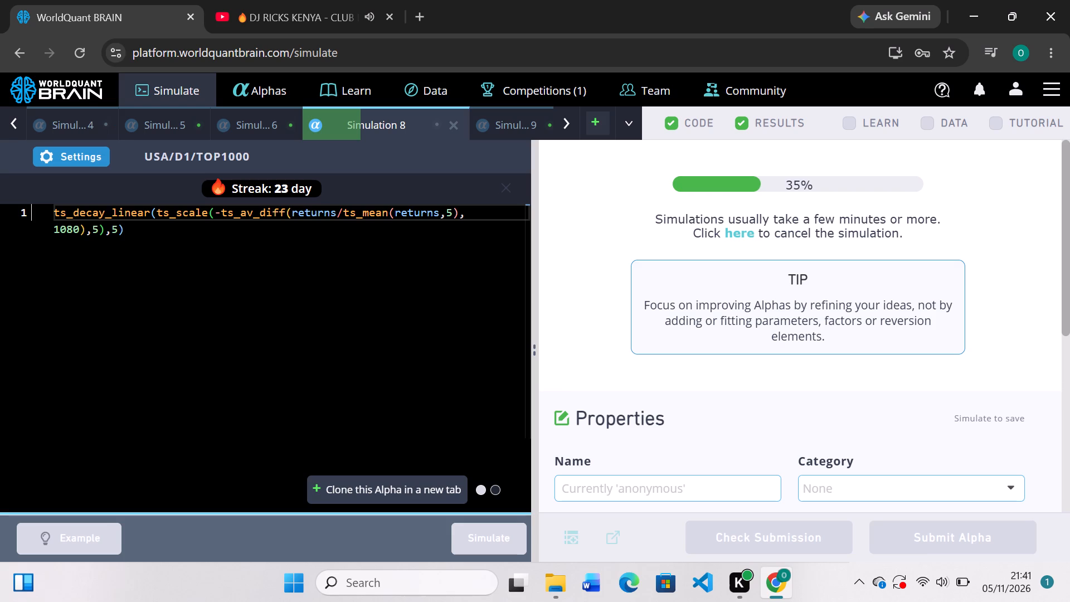
Check Simulation 4's PnL chart and IS summary, and replace its group_neutralize operator with group_backfill.
{"action": "left_click", "coordinate": [89, 128]}
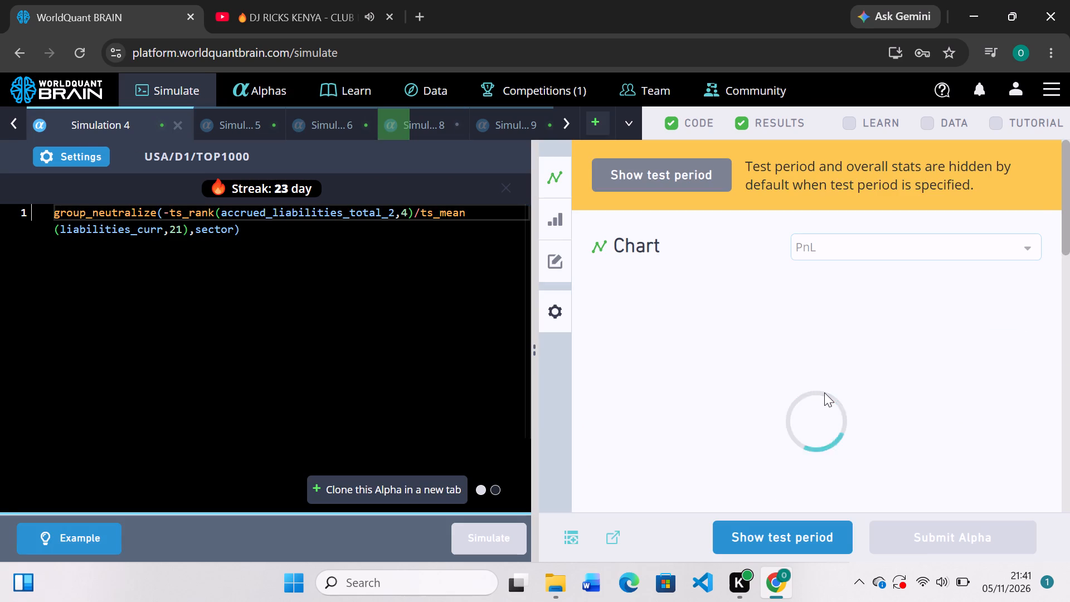
{"action": "scroll", "coordinate": [824, 392], "scroll_direction": "down", "scroll_amount": 3}
{"action": "scroll", "coordinate": [824, 392], "scroll_direction": "up", "scroll_amount": 3}
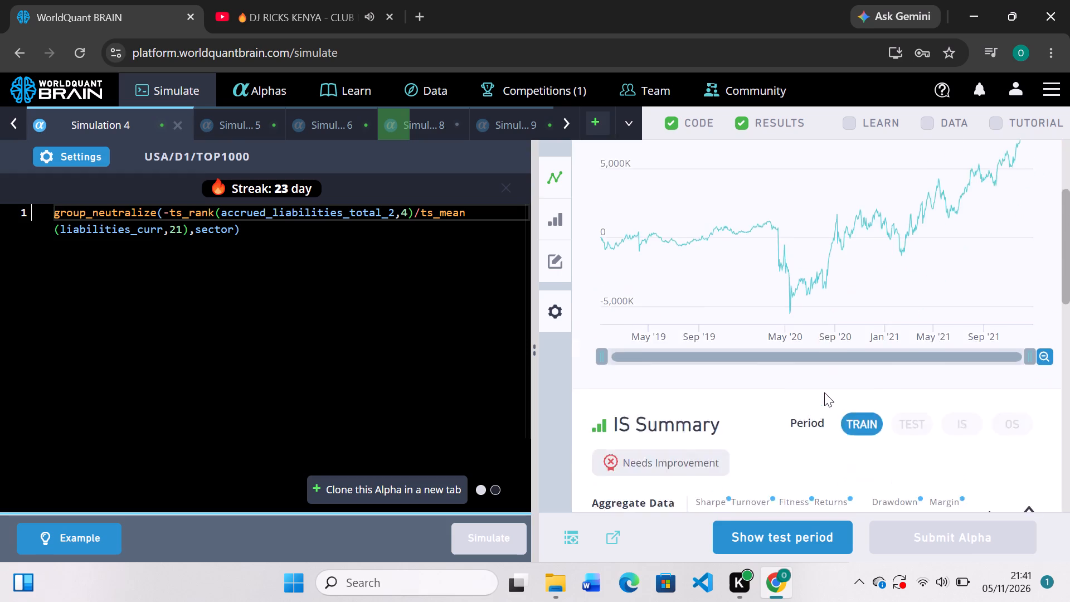
{"action": "scroll", "coordinate": [824, 392], "scroll_direction": "up", "scroll_amount": 2}
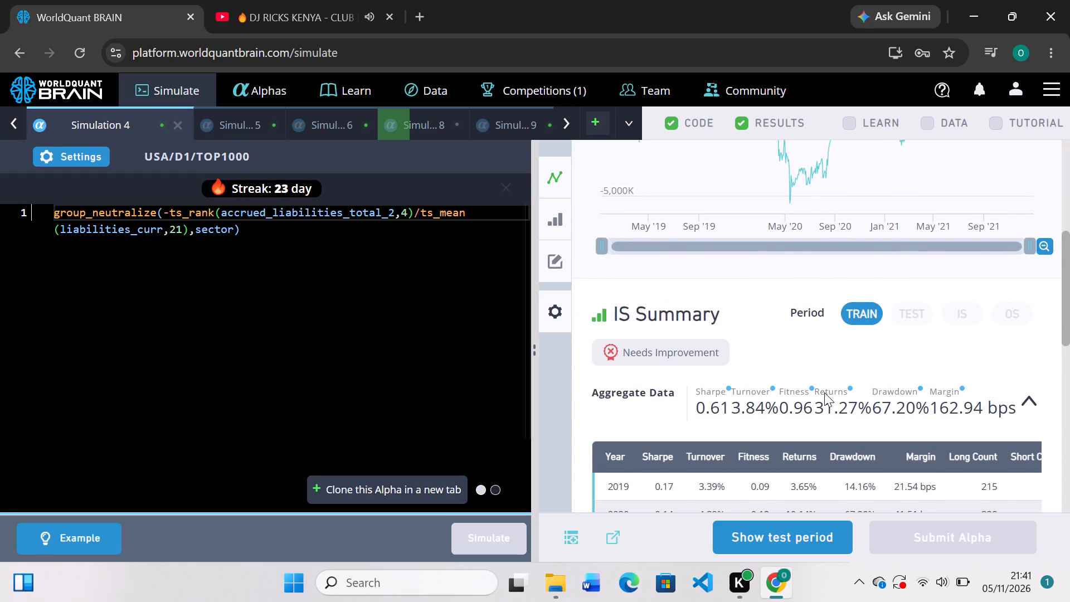
{"action": "scroll", "coordinate": [824, 392], "scroll_direction": "up", "scroll_amount": 1}
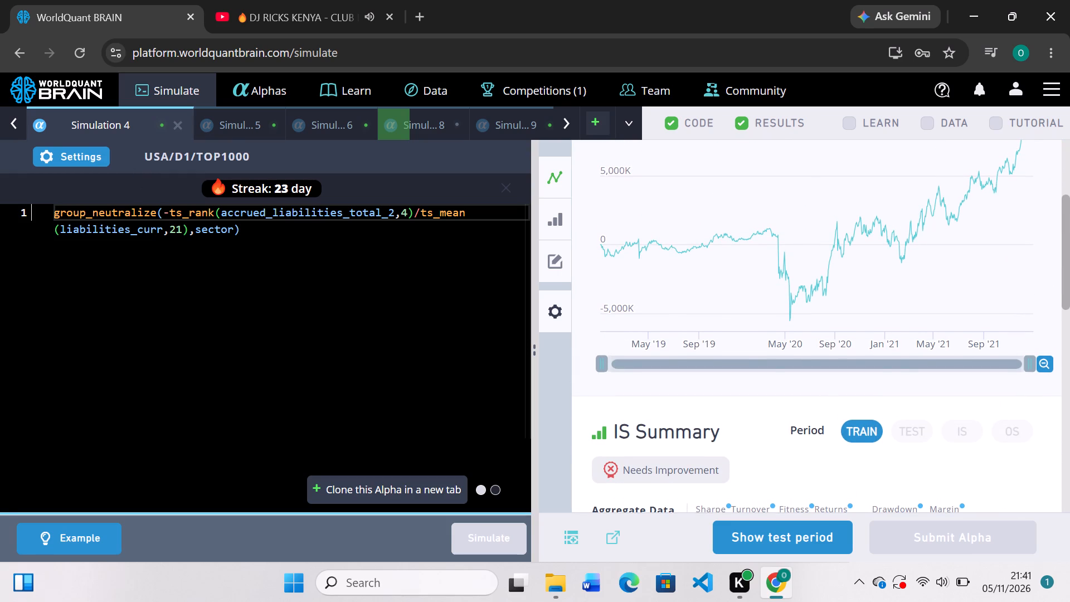
{"action": "left_click", "coordinate": [158, 210]}
{"action": "key", "text": "BackSpace"}
{"action": "key", "text": "BackSpace"}
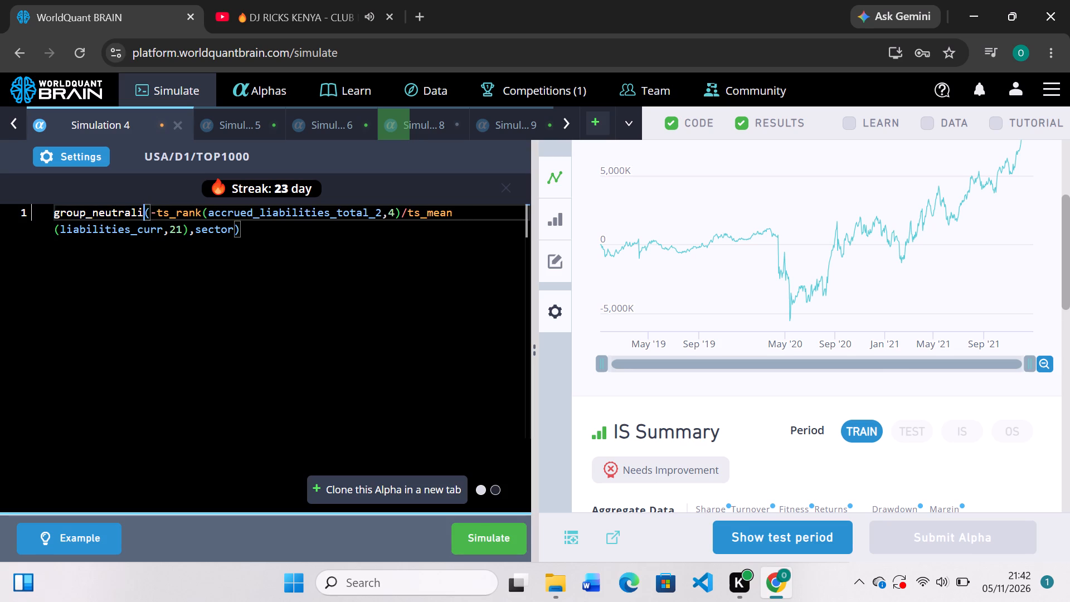
{"action": "key", "text": "BackSpace"}
{"action": "key", "text": "BackSpace"}
{"action": "key", "text": "BackSpace"}
{"action": "key", "text": "BackSpace"}
{"action": "key", "text": "BackSpace"}
{"action": "key", "text": "BackSpace"}
{"action": "key", "text": "BackSpace"}
{"action": "key", "text": "BackSpace"}
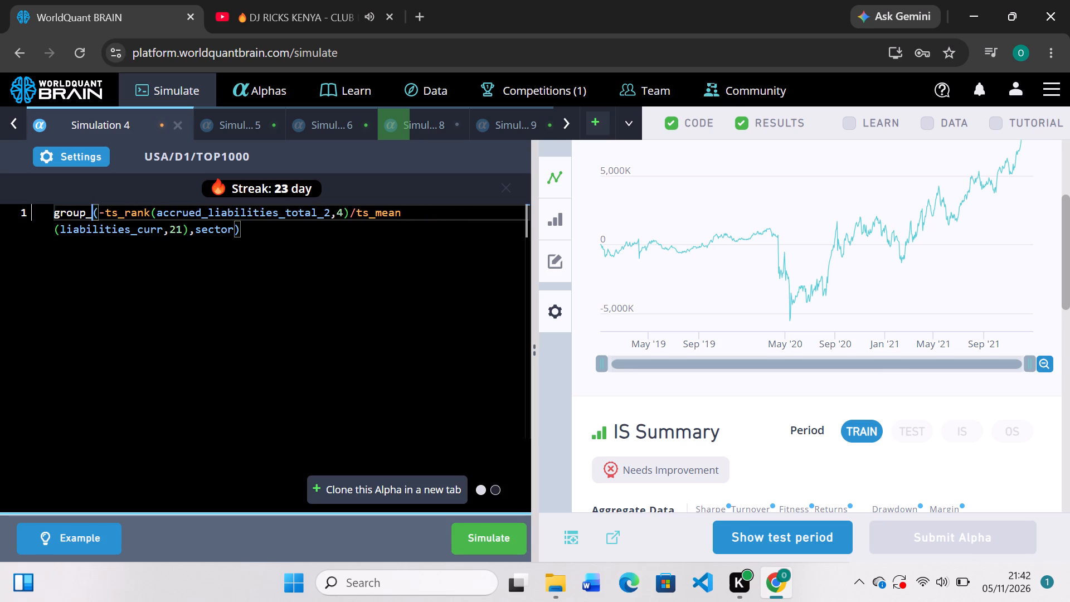
{"action": "type", "text": "ba"}
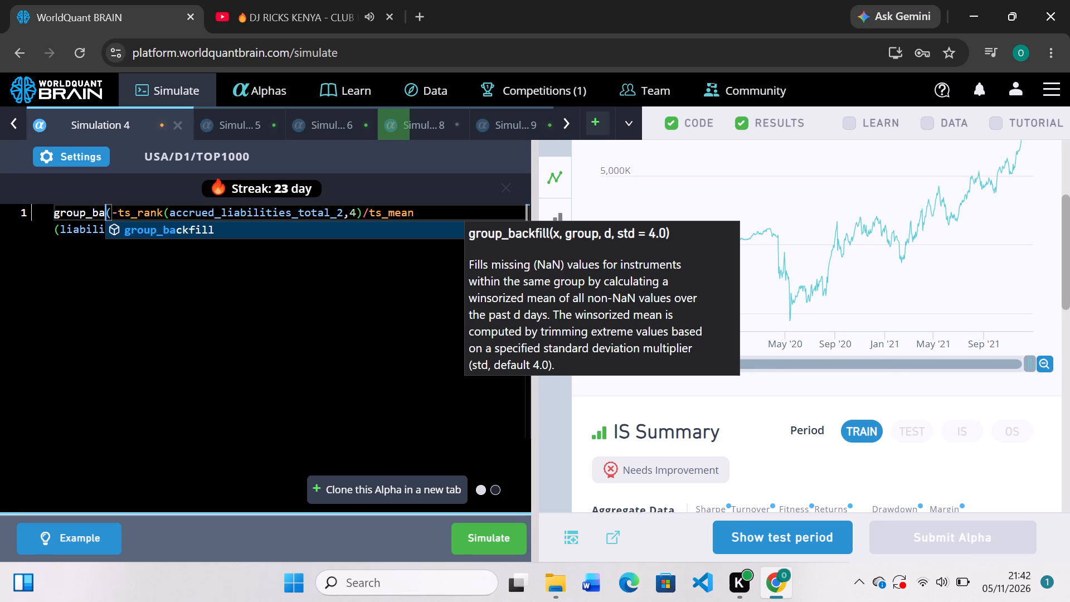
{"action": "key", "text": "Tab"}
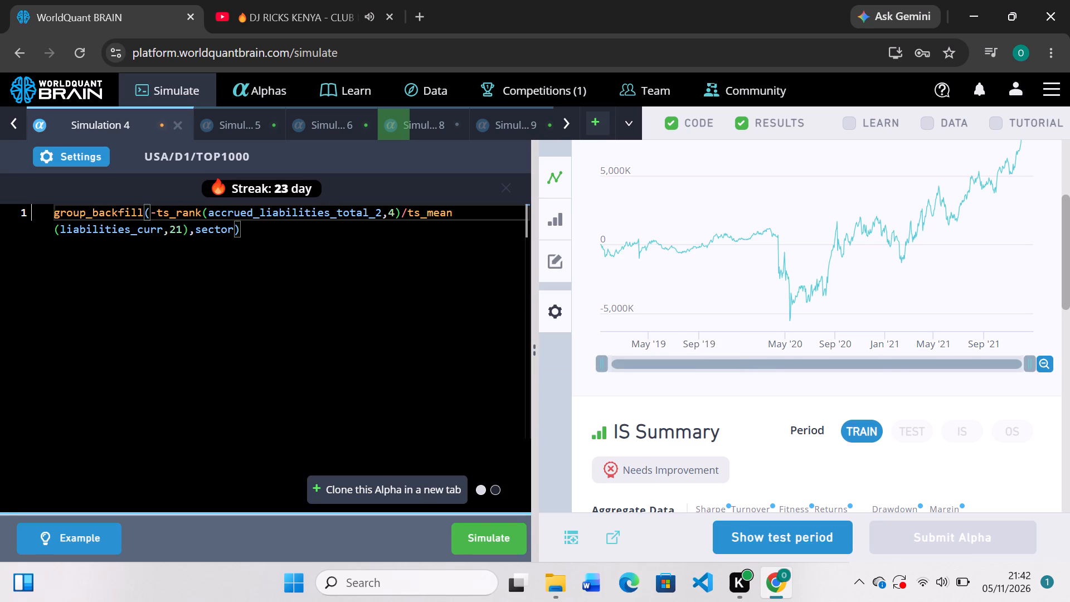
Add a lookback of 3 after sector in Simulation 4's group_backfill and re-simulate the alpha.
{"action": "left_click", "coordinate": [236, 226]}
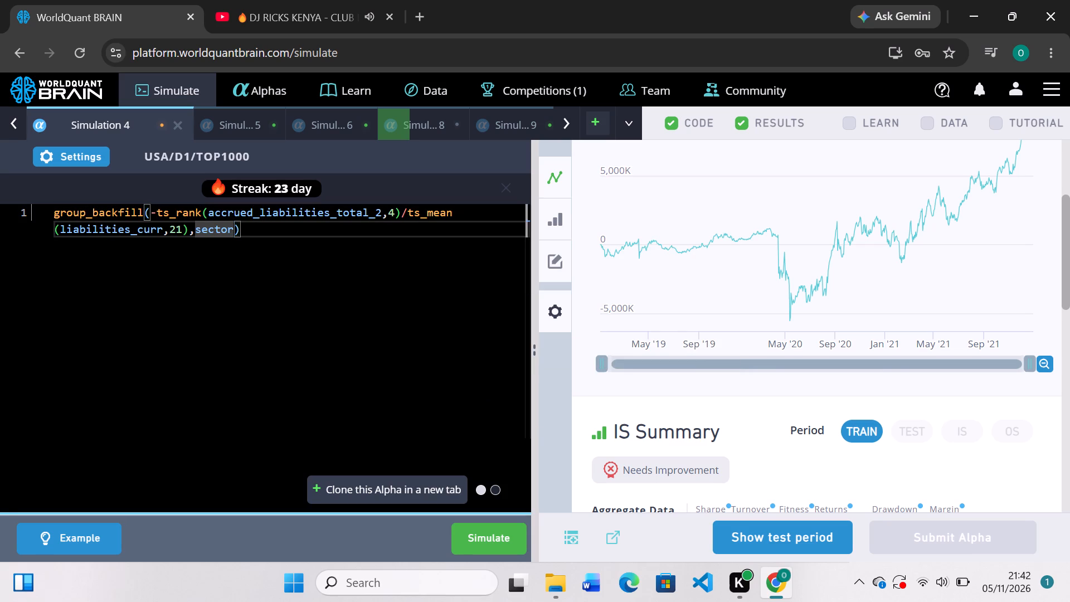
{"action": "key", "text": "comma"}
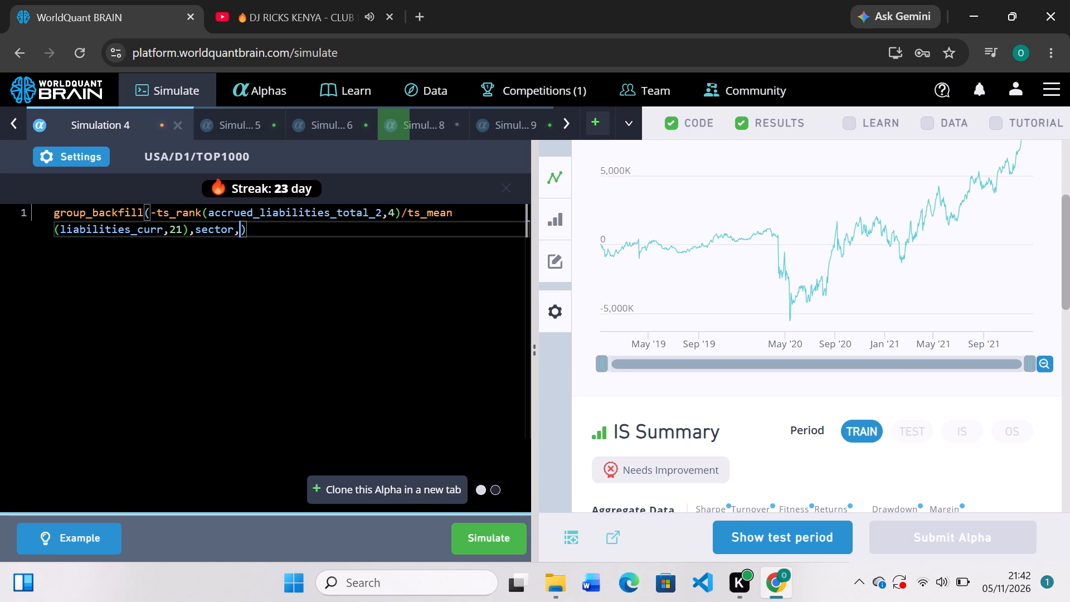
{"action": "key", "text": "3"}
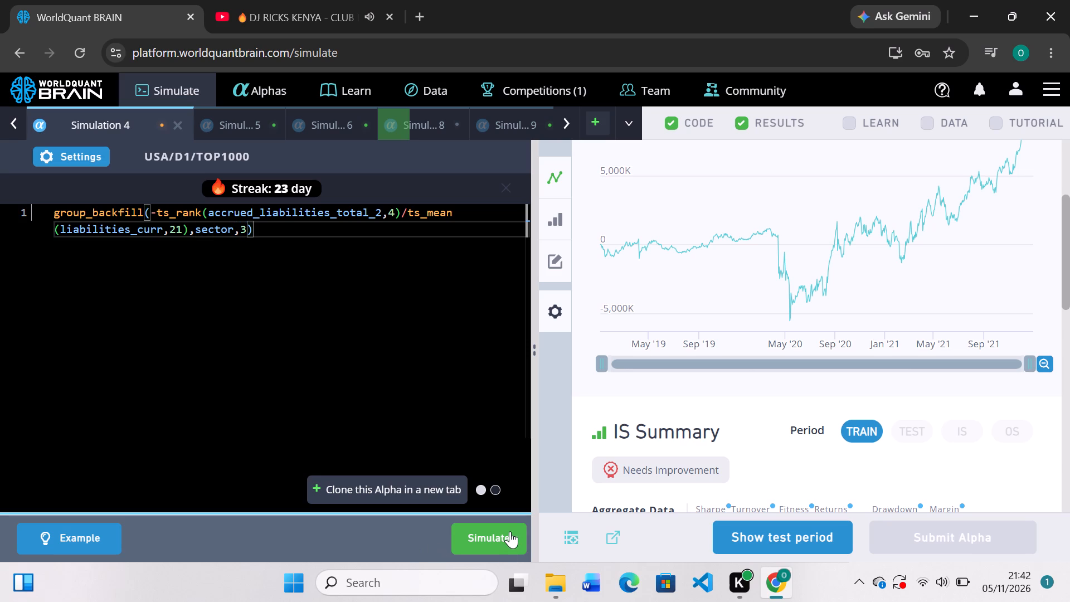
{"action": "left_click", "coordinate": [510, 530]}
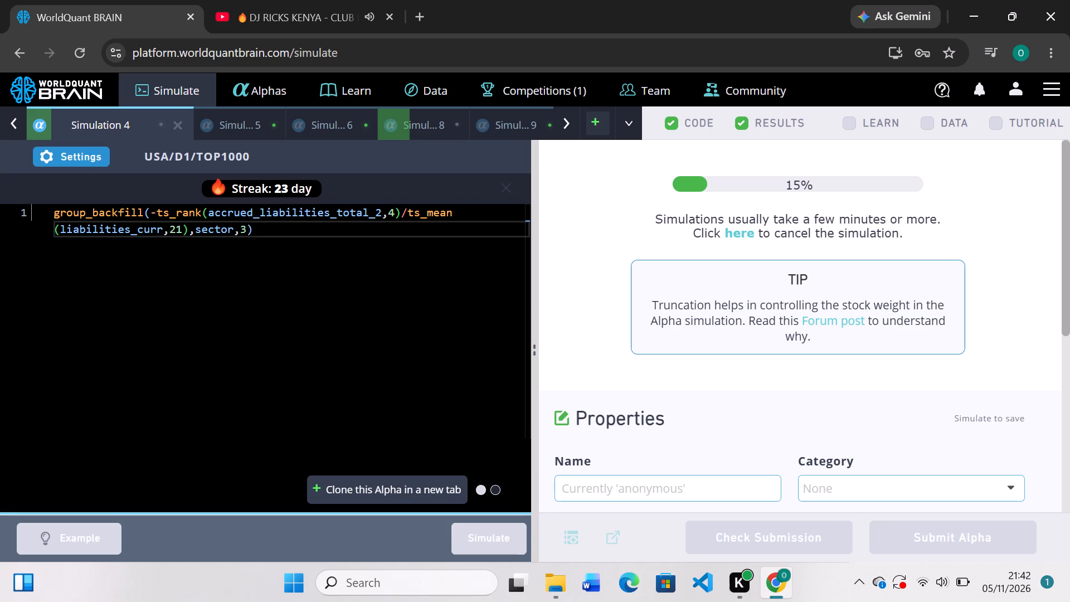
{"action": "left_click", "coordinate": [344, 261]}
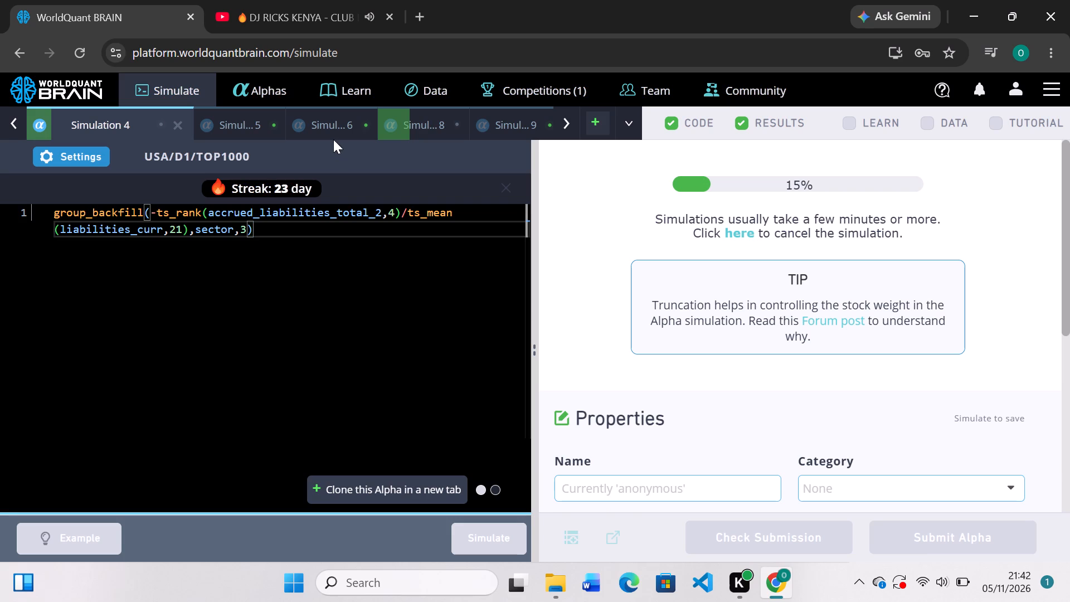
Check Simulation 5's PnL chart and IS summary, set the ts_rank lookback to 1080, and re-simulate it.
{"action": "left_click", "coordinate": [248, 133]}
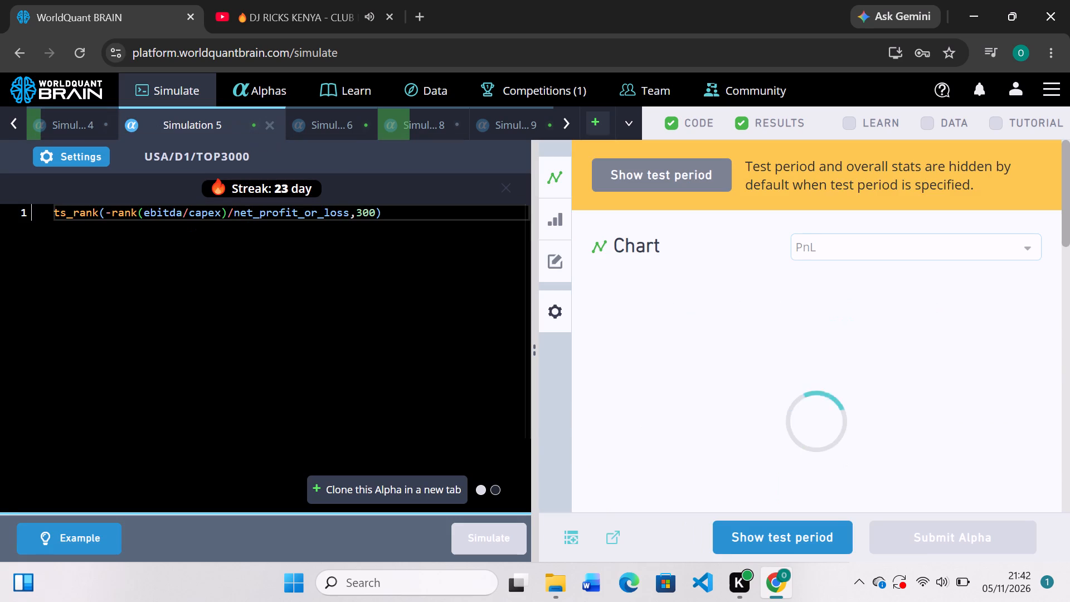
{"action": "scroll", "coordinate": [679, 407], "scroll_direction": "down", "scroll_amount": 1}
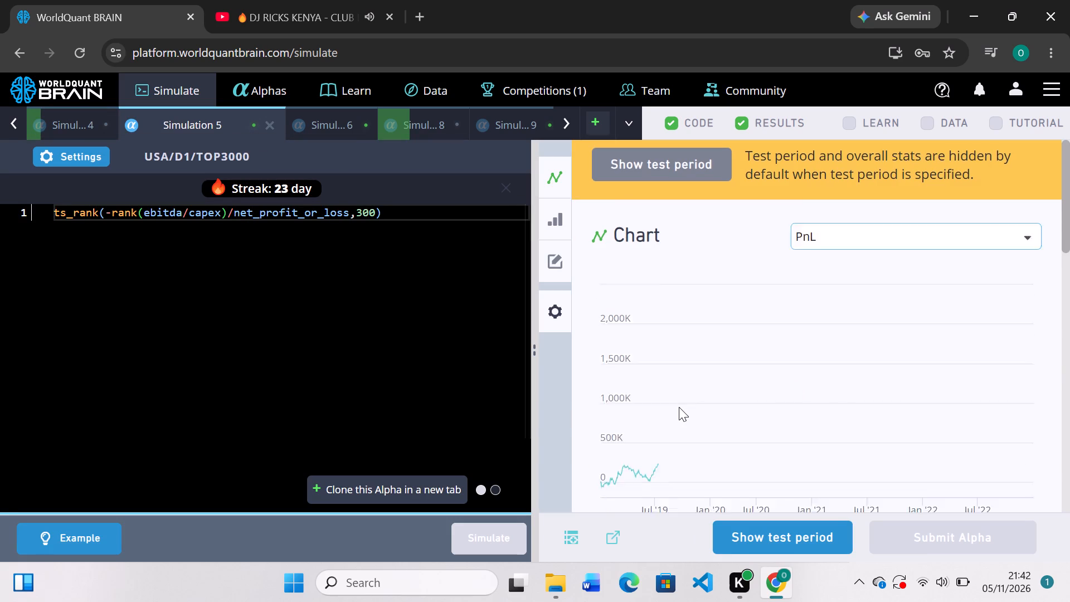
{"action": "scroll", "coordinate": [679, 407], "scroll_direction": "down", "scroll_amount": 2}
{"action": "scroll", "coordinate": [679, 407], "scroll_direction": "up", "scroll_amount": 3}
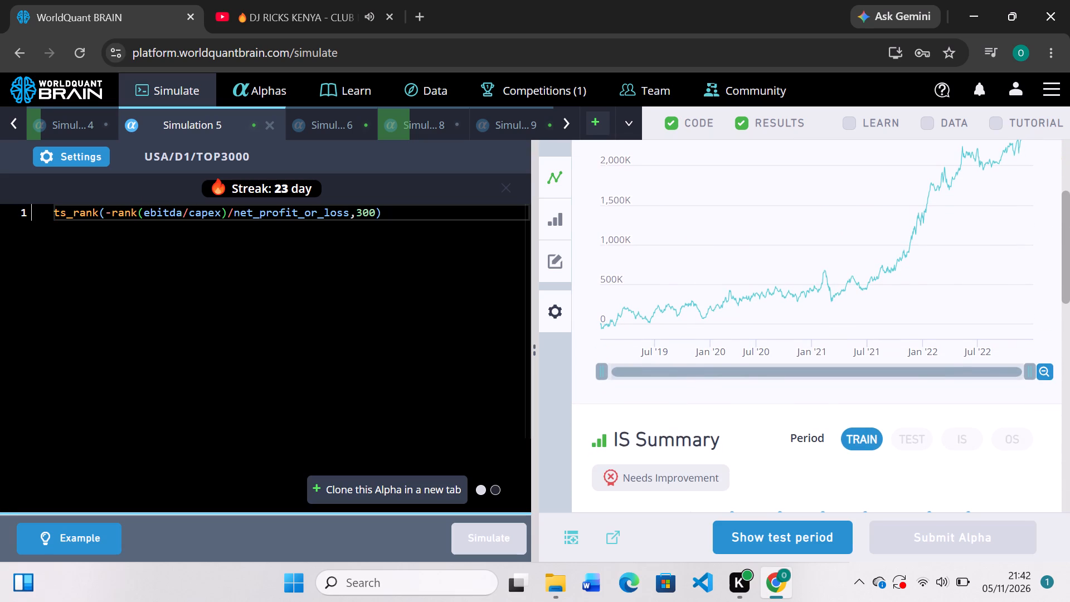
{"action": "left_click", "coordinate": [376, 212]}
{"action": "key", "text": "BackSpace"}
{"action": "key", "text": "BackSpace"}
{"action": "key", "text": "BackSpace"}
{"action": "type", "text": "108"}
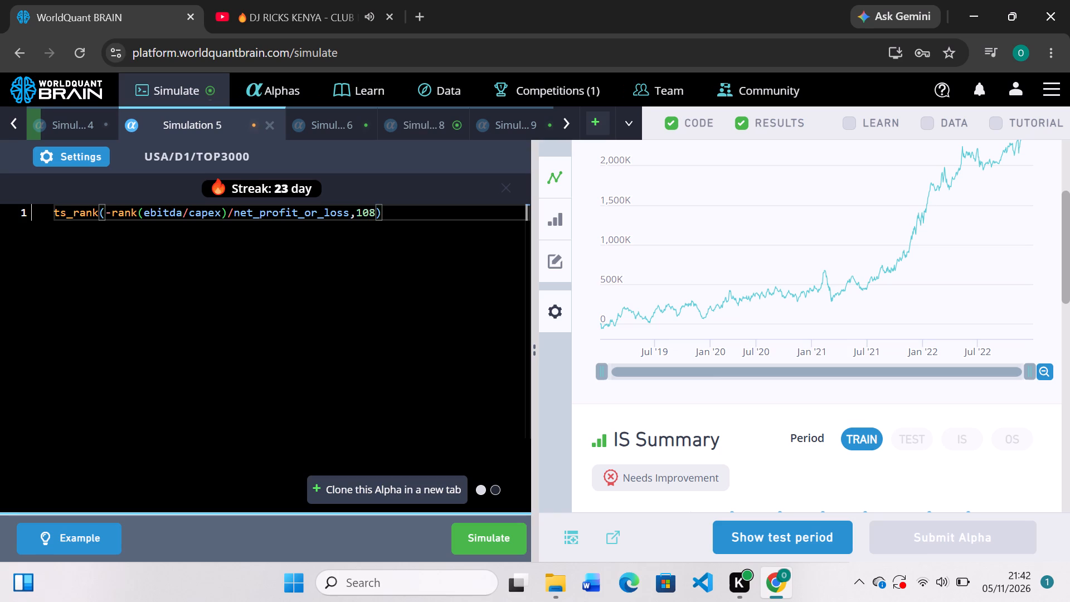
{"action": "key", "text": "0"}
{"action": "left_click", "coordinate": [485, 546]}
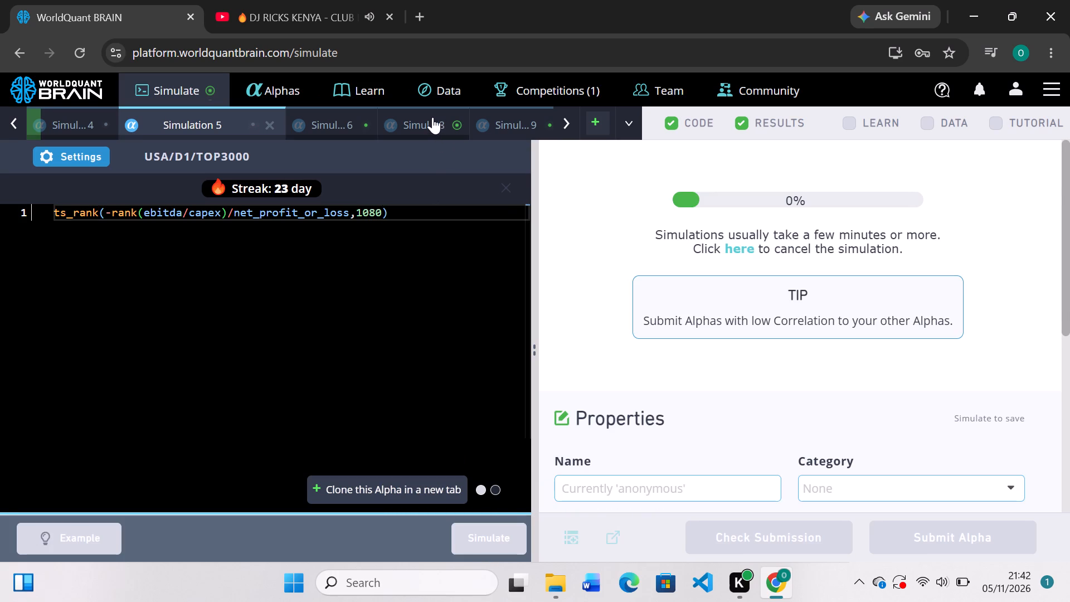
Check Simulation 8's PnL chart and IS summary with its yearly breakdown.
{"action": "left_click", "coordinate": [432, 117]}
{"action": "scroll", "coordinate": [737, 303], "scroll_direction": "down", "scroll_amount": 3}
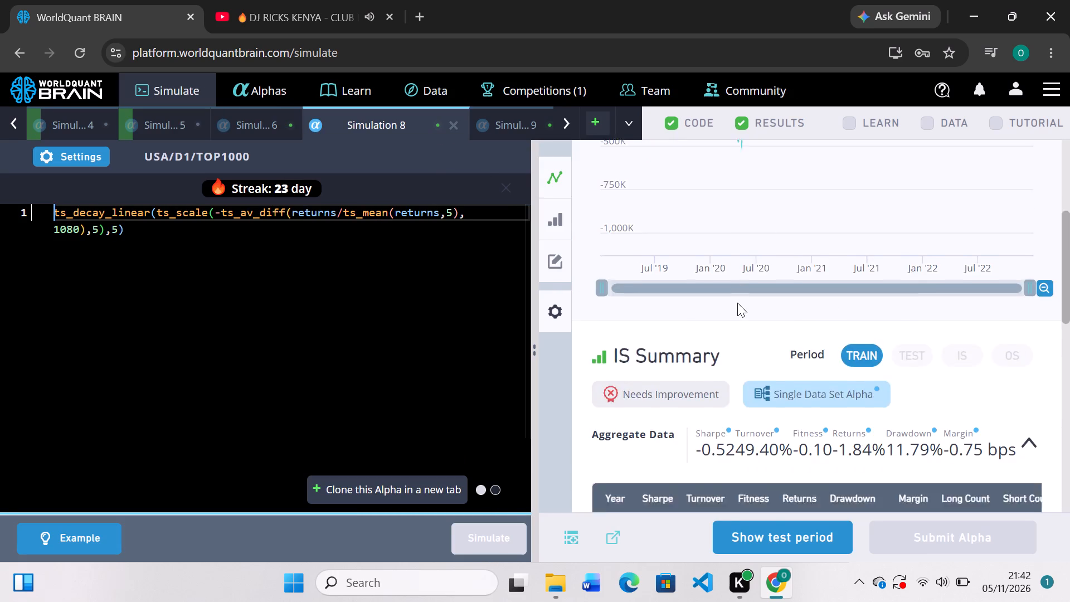
{"action": "scroll", "coordinate": [737, 303], "scroll_direction": "up", "scroll_amount": 3}
{"action": "scroll", "coordinate": [737, 303], "scroll_direction": "down", "scroll_amount": 2}
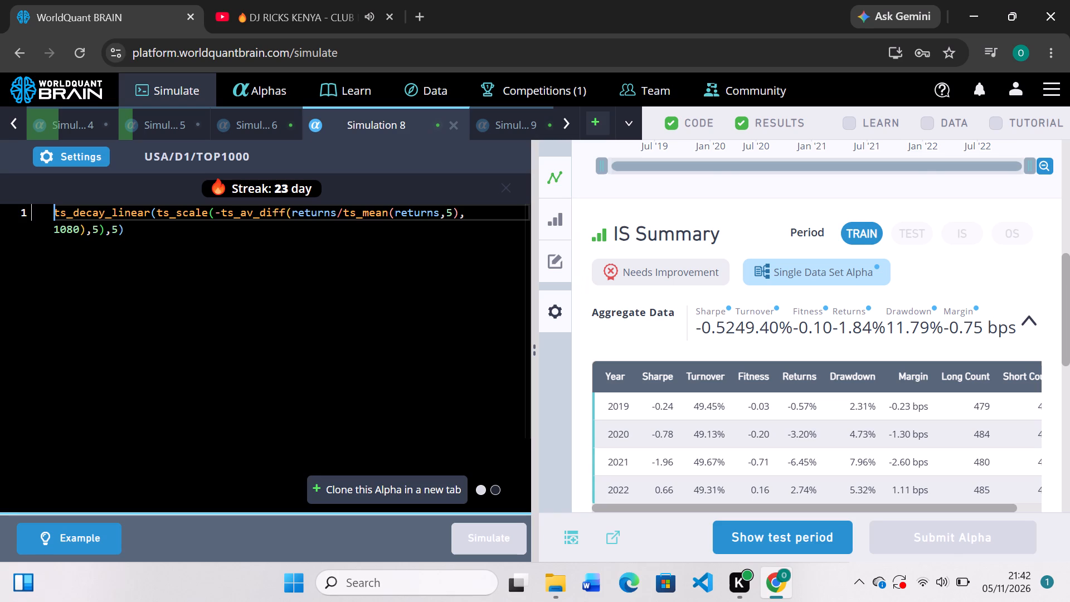
Replace the division between returns and ts_mean(returns,5) in Simulation 8 with multiplication and re-simulate the alpha.
{"action": "left_click", "coordinate": [346, 213]}
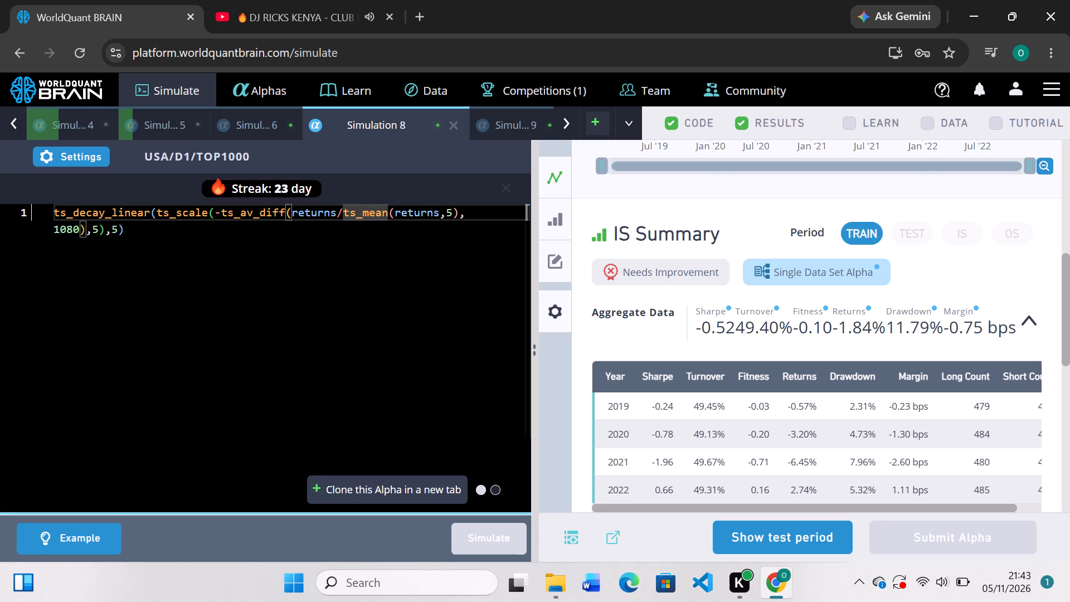
{"action": "left_click", "coordinate": [344, 213]}
{"action": "key", "text": "BackSpace"}
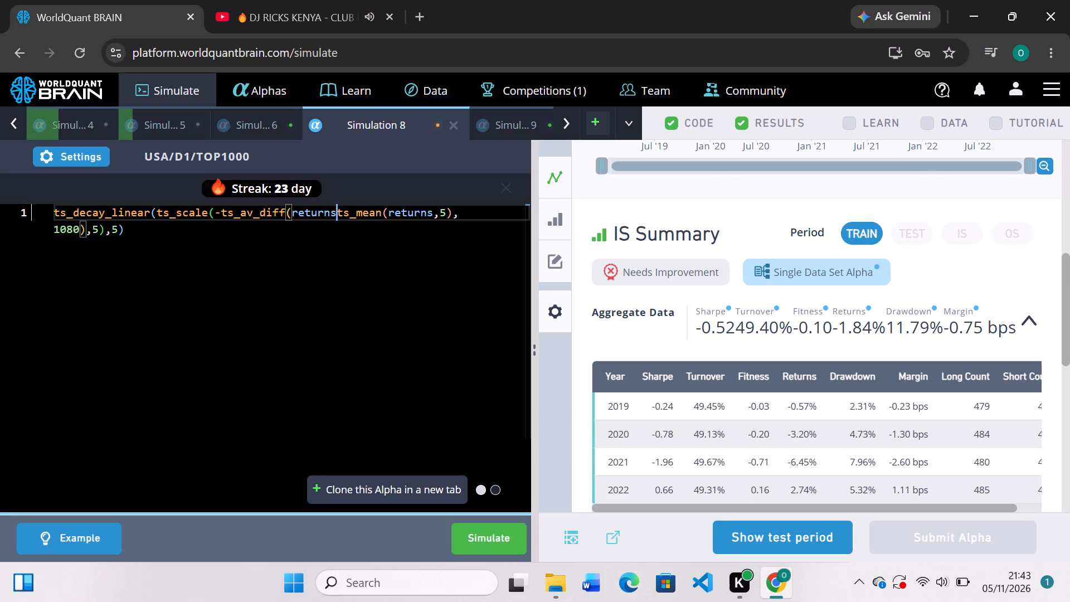
{"action": "key", "text": "shift+asterisk"}
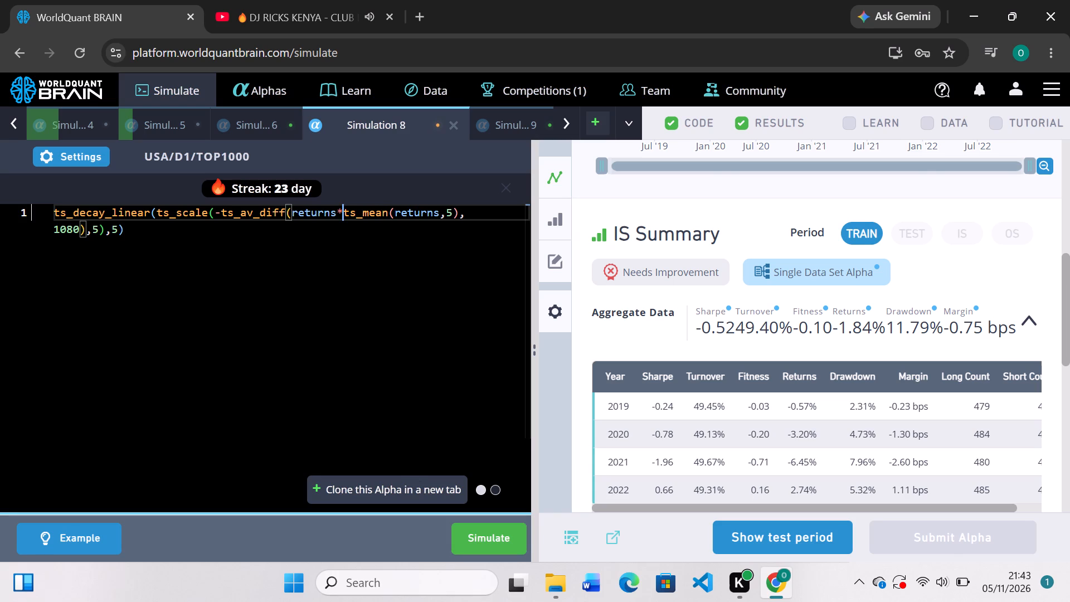
{"action": "left_click", "coordinate": [471, 533]}
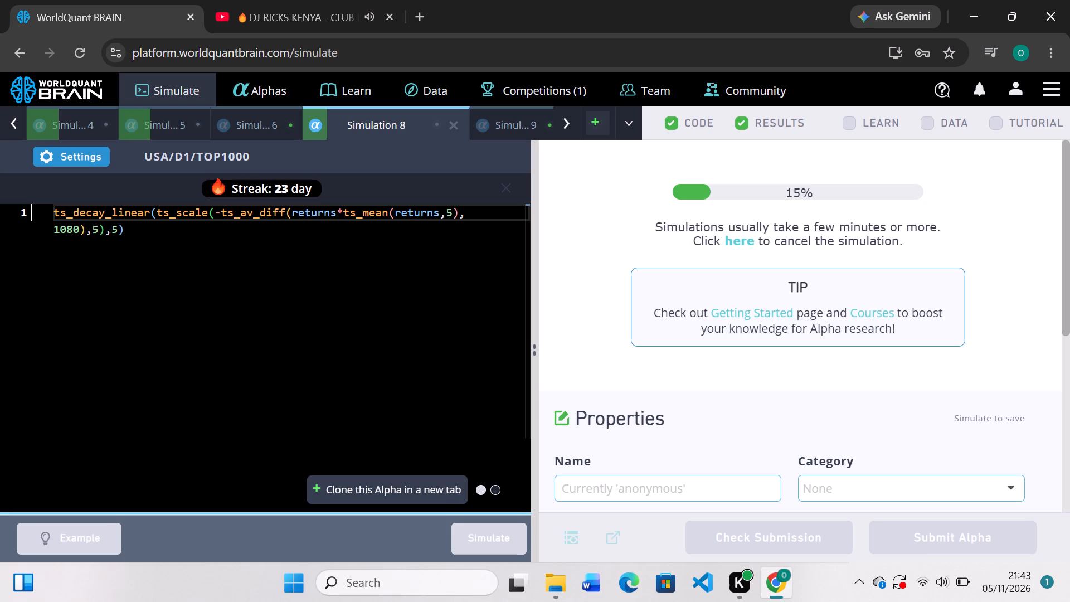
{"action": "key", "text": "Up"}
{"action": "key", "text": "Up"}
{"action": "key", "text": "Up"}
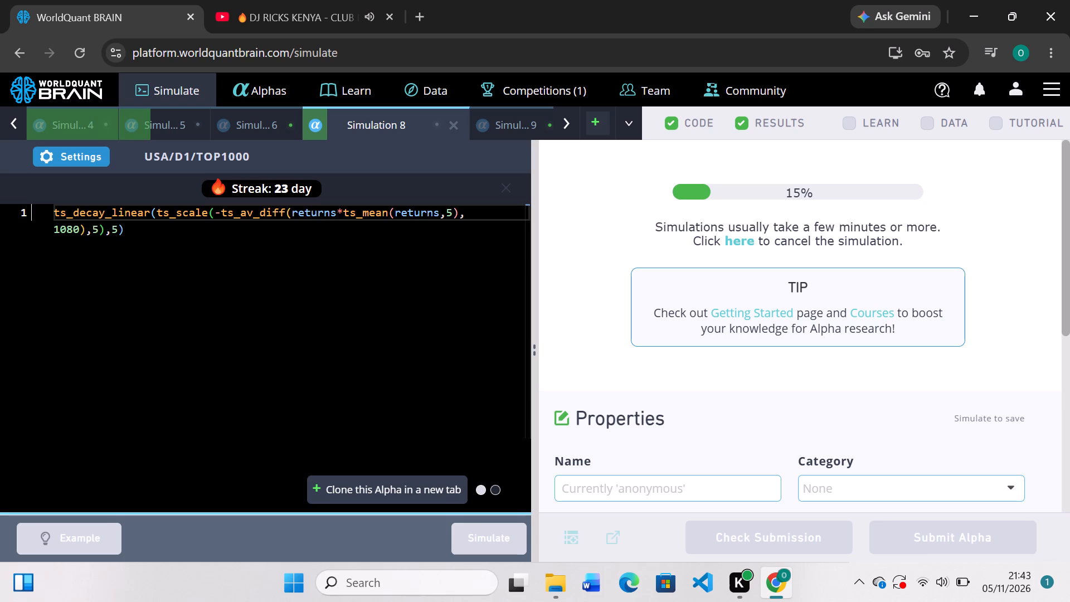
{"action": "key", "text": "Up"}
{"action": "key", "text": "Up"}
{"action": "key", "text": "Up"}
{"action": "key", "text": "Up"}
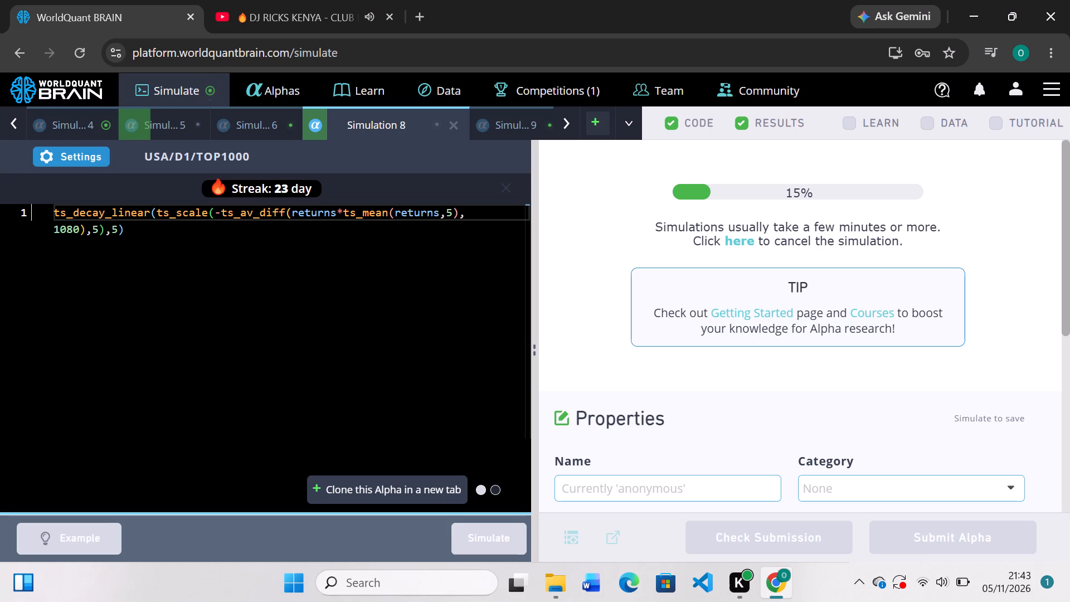
Set the computer's sound volume to about 60% and return to Simulation 8's code.
{"action": "left_click", "coordinate": [940, 576]}
{"action": "left_click", "coordinate": [937, 482]}
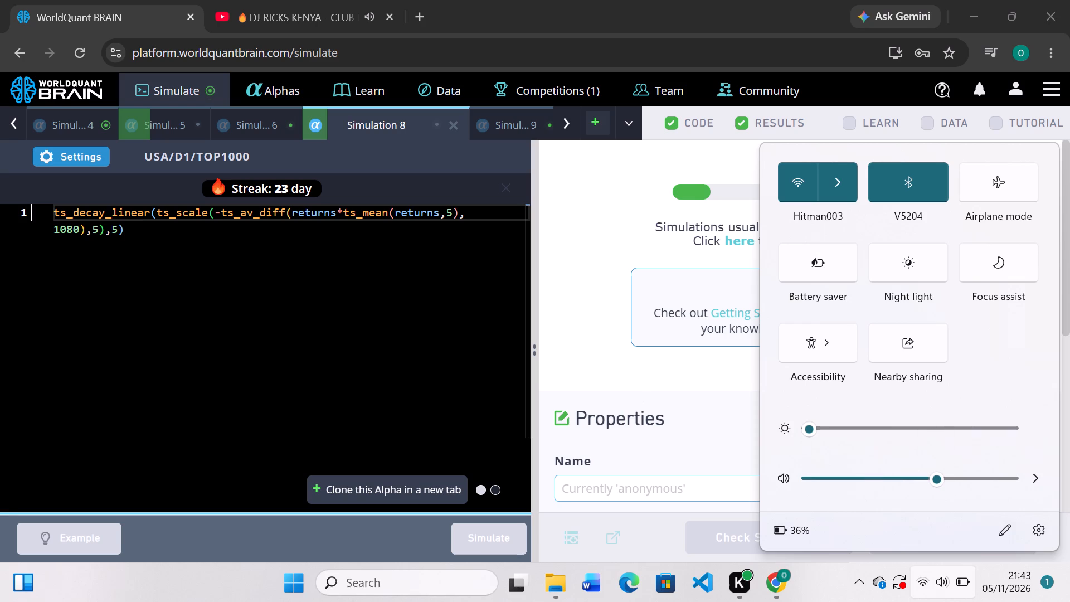
{"action": "left_click", "coordinate": [454, 334]}
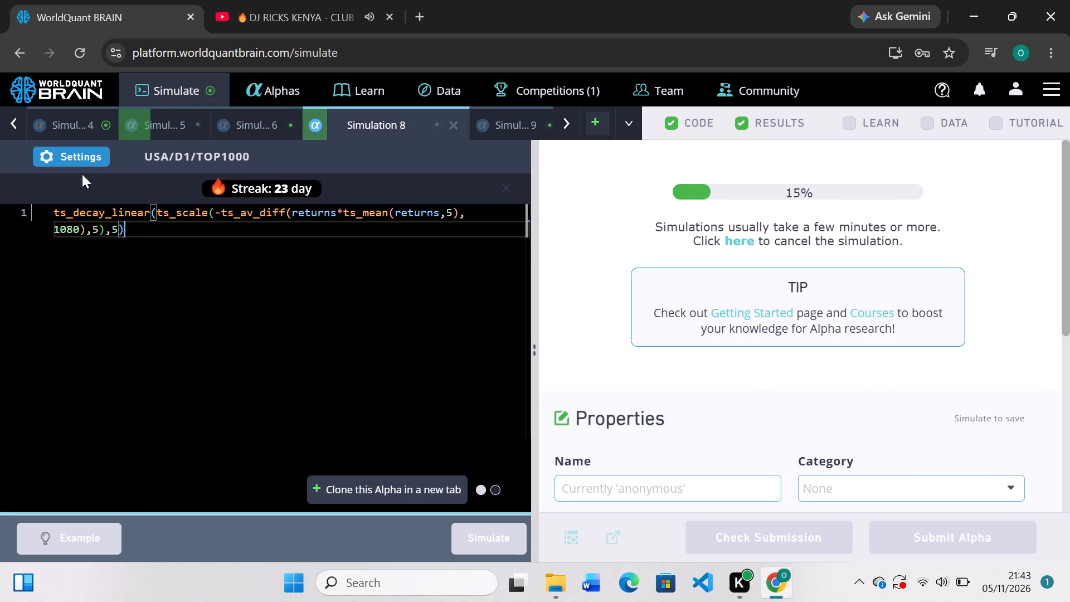
Check Simulation 4's PnL chart and the aggregate data in its IS summary.
{"action": "left_click", "coordinate": [94, 119]}
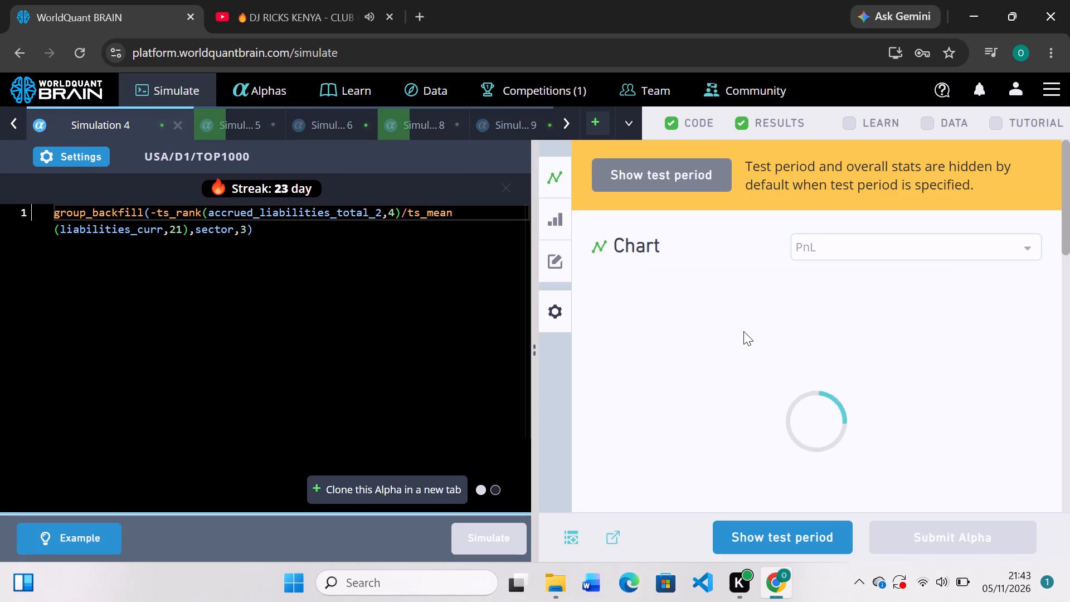
{"action": "scroll", "coordinate": [743, 331], "scroll_direction": "down", "scroll_amount": 3}
{"action": "scroll", "coordinate": [743, 331], "scroll_direction": "up", "scroll_amount": 1}
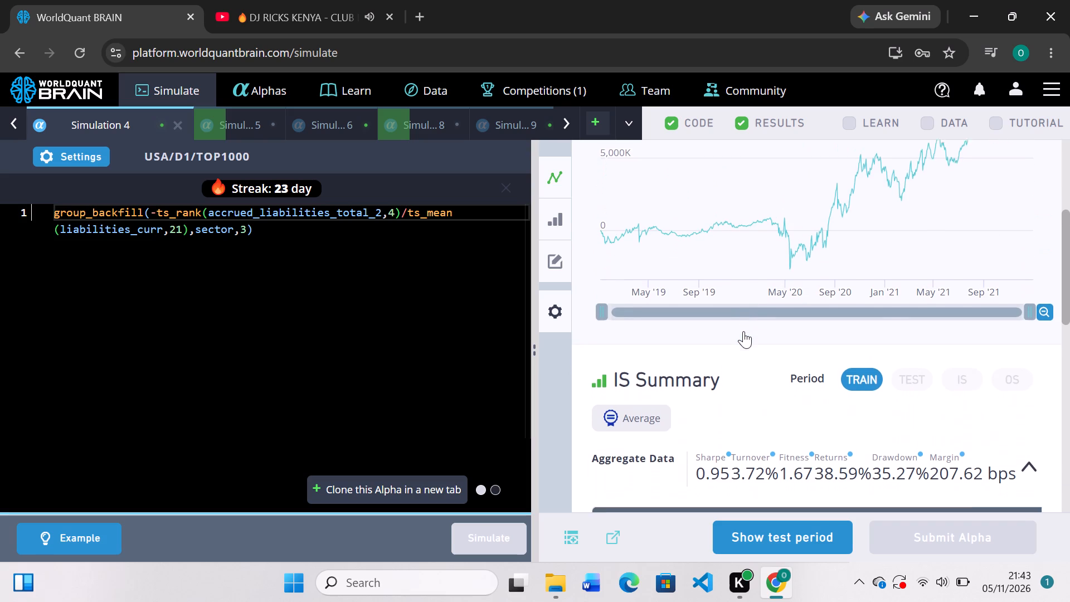
{"action": "scroll", "coordinate": [743, 331], "scroll_direction": "up", "scroll_amount": 2}
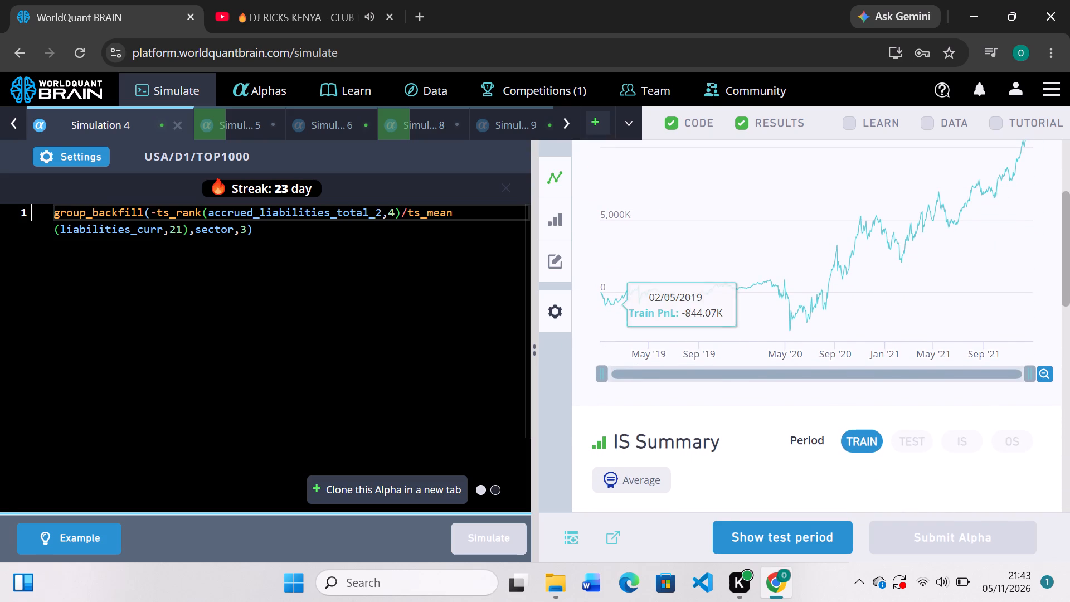
Start editing Simulation 4's group_backfill expression at the end of the sector argument.
{"action": "left_click", "coordinate": [236, 236]}
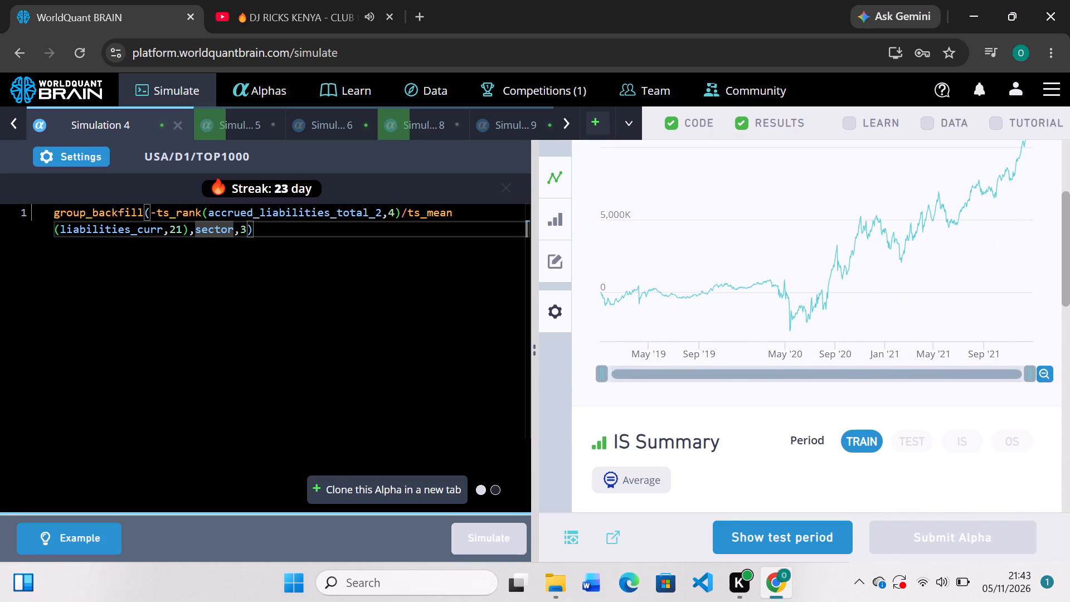
Change the grouping in Simulation 4's group_backfill from sector to subindustry and re-simulate the alpha.
{"action": "key", "text": "BackSpace"}
{"action": "key", "text": "BackSpace"}
{"action": "key", "text": "BackSpace"}
{"action": "key", "text": "BackSpace"}
{"action": "key", "text": "BackSpace"}
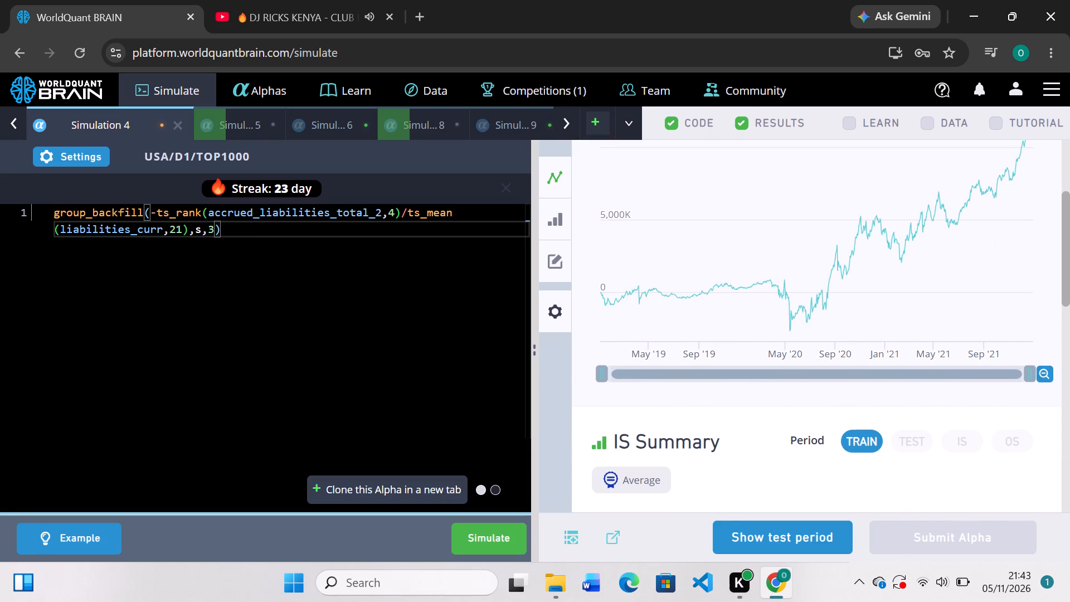
{"action": "type", "text": "ub"}
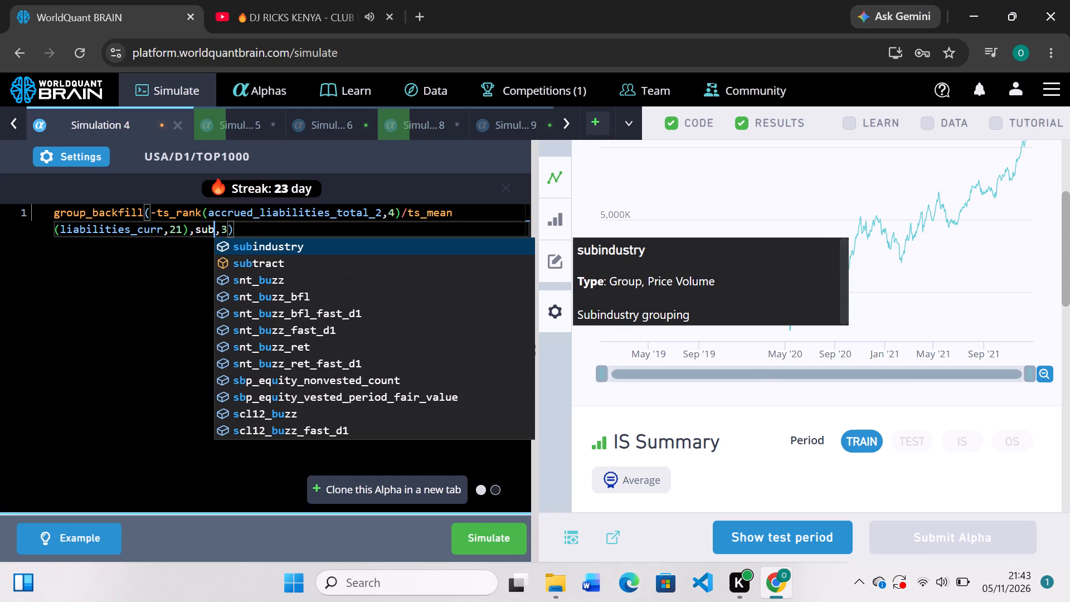
{"action": "key", "text": "Tab"}
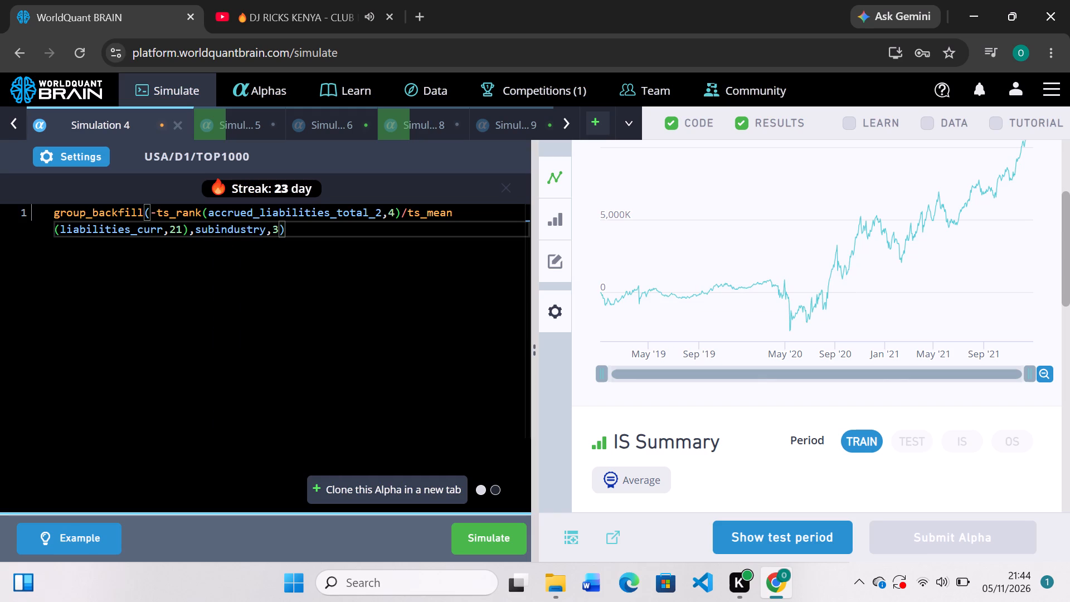
{"action": "left_click", "coordinate": [485, 540]}
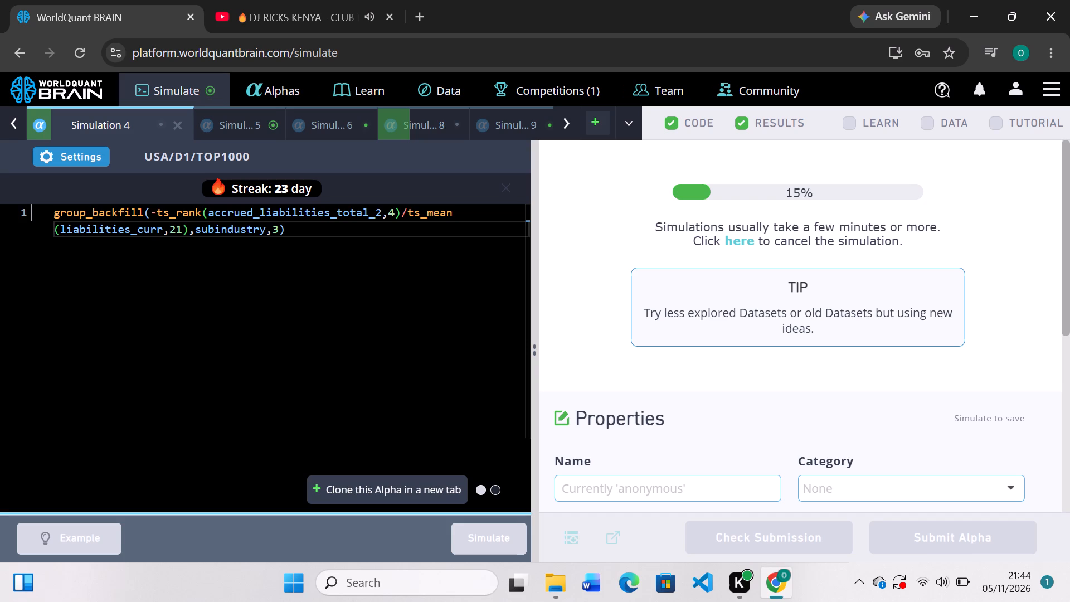
Check Simulation 5's PnL chart and IS summary, set its decay to 63 and universe to TOP2000, and re-simulate it.
{"action": "left_click", "coordinate": [246, 118]}
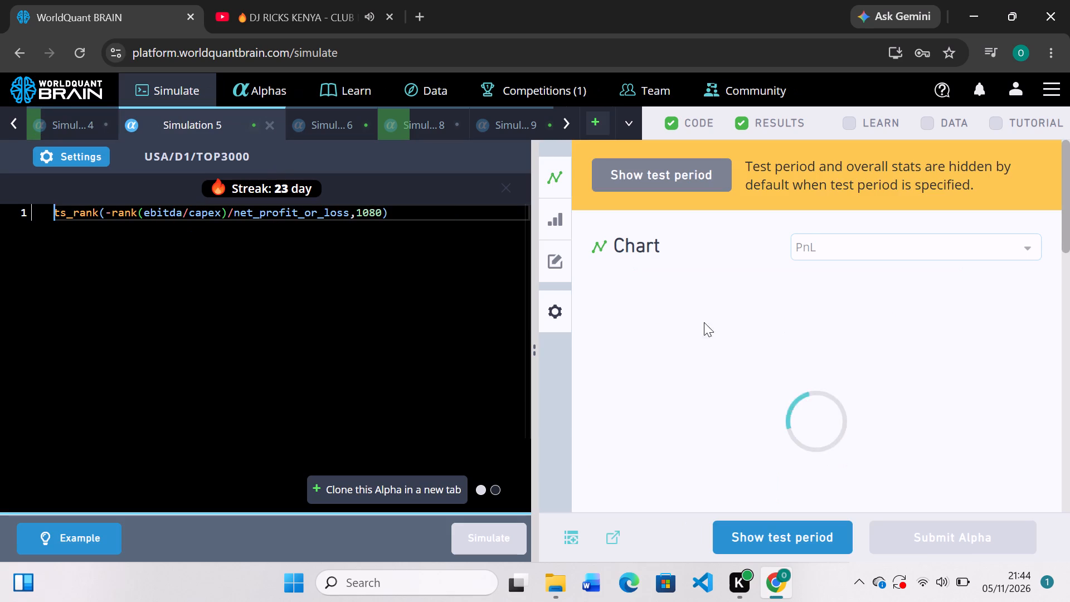
{"action": "scroll", "coordinate": [724, 364], "scroll_direction": "down", "scroll_amount": 3}
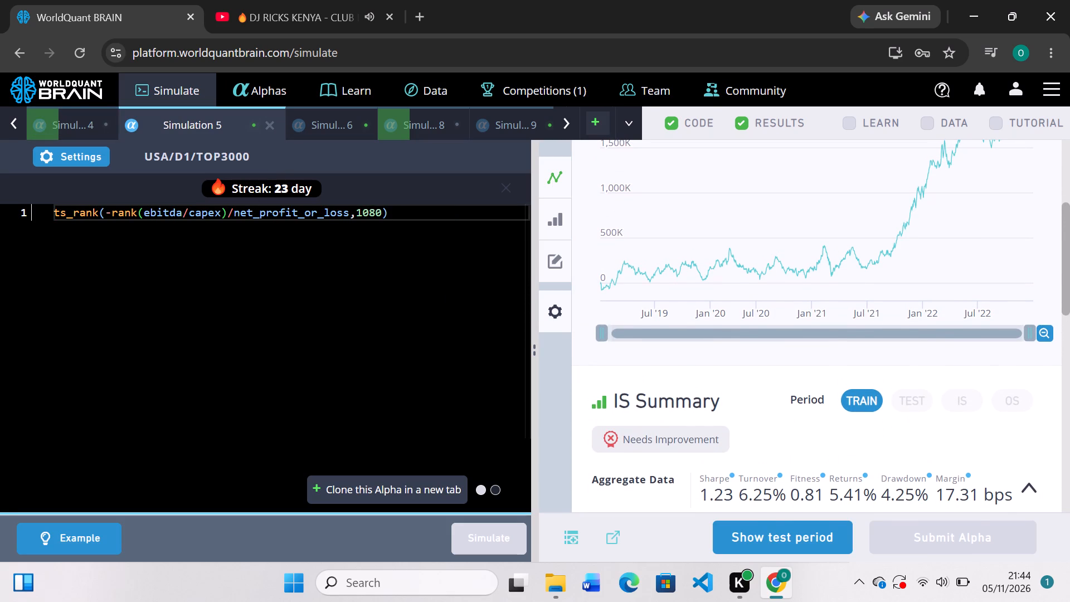
{"action": "left_click", "coordinate": [89, 159]}
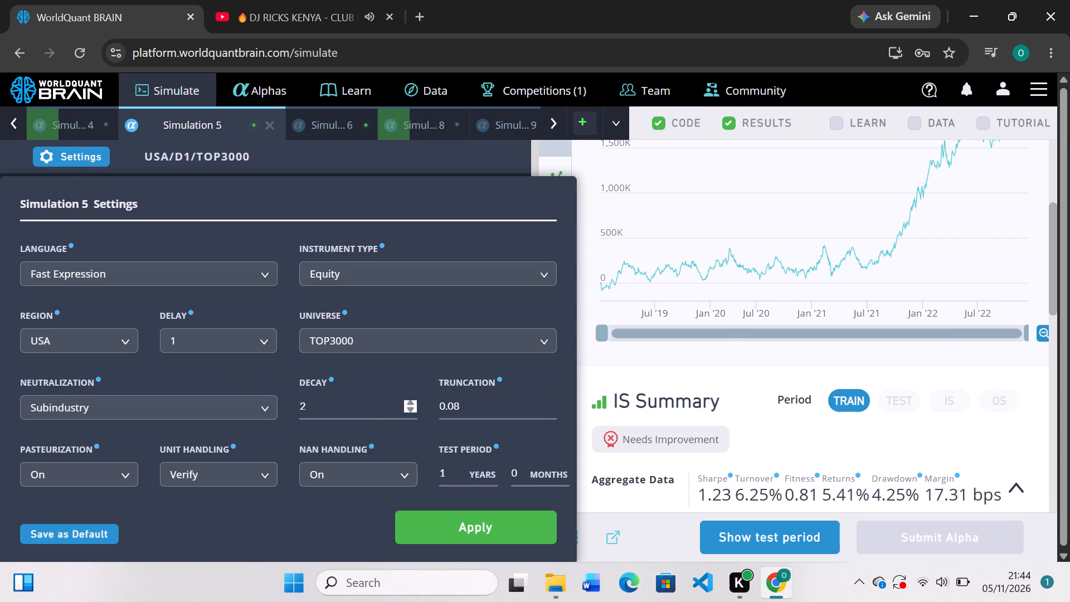
{"action": "left_click", "coordinate": [411, 401]}
{"action": "left_click", "coordinate": [538, 334]}
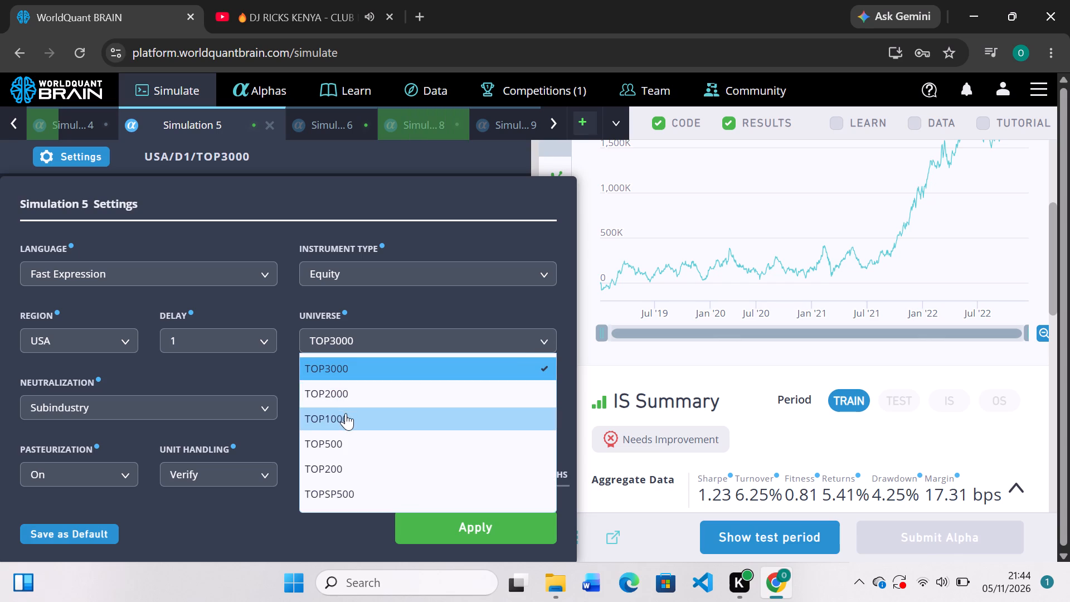
{"action": "left_click", "coordinate": [347, 391]}
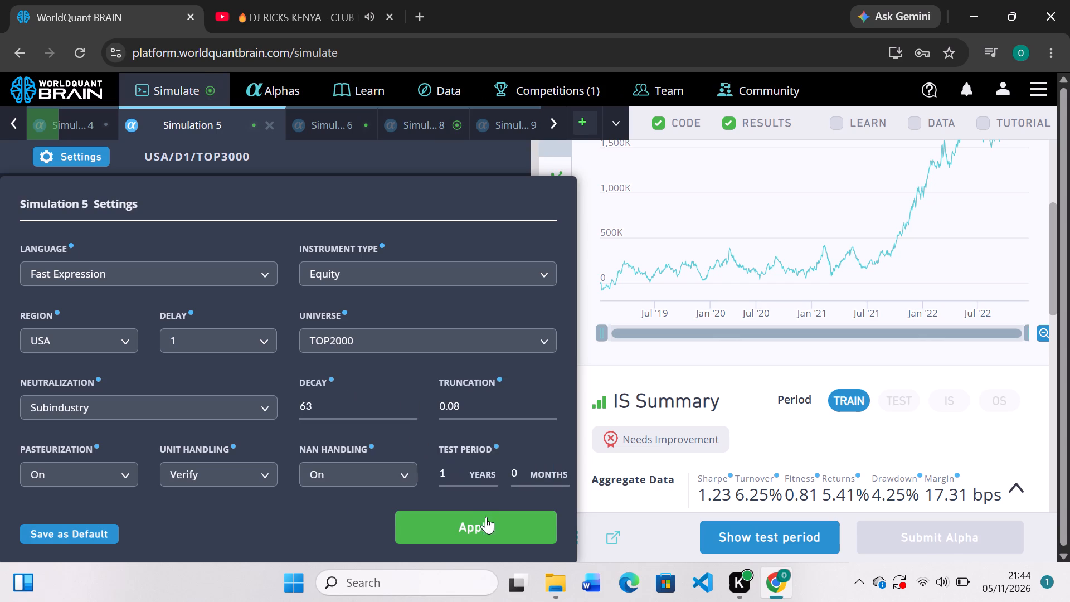
{"action": "left_click", "coordinate": [486, 528]}
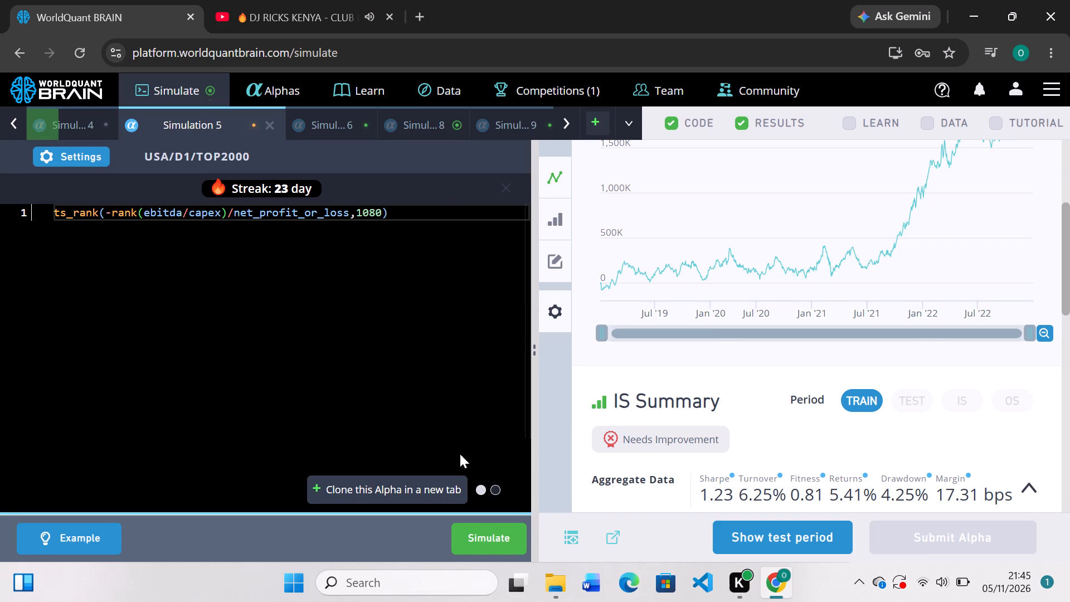
{"action": "left_click", "coordinate": [484, 532]}
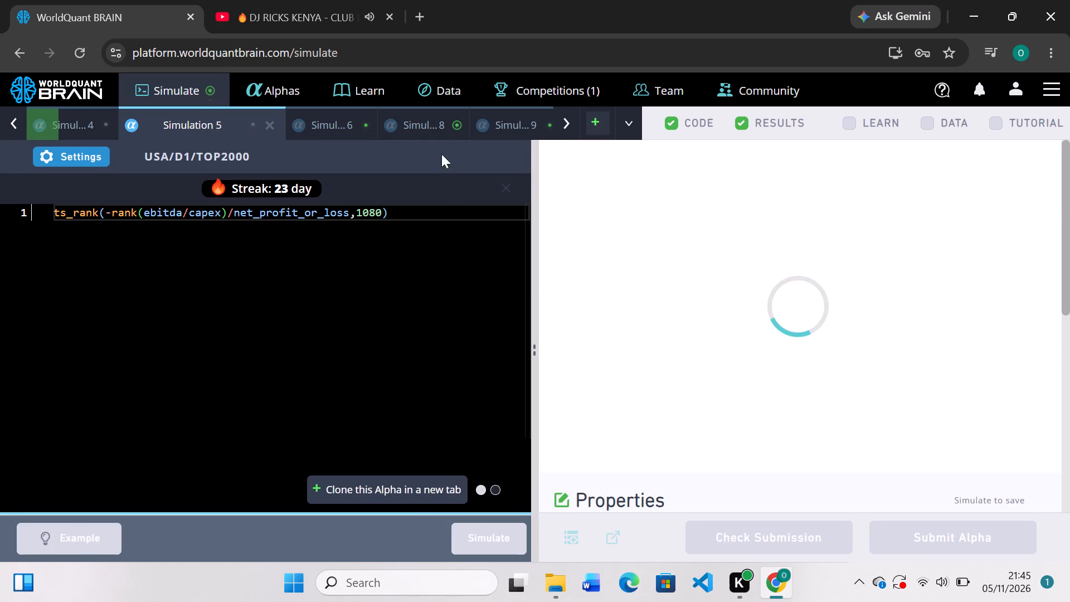
Check Simulation 8's PnL chart and IS summary, and remove the *ts_mean(returns,5) factor from its ts_av_diff expression.
{"action": "left_click", "coordinate": [429, 126]}
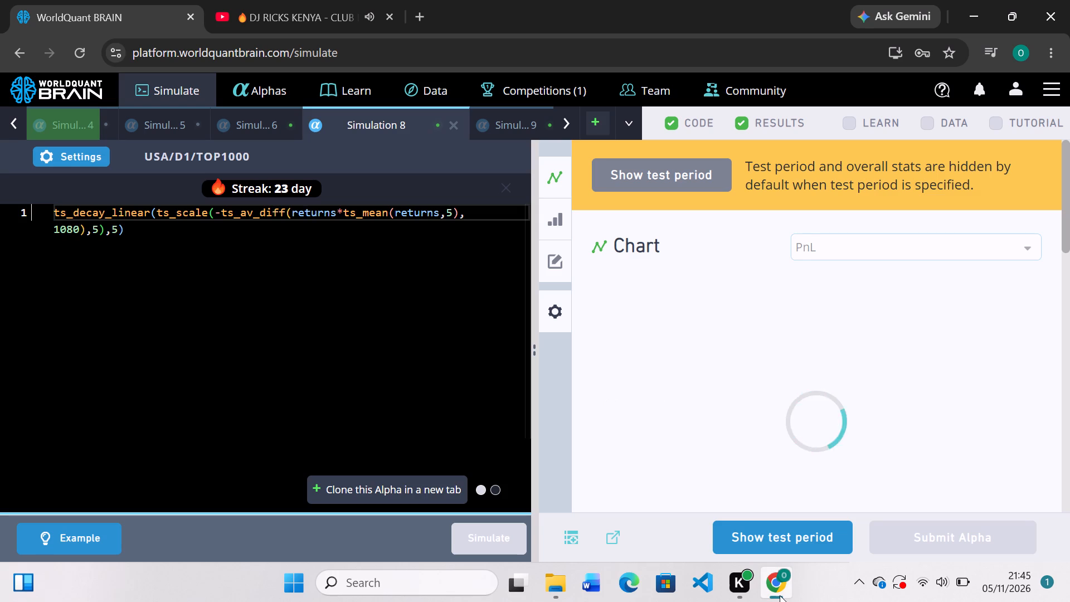
{"action": "scroll", "coordinate": [693, 348], "scroll_direction": "down", "scroll_amount": 3}
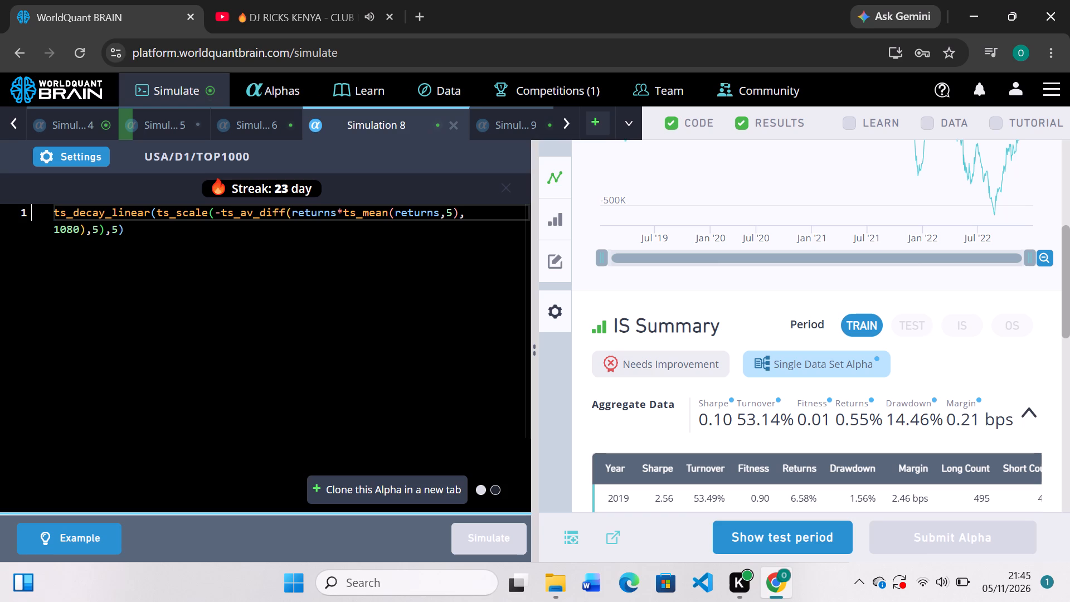
{"action": "left_click", "coordinate": [458, 210]}
{"action": "key", "text": "BackSpace"}
{"action": "key", "text": "BackSpace"}
{"action": "key", "text": "BackSpace"}
{"action": "key", "text": "BackSpace"}
{"action": "key", "text": "BackSpace"}
{"action": "key", "text": "BackSpace"}
{"action": "key", "text": "BackSpace"}
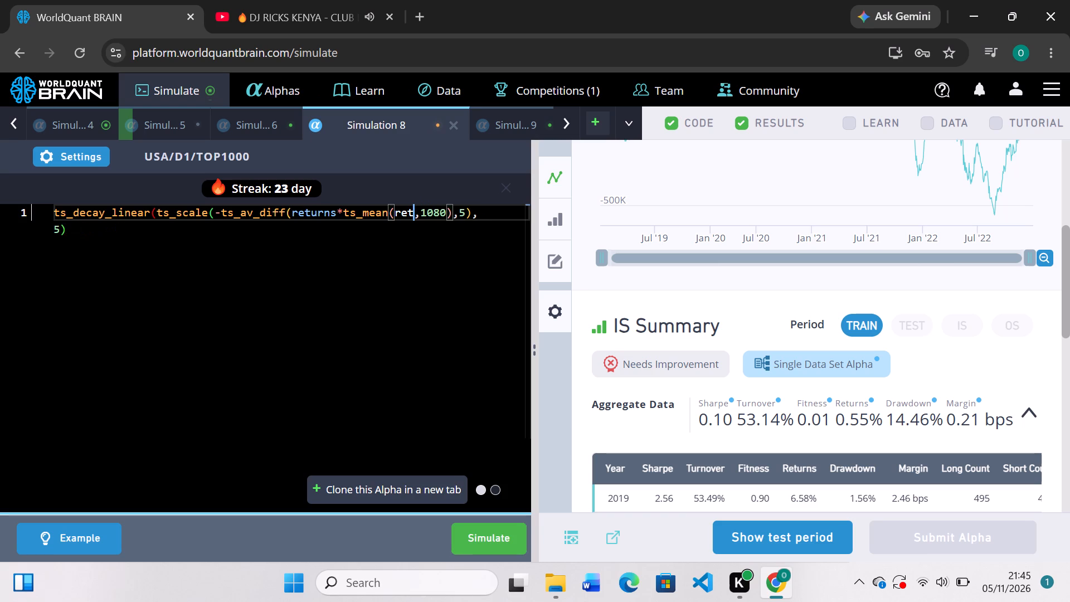
{"action": "key", "text": "BackSpace"}
{"action": "key", "text": "BackSpace"}
{"action": "key", "text": "BackSpace"}
{"action": "key", "text": "BackSpace"}
{"action": "key", "text": "BackSpace"}
{"action": "key", "text": "BackSpace"}
{"action": "key", "text": "BackSpace"}
{"action": "key", "text": "BackSpace"}
{"action": "key", "text": "BackSpace"}
{"action": "key", "text": "BackSpace"}
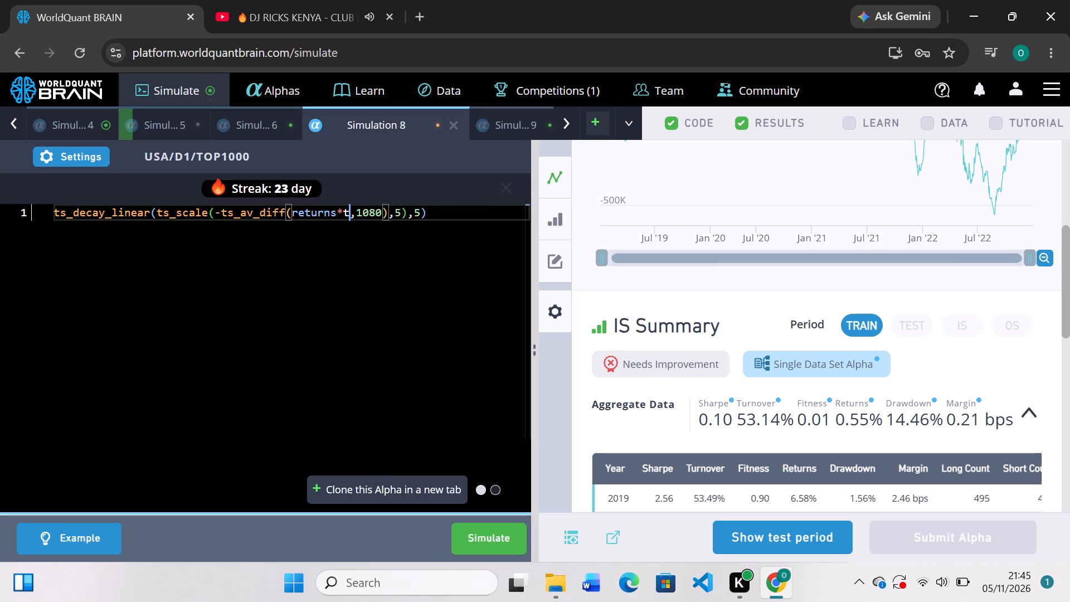
{"action": "key", "text": "BackSpace"}
{"action": "key", "text": "BackSpace"}
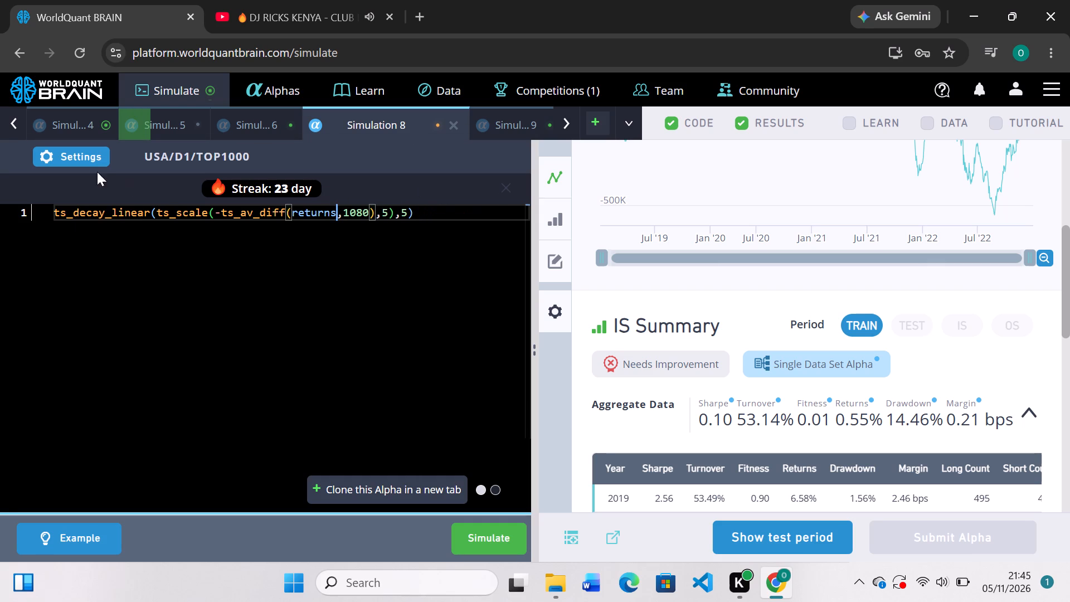
Set Simulation 8's universe to TOP3000 and re-simulate the alpha.
{"action": "left_click", "coordinate": [81, 155]}
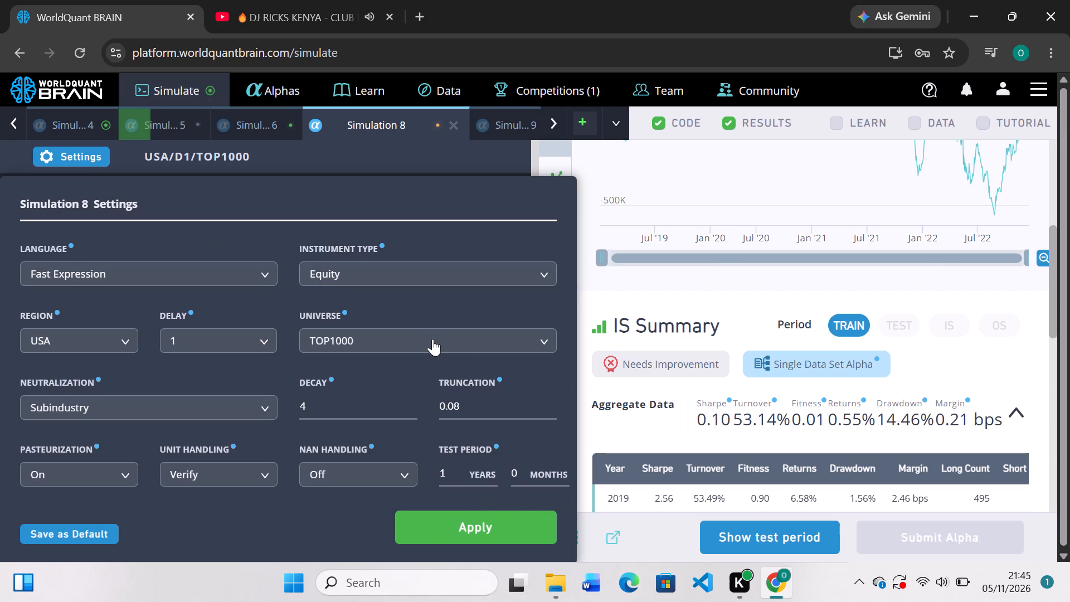
{"action": "left_click", "coordinate": [523, 341]}
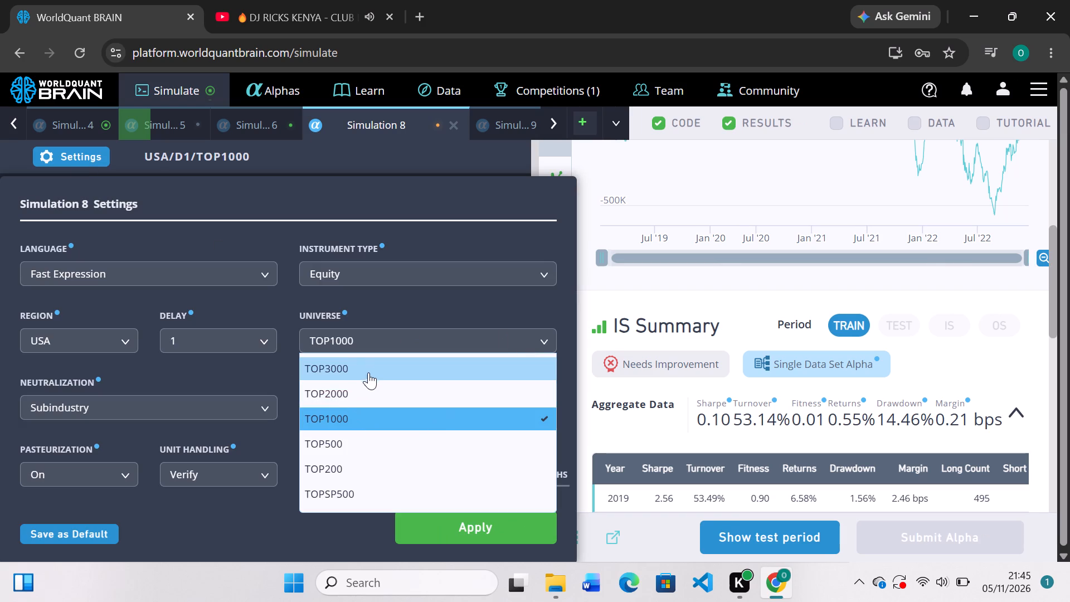
{"action": "left_click", "coordinate": [371, 369]}
{"action": "left_click", "coordinate": [454, 533]}
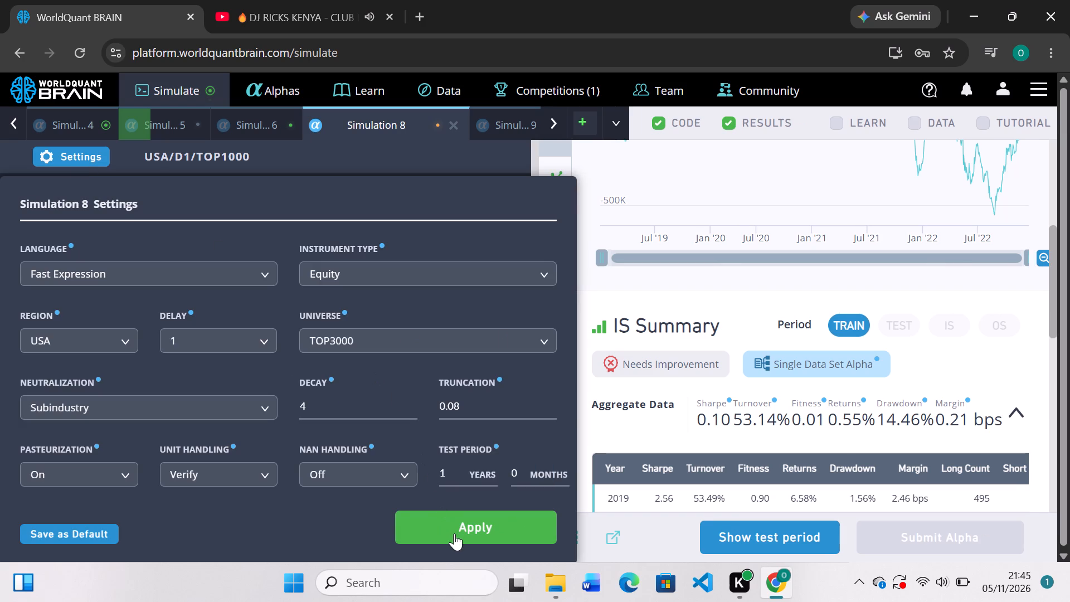
{"action": "left_click", "coordinate": [478, 530]}
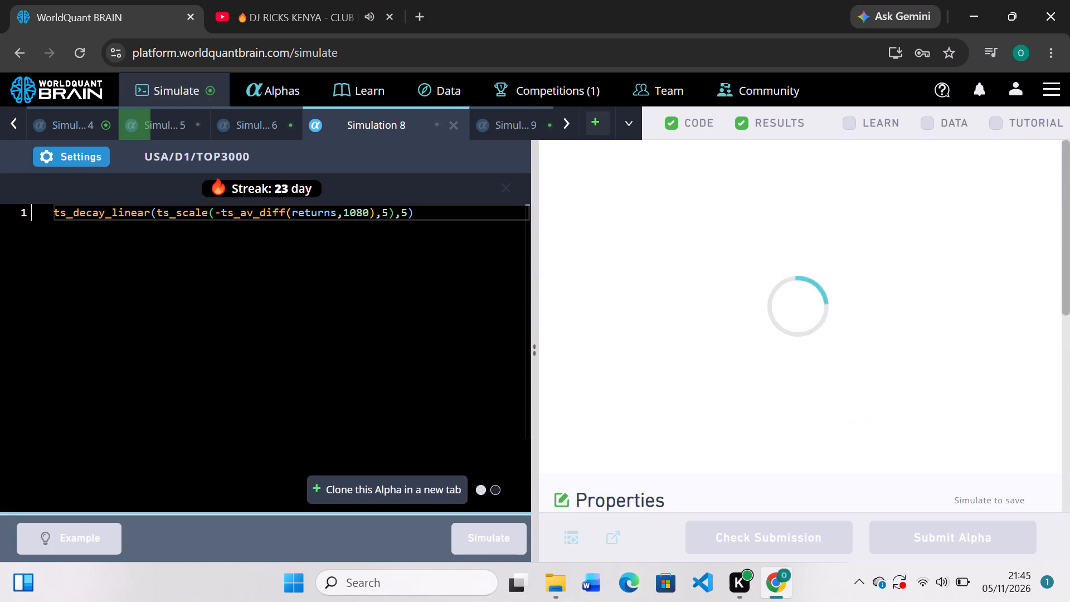
Check Simulation 4's IS summary with its yearly breakdown.
{"action": "left_click", "coordinate": [89, 119]}
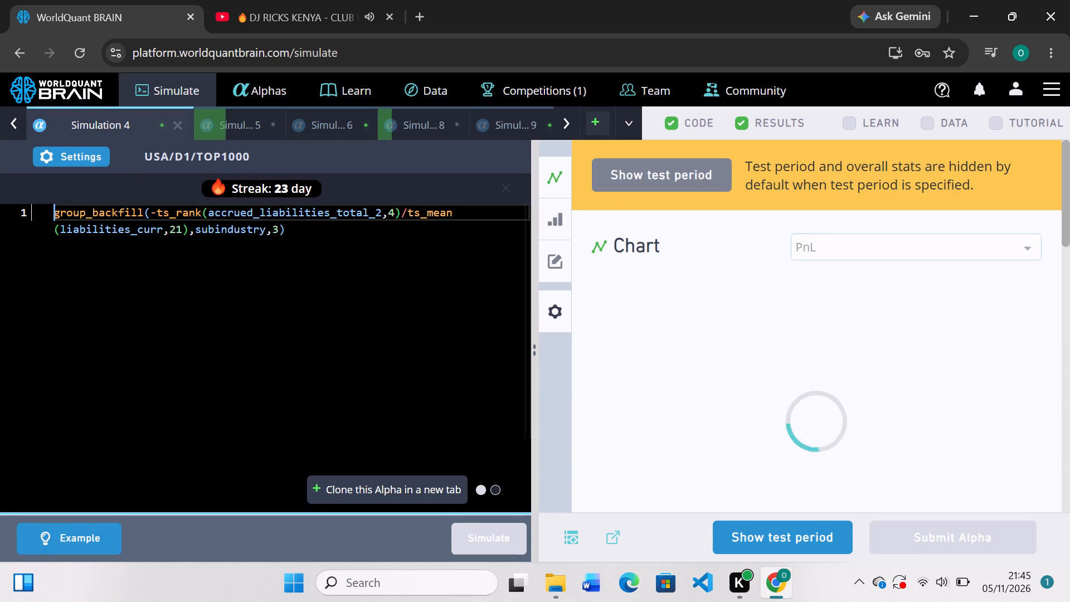
{"action": "scroll", "coordinate": [746, 279], "scroll_direction": "down", "scroll_amount": 3}
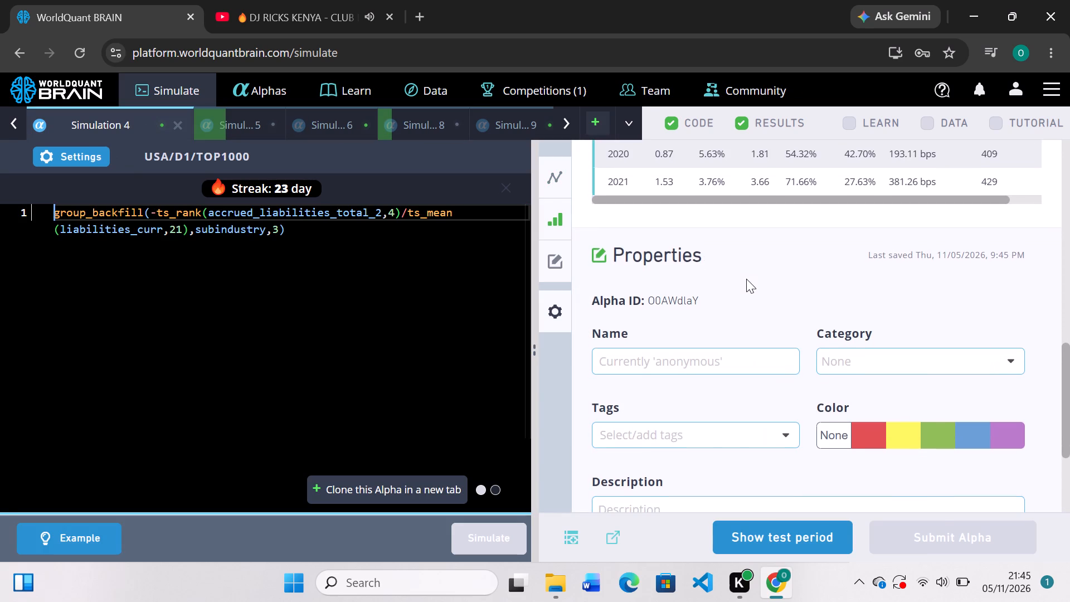
{"action": "scroll", "coordinate": [746, 279], "scroll_direction": "up", "scroll_amount": 4}
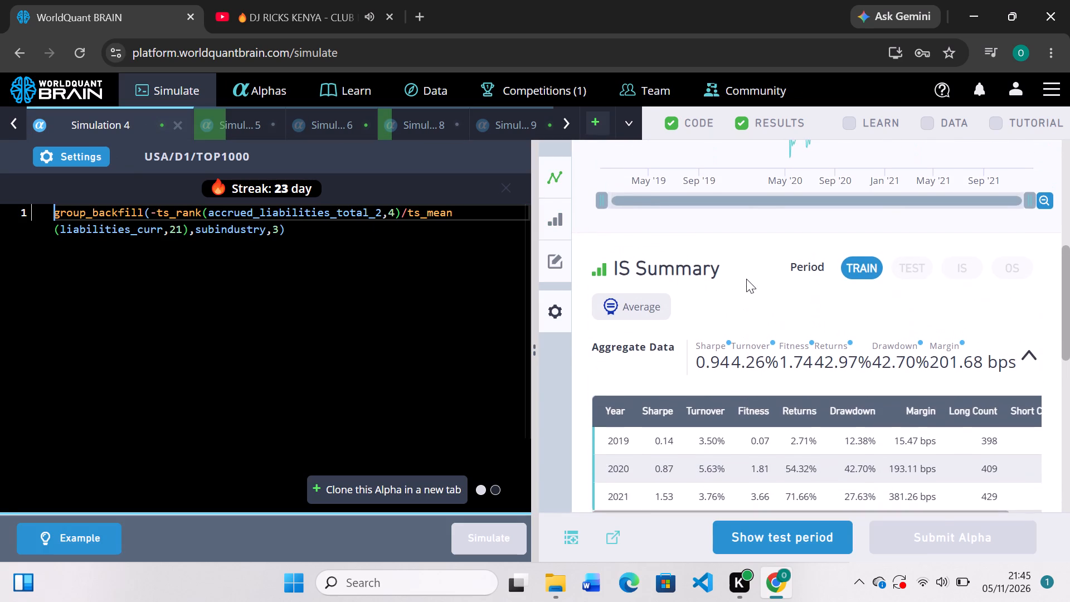
{"action": "scroll", "coordinate": [746, 279], "scroll_direction": "up", "scroll_amount": 1}
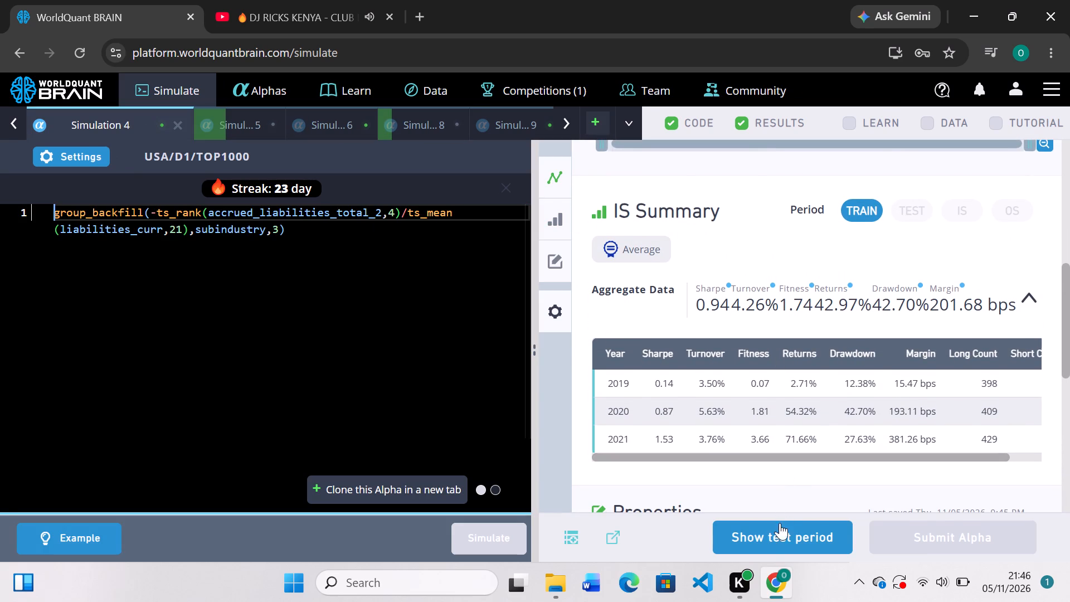
Show Simulation 4's test period, run its self-correlation, and examine the failed items in its IS testing status.
{"action": "left_click", "coordinate": [780, 532]}
{"action": "scroll", "coordinate": [826, 482], "scroll_direction": "down", "scroll_amount": 3}
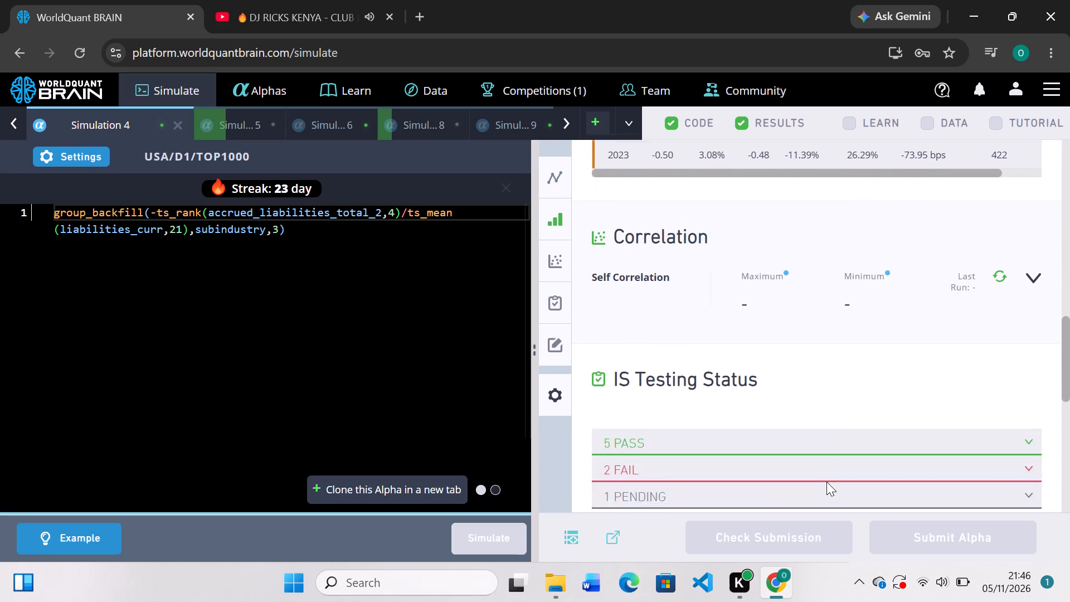
{"action": "left_click", "coordinate": [1002, 249]}
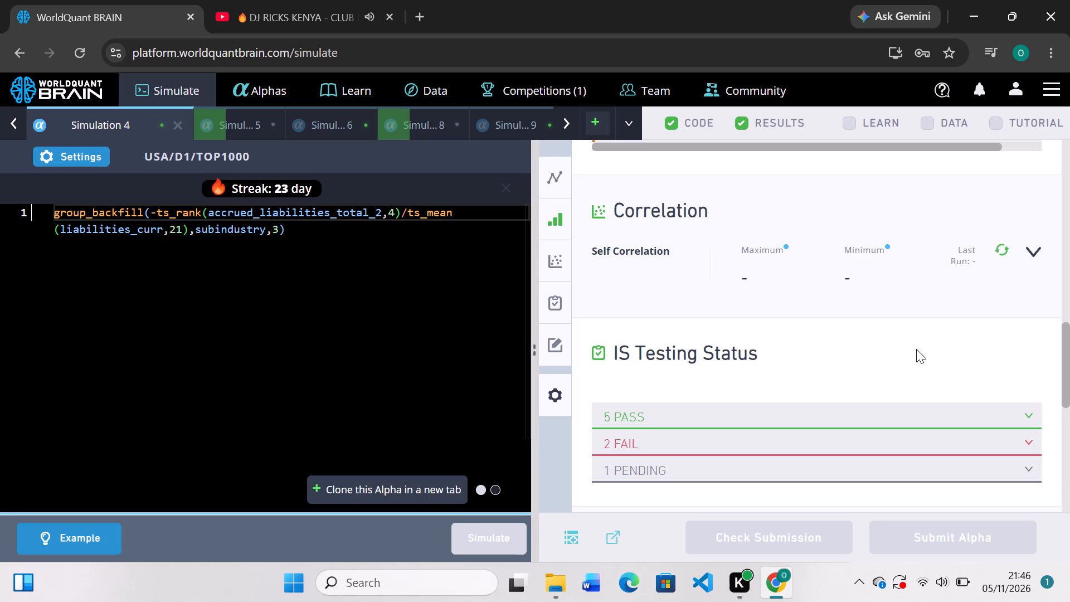
{"action": "left_click", "coordinate": [1031, 435]}
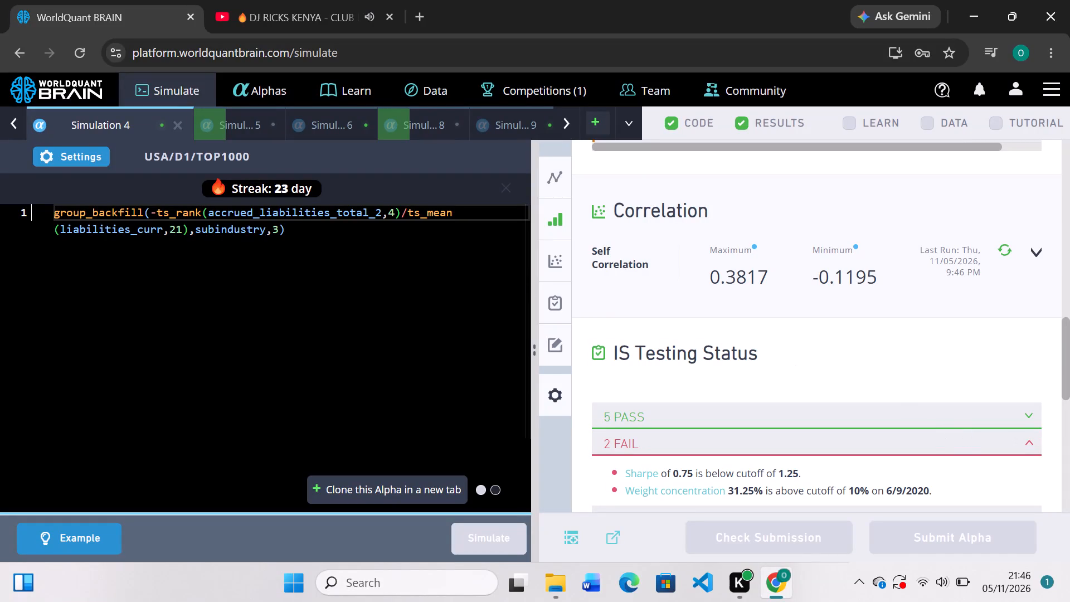
Set Simulation 4's universe to TOP2000 and re-simulate the alpha.
{"action": "left_click", "coordinate": [90, 154]}
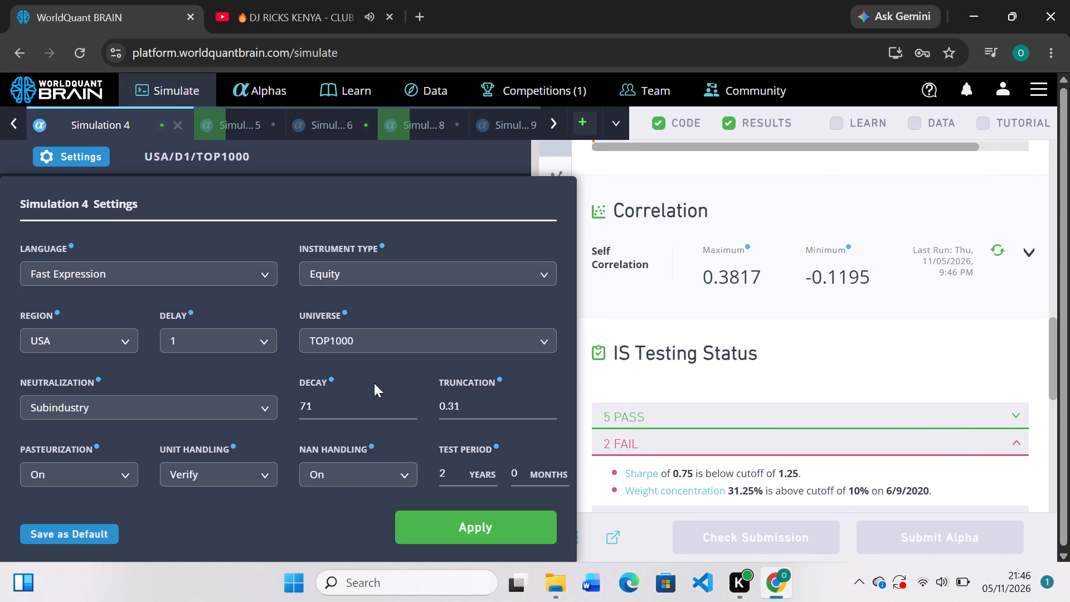
{"action": "left_click", "coordinate": [547, 264]}
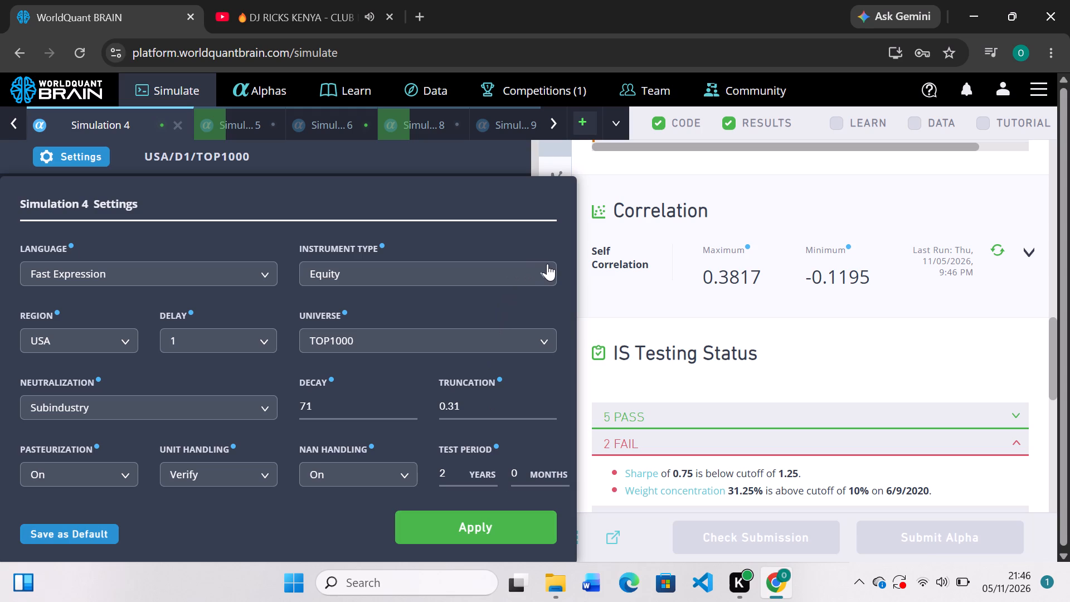
{"action": "left_click", "coordinate": [527, 339]}
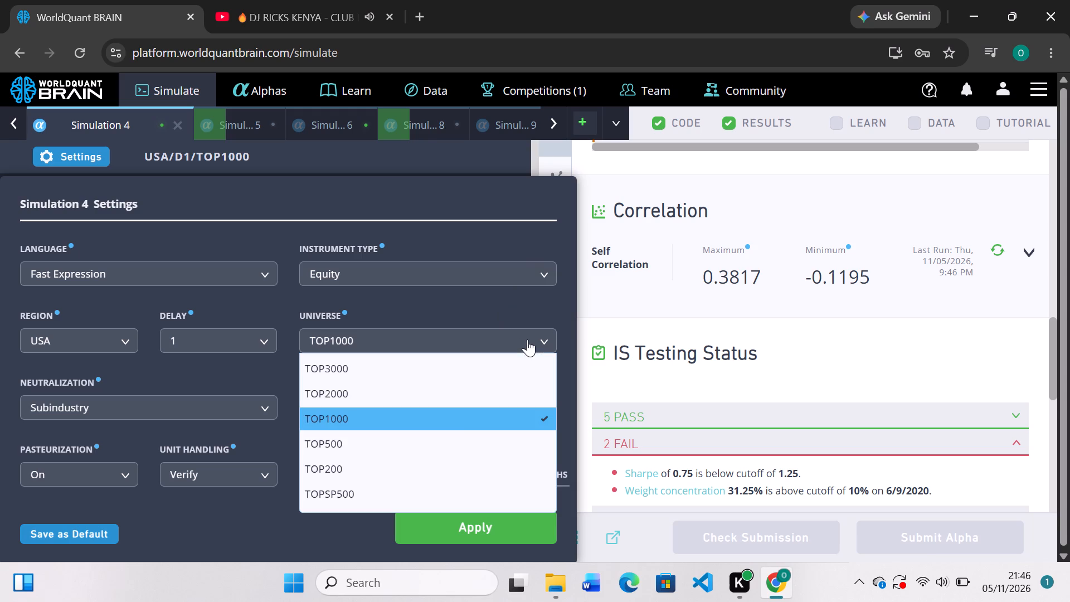
{"action": "left_click", "coordinate": [427, 383]}
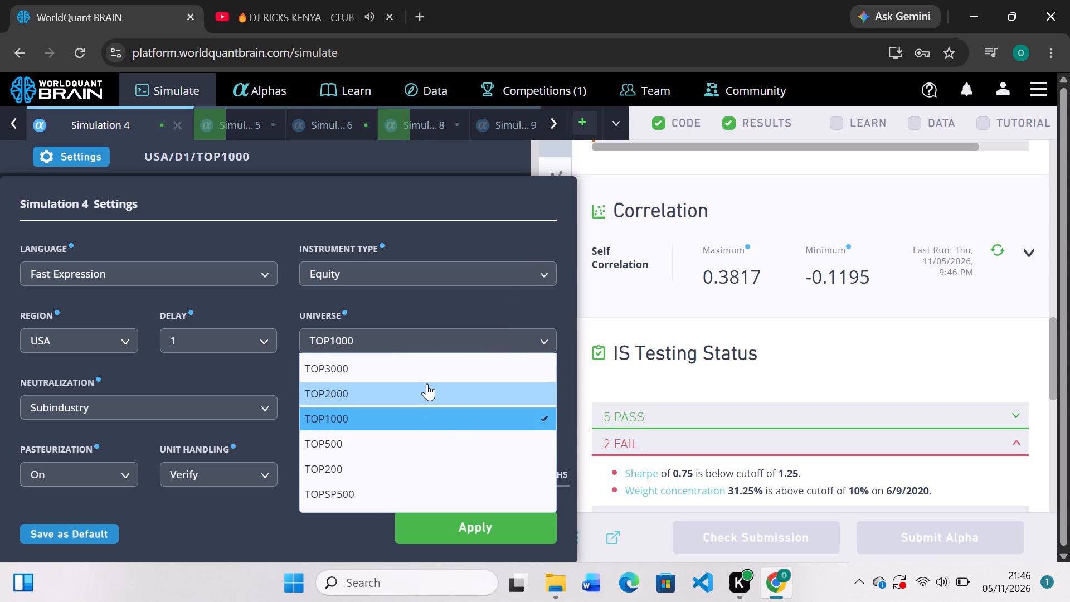
{"action": "left_click", "coordinate": [483, 541]}
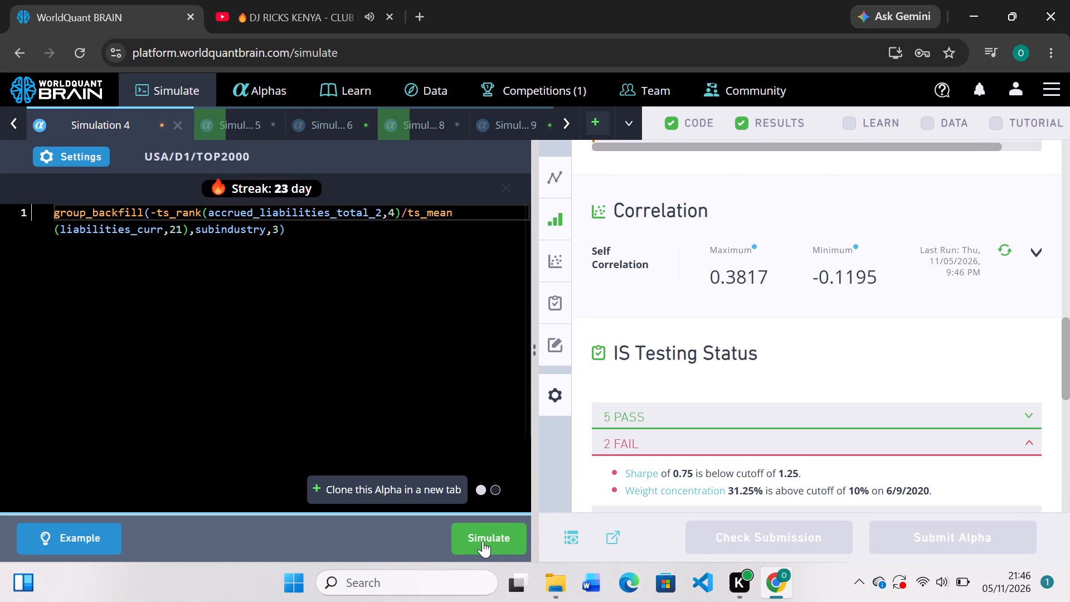
{"action": "left_click", "coordinate": [483, 541]}
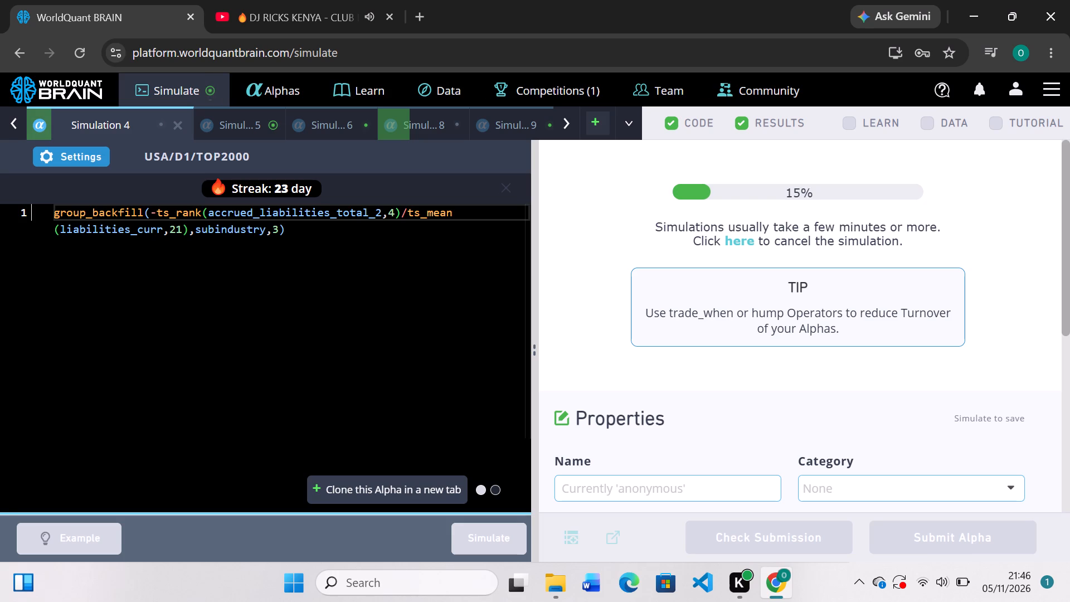
Check Simulation 5's PnL chart, set its universe to TOP3000 and decay to 106, and re-simulate the alpha.
{"action": "left_click", "coordinate": [245, 129]}
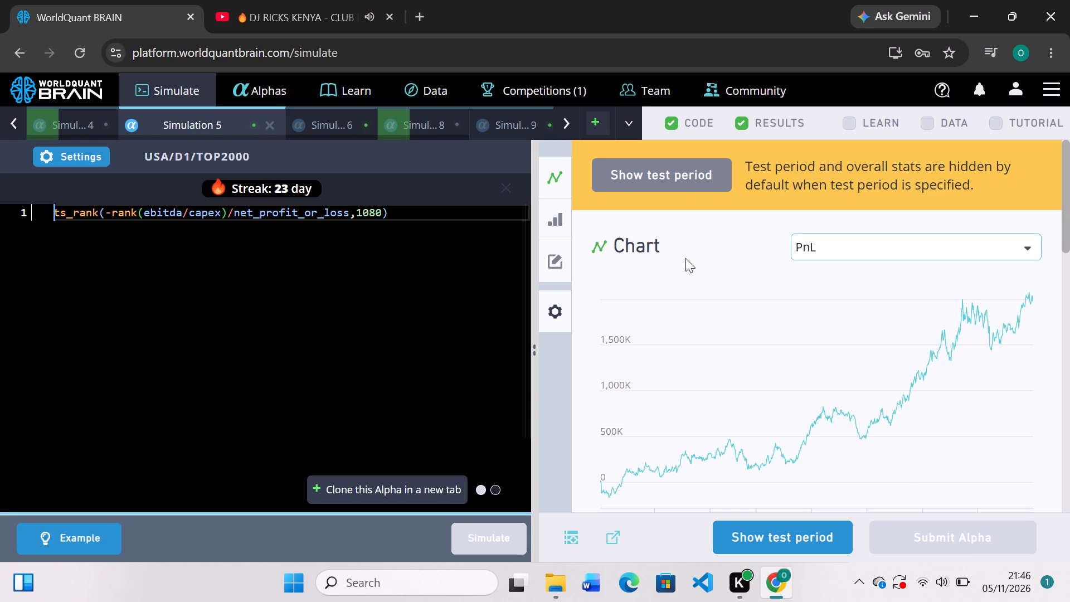
{"action": "scroll", "coordinate": [787, 351], "scroll_direction": "down", "scroll_amount": 3}
{"action": "scroll", "coordinate": [787, 351], "scroll_direction": "up", "scroll_amount": 1}
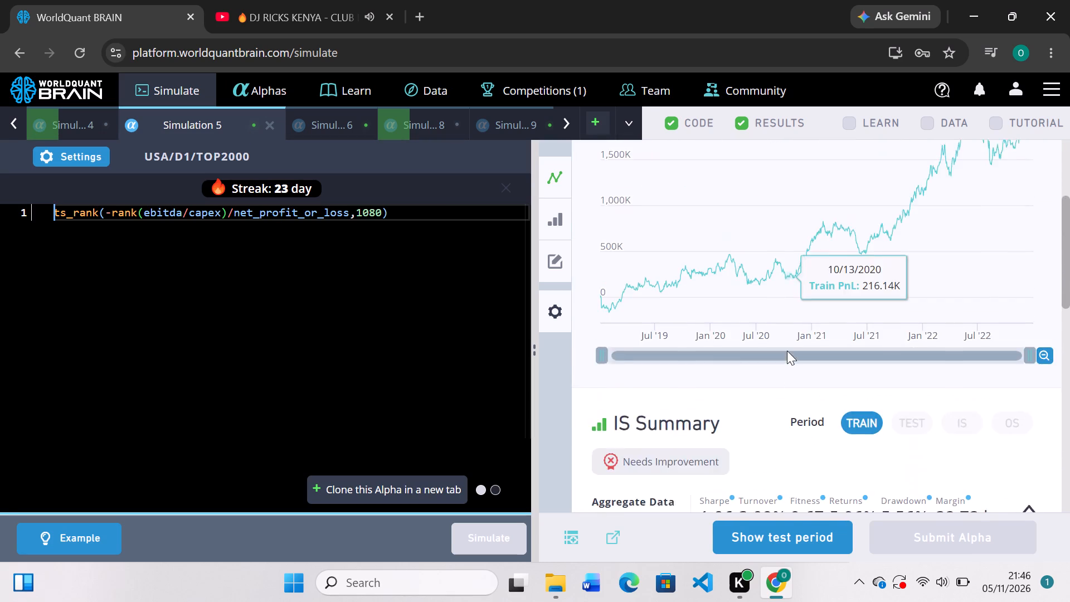
{"action": "scroll", "coordinate": [787, 351], "scroll_direction": "up", "scroll_amount": 1}
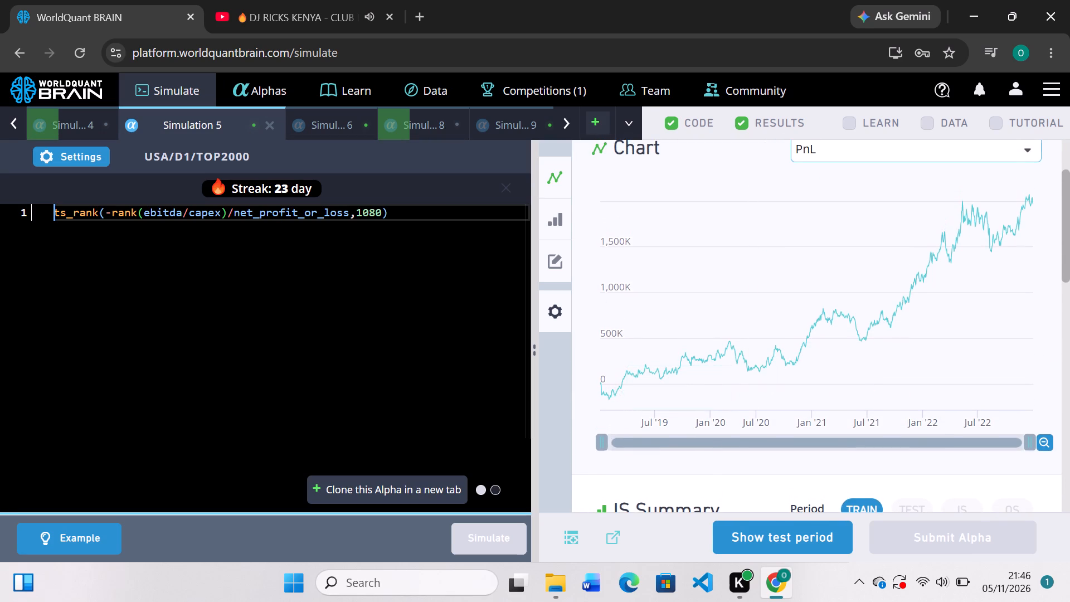
{"action": "left_click", "coordinate": [70, 161]}
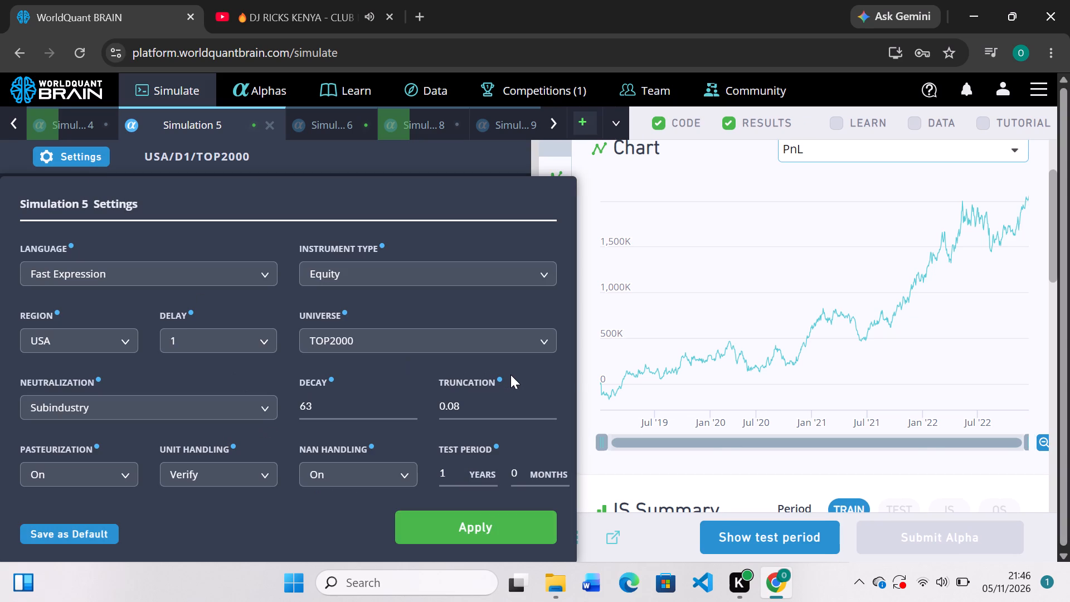
{"action": "left_click", "coordinate": [535, 348]}
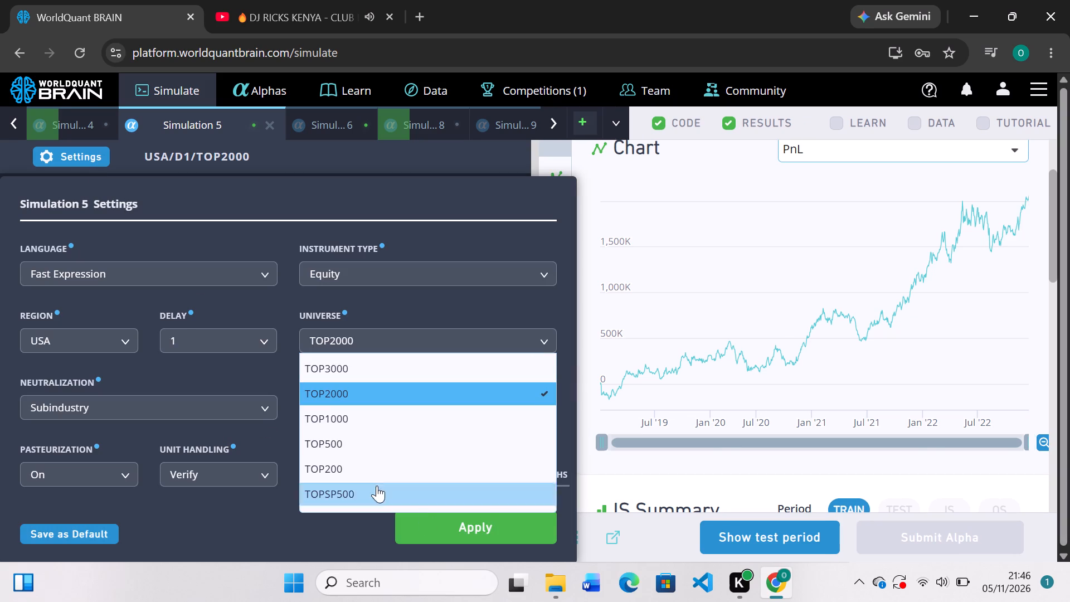
{"action": "left_click", "coordinate": [370, 370]}
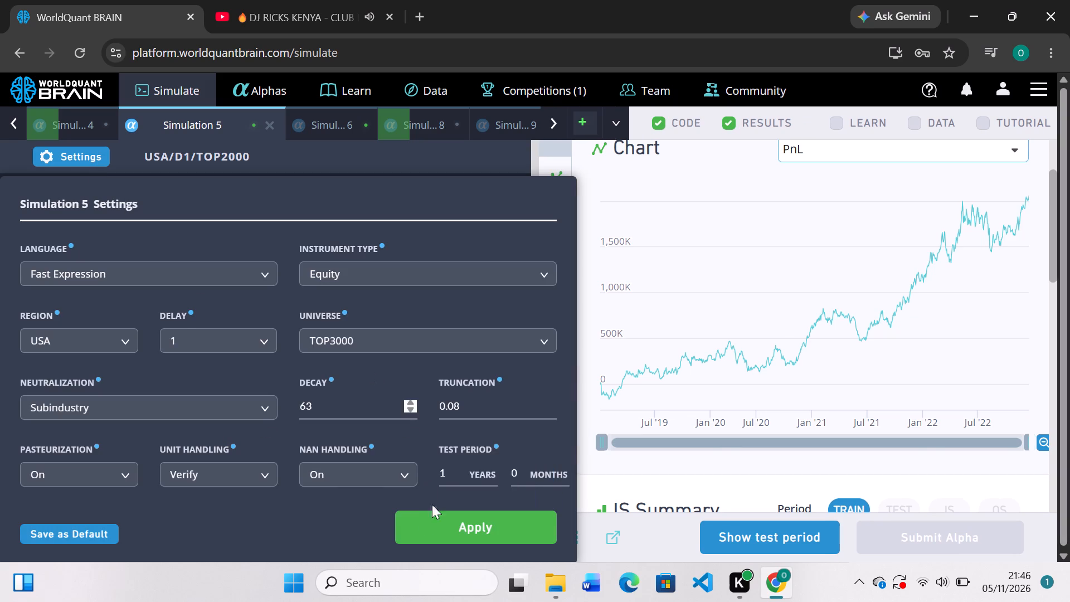
{"action": "left_click", "coordinate": [411, 405]}
{"action": "left_click", "coordinate": [471, 530]}
{"action": "left_click", "coordinate": [471, 530]}
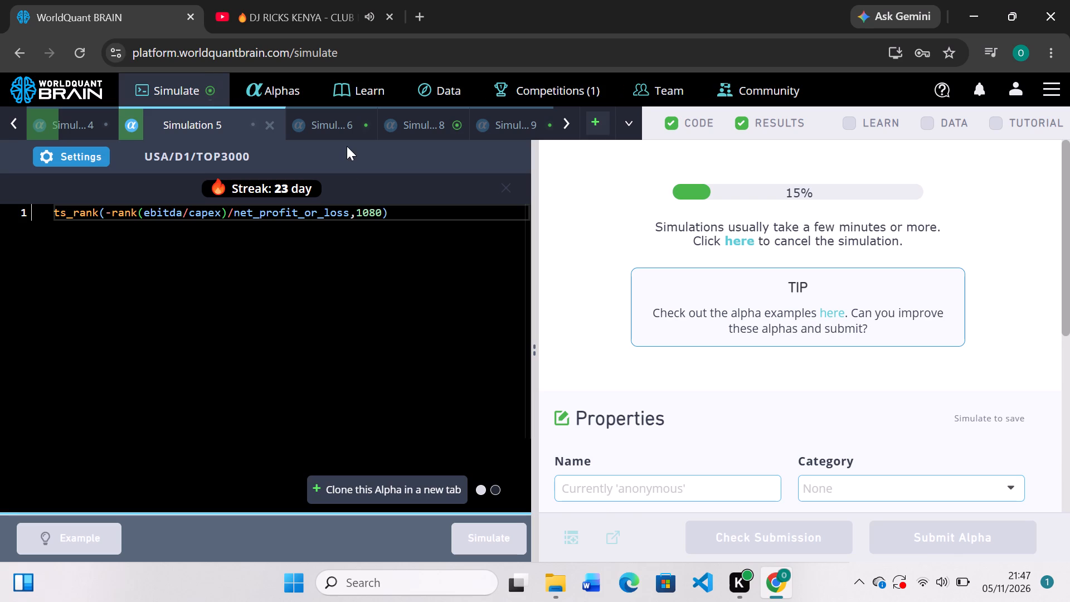
Check Simulation 8's PnL chart and IS summary, set its universe to TOP500, and re-simulate the alpha.
{"action": "left_click", "coordinate": [431, 134]}
{"action": "left_click", "coordinate": [448, 125]}
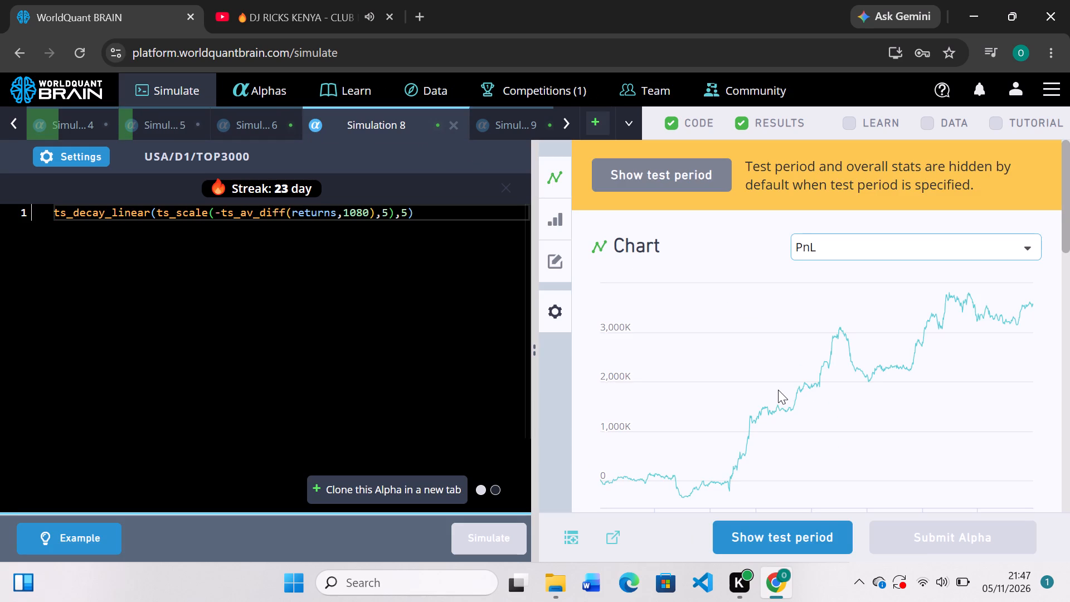
{"action": "scroll", "coordinate": [778, 390], "scroll_direction": "down", "scroll_amount": 3}
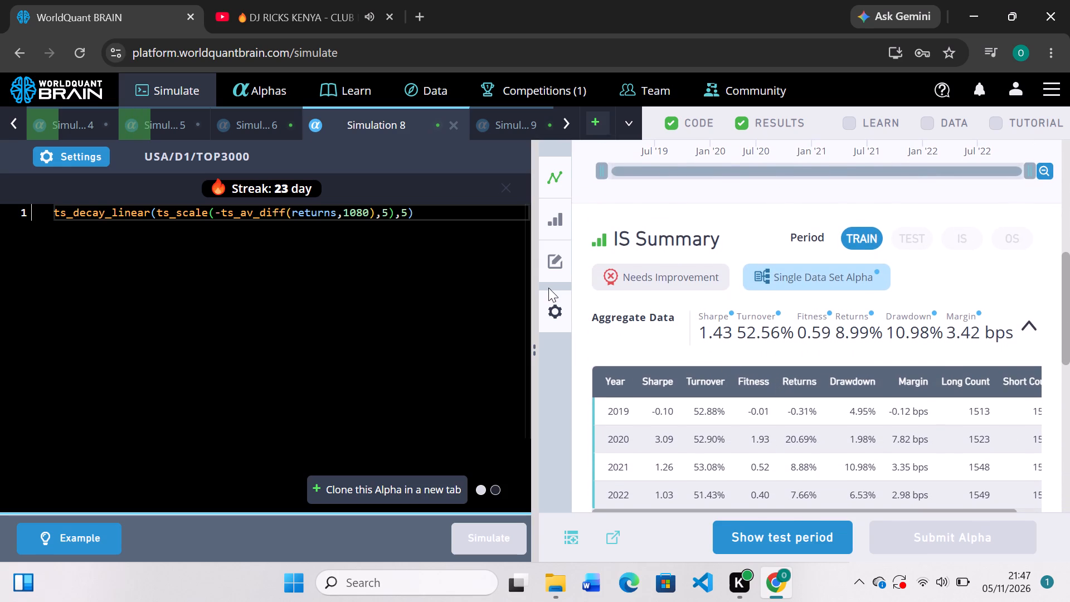
{"action": "left_click", "coordinate": [80, 156]}
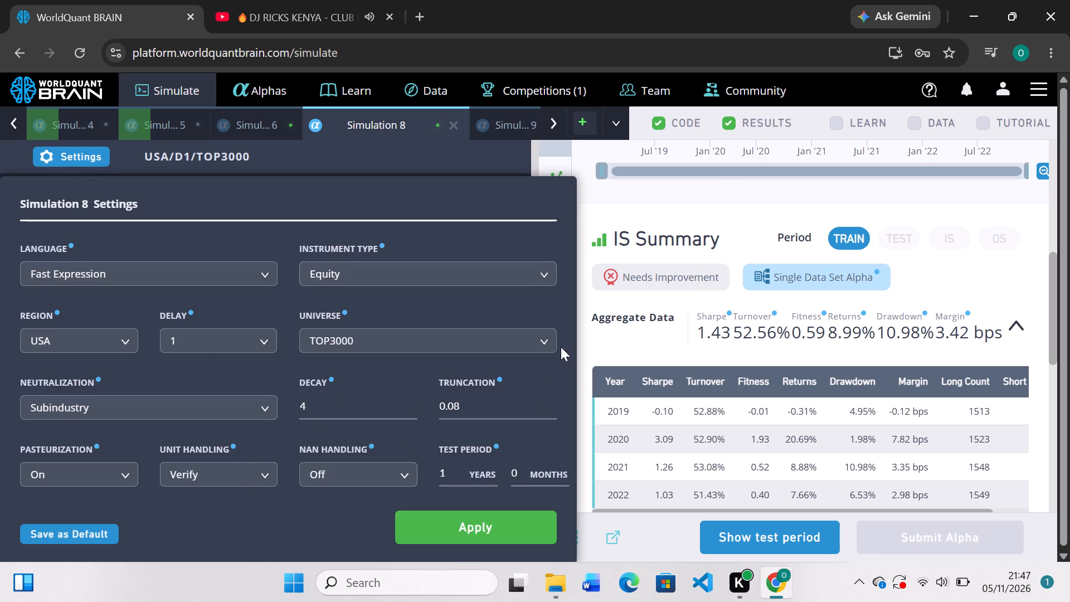
{"action": "left_click", "coordinate": [547, 339]}
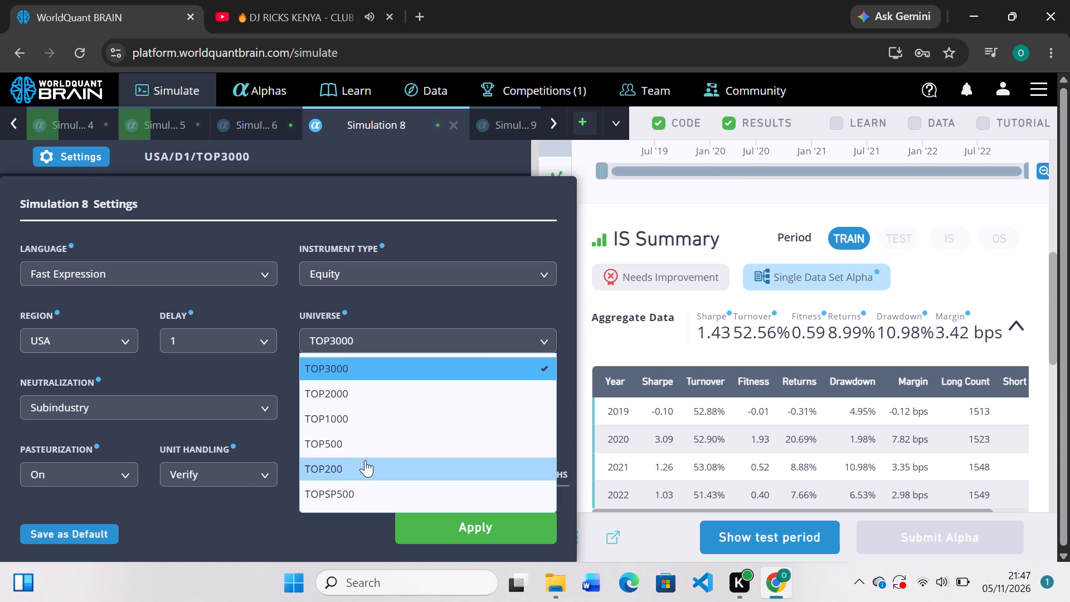
{"action": "left_click", "coordinate": [341, 447]}
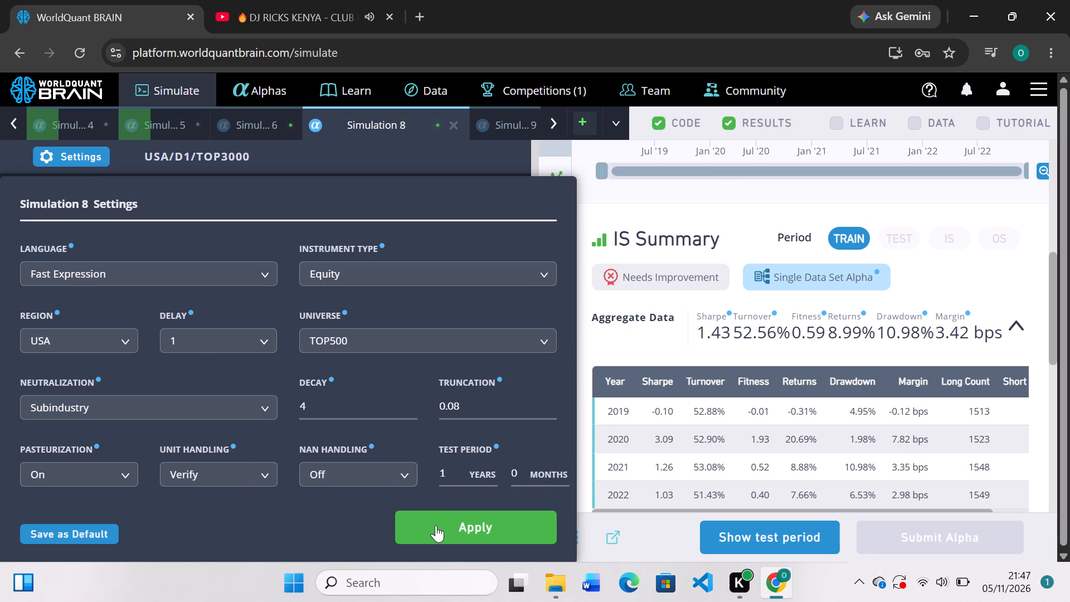
{"action": "left_click", "coordinate": [440, 527]}
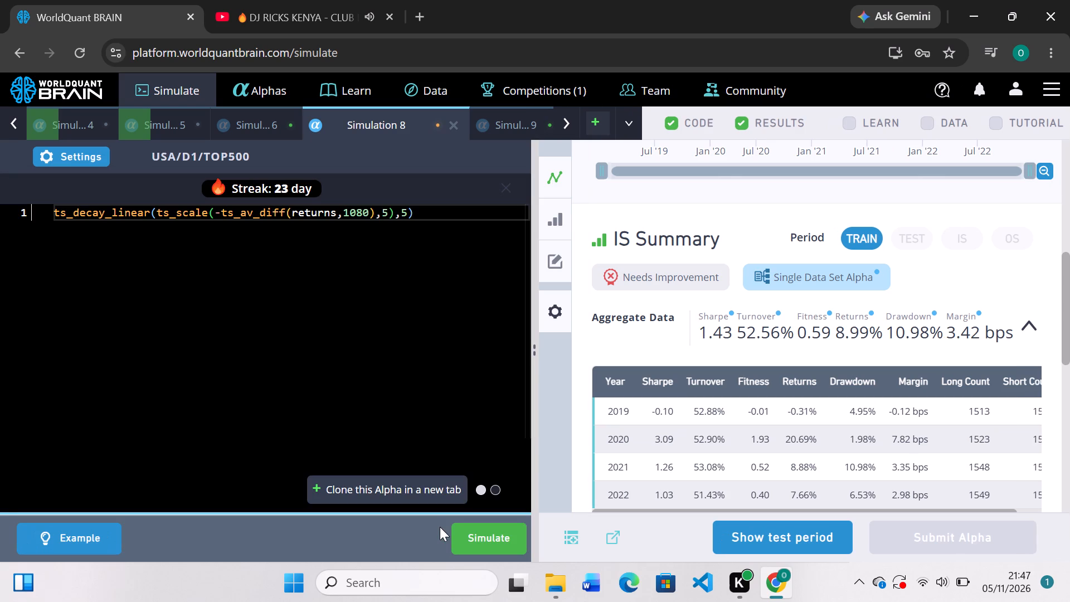
{"action": "left_click", "coordinate": [497, 537]}
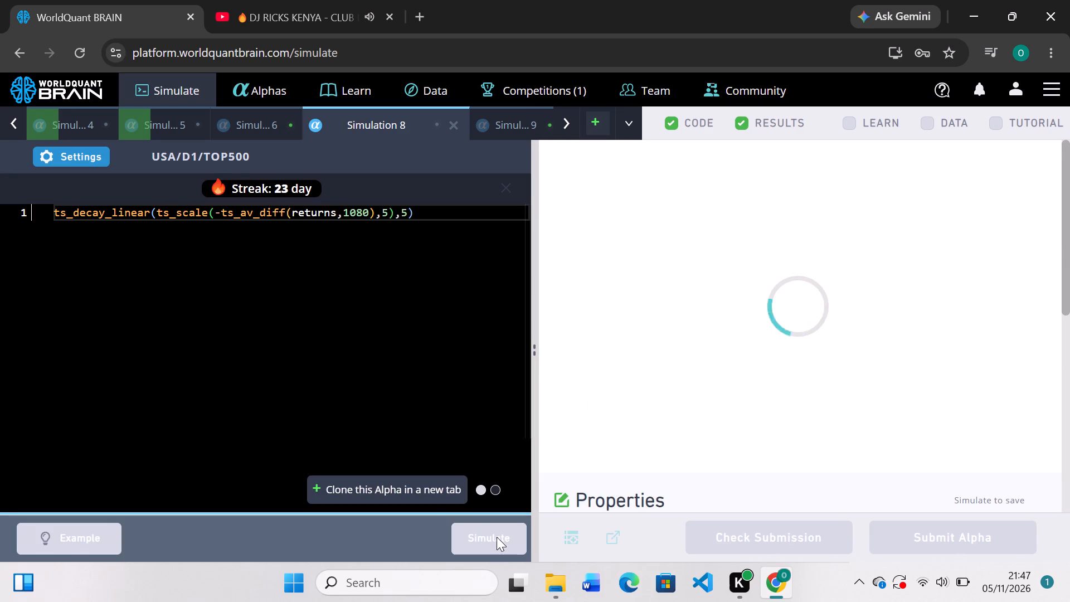
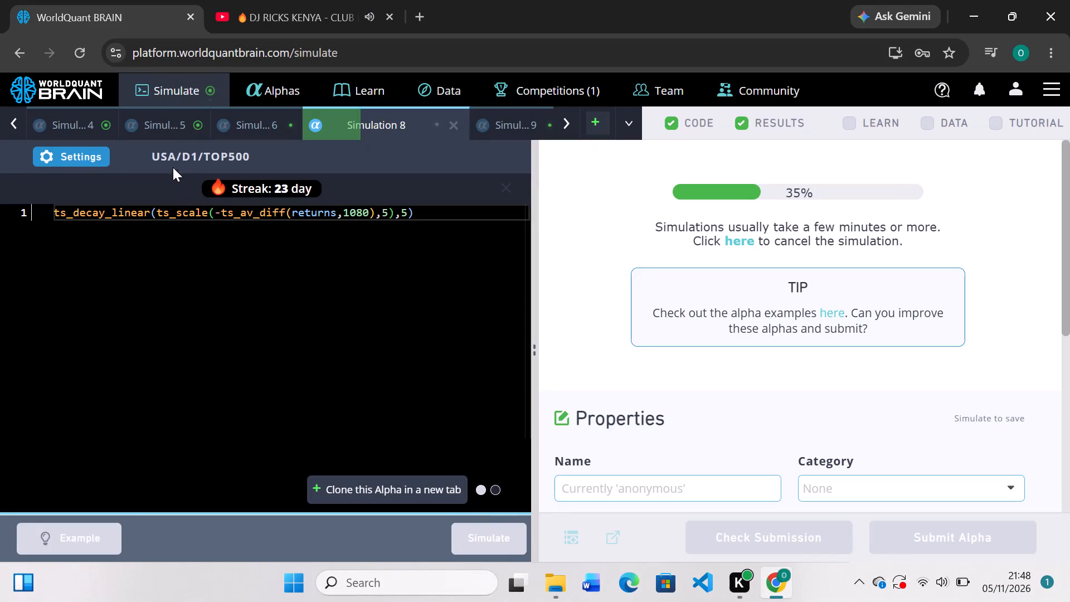
Review the PnL chart and IS summary of Simulation 5.
{"action": "left_click", "coordinate": [192, 129]}
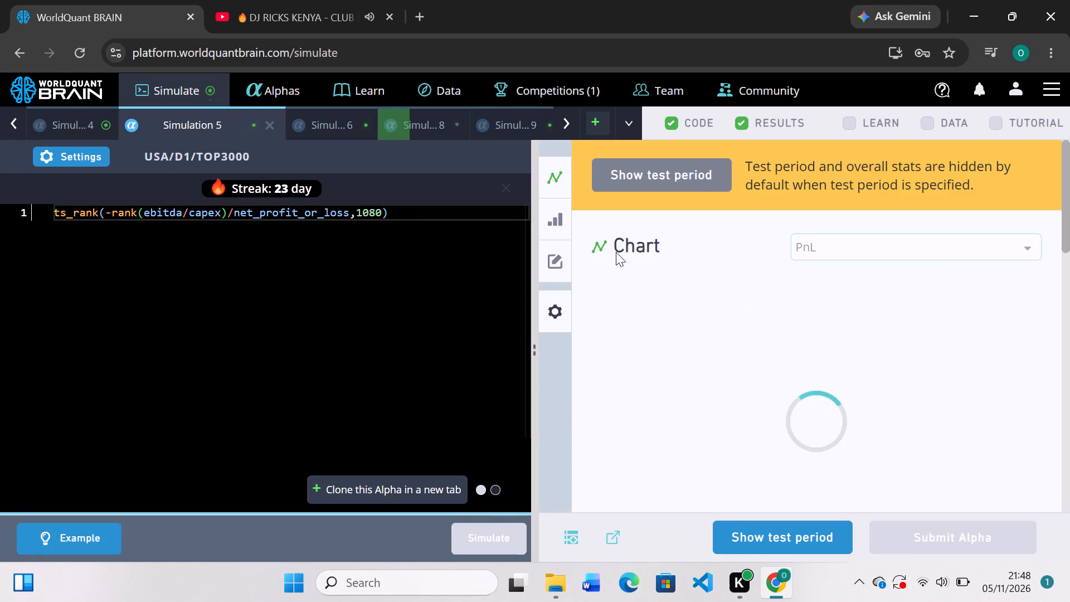
{"action": "scroll", "coordinate": [679, 300], "scroll_direction": "down", "scroll_amount": 3}
{"action": "scroll", "coordinate": [679, 300], "scroll_direction": "up", "scroll_amount": 2}
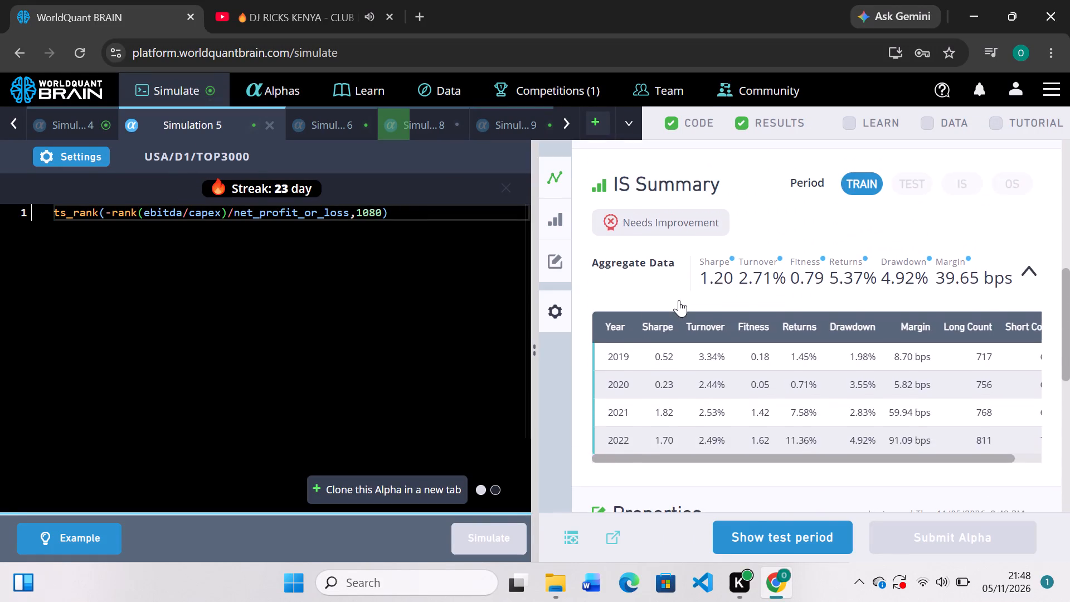
{"action": "scroll", "coordinate": [679, 300], "scroll_direction": "up", "scroll_amount": 3}
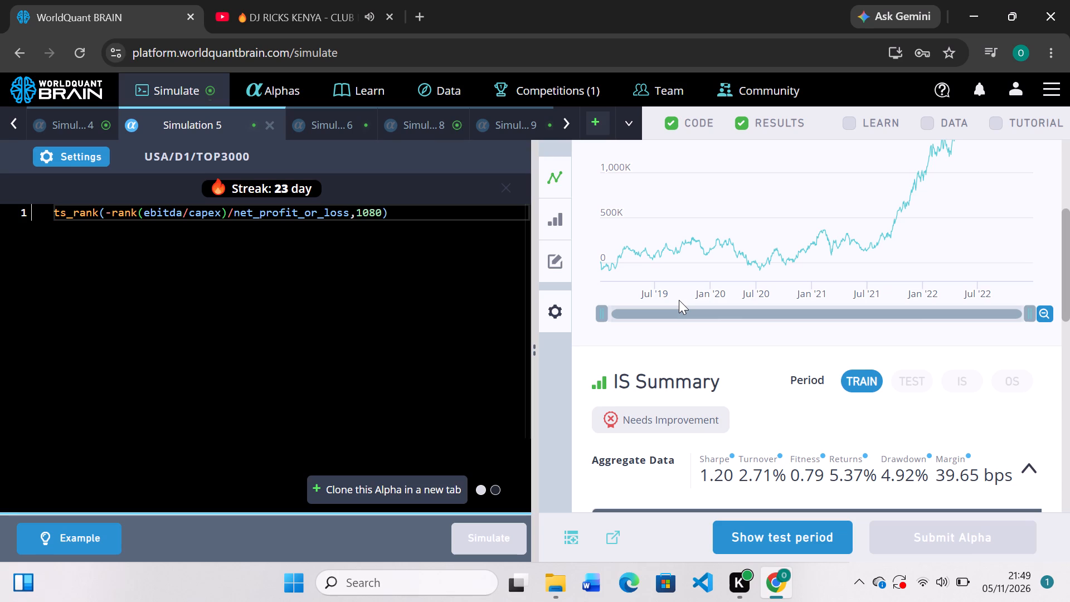
Set Simulation 8's universe to TOP2000 and re-simulate the alpha.
{"action": "left_click", "coordinate": [447, 125]}
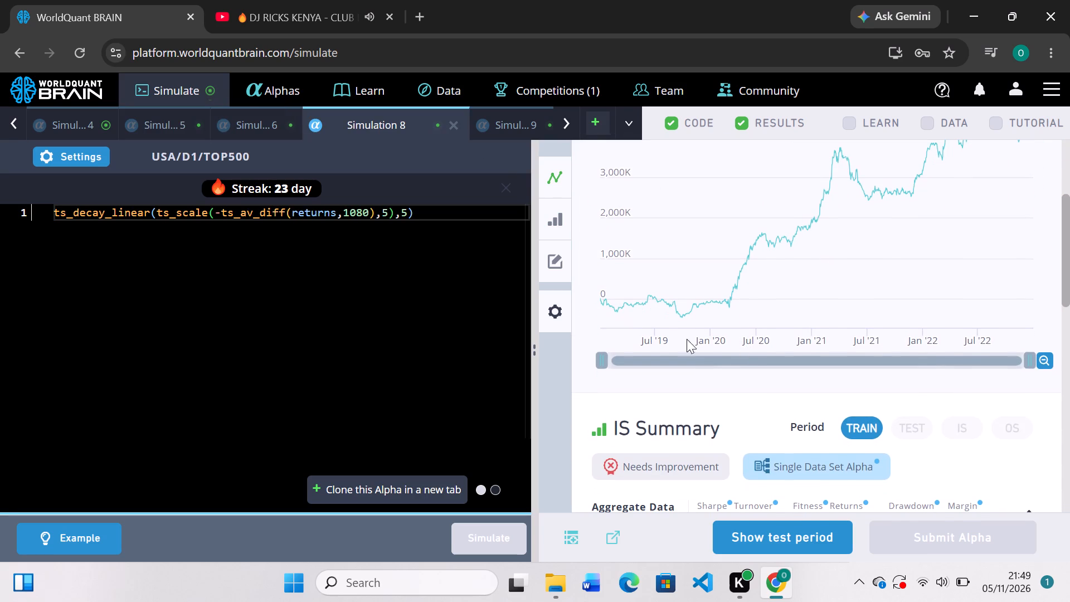
{"action": "left_click", "coordinate": [91, 159]}
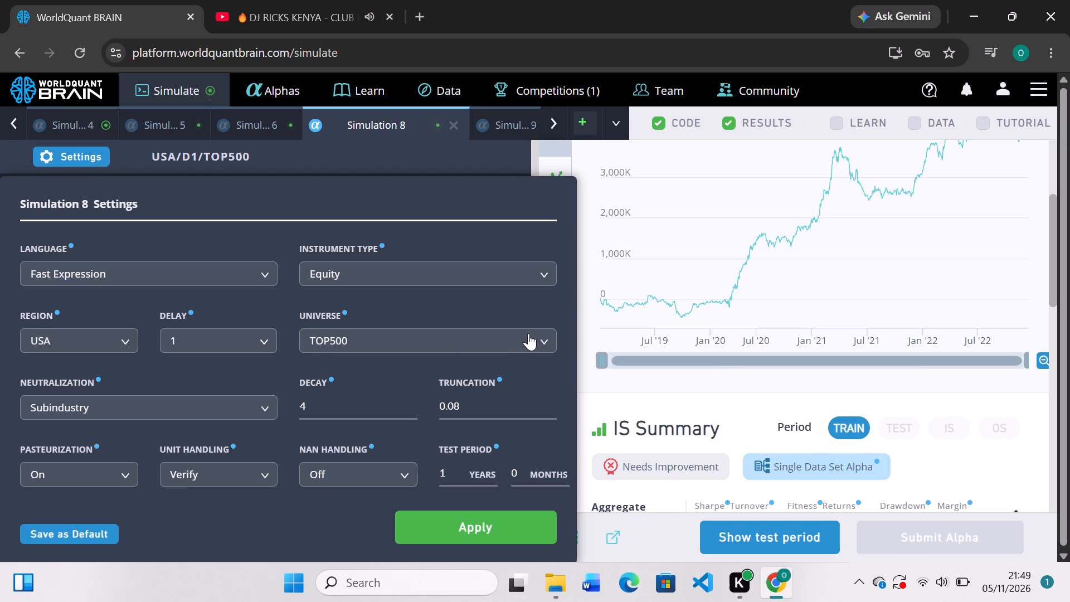
{"action": "left_click", "coordinate": [528, 333]}
{"action": "left_click", "coordinate": [378, 392]}
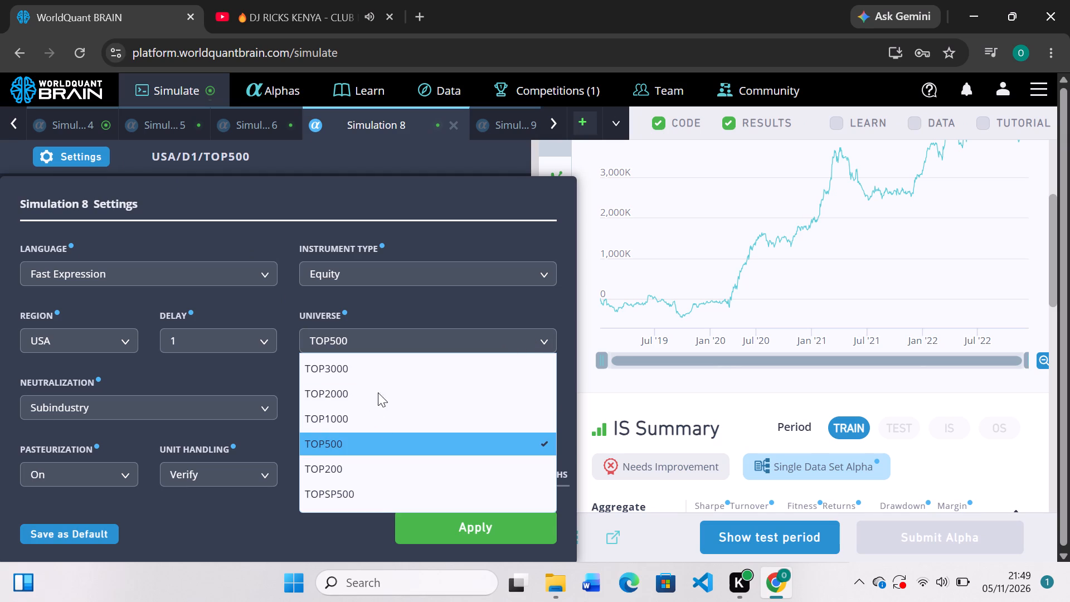
{"action": "left_click", "coordinate": [454, 524]}
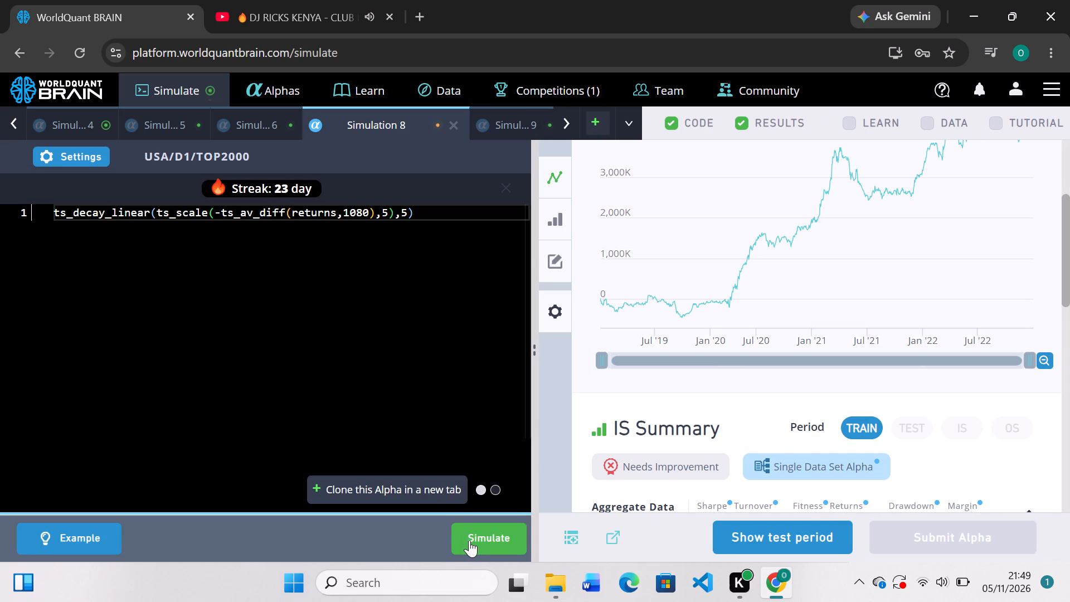
{"action": "left_click", "coordinate": [471, 542]}
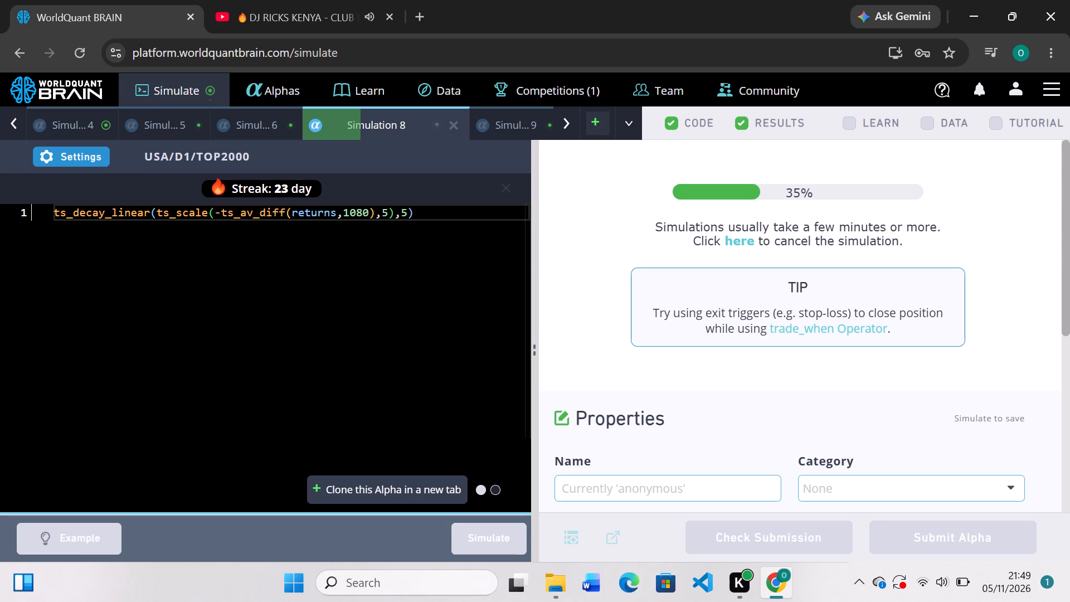
Check Simulation 4's PnL chart and IS summary, set its universe to TOP3000, and re-simulate the alpha.
{"action": "left_click", "coordinate": [95, 115]}
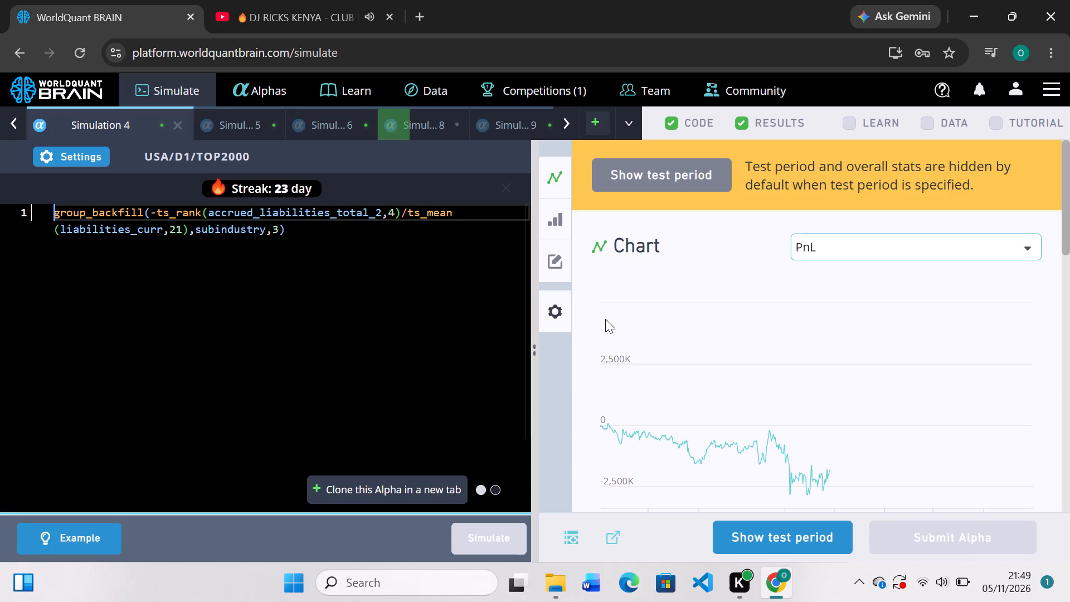
{"action": "scroll", "coordinate": [605, 319], "scroll_direction": "down", "scroll_amount": 3}
{"action": "scroll", "coordinate": [605, 319], "scroll_direction": "up", "scroll_amount": 3}
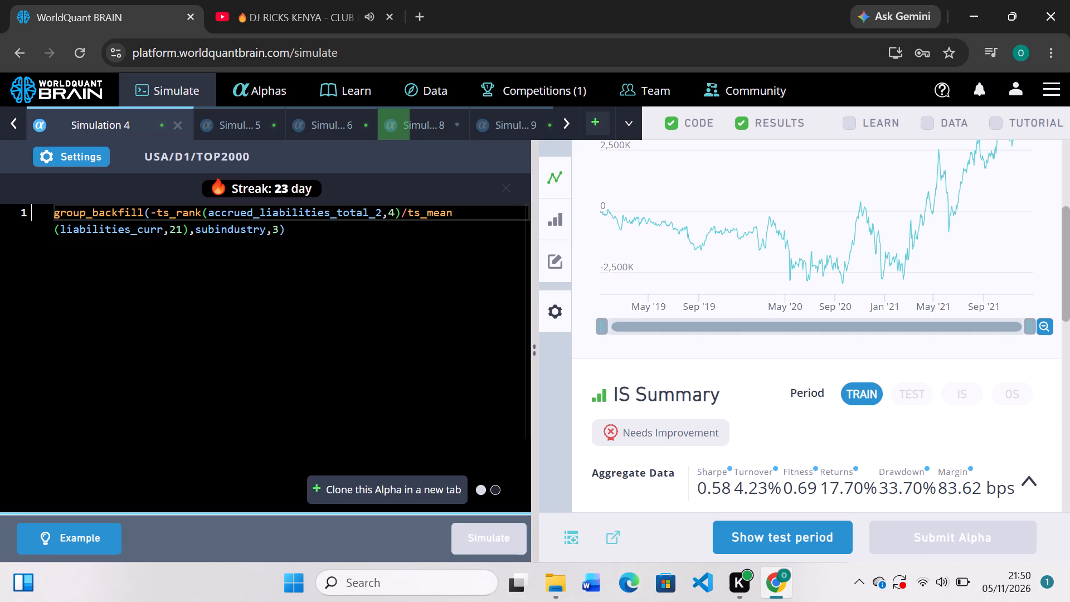
{"action": "left_click", "coordinate": [80, 164]}
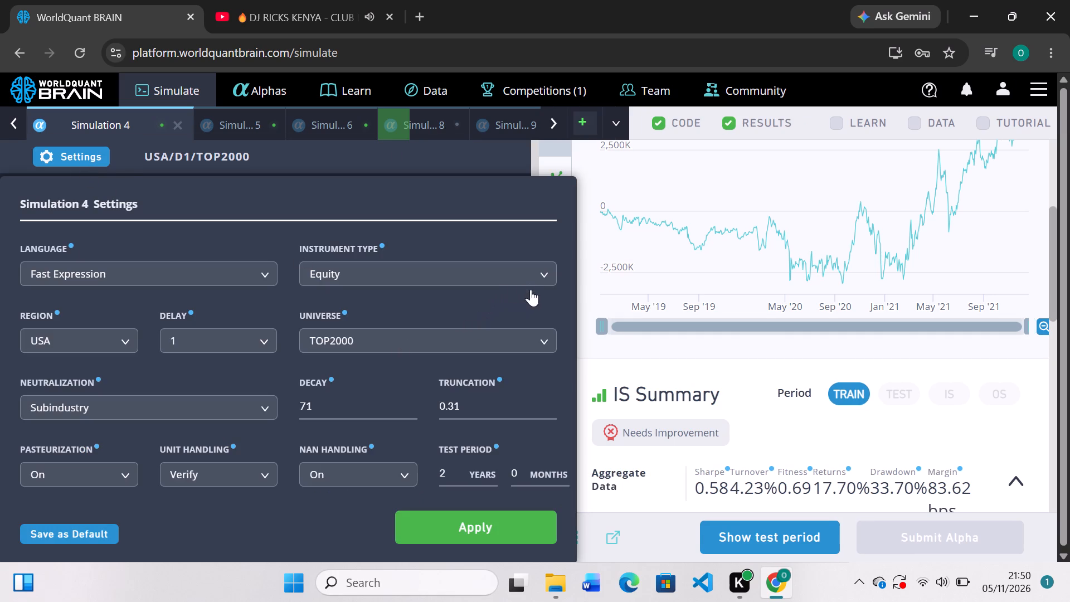
{"action": "left_click", "coordinate": [542, 336]}
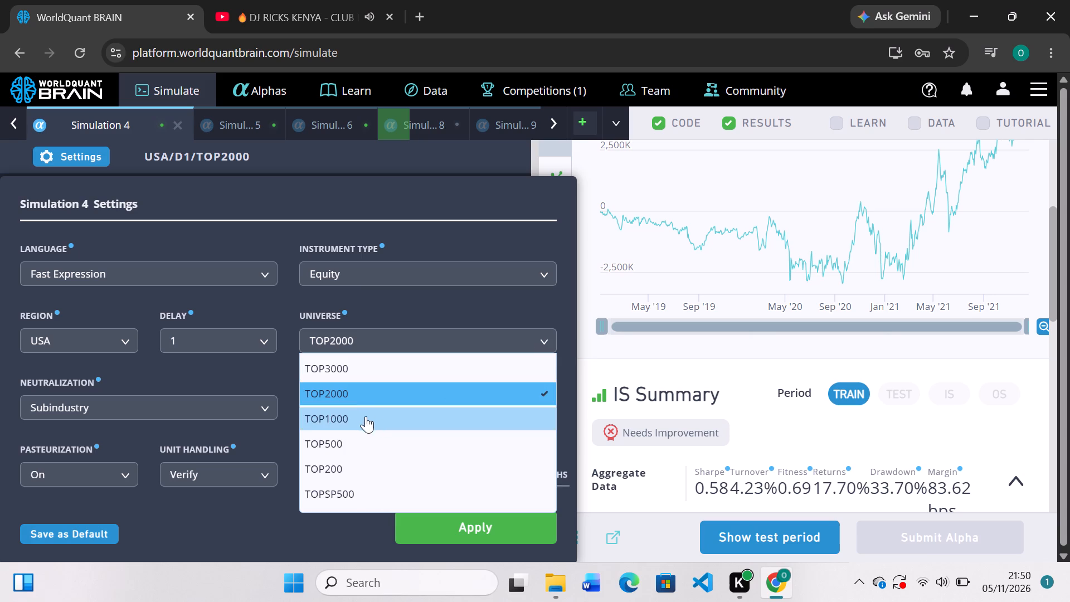
{"action": "left_click", "coordinate": [358, 357]}
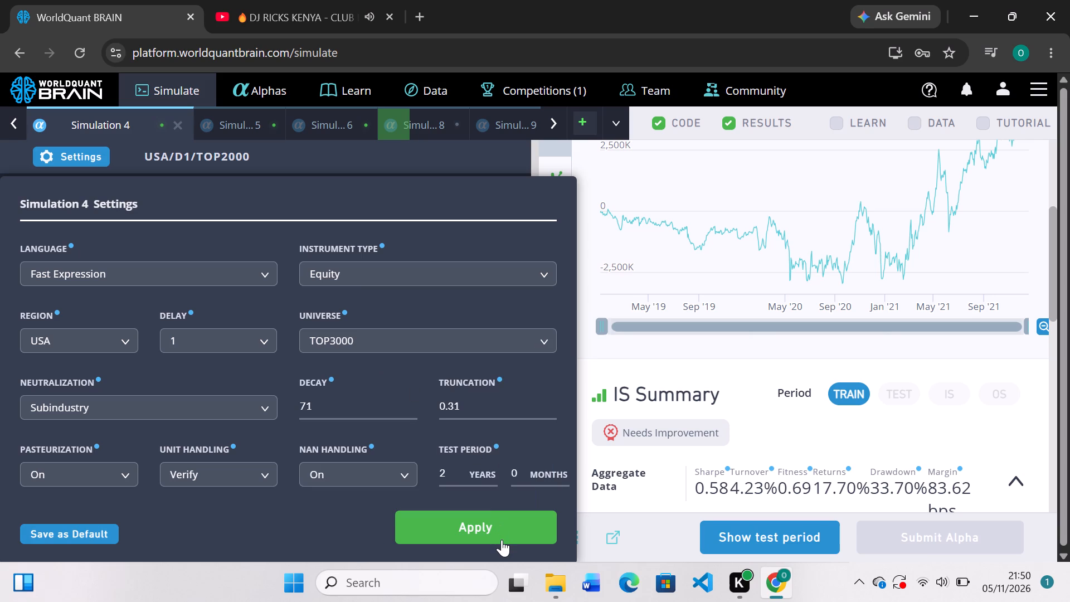
{"action": "left_click", "coordinate": [502, 540]}
{"action": "left_click", "coordinate": [502, 540]}
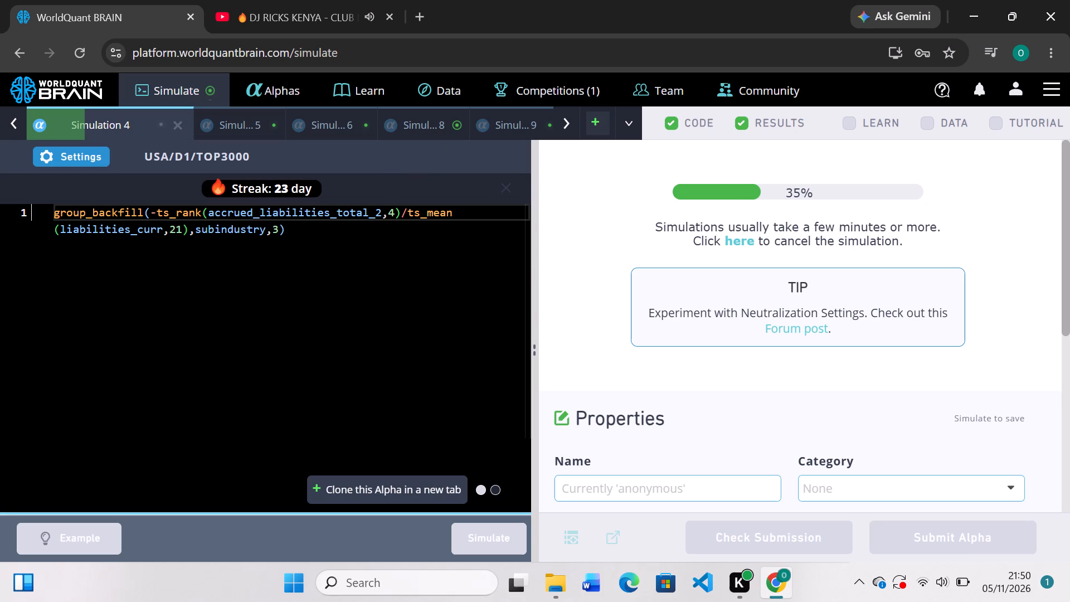
Review the PnL chart and IS summary of Simulation 8.
{"action": "left_click", "coordinate": [424, 122]}
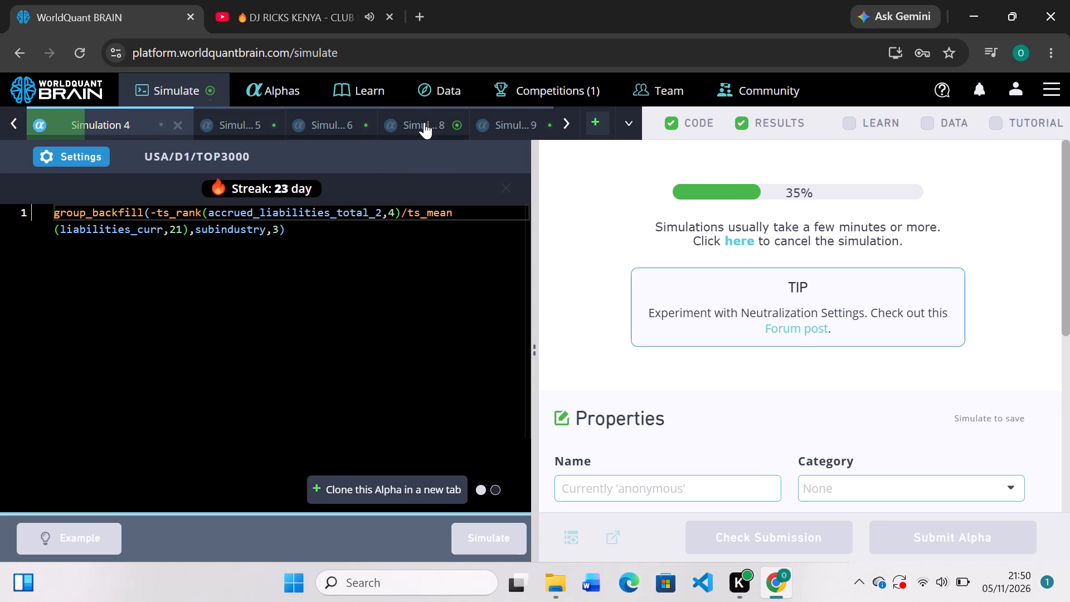
{"action": "scroll", "coordinate": [713, 367], "scroll_direction": "down", "scroll_amount": 3}
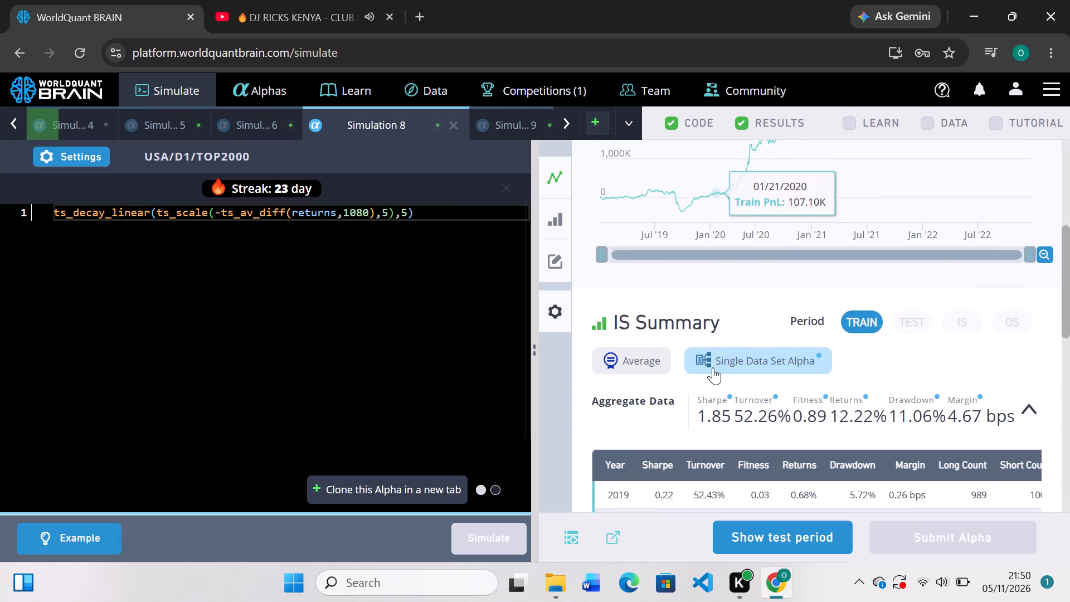
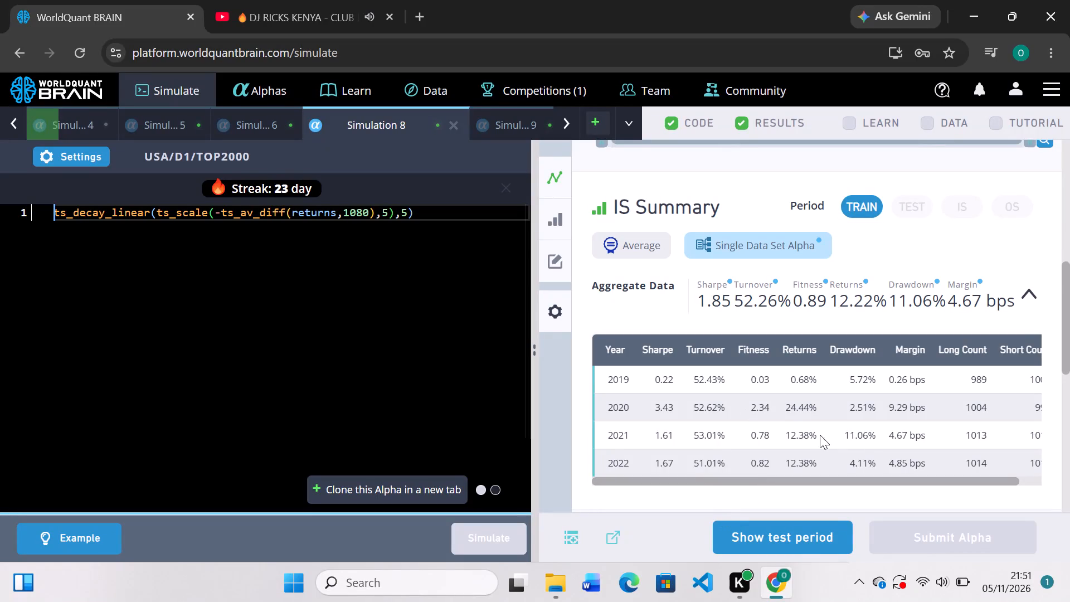
Review Simulation 8's IS summary, reveal its test period, and run the self-correlation check.
{"action": "scroll", "coordinate": [864, 435], "scroll_direction": "down", "scroll_amount": 1}
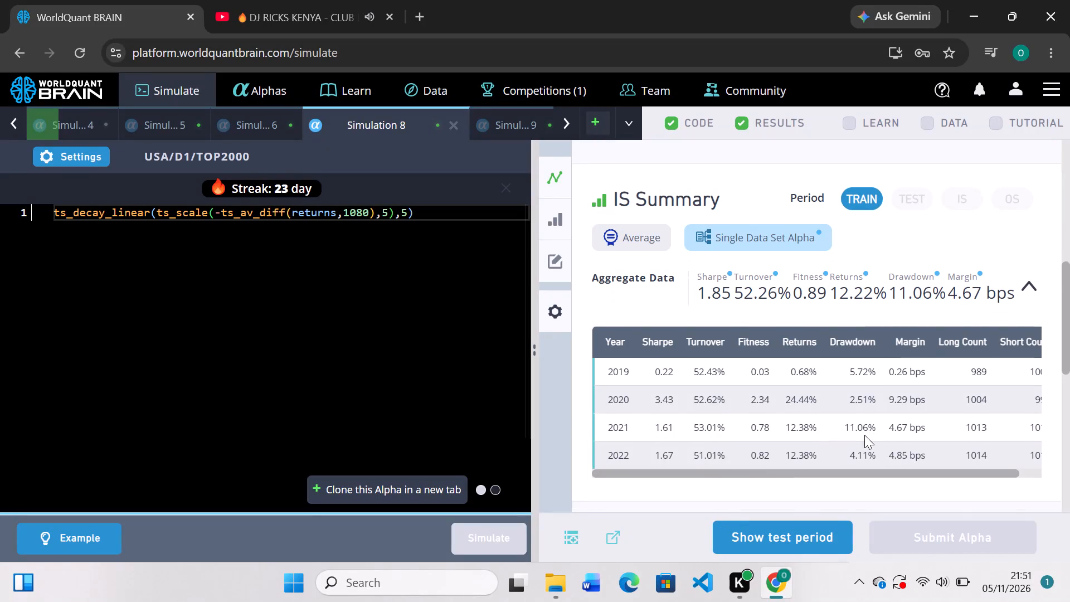
{"action": "scroll", "coordinate": [864, 435], "scroll_direction": "down", "scroll_amount": 1}
{"action": "scroll", "coordinate": [864, 435], "scroll_direction": "up", "scroll_amount": 3}
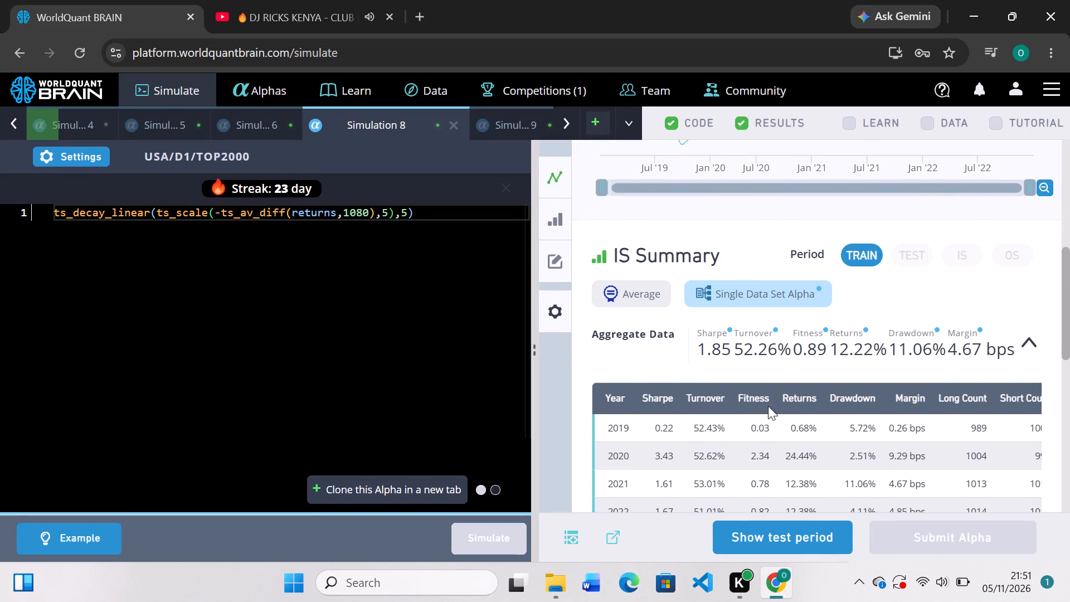
{"action": "left_click", "coordinate": [766, 527]}
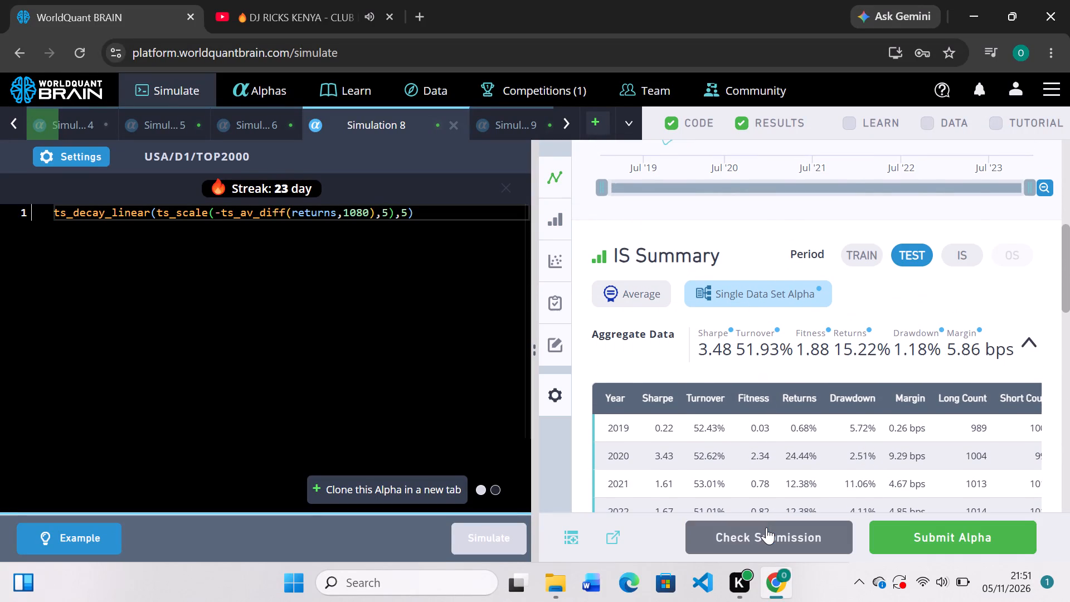
{"action": "scroll", "coordinate": [780, 462], "scroll_direction": "down", "scroll_amount": 3}
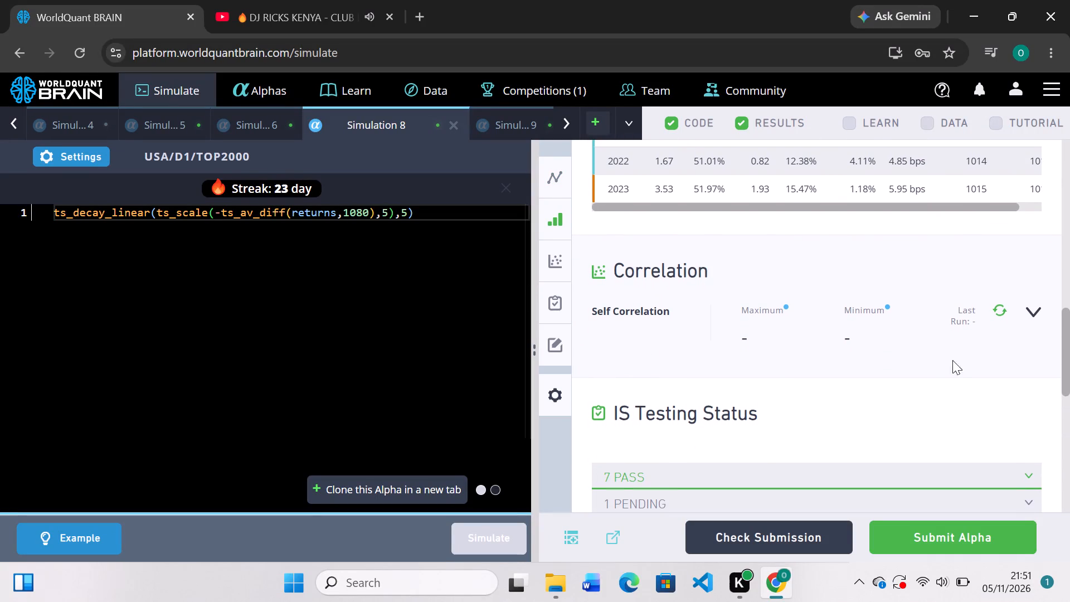
{"action": "left_click", "coordinate": [1001, 308]}
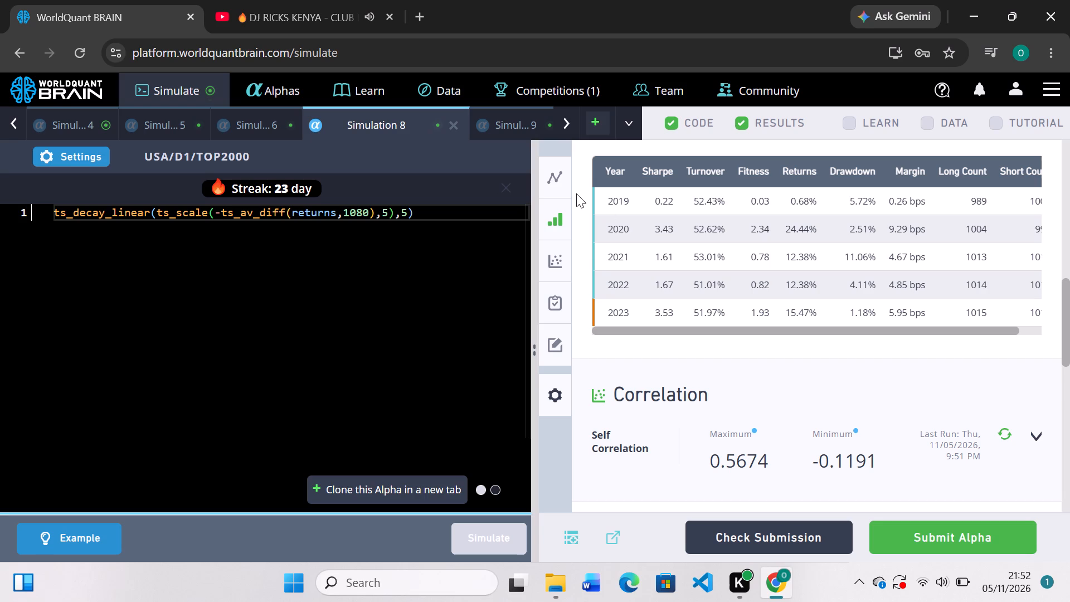
Reveal Simulation 4's test period, run its self-correlation check, and examine the failed tests in IS Testing Status.
{"action": "left_click", "coordinate": [85, 127]}
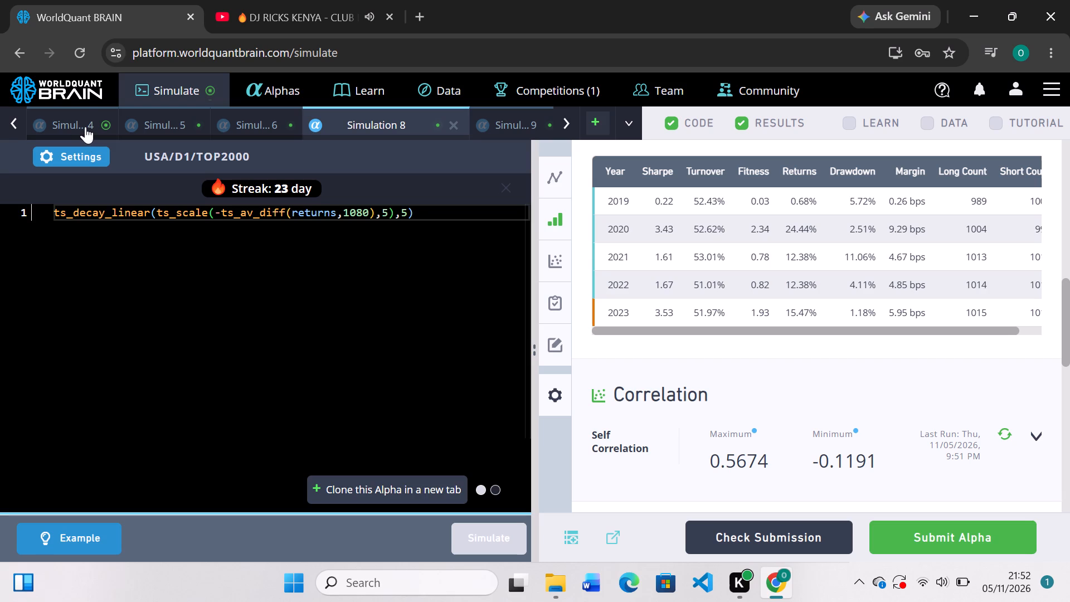
{"action": "scroll", "coordinate": [557, 398], "scroll_direction": "down", "scroll_amount": 3}
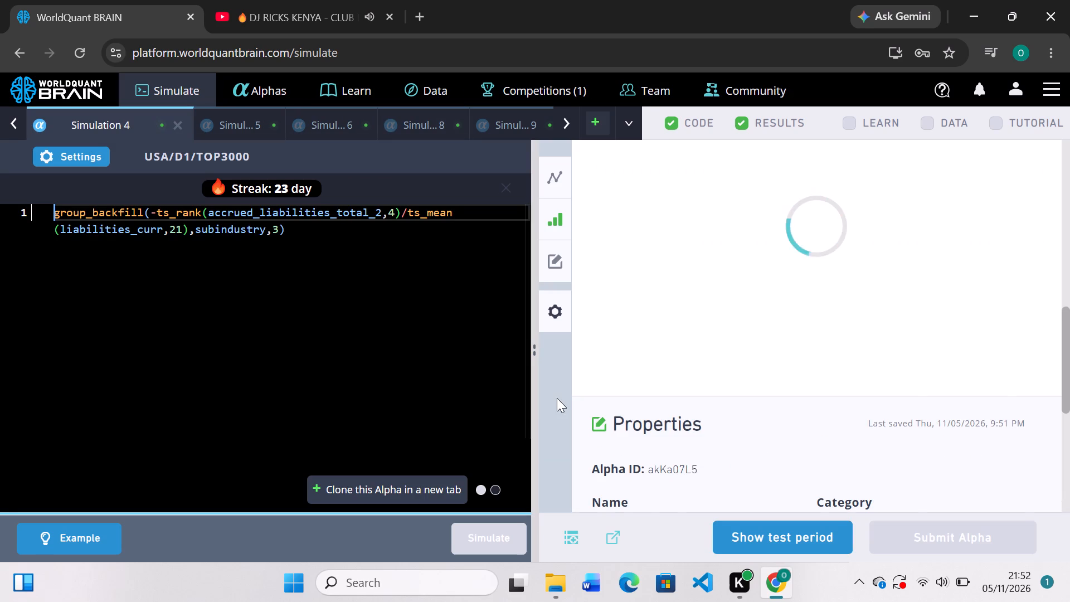
{"action": "scroll", "coordinate": [709, 375], "scroll_direction": "up", "scroll_amount": 1}
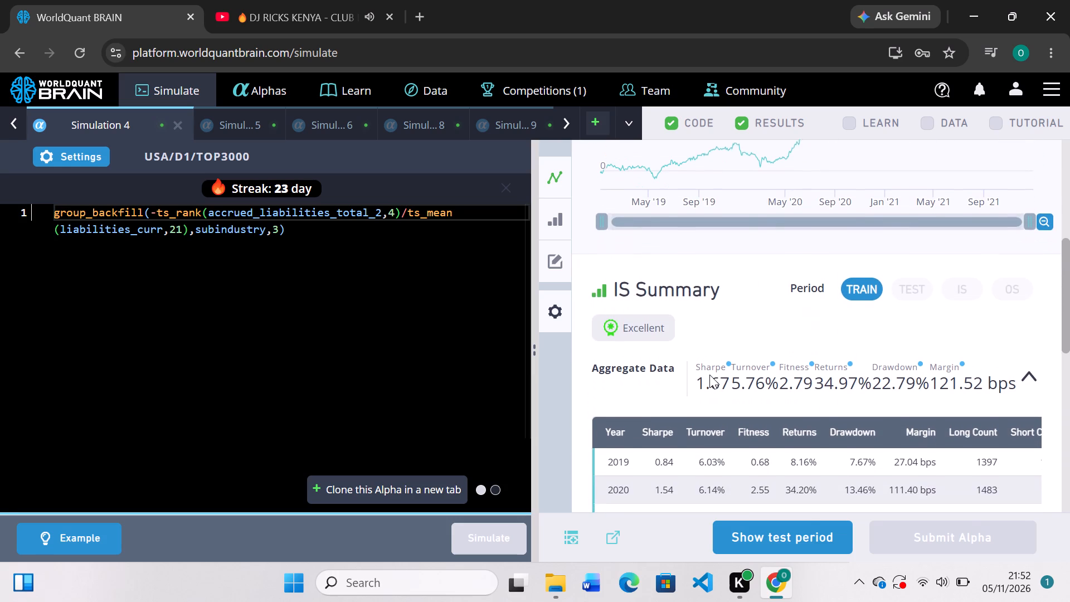
{"action": "left_click", "coordinate": [819, 537]}
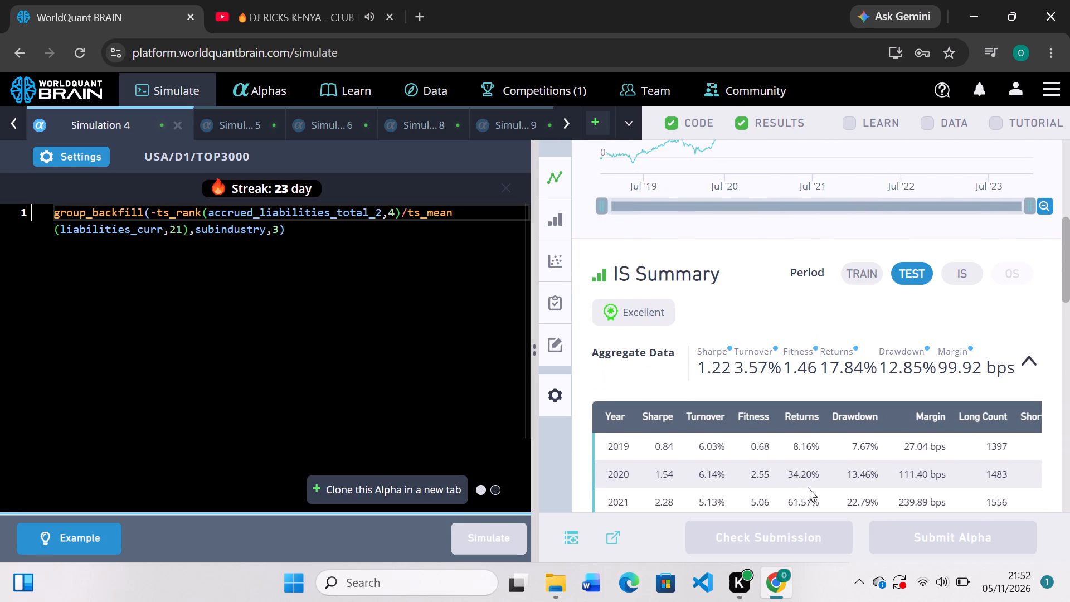
{"action": "scroll", "coordinate": [799, 423], "scroll_direction": "down", "scroll_amount": 2}
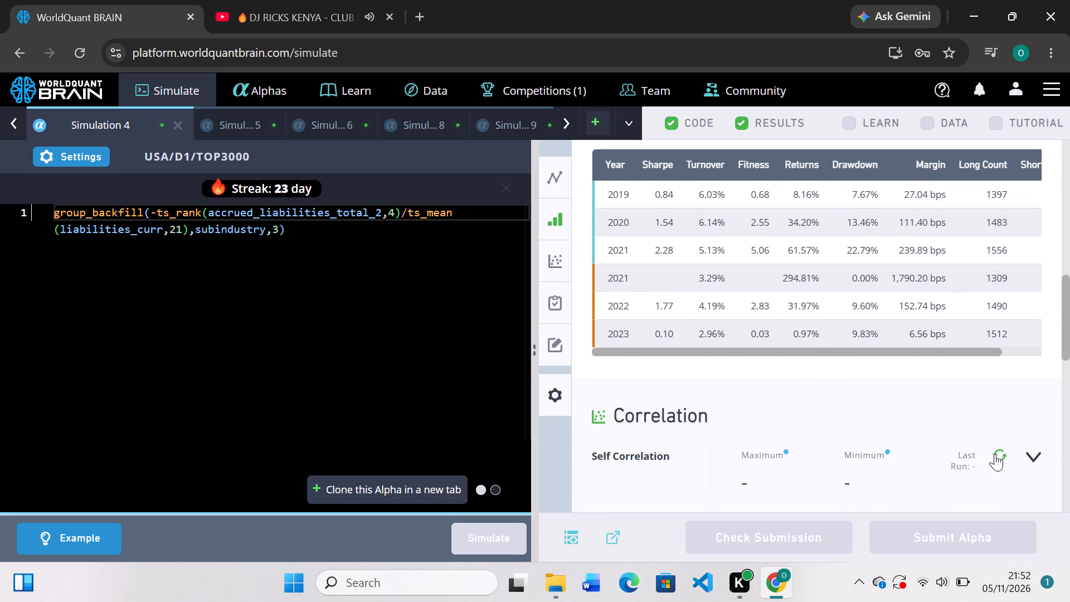
{"action": "left_click", "coordinate": [995, 454]}
{"action": "scroll", "coordinate": [995, 454], "scroll_direction": "down", "scroll_amount": 3}
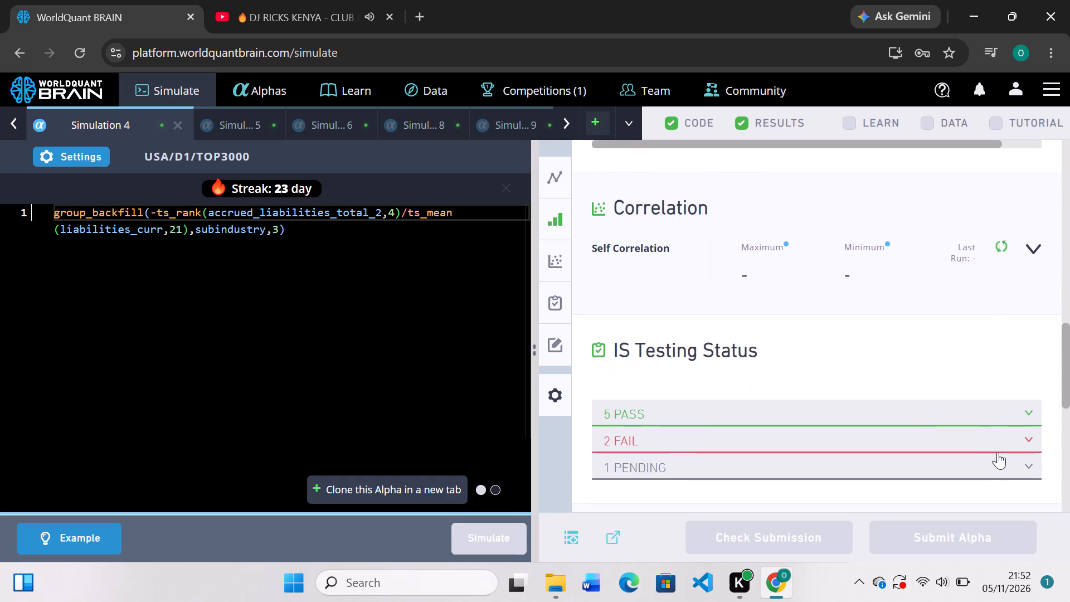
{"action": "left_click", "coordinate": [1034, 440]}
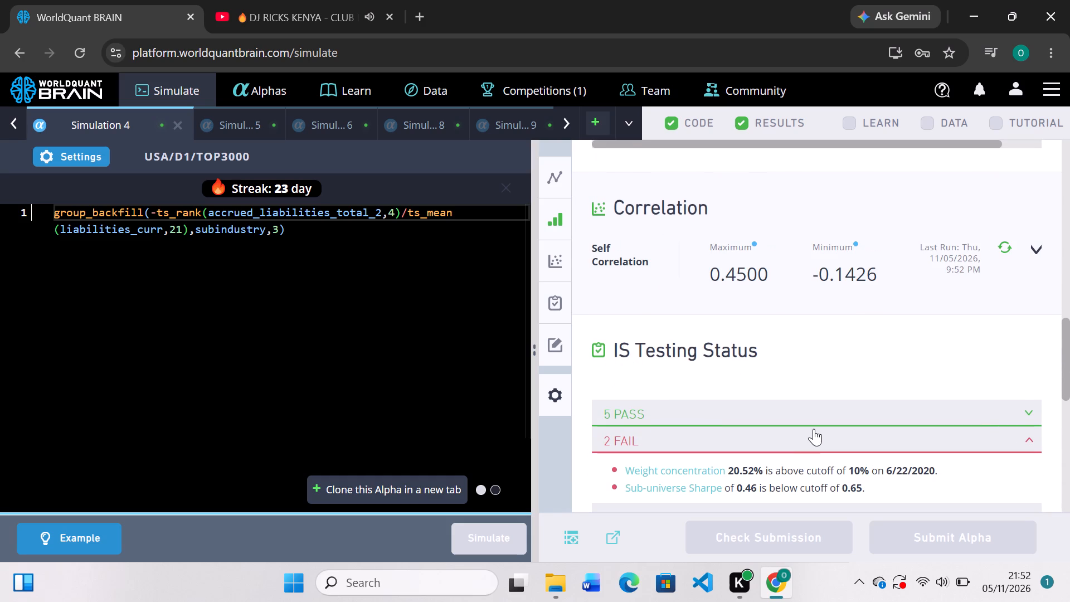
{"action": "scroll", "coordinate": [814, 429], "scroll_direction": "down", "scroll_amount": 1}
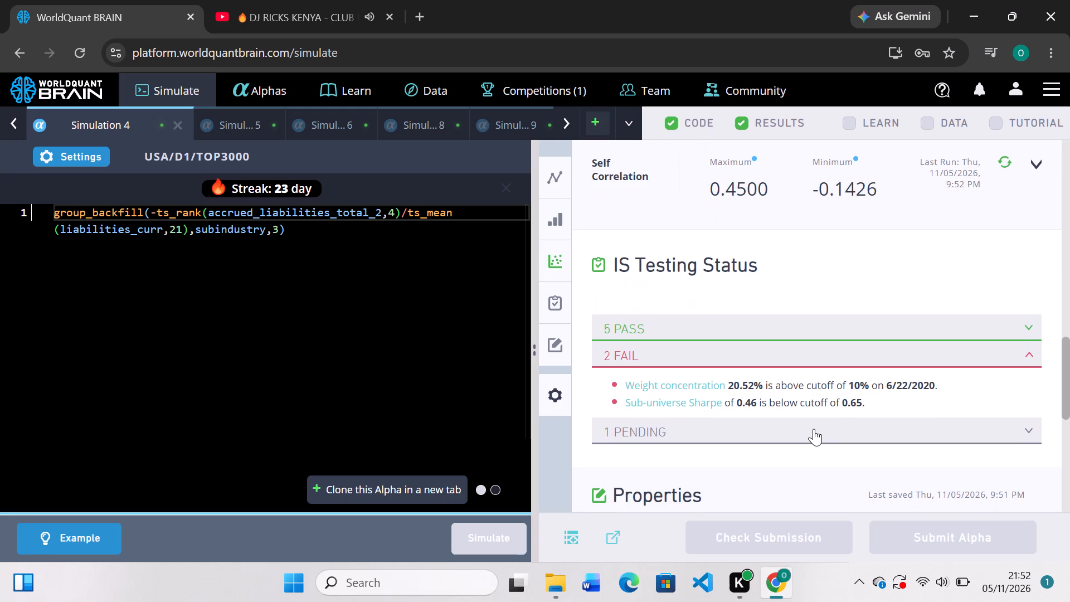
{"action": "scroll", "coordinate": [814, 429], "scroll_direction": "down", "scroll_amount": 1}
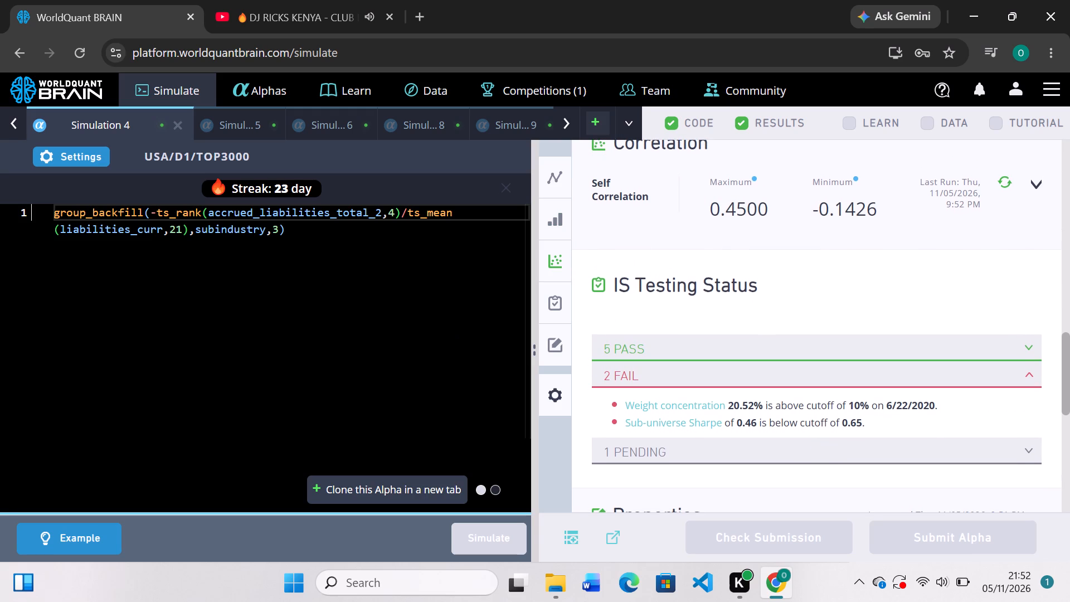
Set Simulation 4's truncation to 0.07 and decay to 100, apply the settings, and re-simulate the alpha.
{"action": "left_click", "coordinate": [91, 153]}
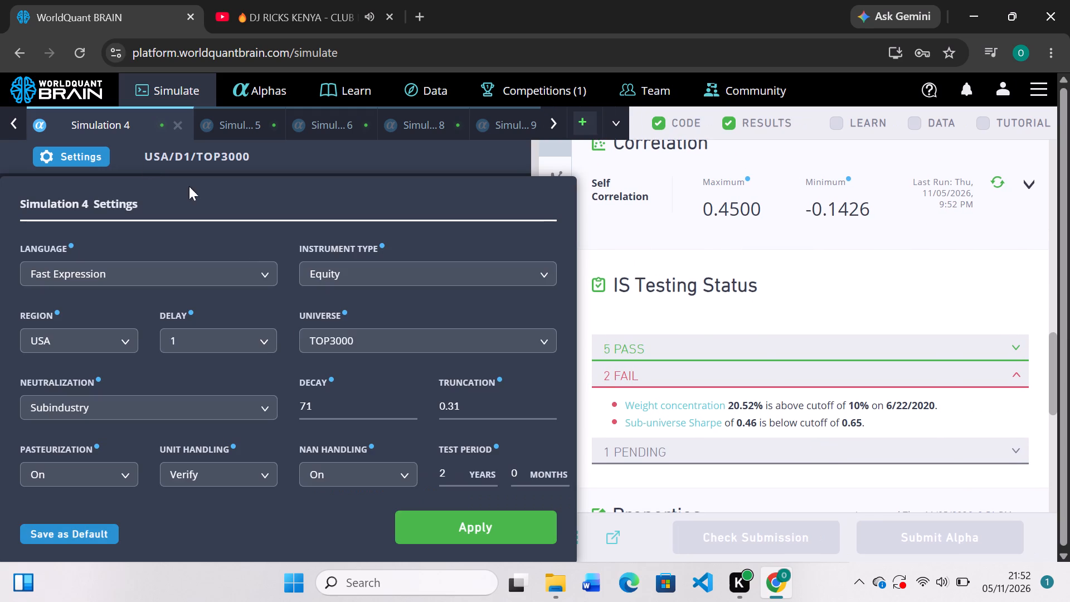
{"action": "left_click", "coordinate": [550, 407]}
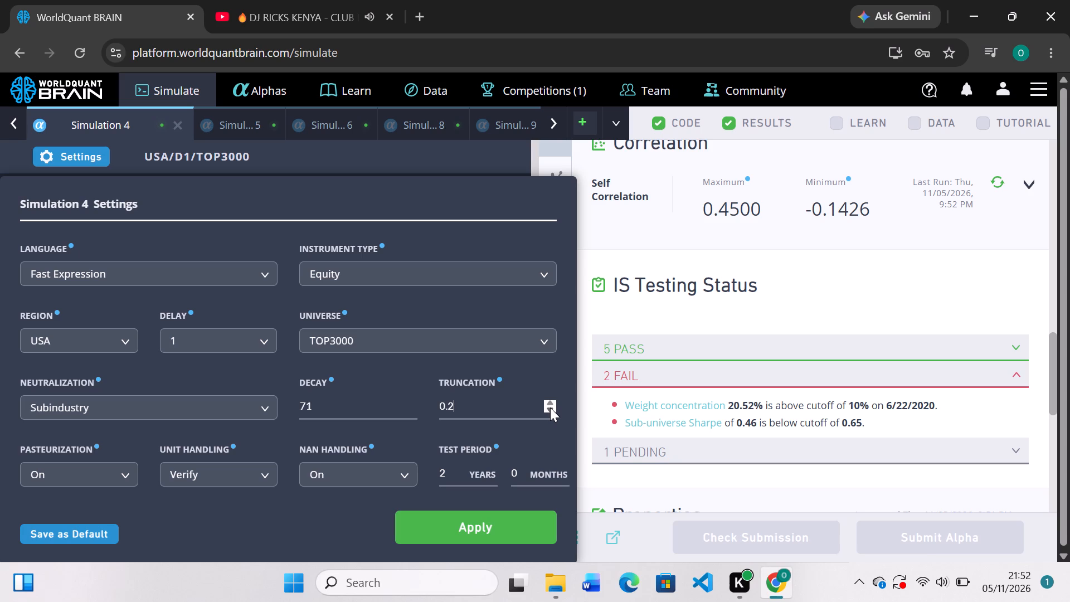
{"action": "double_click", "coordinate": [550, 407]}
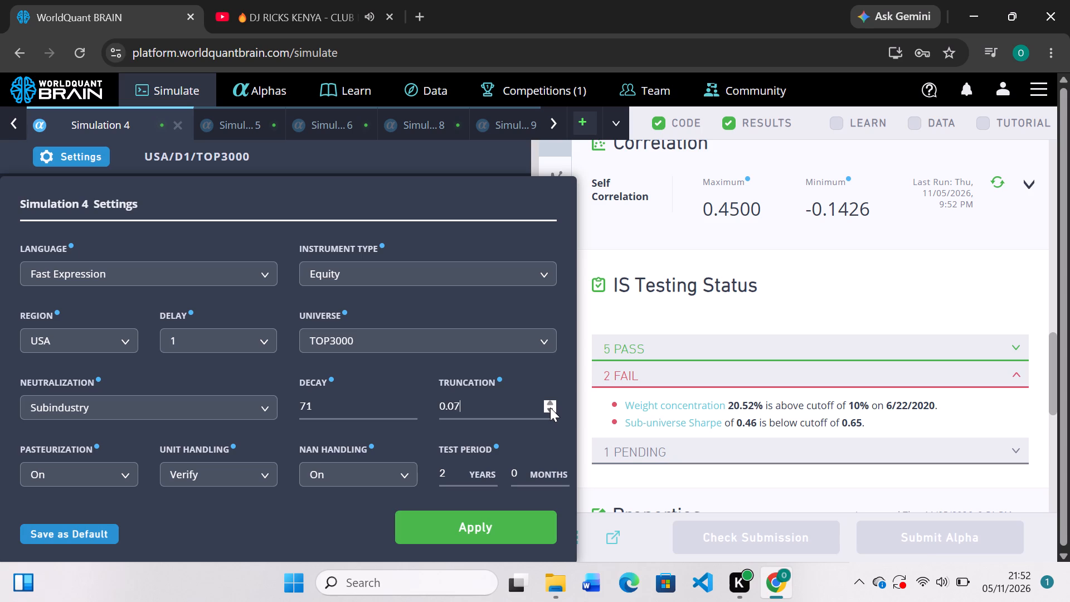
{"action": "triple_click", "coordinate": [550, 402]}
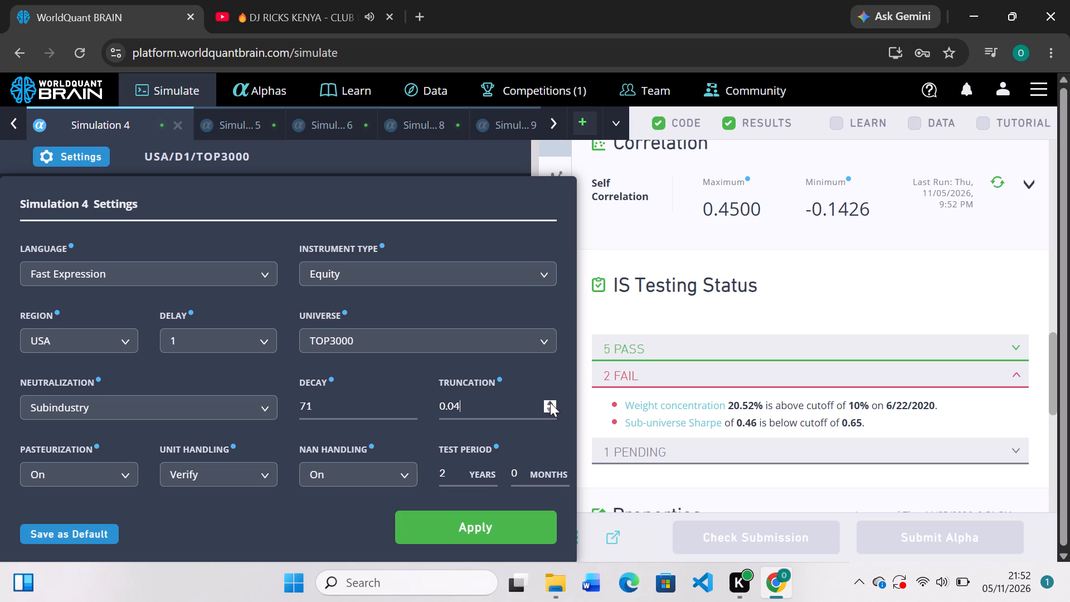
{"action": "left_click", "coordinate": [550, 402]}
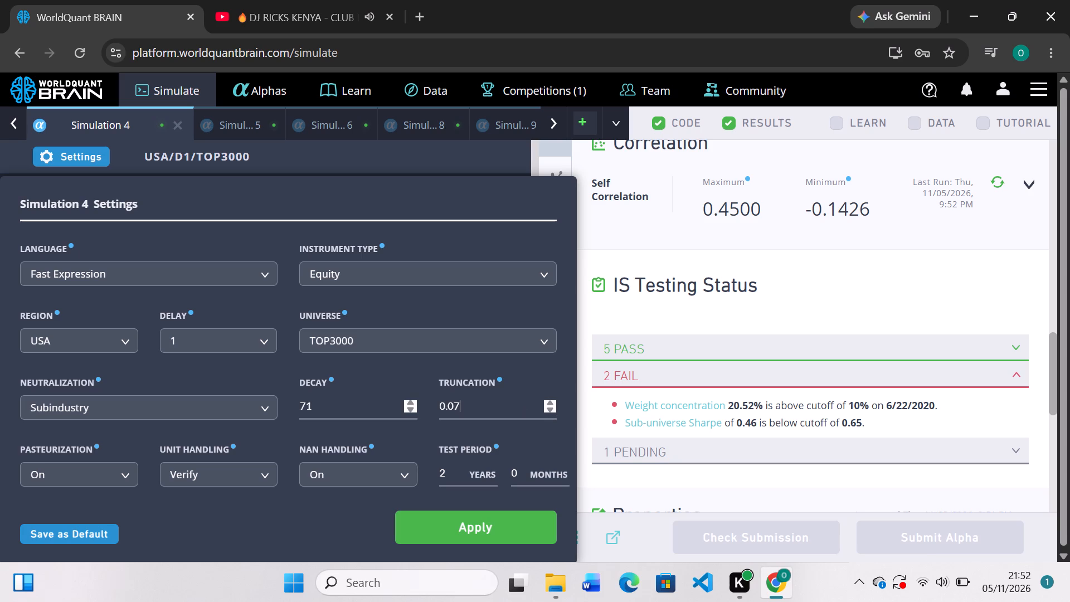
{"action": "left_click", "coordinate": [410, 401]}
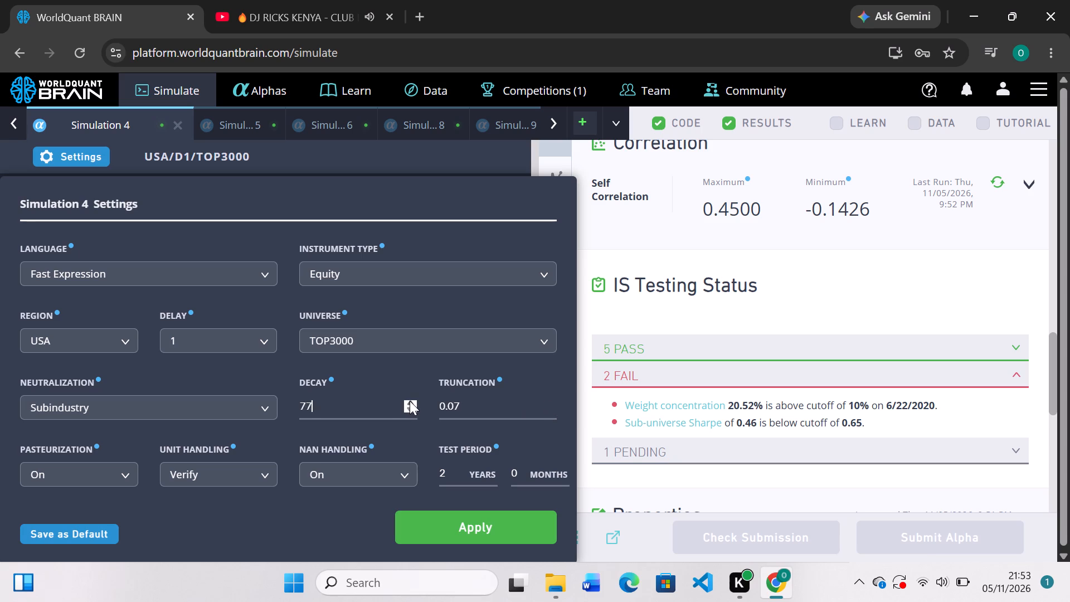
{"action": "left_click", "coordinate": [410, 401]}
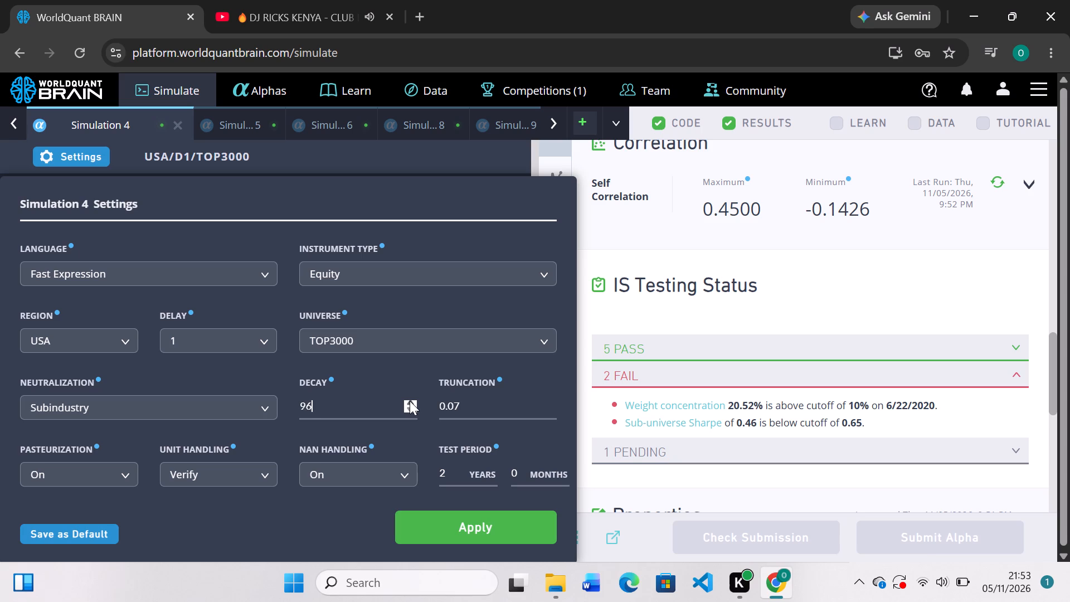
{"action": "left_click", "coordinate": [410, 401]}
{"action": "triple_click", "coordinate": [410, 401]}
{"action": "left_click", "coordinate": [456, 527]}
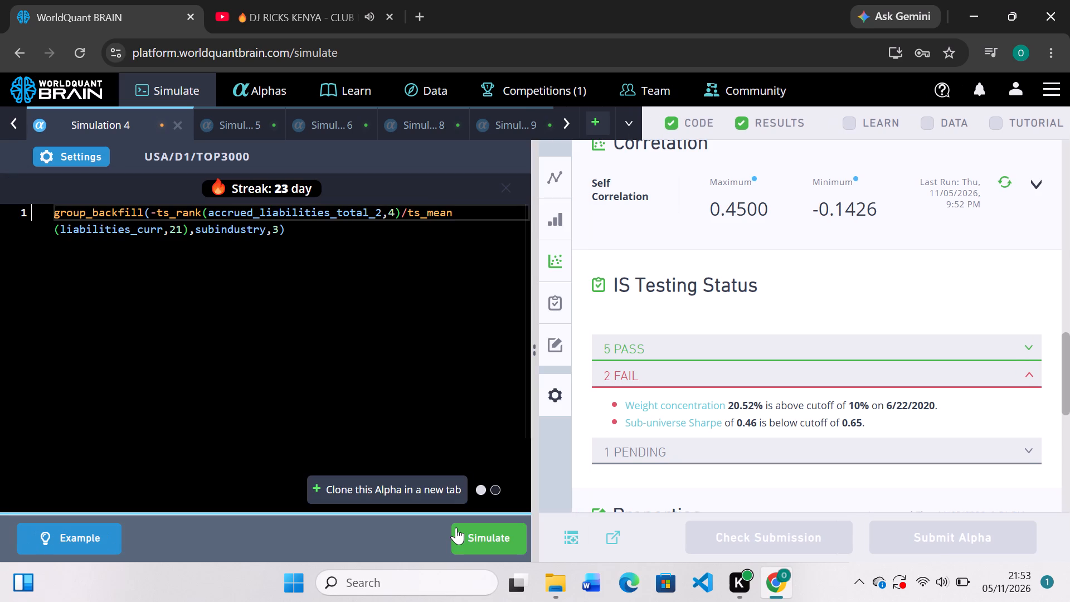
{"action": "left_click", "coordinate": [483, 537]}
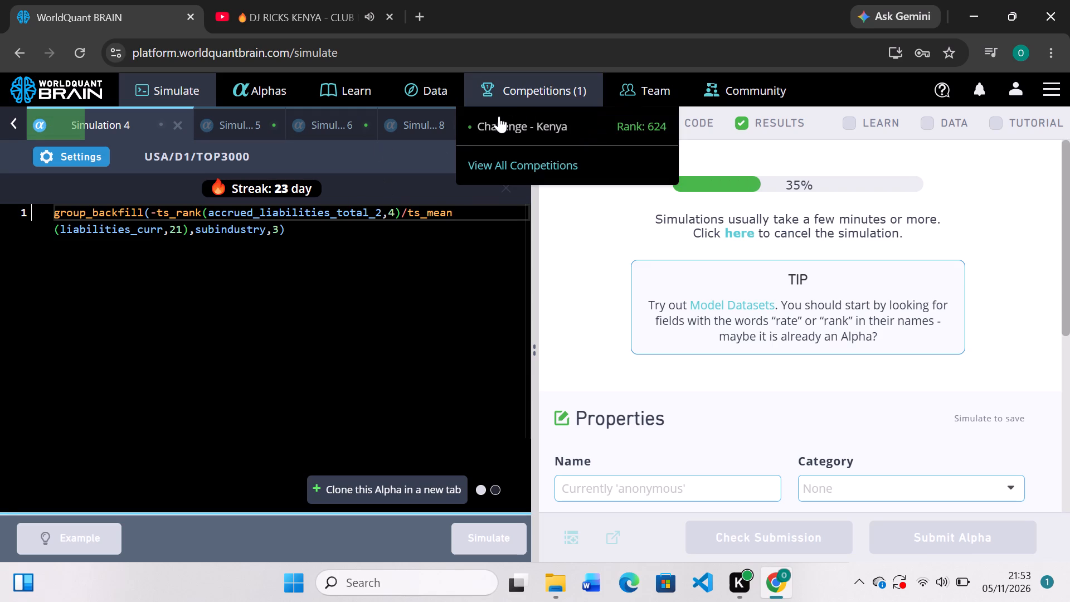
Check the PnL chart of Simulation 10 and close that simulation.
{"action": "scroll", "coordinate": [494, 118], "scroll_direction": "left", "scroll_amount": 1}
{"action": "scroll", "coordinate": [402, 112], "scroll_direction": "left", "scroll_amount": 2}
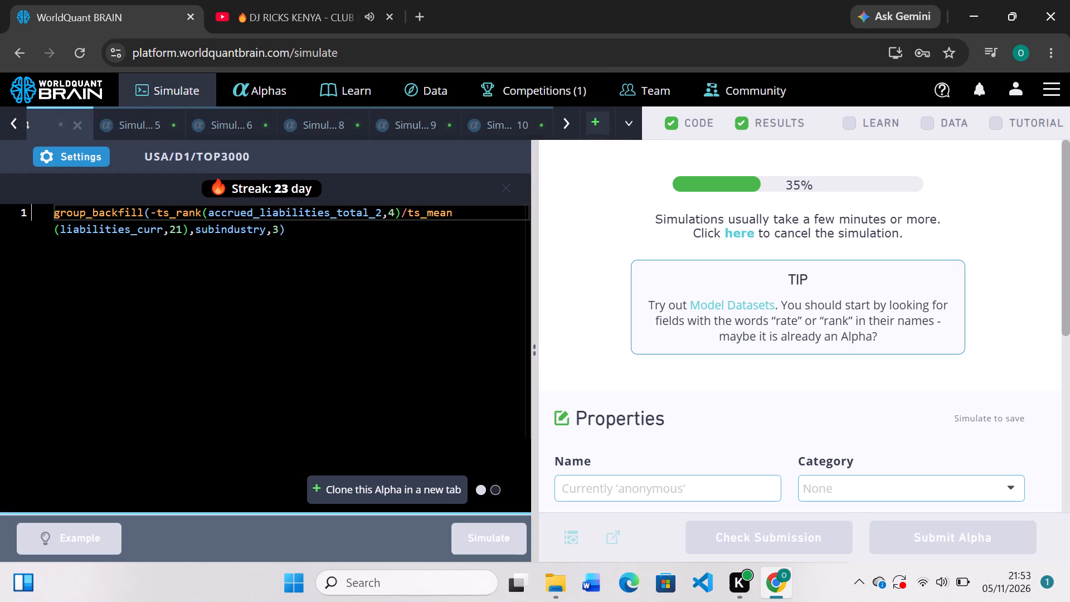
{"action": "left_click", "coordinate": [507, 127]}
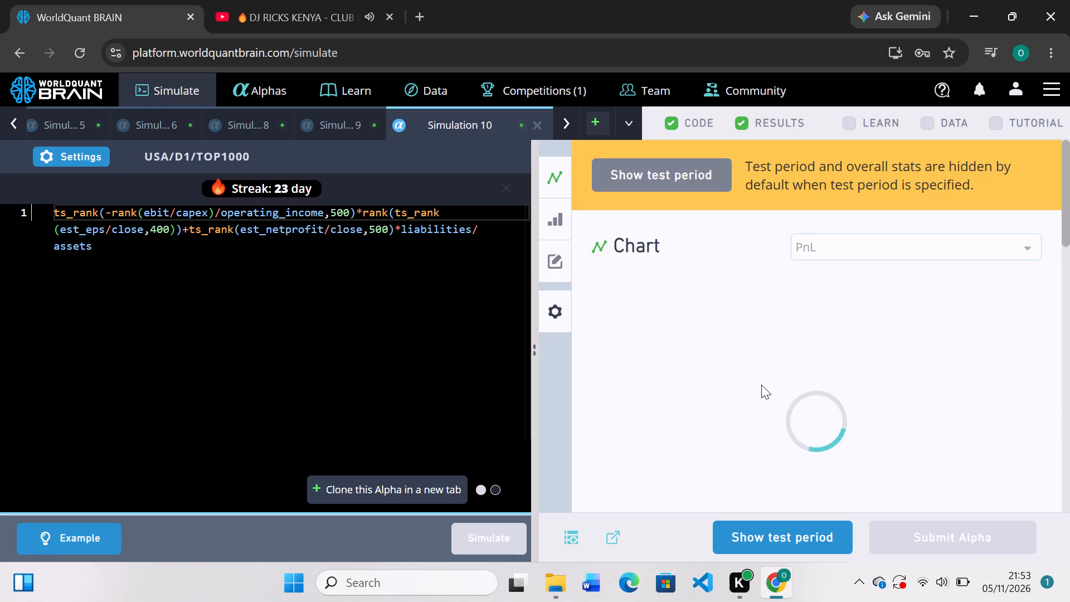
{"action": "scroll", "coordinate": [761, 385], "scroll_direction": "down", "scroll_amount": 2}
{"action": "scroll", "coordinate": [761, 385], "scroll_direction": "up", "scroll_amount": 3}
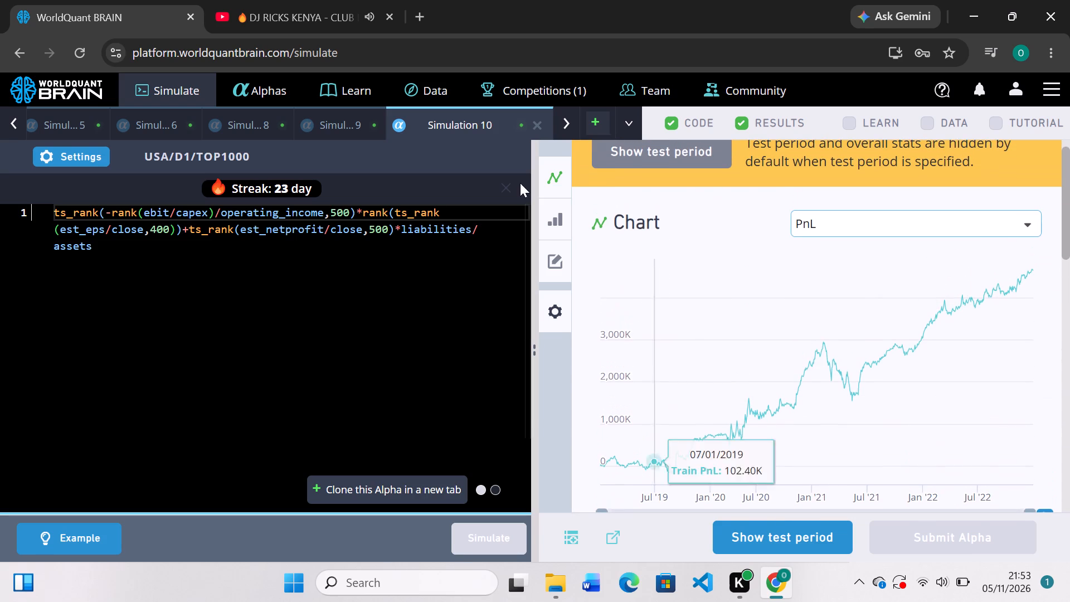
{"action": "left_click", "coordinate": [536, 118]}
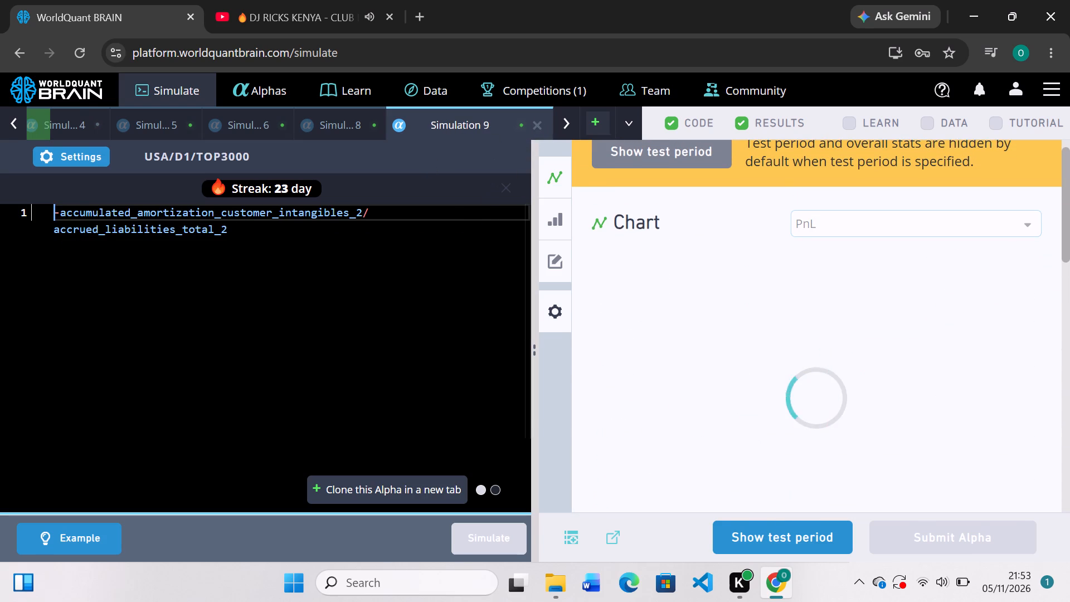
Review the IS summary and PnL chart of Simulation 9.
{"action": "scroll", "coordinate": [712, 310], "scroll_direction": "down", "scroll_amount": 2}
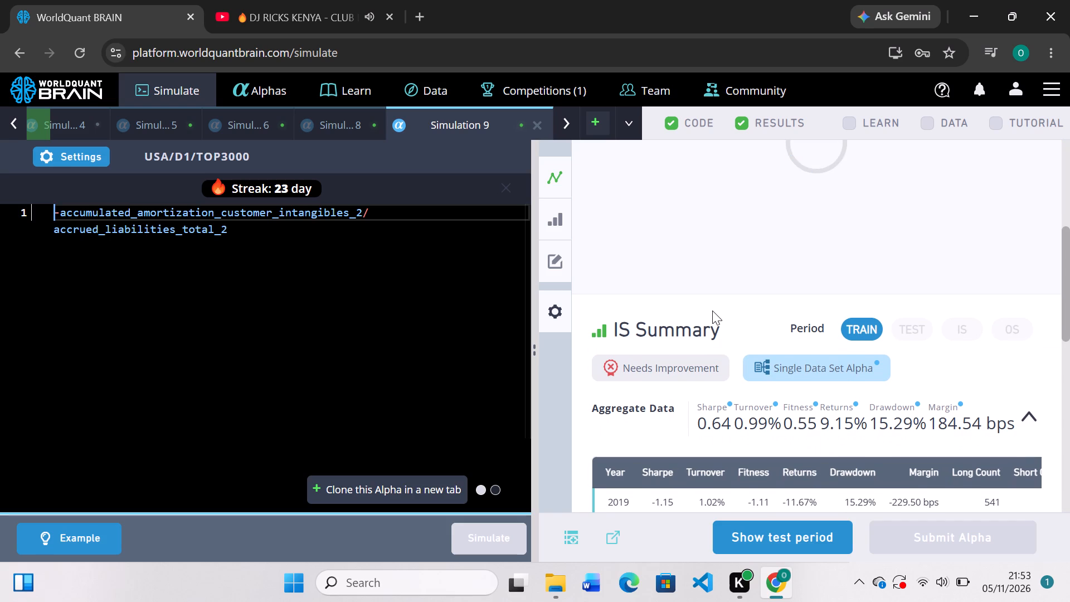
{"action": "scroll", "coordinate": [712, 310], "scroll_direction": "up", "scroll_amount": 2}
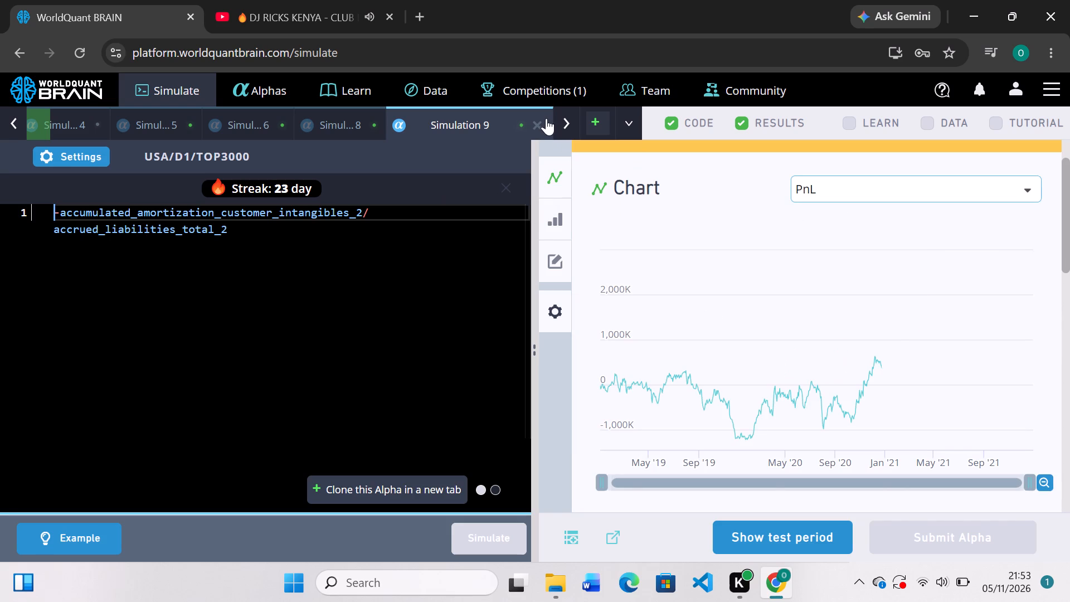
Review Simulation 8's PnL chart and IS summary, switching the summary to the train period.
{"action": "left_click", "coordinate": [339, 119]}
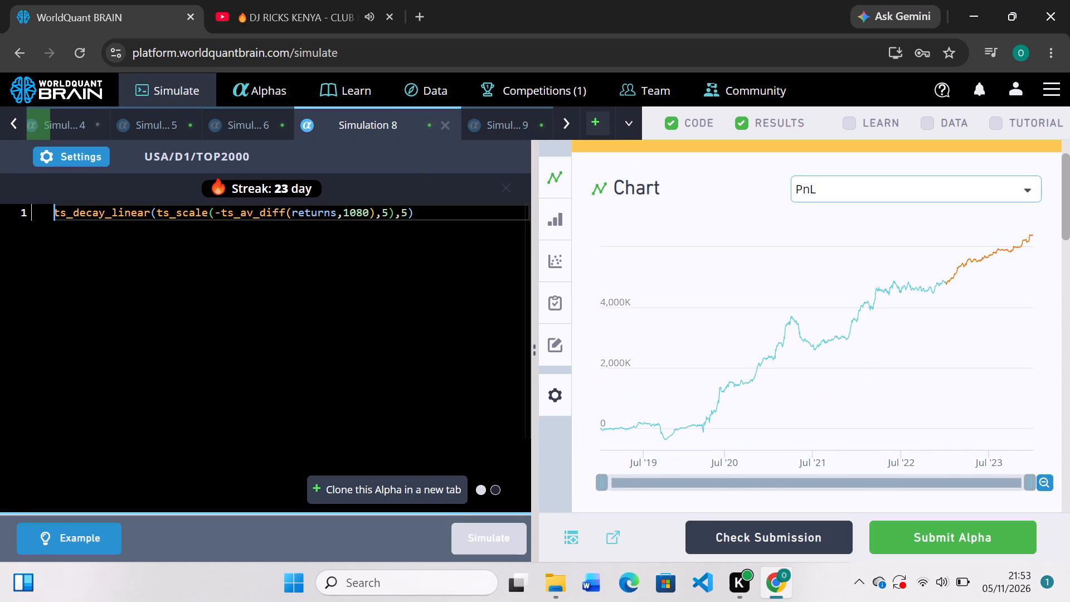
{"action": "scroll", "coordinate": [722, 376], "scroll_direction": "down", "scroll_amount": 2}
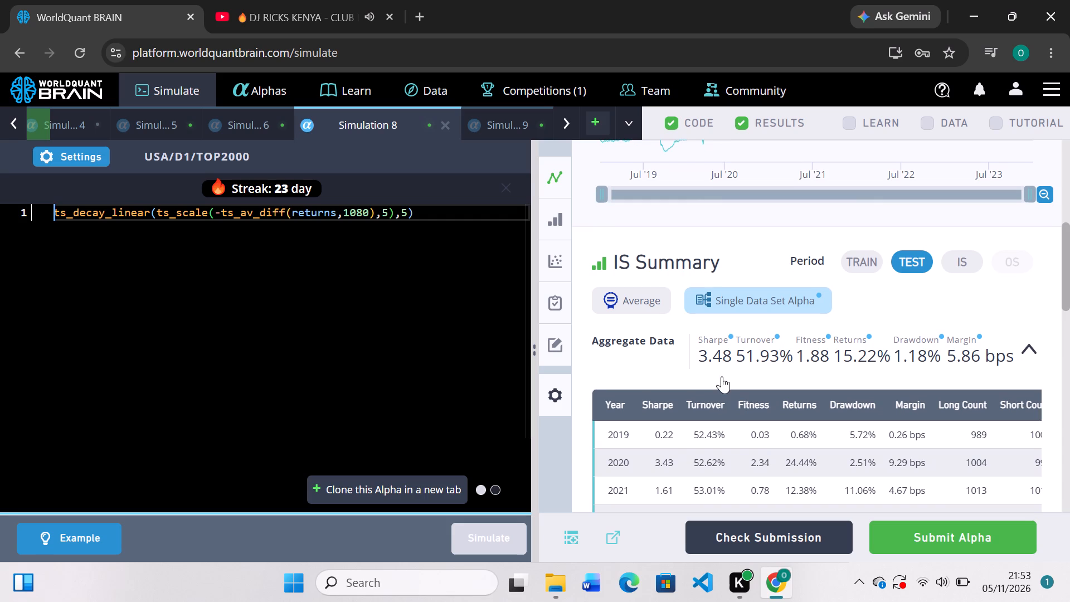
{"action": "left_click", "coordinate": [860, 264]}
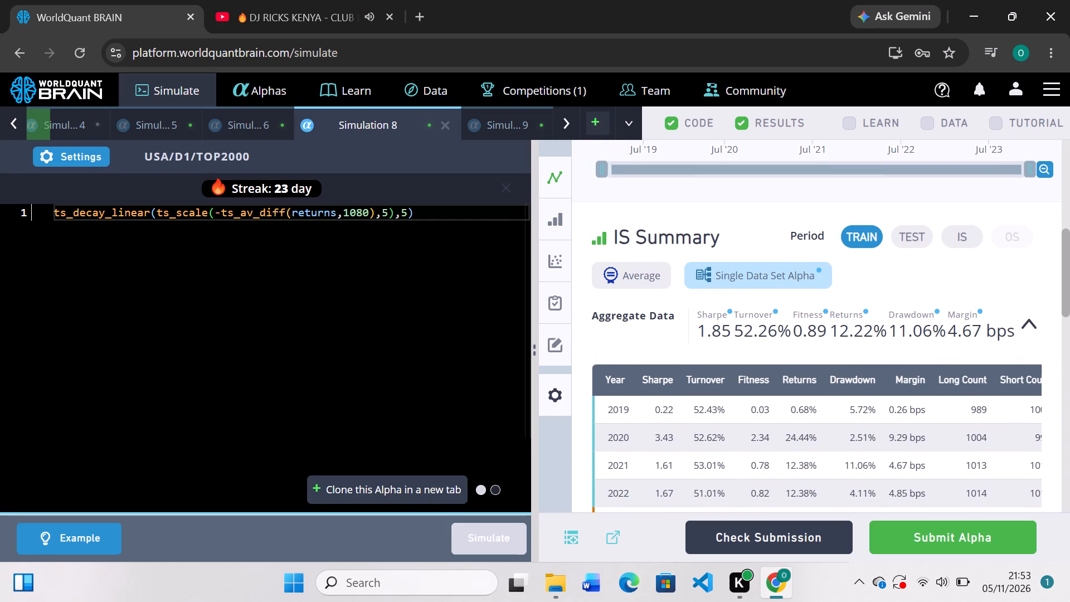
Change the ts_scale lookback in Simulation 8's expression to 10 and re-simulate the alpha.
{"action": "left_click", "coordinate": [391, 212]}
{"action": "key", "text": "BackSpace"}
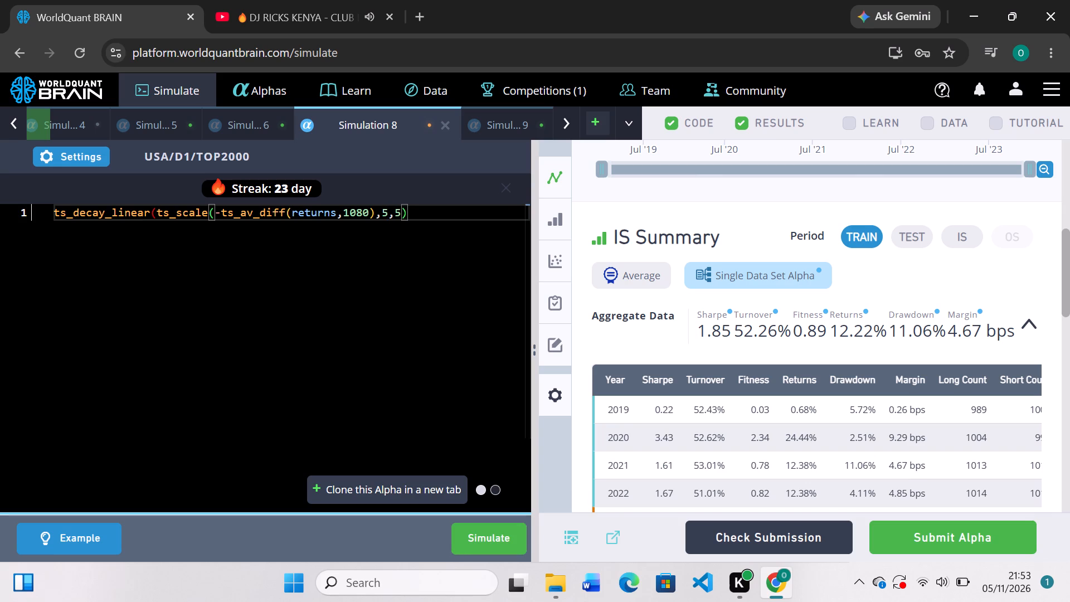
{"action": "key", "text": "shift+parenright"}
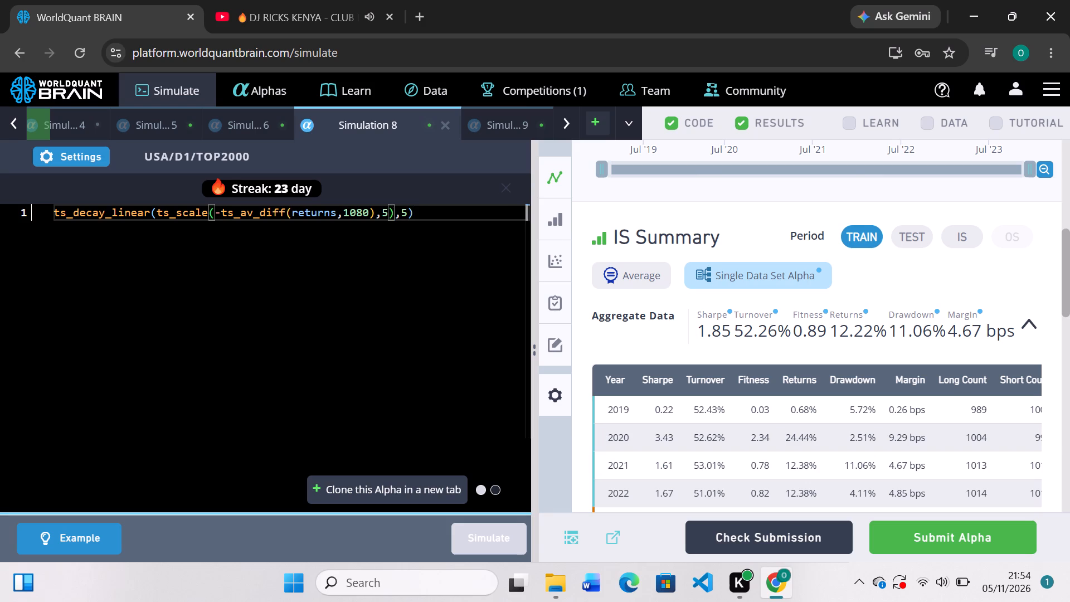
{"action": "key", "text": "Left"}
{"action": "key", "text": "BackSpace"}
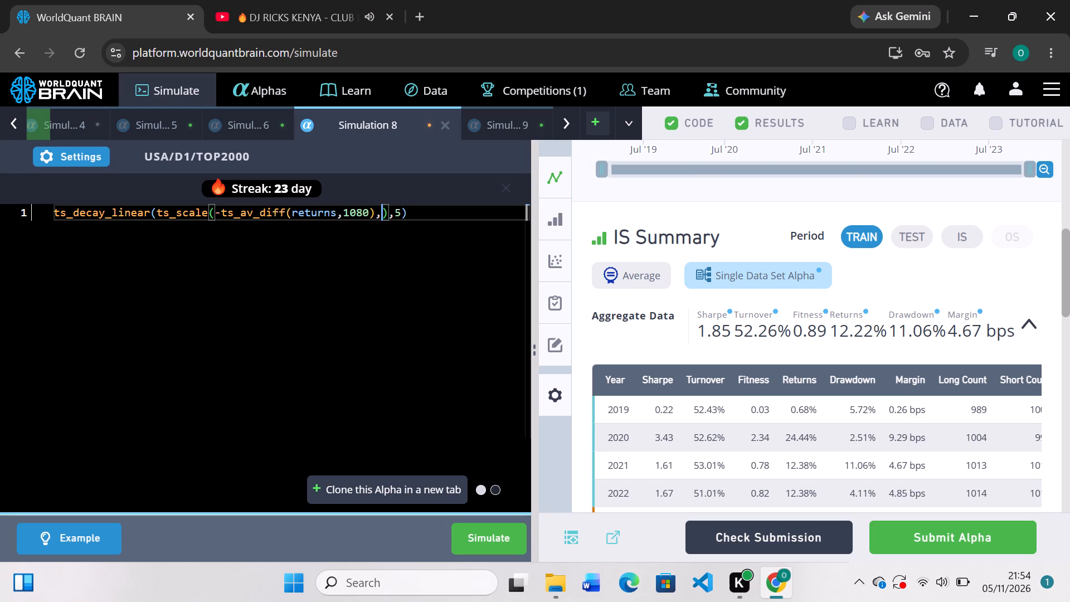
{"action": "type", "text": "10"}
{"action": "left_click", "coordinate": [499, 547]}
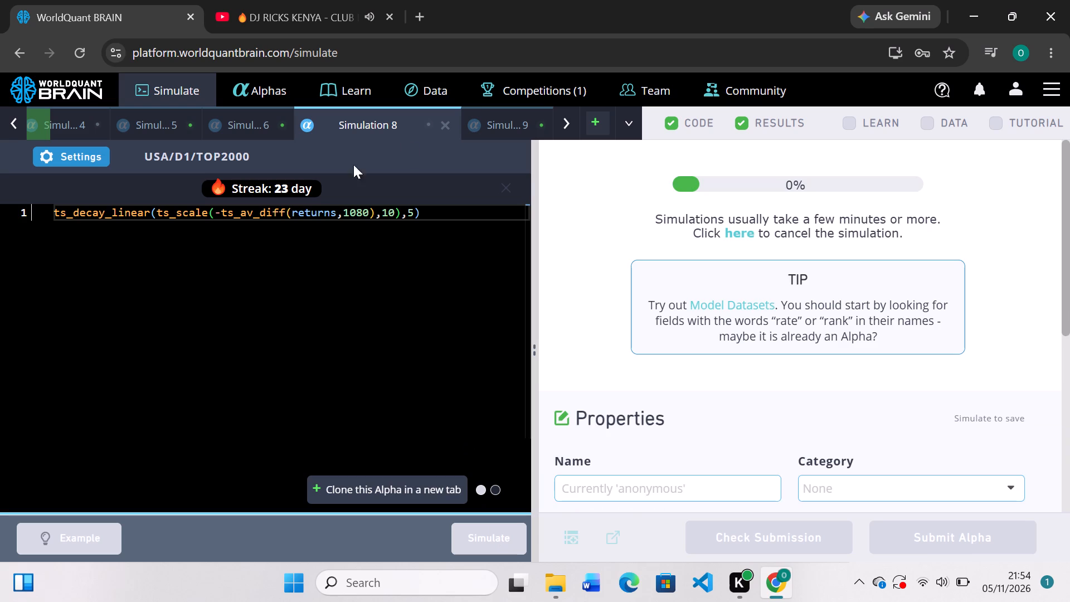
Switch to Simulation 9 and check its PnL chart.
{"action": "left_click", "coordinate": [508, 123]}
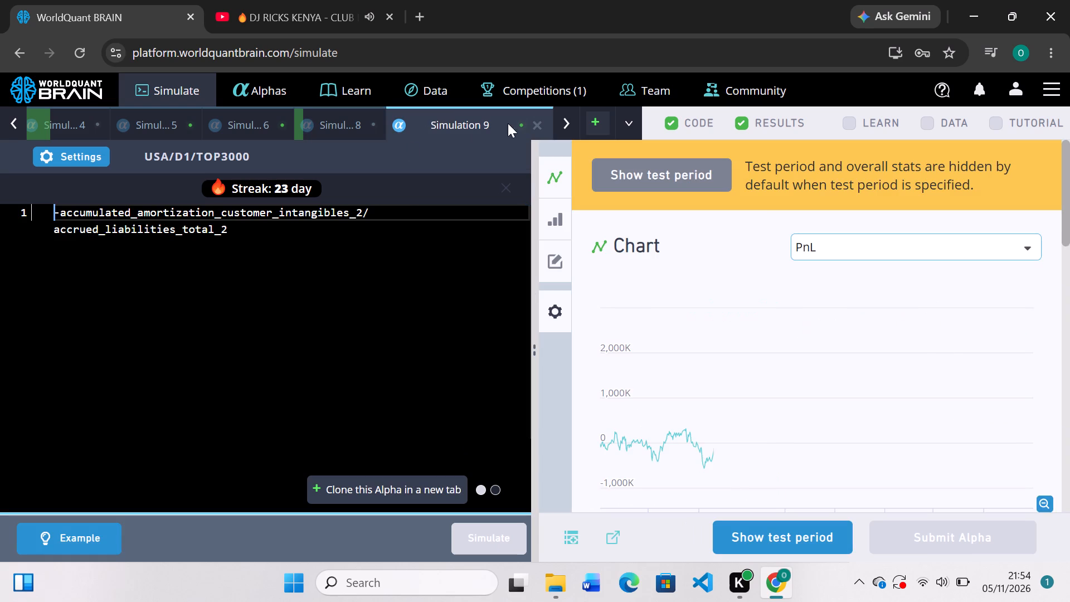
{"action": "scroll", "coordinate": [695, 423], "scroll_direction": "down", "scroll_amount": 1}
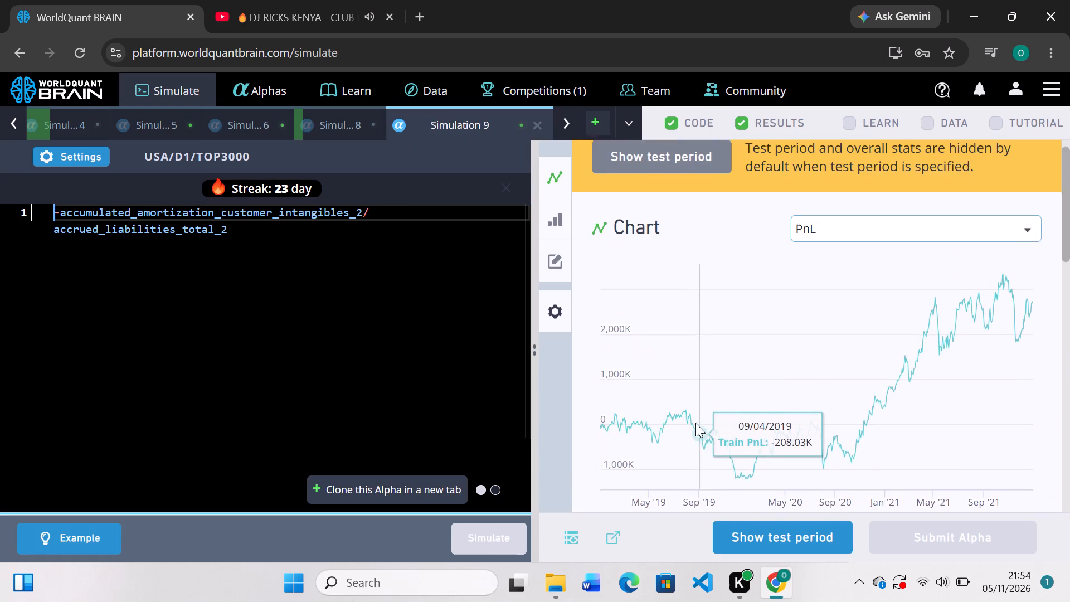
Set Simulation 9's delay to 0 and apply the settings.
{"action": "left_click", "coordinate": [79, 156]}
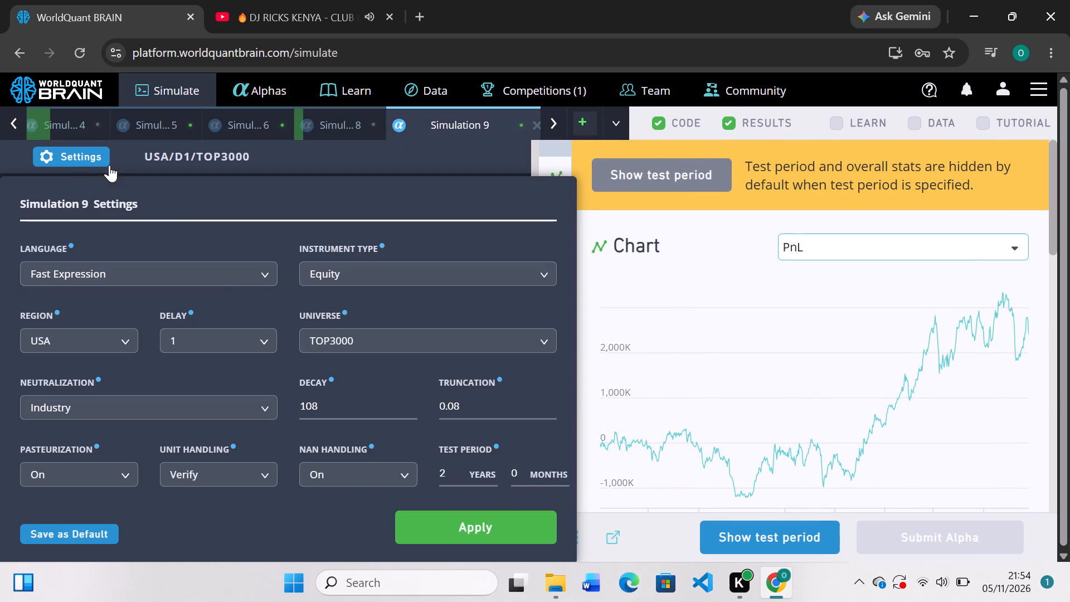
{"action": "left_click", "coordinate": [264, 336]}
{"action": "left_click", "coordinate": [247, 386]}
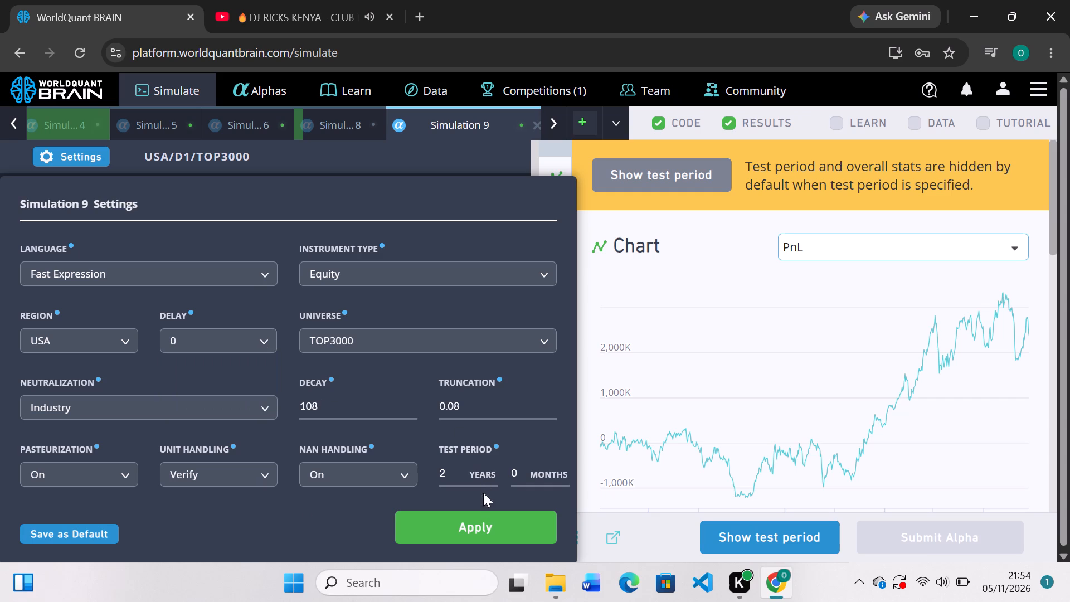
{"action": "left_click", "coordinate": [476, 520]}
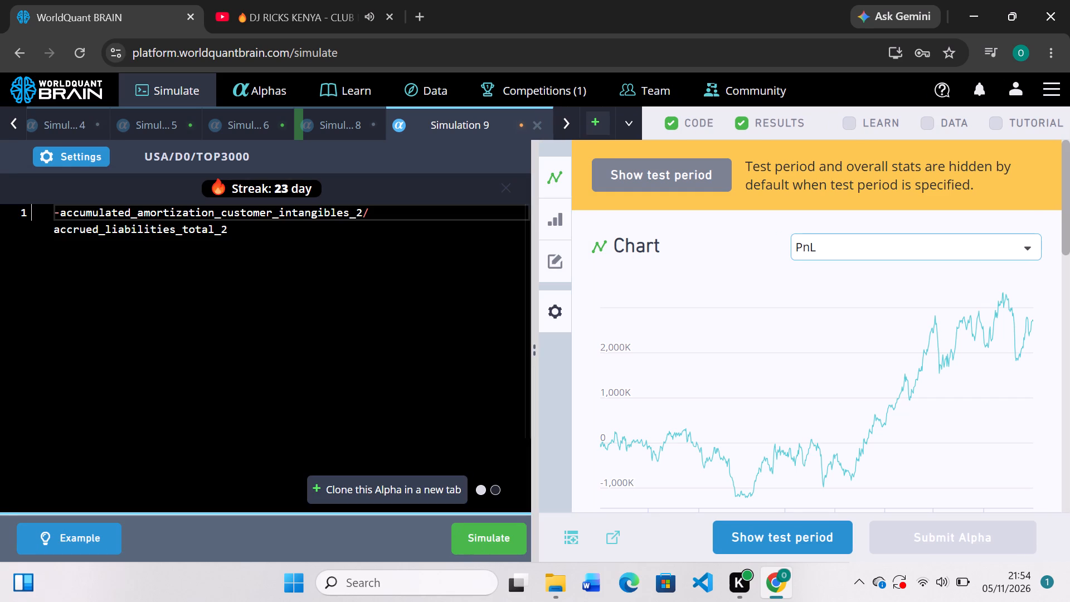
Set Simulation 9's delay to 1, truncation to 0.04 and neutralization to Subindustry, and apply the settings.
{"action": "left_click", "coordinate": [74, 152]}
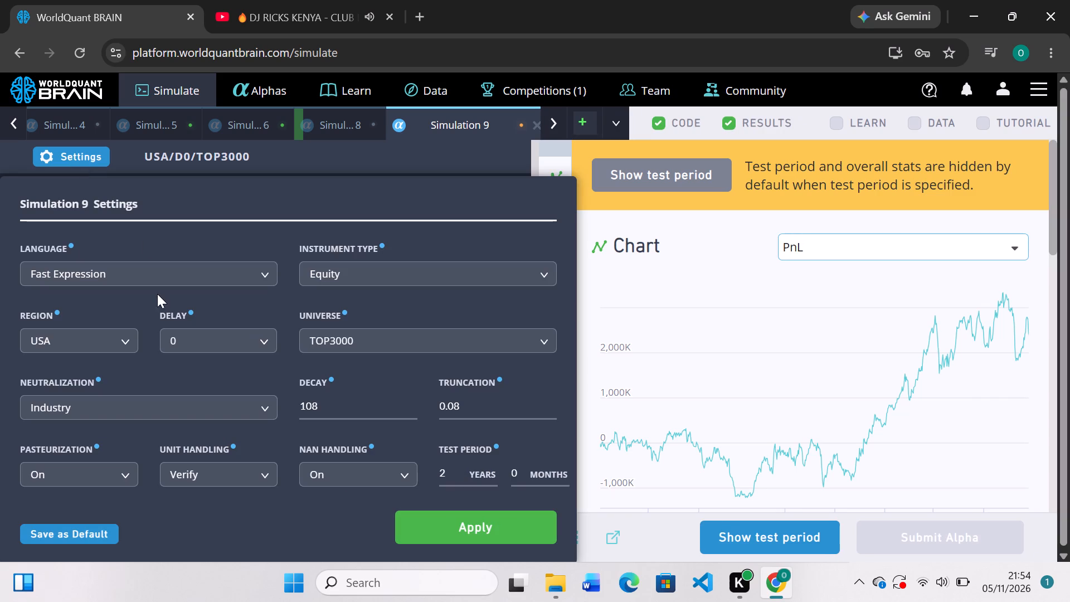
{"action": "left_click", "coordinate": [245, 338]}
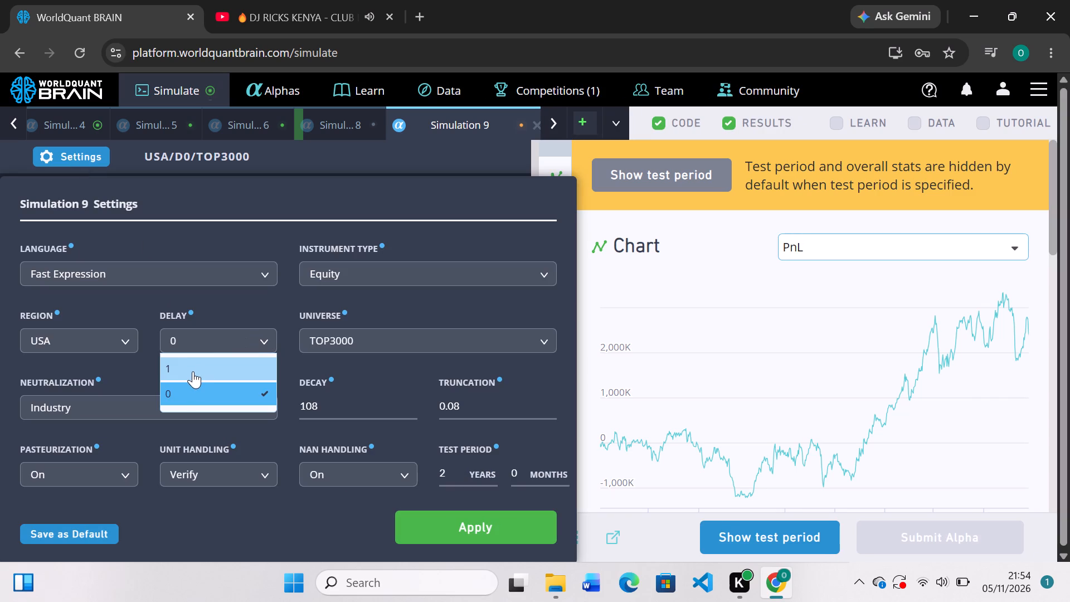
{"action": "left_click", "coordinate": [193, 371]}
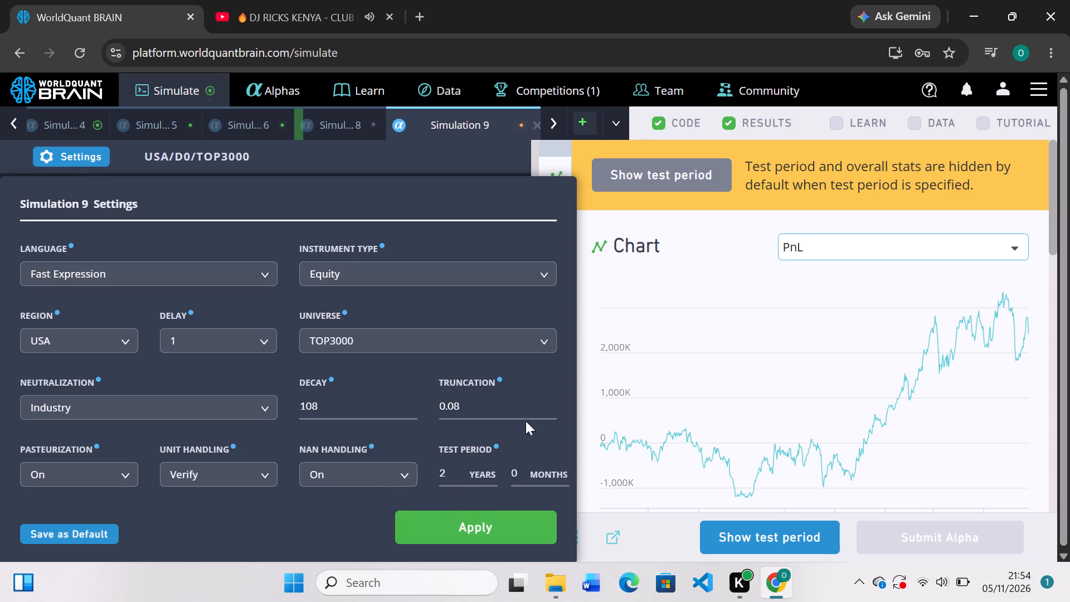
{"action": "triple_click", "coordinate": [550, 410]}
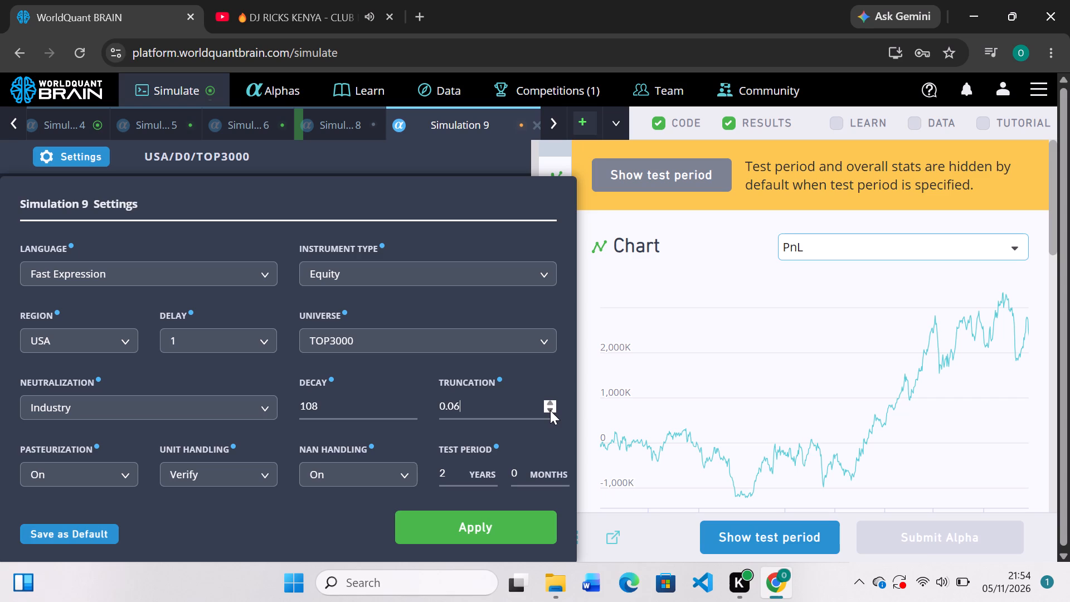
{"action": "left_click", "coordinate": [550, 410]}
{"action": "left_click", "coordinate": [261, 405]}
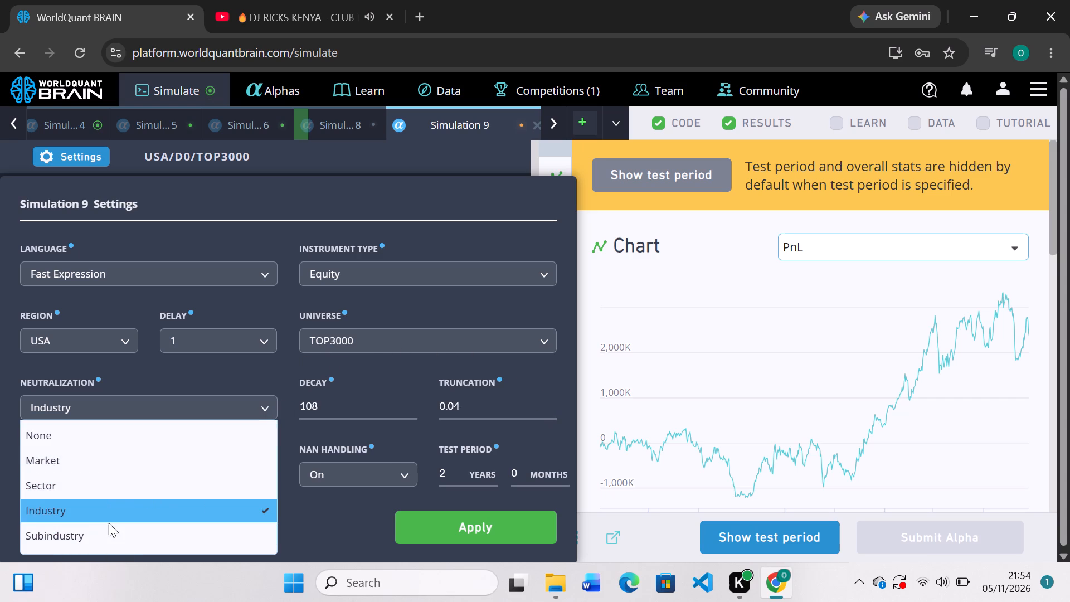
{"action": "left_click", "coordinate": [109, 531]}
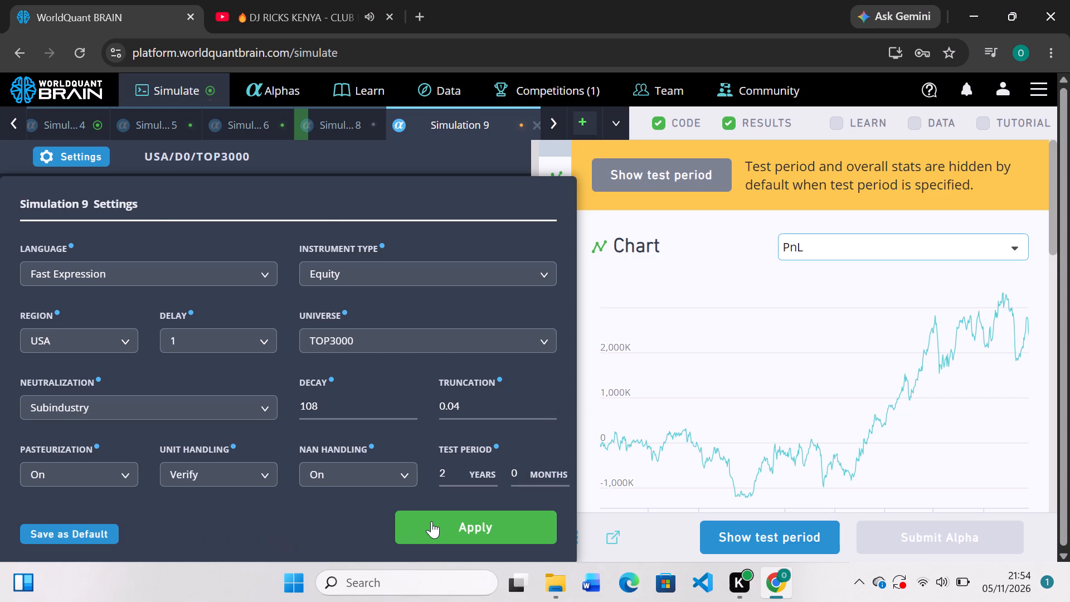
{"action": "left_click", "coordinate": [431, 521]}
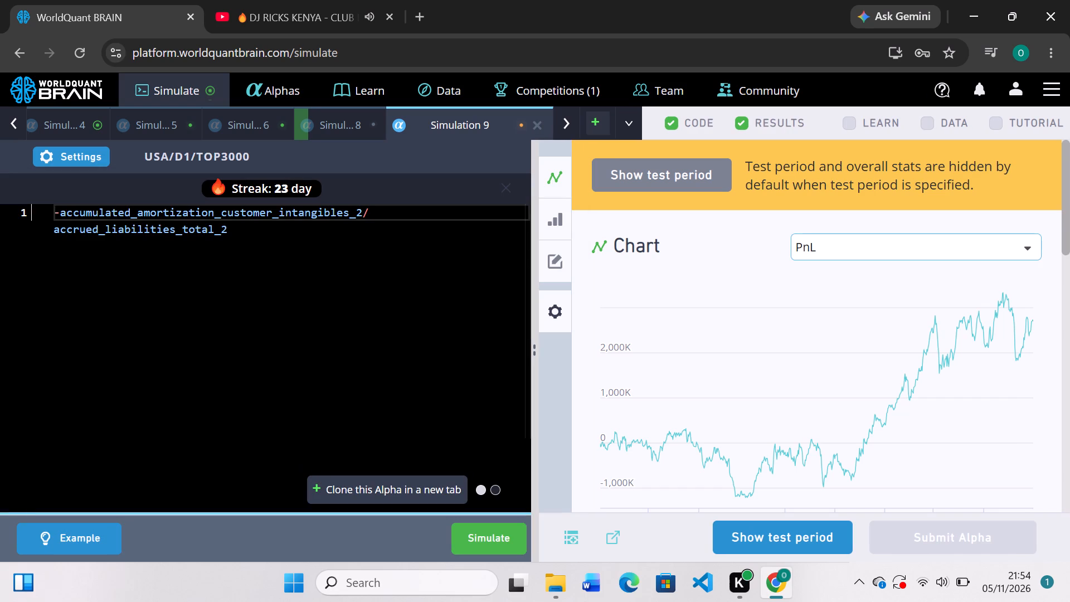
Wrap Simulation 9's whole ratio expression in ts_rank with a lookback of 540 and simulate the alpha.
{"action": "left_click", "coordinate": [56, 211]}
{"action": "type", "text": "ts"}
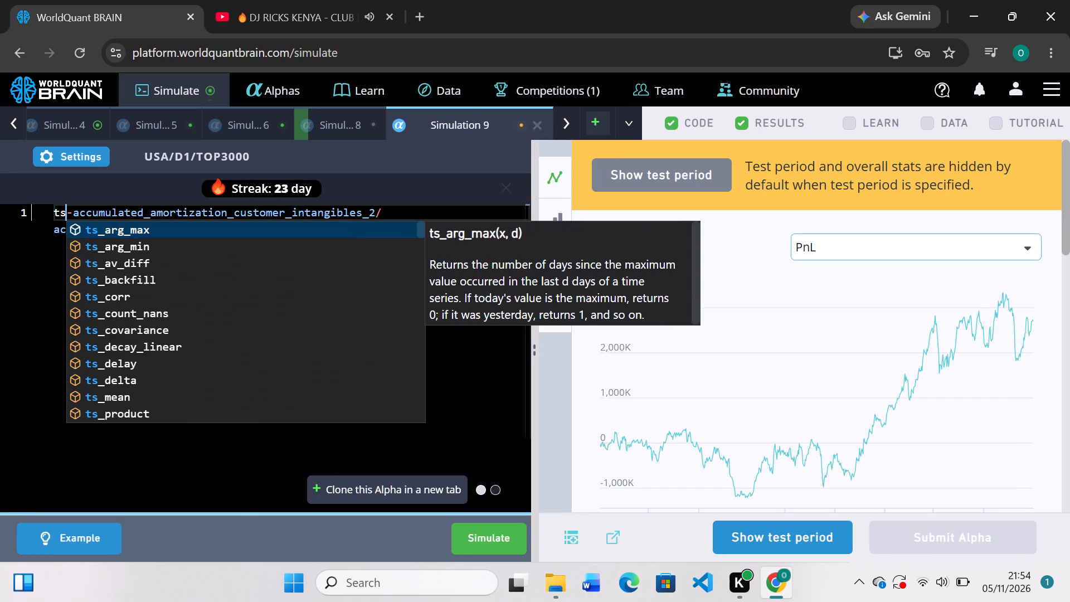
{"action": "key", "text": "shift+parenright"}
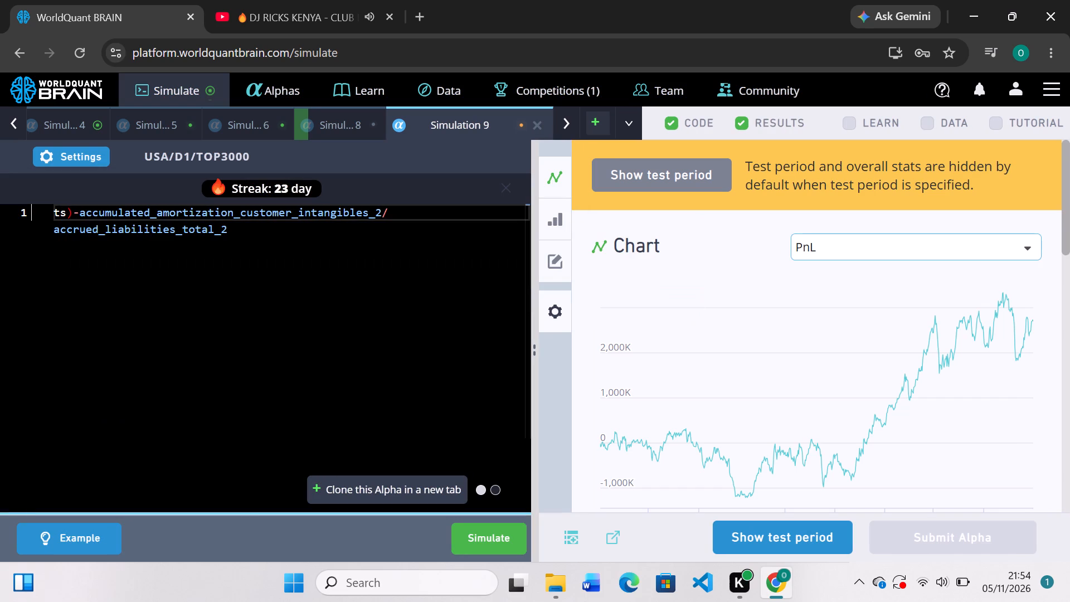
{"action": "key", "text": "BackSpace"}
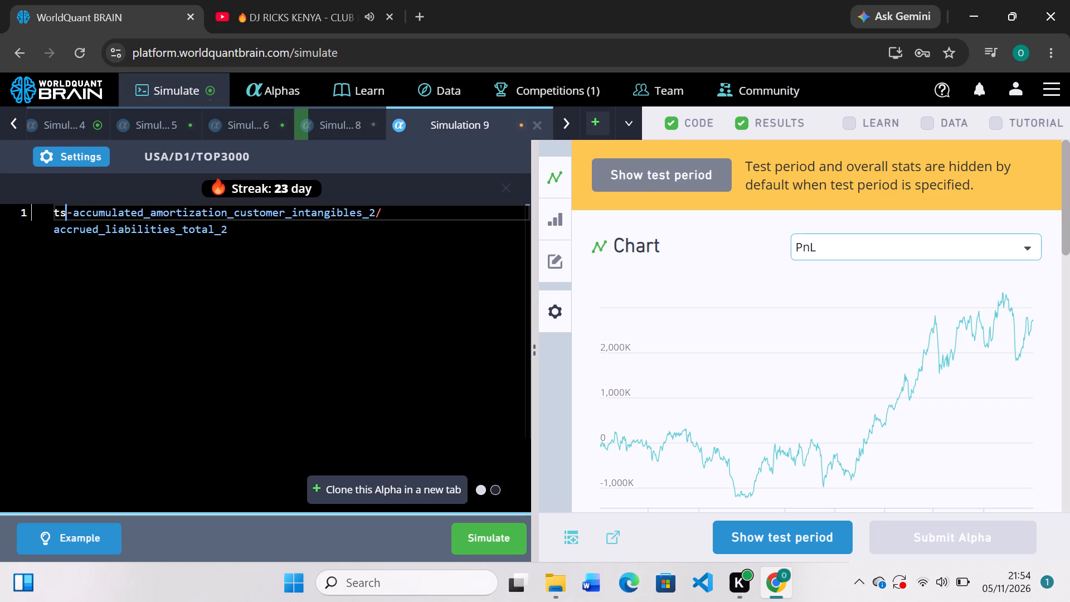
{"action": "key", "text": "shift+underscore"}
{"action": "type", "text": "rank"}
{"action": "key", "text": "shift+parenleft"}
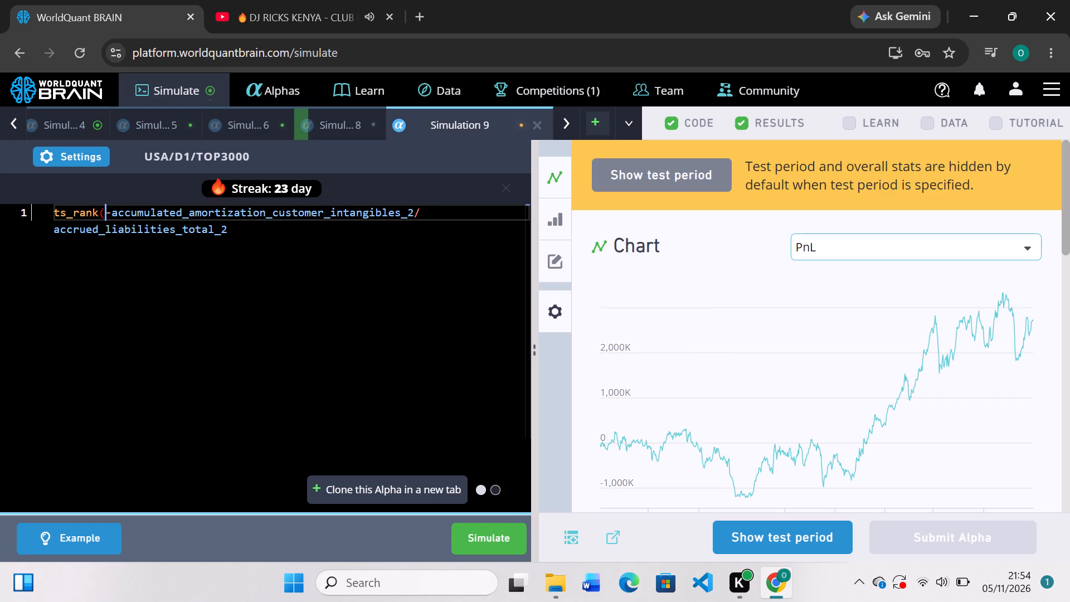
{"action": "left_click", "coordinate": [242, 227]}
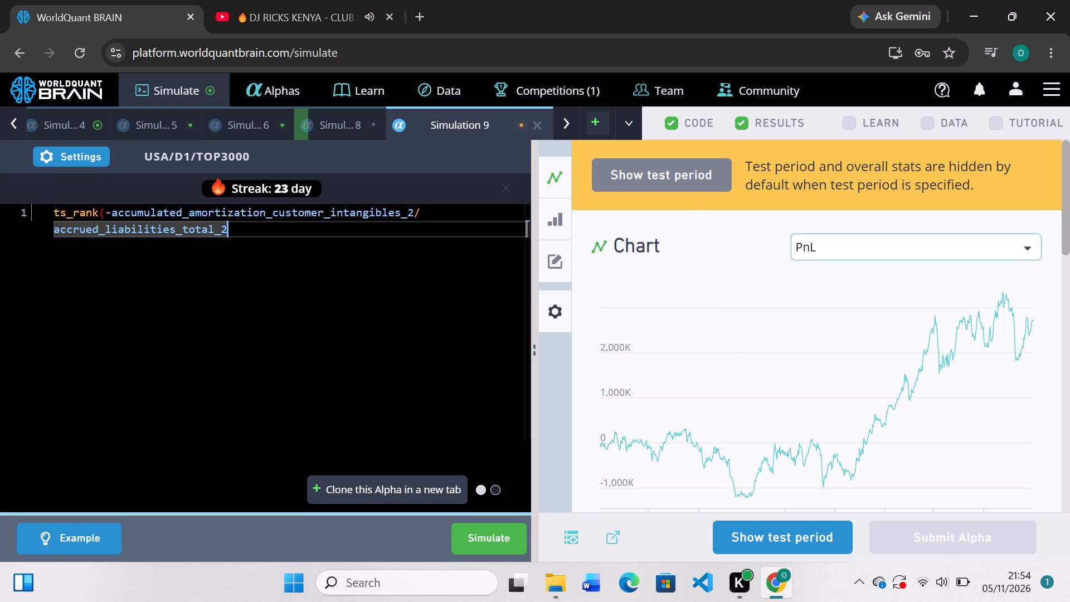
{"action": "key", "text": "comma"}
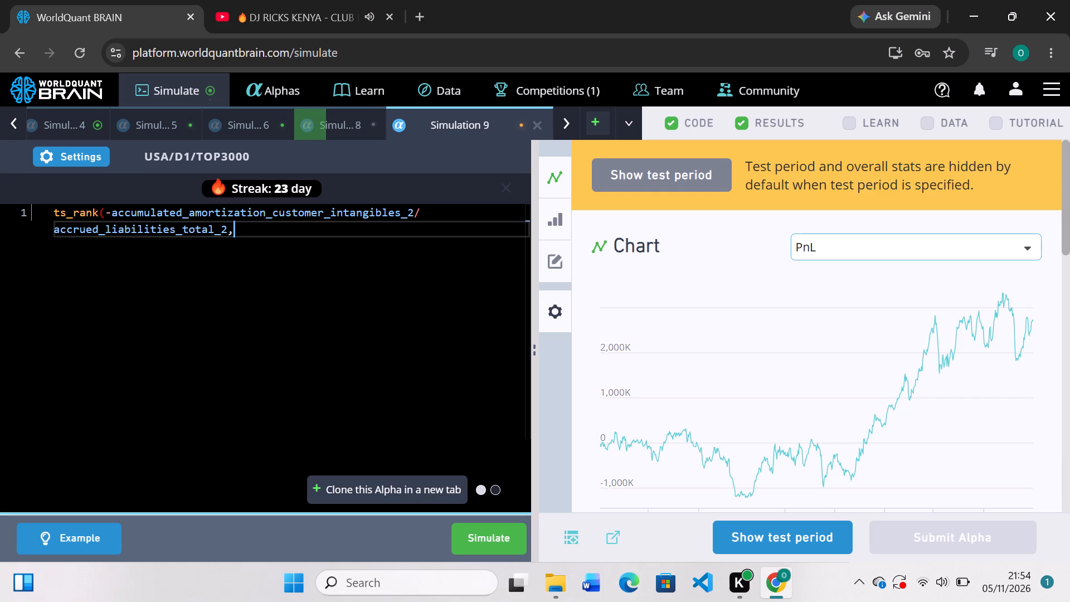
{"action": "key", "text": "5"}
{"action": "key", "text": "4"}
{"action": "key", "text": "0"}
{"action": "key", "text": "shift+parenright"}
{"action": "left_click", "coordinate": [485, 535]}
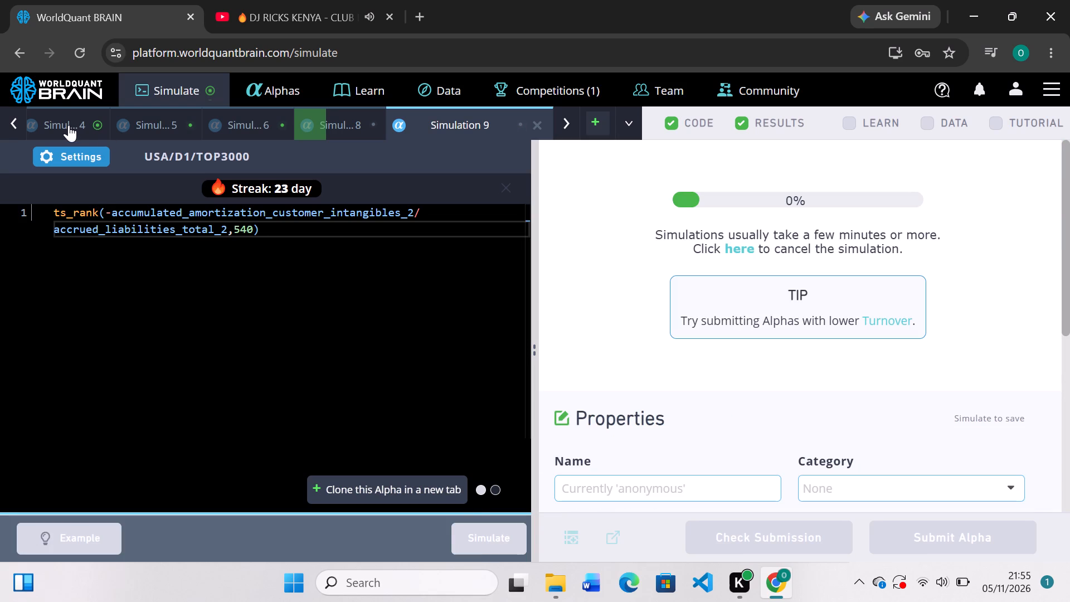
Review Simulation 4's PnL chart and train-period IS summary.
{"action": "left_click", "coordinate": [69, 125]}
{"action": "scroll", "coordinate": [635, 352], "scroll_direction": "down", "scroll_amount": 3}
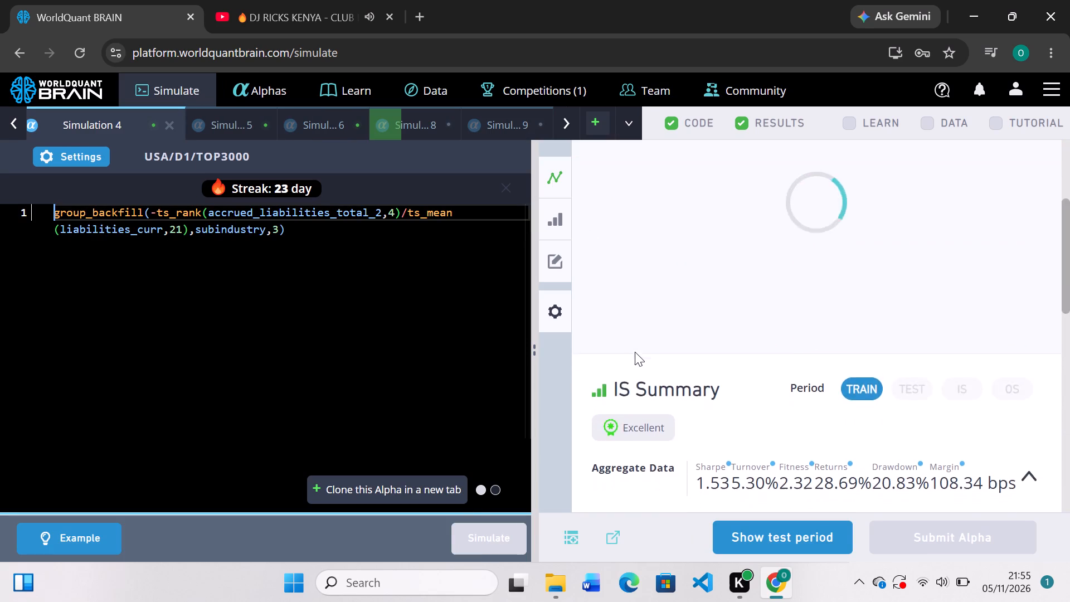
{"action": "scroll", "coordinate": [635, 352], "scroll_direction": "down", "scroll_amount": 2}
{"action": "scroll", "coordinate": [635, 352], "scroll_direction": "up", "scroll_amount": 3}
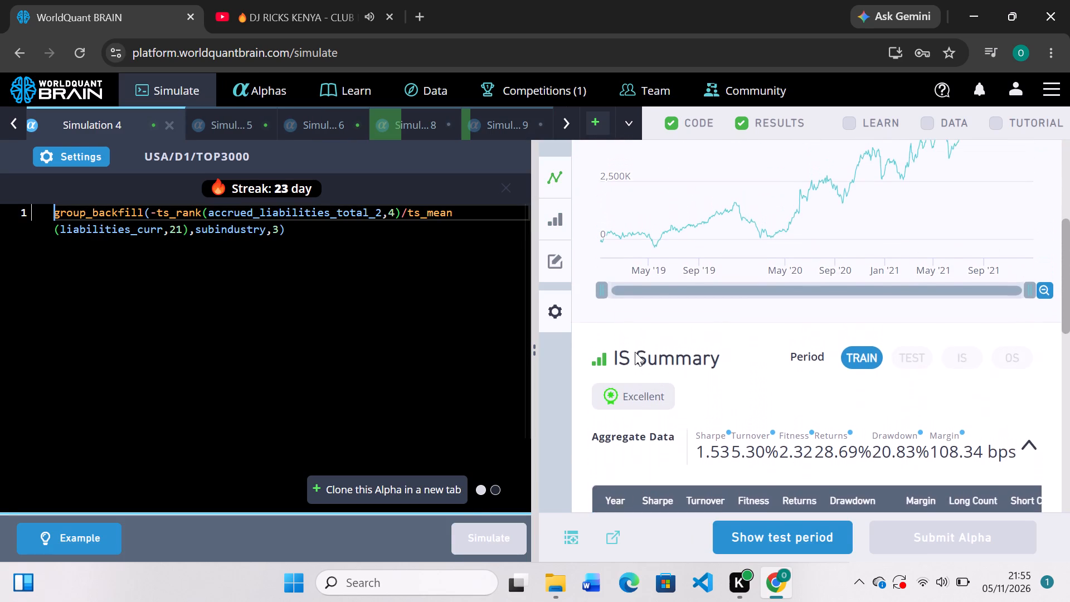
{"action": "scroll", "coordinate": [635, 352], "scroll_direction": "down", "scroll_amount": 2}
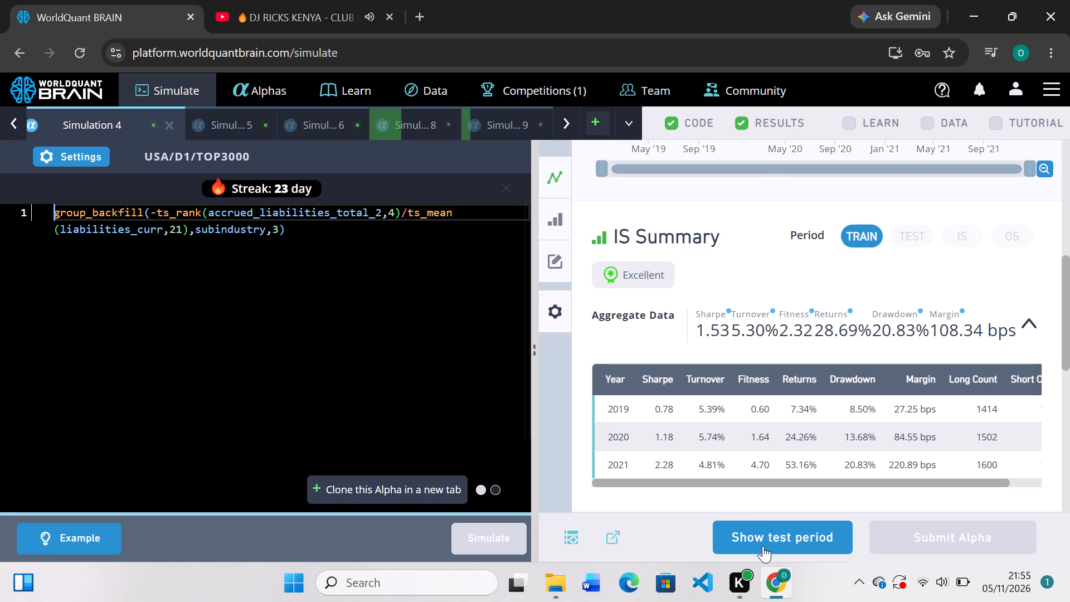
Show Simulation 4's test period and examine its yearly results and the failed tests in the IS testing status.
{"action": "left_click", "coordinate": [763, 546]}
{"action": "scroll", "coordinate": [839, 488], "scroll_direction": "down", "scroll_amount": 2}
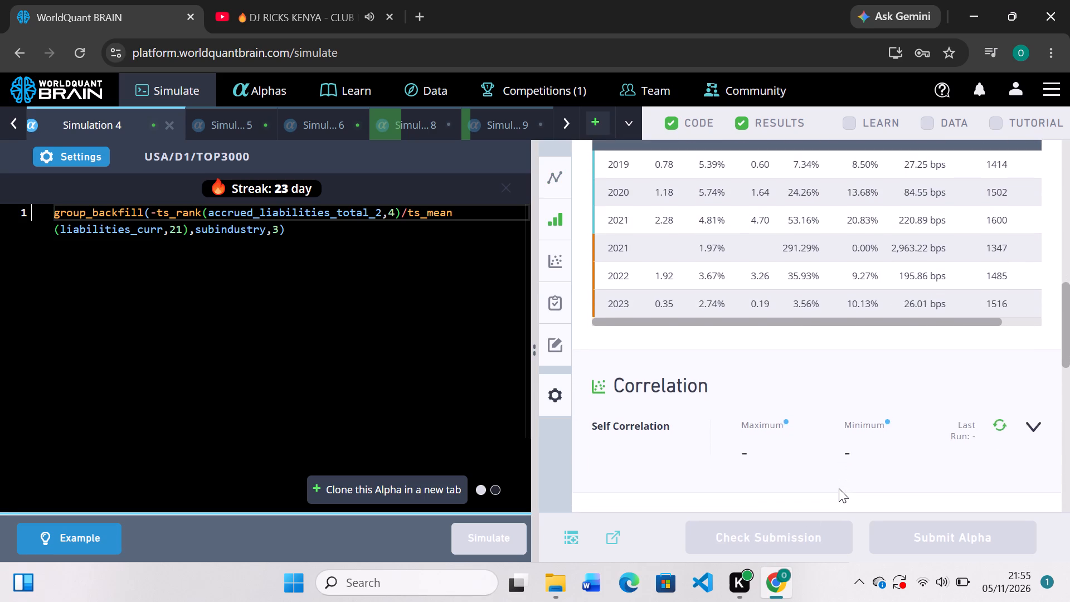
{"action": "scroll", "coordinate": [839, 488], "scroll_direction": "down", "scroll_amount": 2}
{"action": "left_click", "coordinate": [1002, 479]}
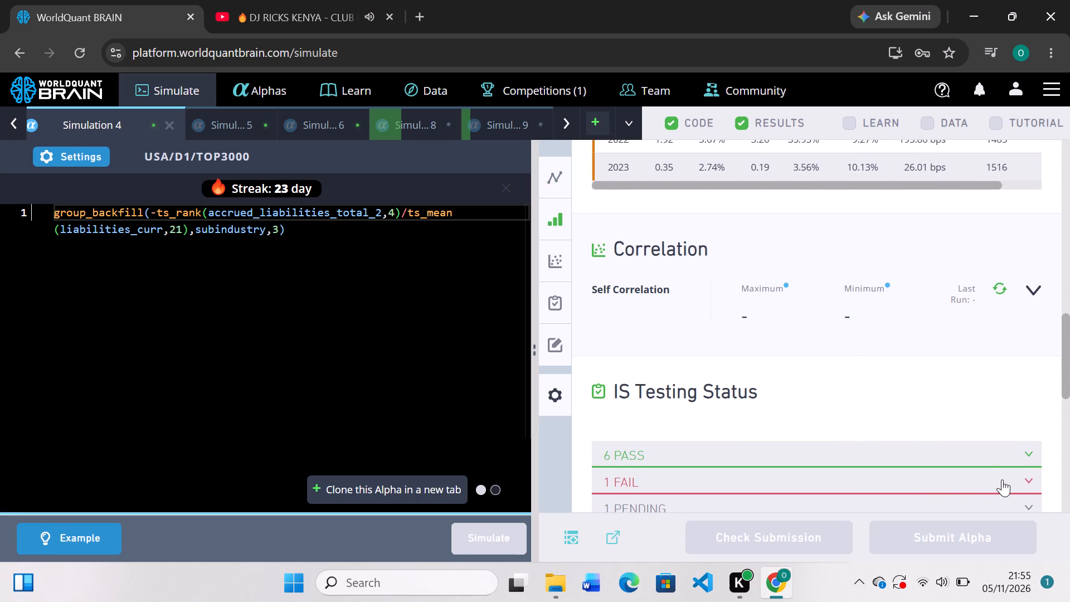
{"action": "scroll", "coordinate": [989, 462], "scroll_direction": "down", "scroll_amount": 2}
{"action": "scroll", "coordinate": [981, 410], "scroll_direction": "down", "scroll_amount": 2}
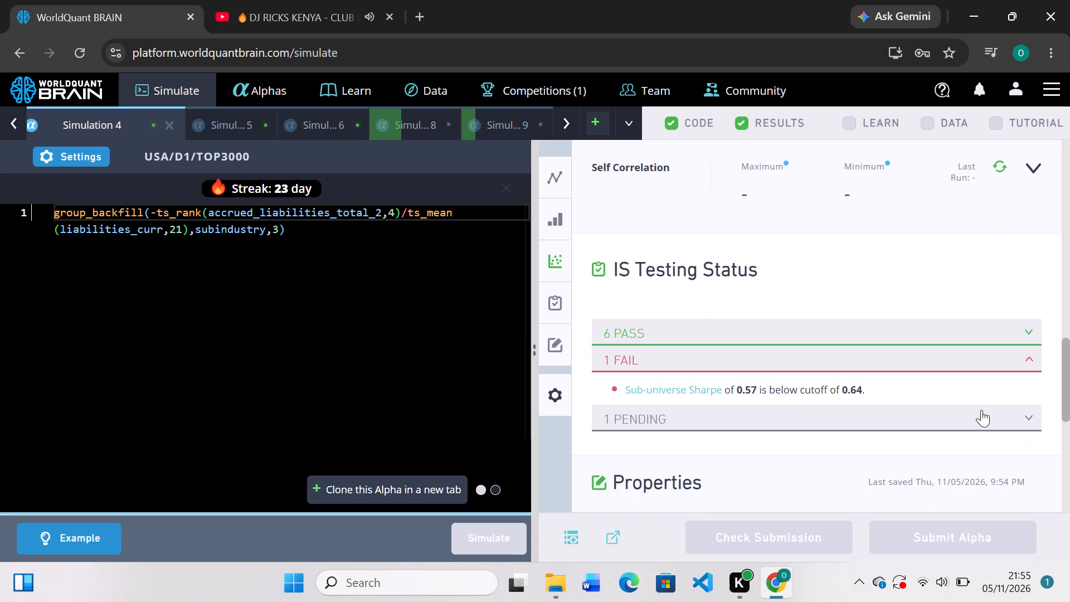
Run the self-correlation check on Simulation 4's alpha.
{"action": "scroll", "coordinate": [981, 410], "scroll_direction": "up", "scroll_amount": 2}
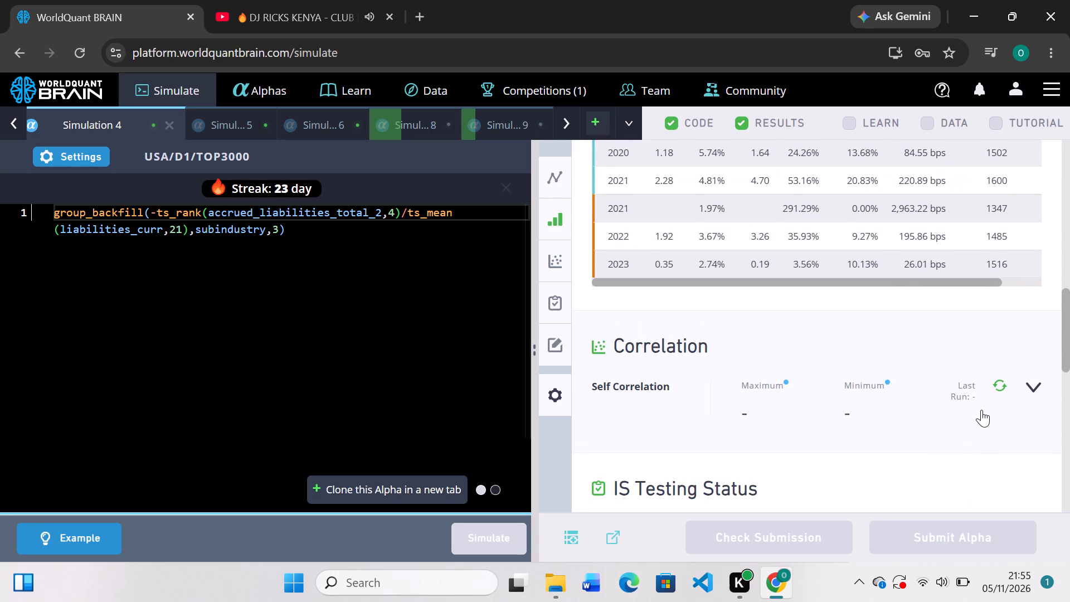
{"action": "left_click", "coordinate": [1000, 389]}
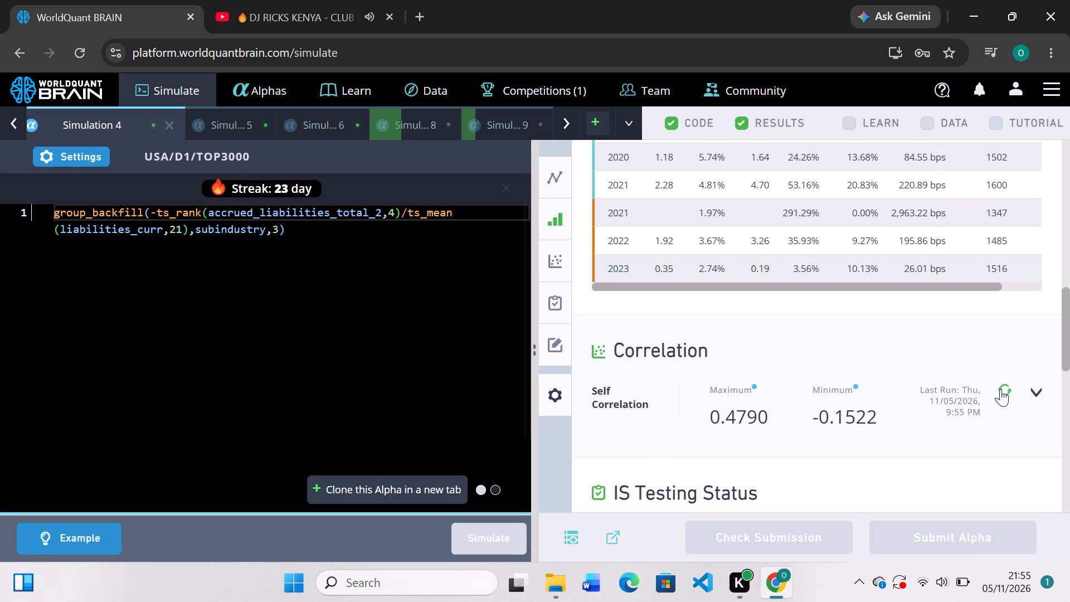
{"action": "scroll", "coordinate": [1000, 389], "scroll_direction": "up", "scroll_amount": 1}
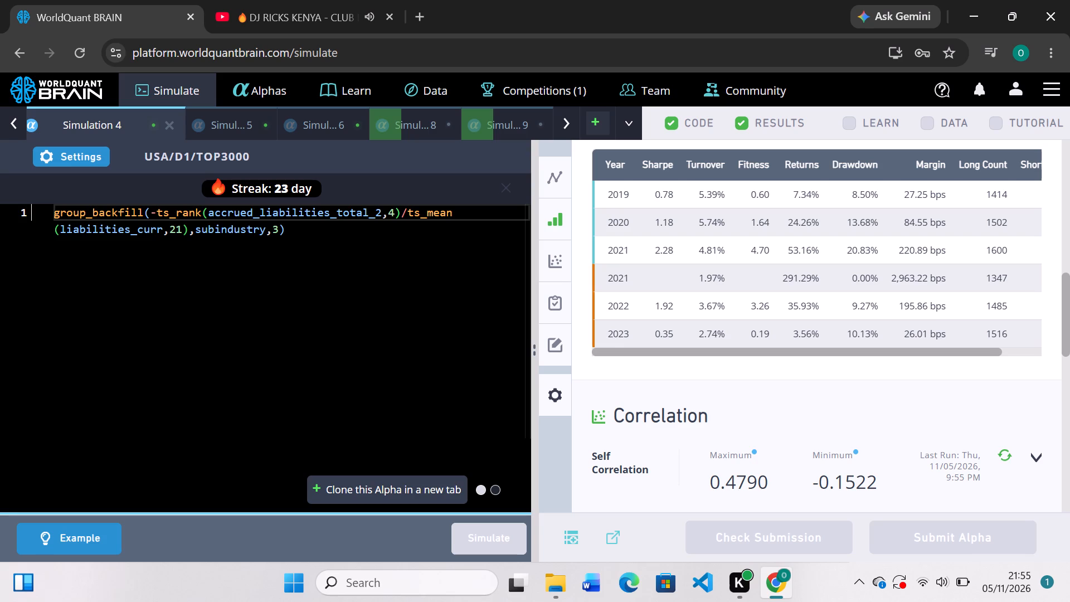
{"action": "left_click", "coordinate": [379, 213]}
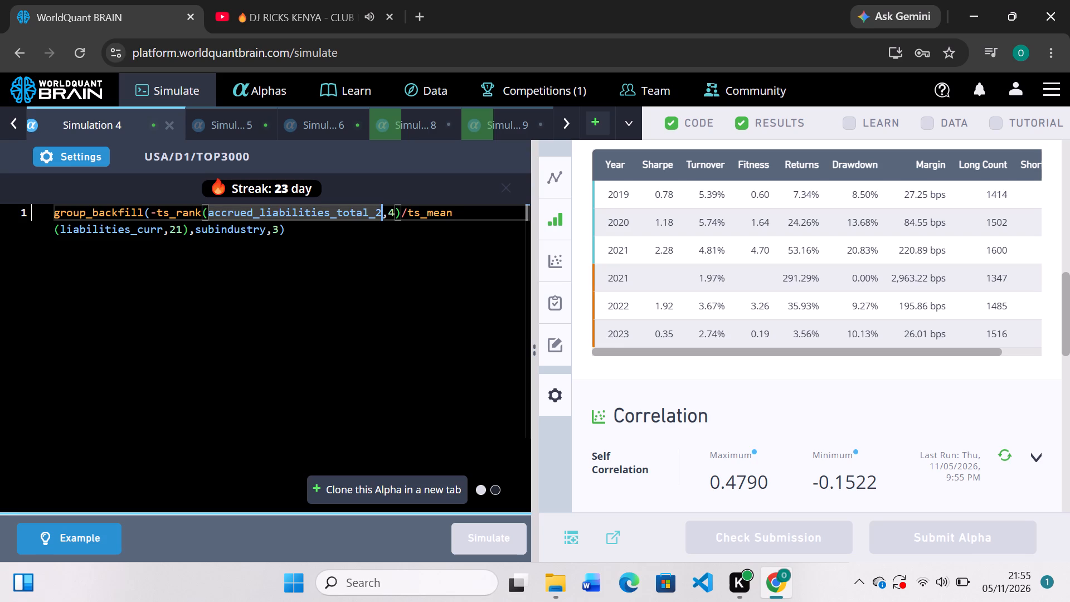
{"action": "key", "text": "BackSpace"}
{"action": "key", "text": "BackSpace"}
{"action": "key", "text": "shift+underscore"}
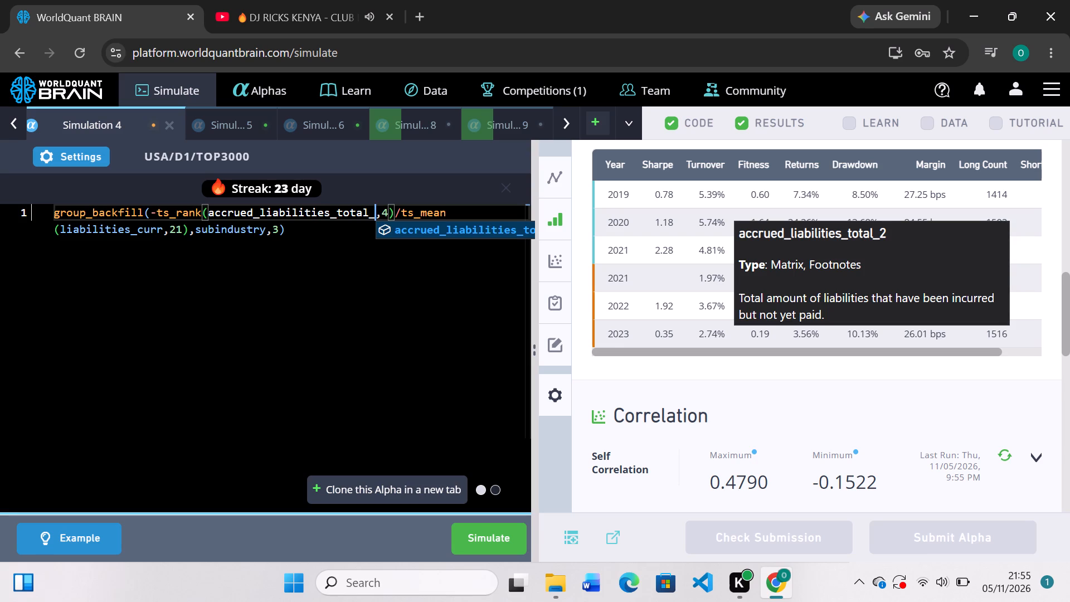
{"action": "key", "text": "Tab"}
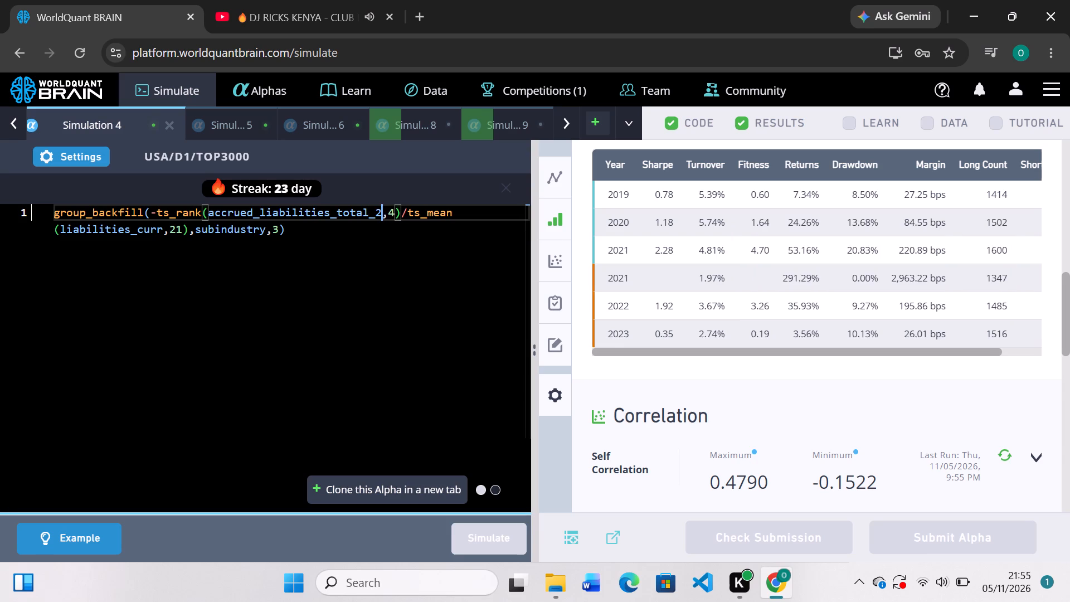
Replace liabilities_curr with recurring_liabilities_fair_value inside Simulation 4's ts_mean and simulate the alpha.
{"action": "left_click", "coordinate": [162, 229]}
{"action": "key", "text": "BackSpace"}
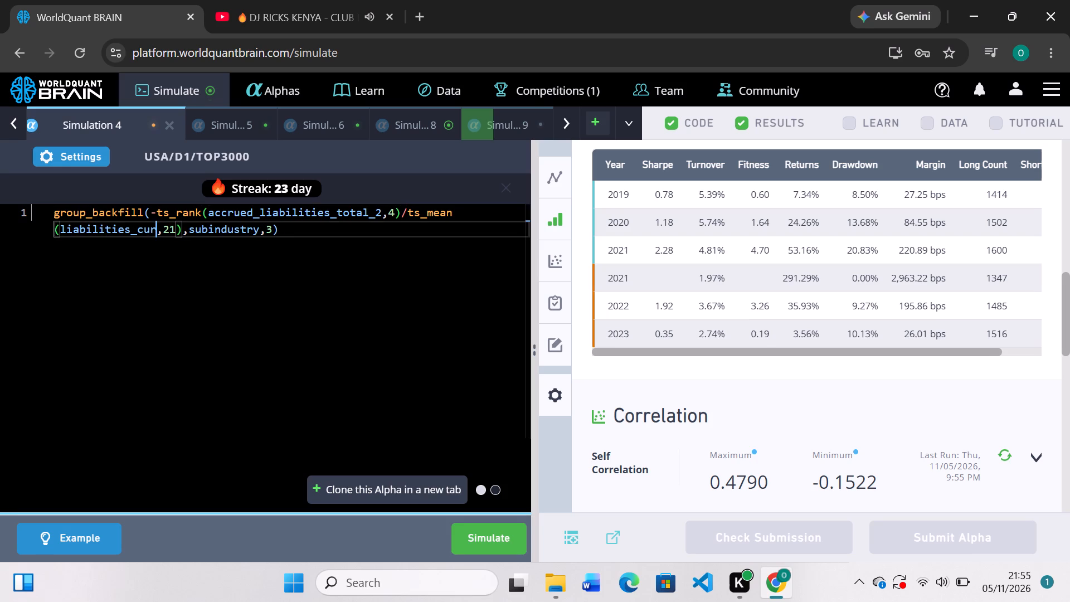
{"action": "key", "text": "BackSpace"}
{"action": "key", "text": "BackSpace"}
{"action": "key", "text": "BackSpace"}
{"action": "key", "text": "BackSpace"}
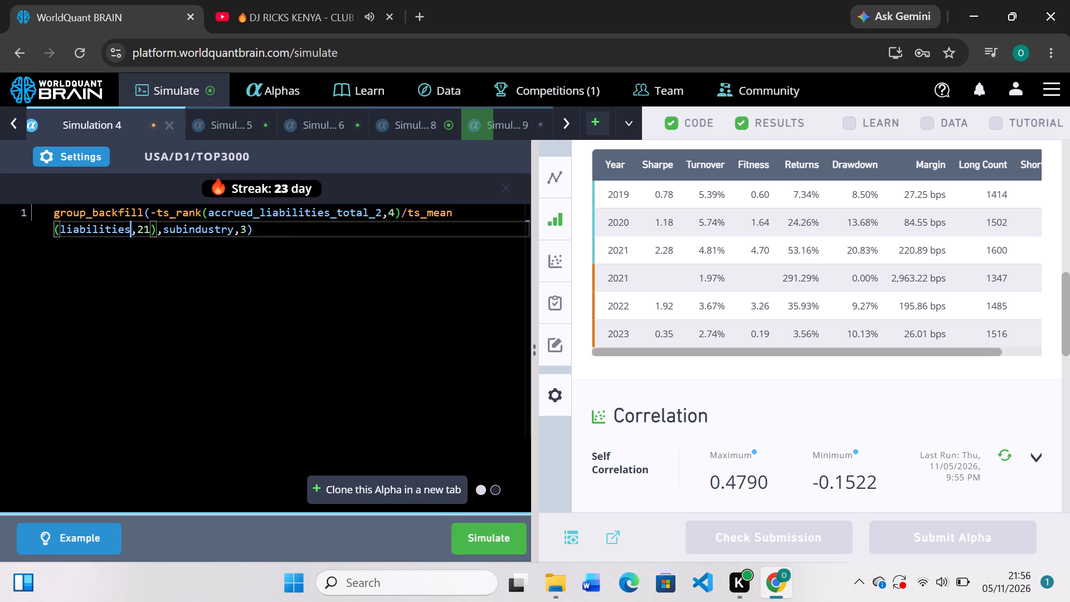
{"action": "key", "text": "shift+underscore"}
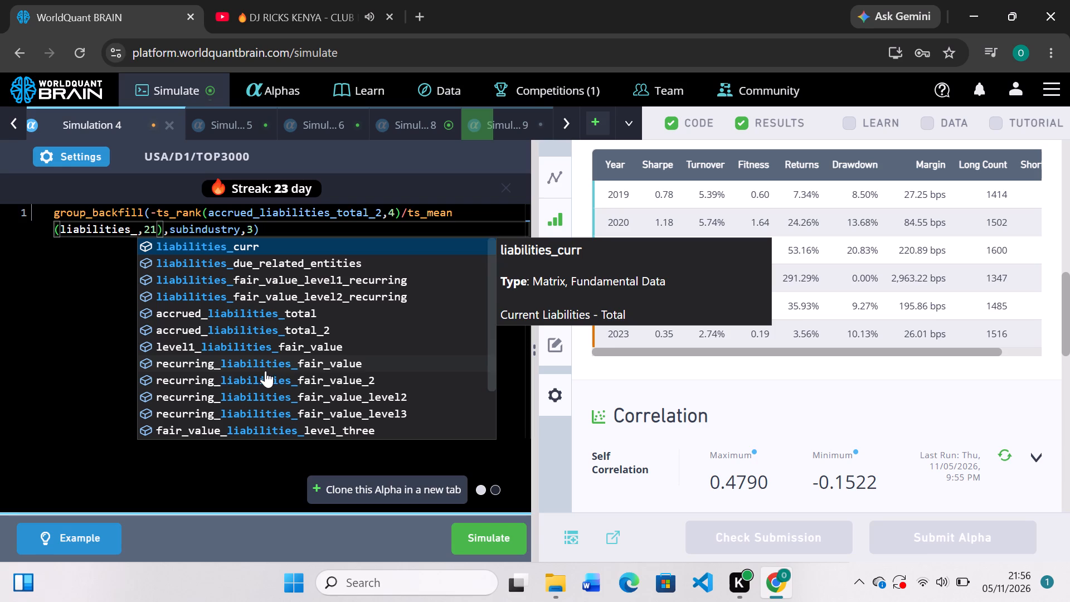
{"action": "left_click", "coordinate": [237, 361]}
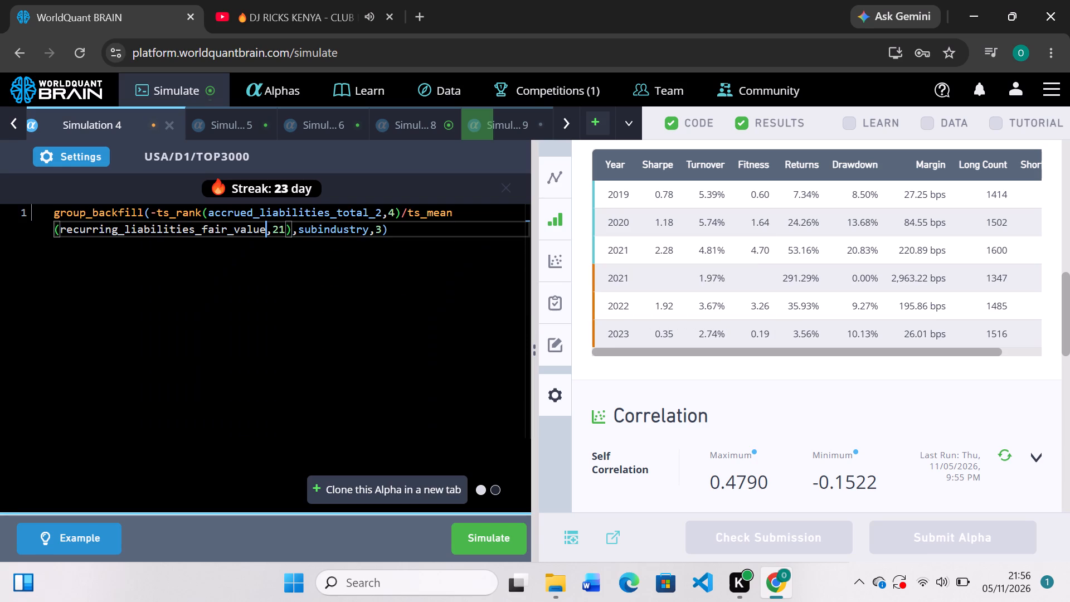
{"action": "left_click", "coordinate": [493, 538]}
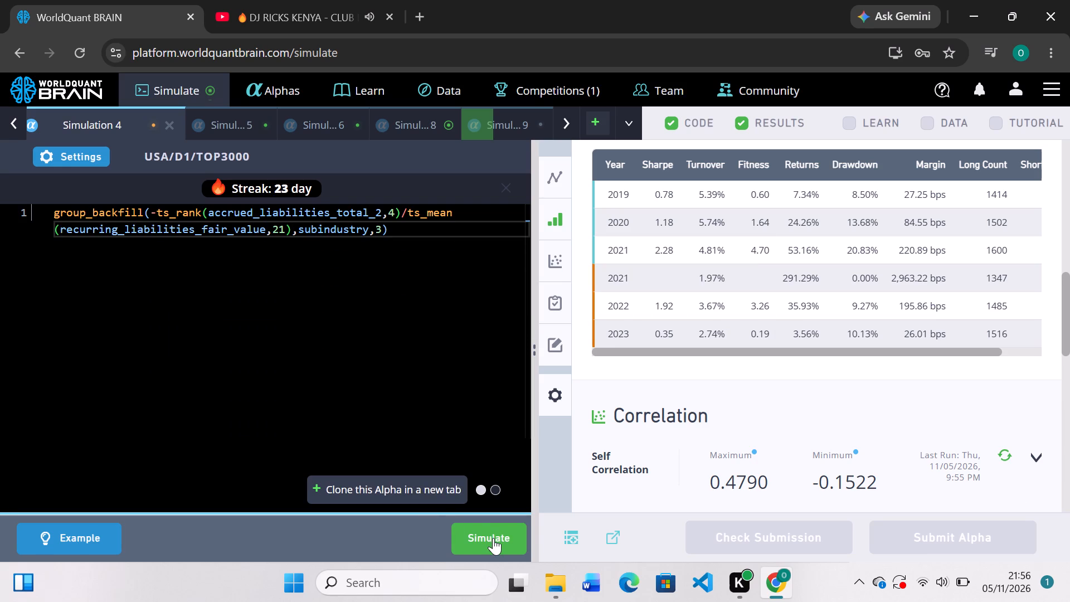
Review Simulation 8's training results, set its ts_decay_linear window to 10 and simulate the alpha.
{"action": "left_click", "coordinate": [421, 122]}
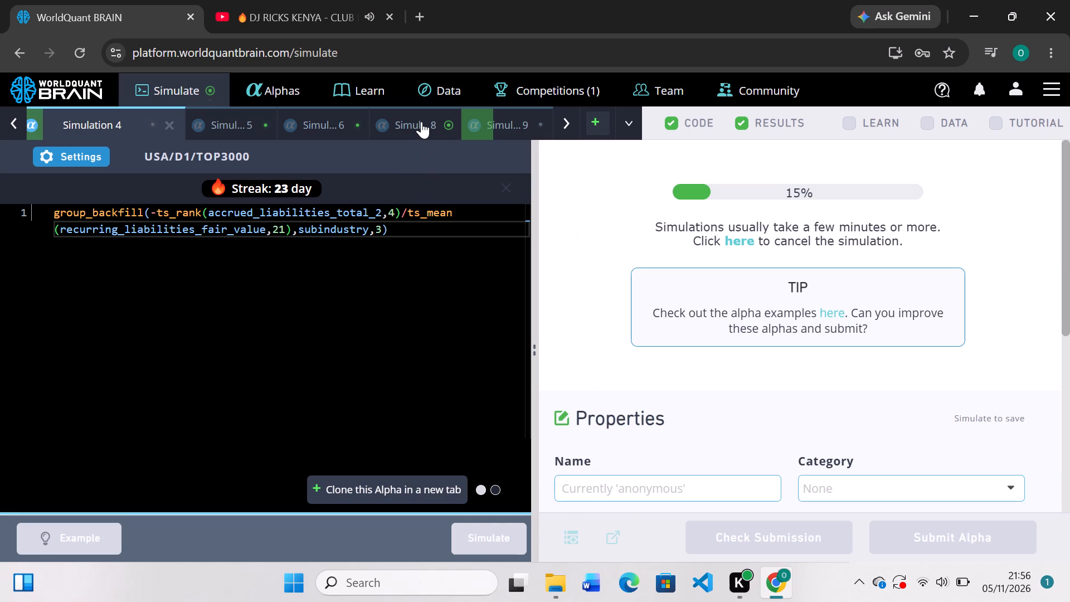
{"action": "scroll", "coordinate": [703, 321], "scroll_direction": "down", "scroll_amount": 2}
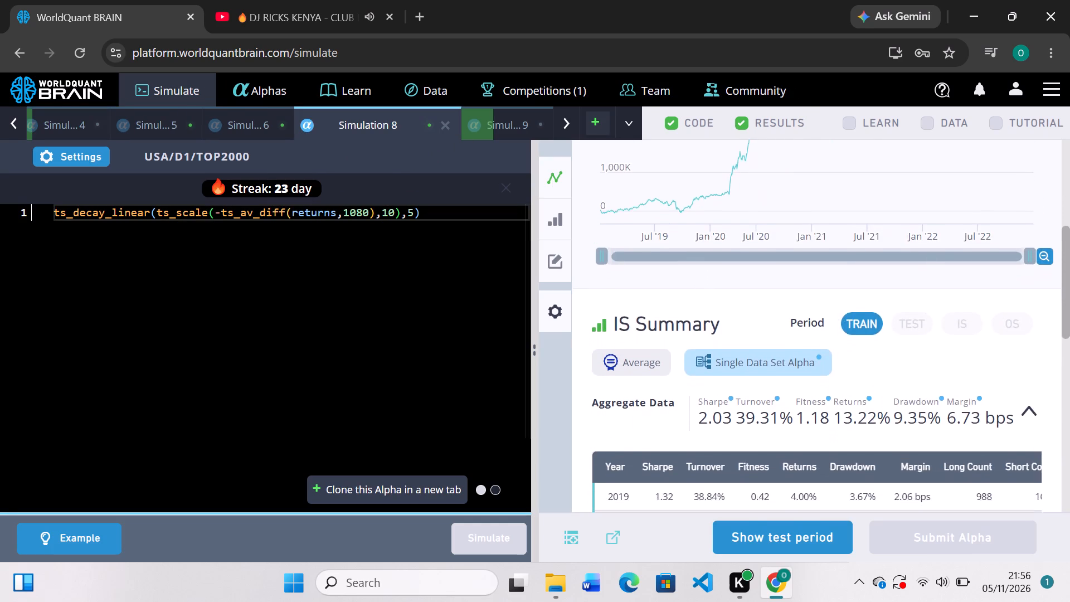
{"action": "scroll", "coordinate": [703, 321], "scroll_direction": "up", "scroll_amount": 2}
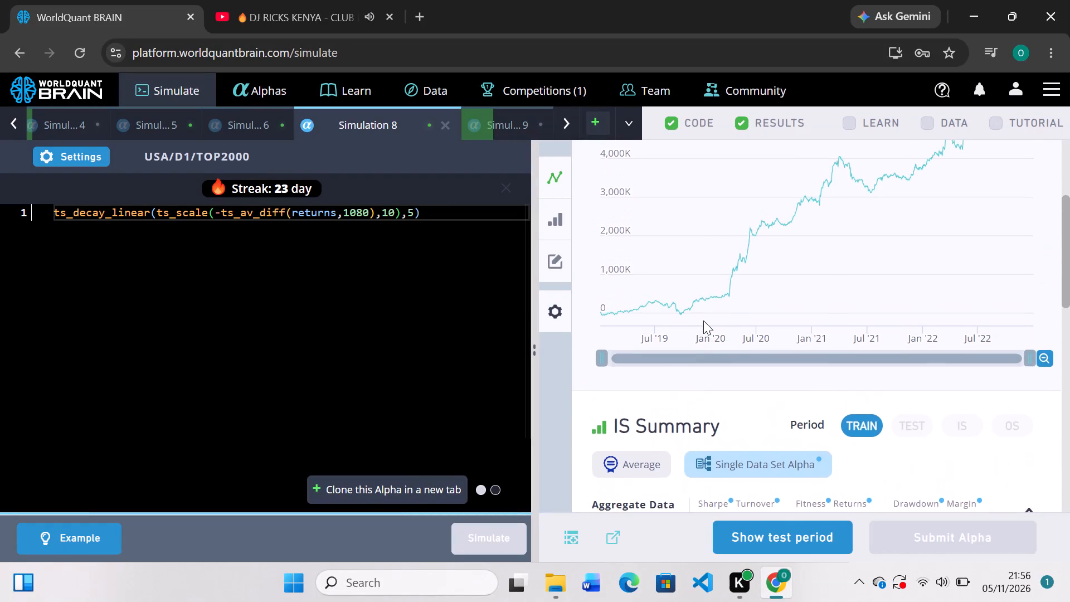
{"action": "scroll", "coordinate": [703, 321], "scroll_direction": "up", "scroll_amount": 2}
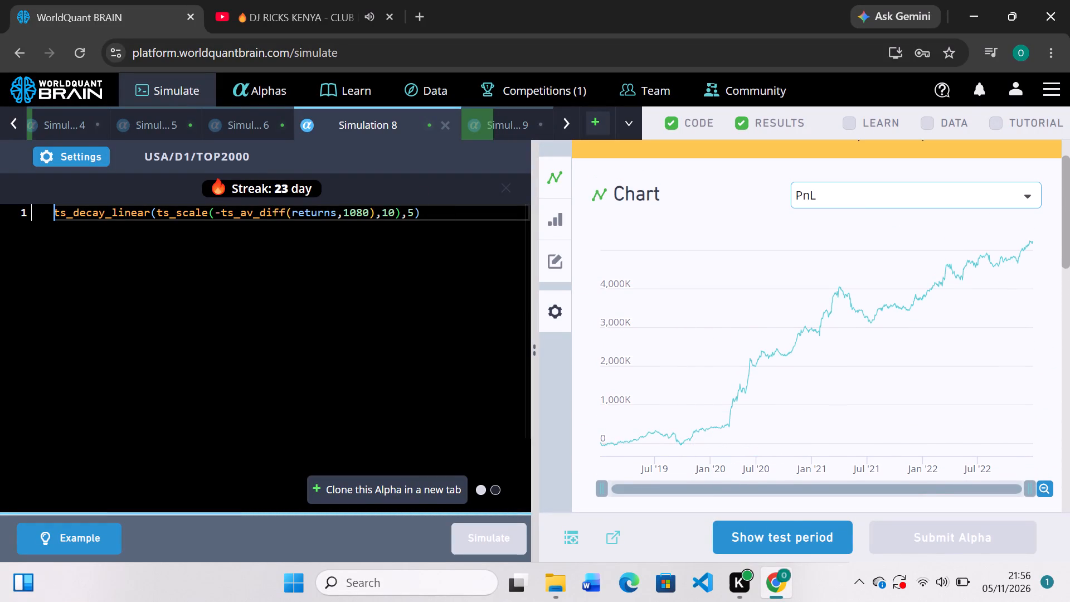
{"action": "left_click", "coordinate": [414, 214]}
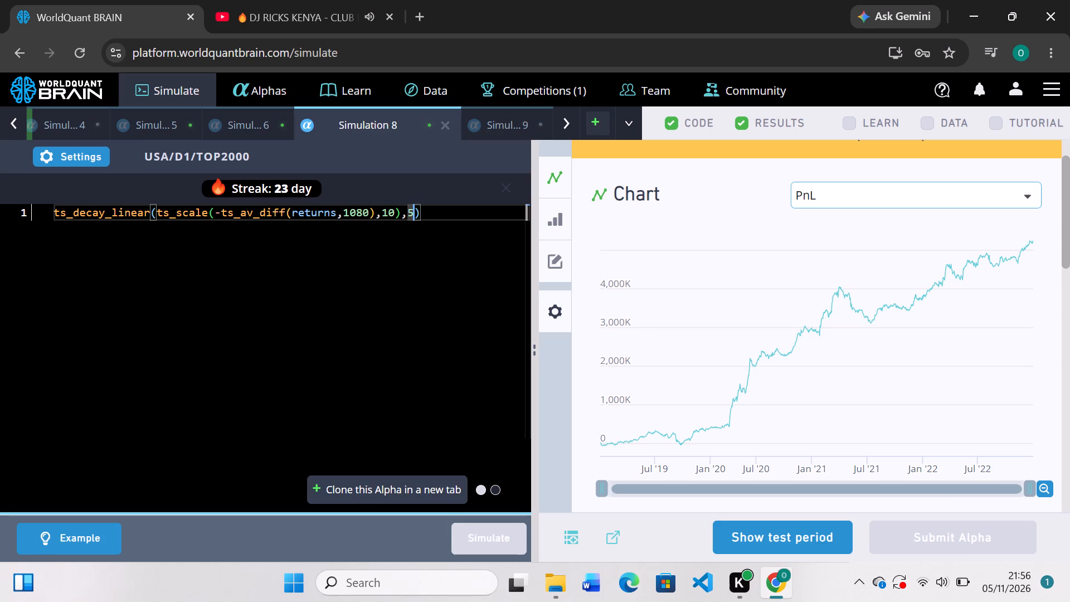
{"action": "key", "text": "BackSpace"}
{"action": "key", "text": "1"}
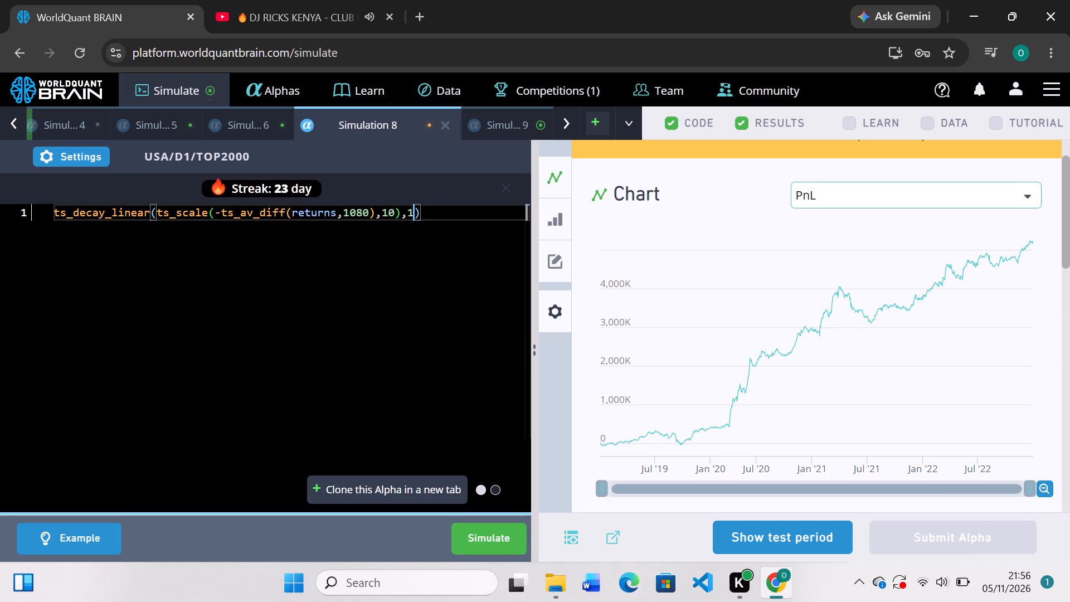
{"action": "key", "text": "0"}
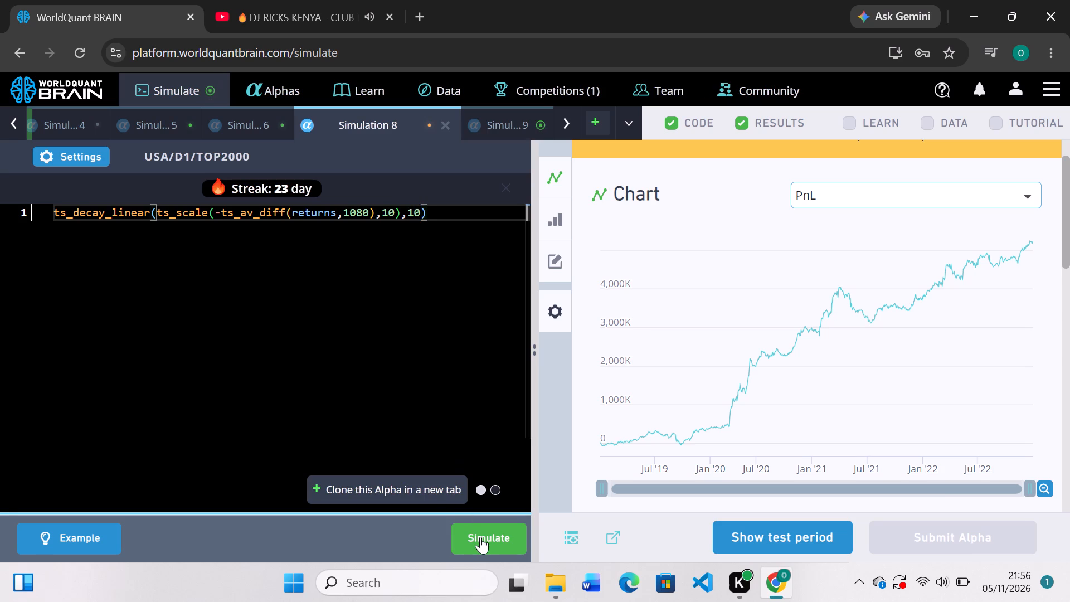
{"action": "left_click", "coordinate": [480, 537]}
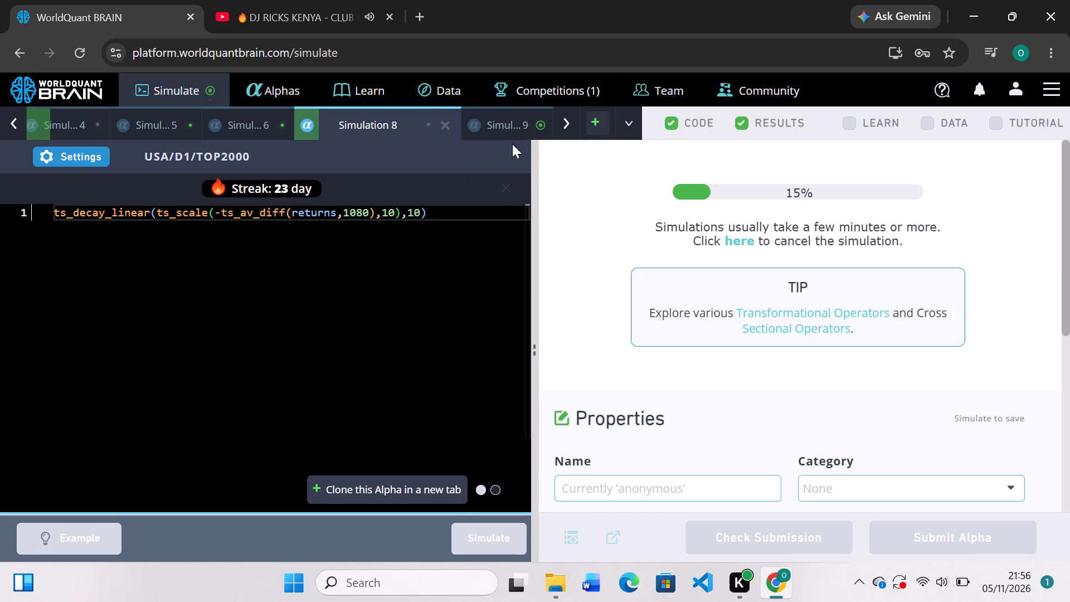
Review Simulation 9's training results, wrap its whole ts_rank expression in winsorize and simulate the alpha.
{"action": "left_click", "coordinate": [513, 123]}
{"action": "scroll", "coordinate": [620, 346], "scroll_direction": "down", "scroll_amount": 3}
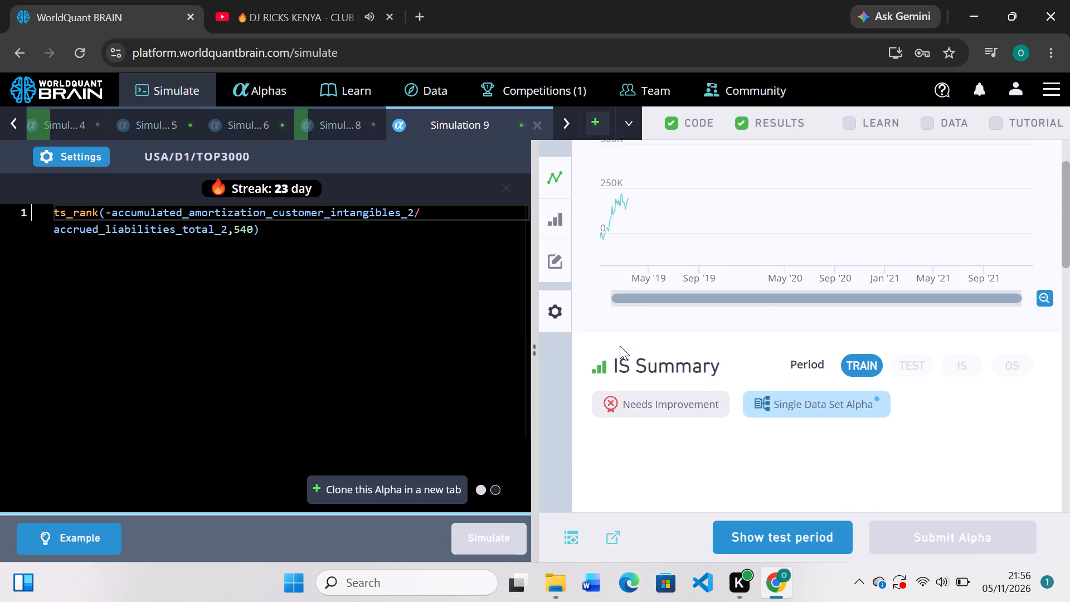
{"action": "scroll", "coordinate": [620, 346], "scroll_direction": "up", "scroll_amount": 1}
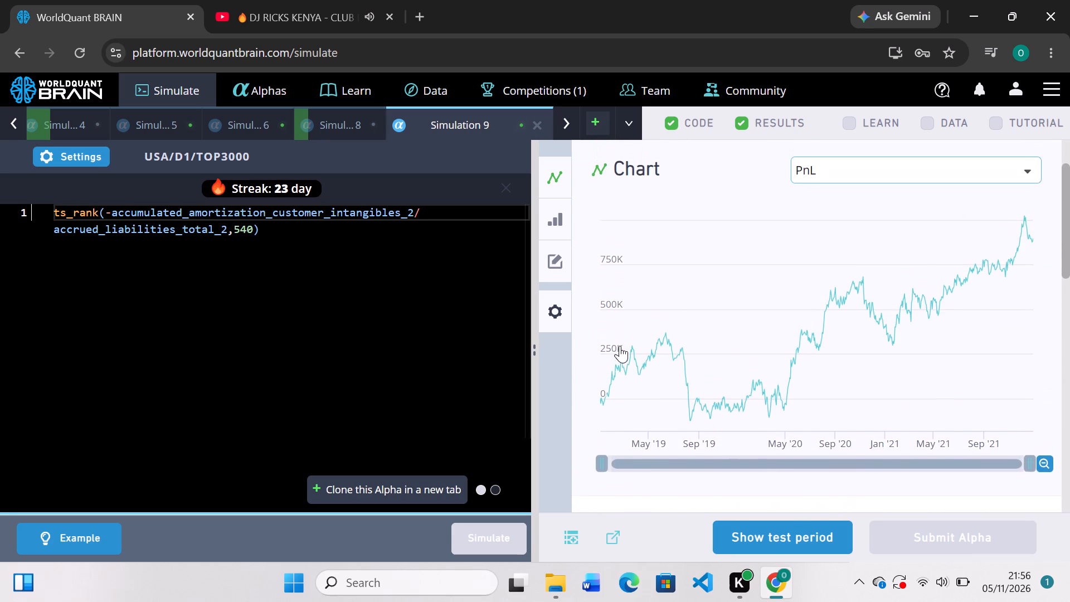
{"action": "scroll", "coordinate": [620, 346], "scroll_direction": "down", "scroll_amount": 2}
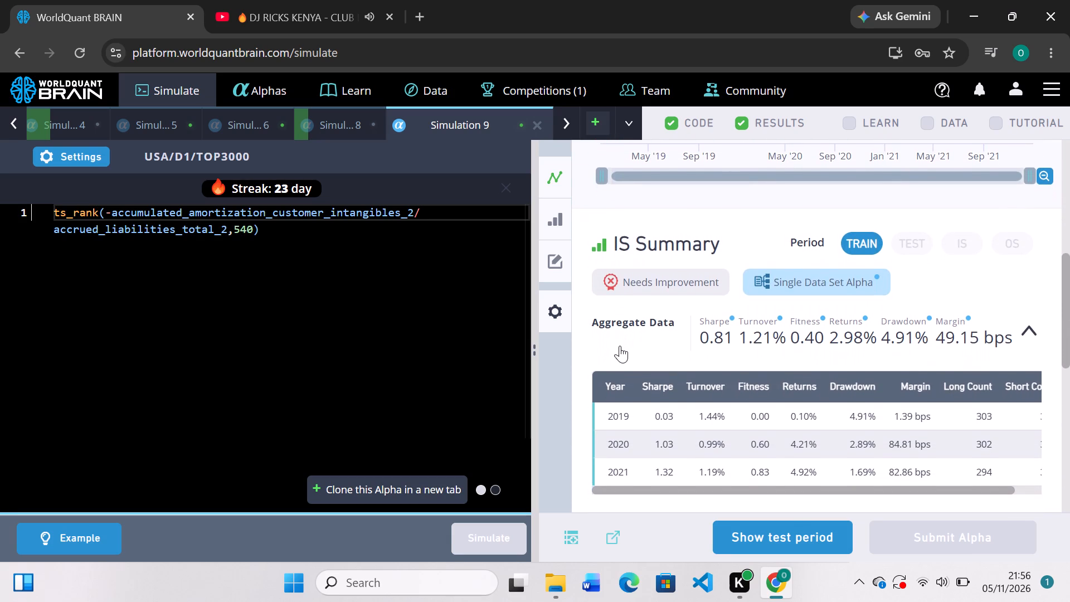
{"action": "scroll", "coordinate": [620, 346], "scroll_direction": "up", "scroll_amount": 2}
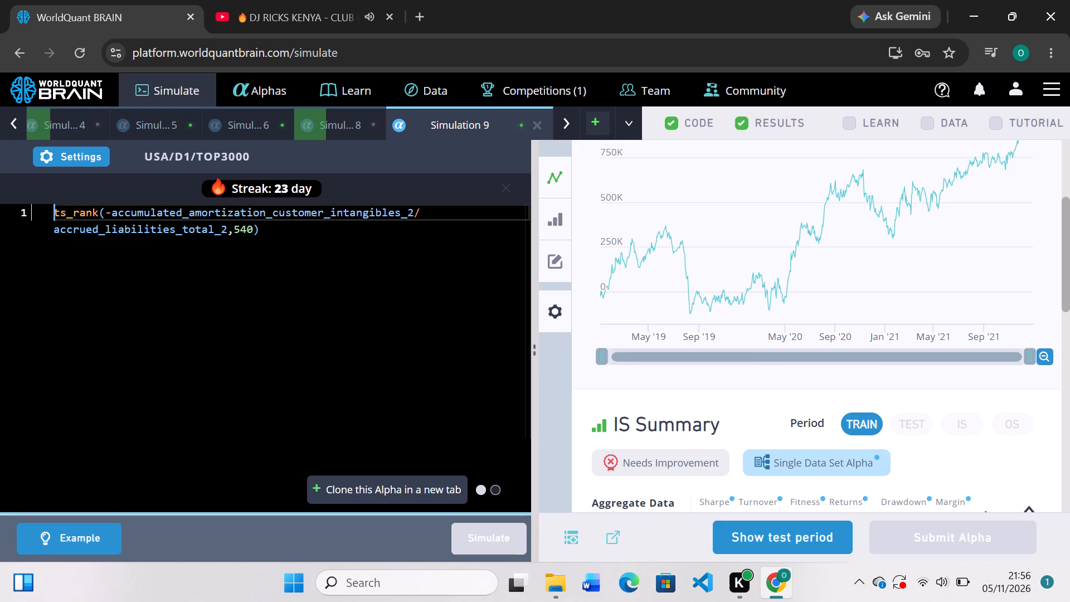
{"action": "type", "text": "ts"}
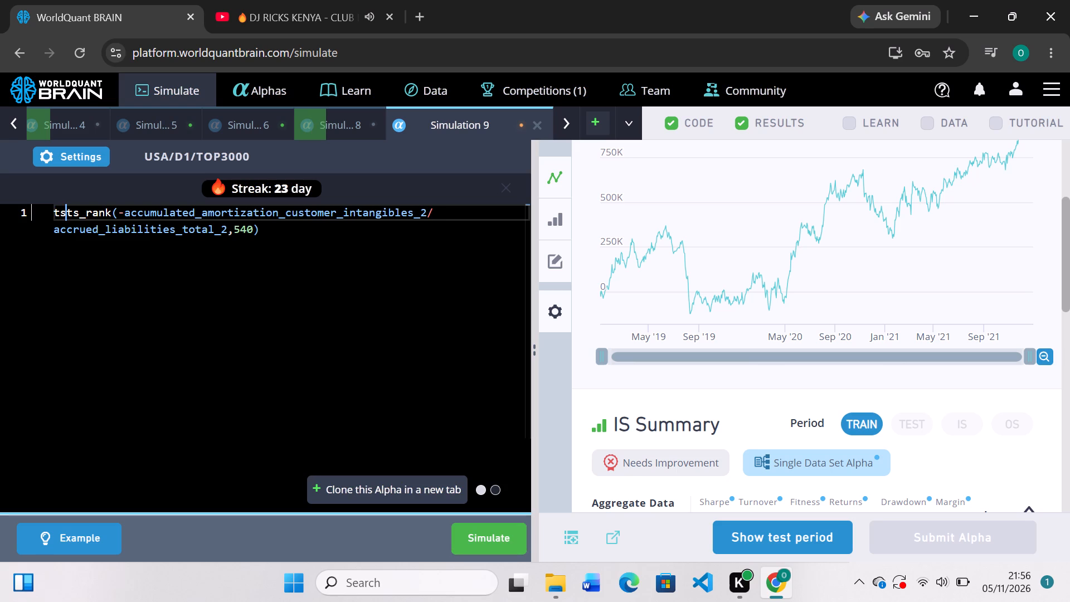
{"action": "key", "text": "shift+parenleft"}
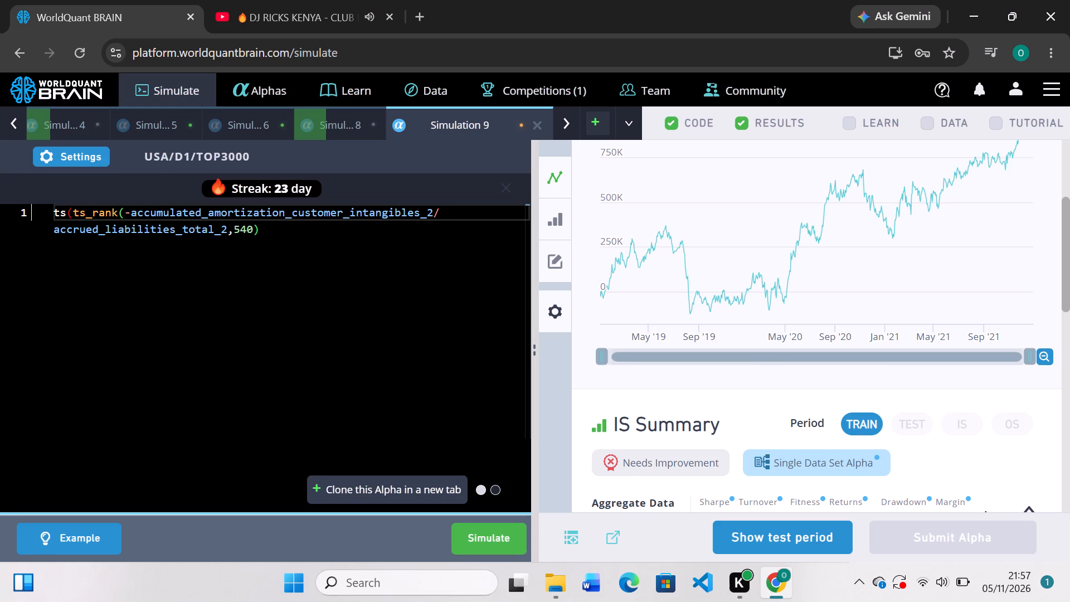
{"action": "left_click", "coordinate": [67, 215]}
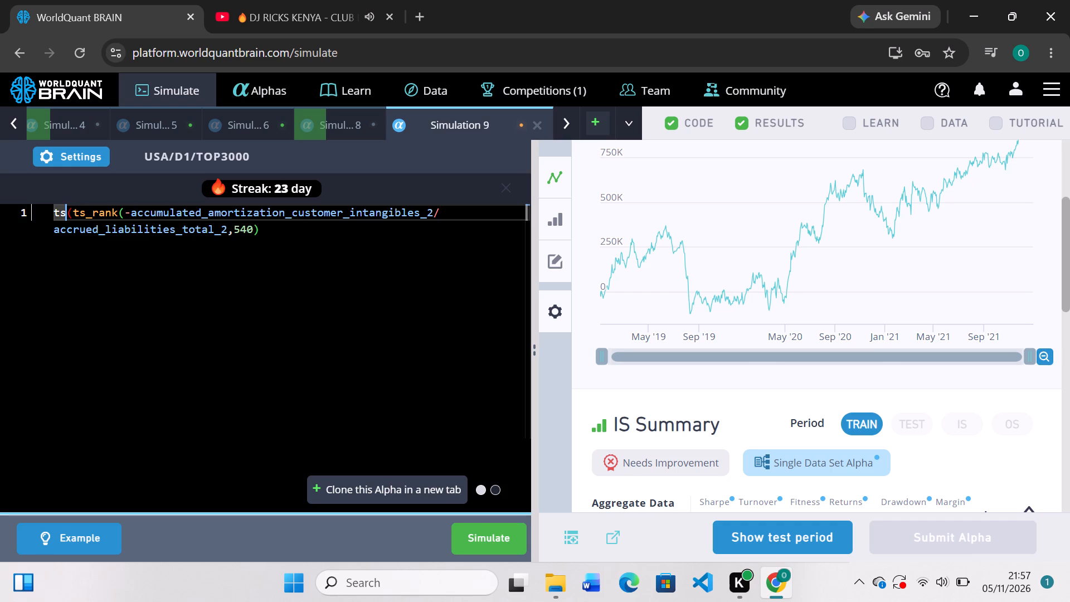
{"action": "key", "text": "BackSpace"}
{"action": "key", "text": "BackSpace"}
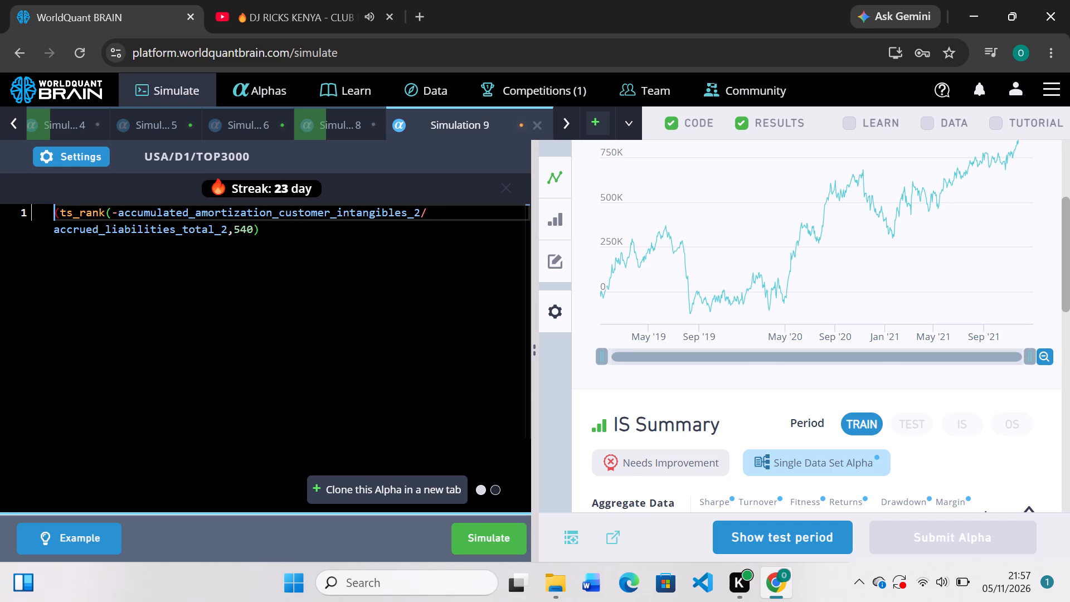
{"action": "type", "text": "winso"}
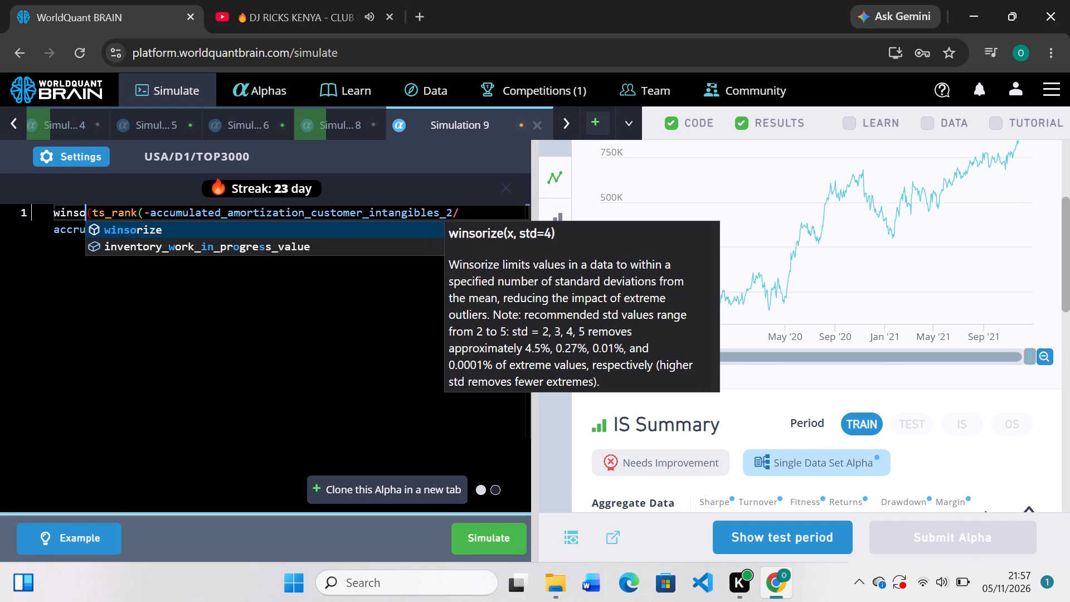
{"action": "key", "text": "Tab"}
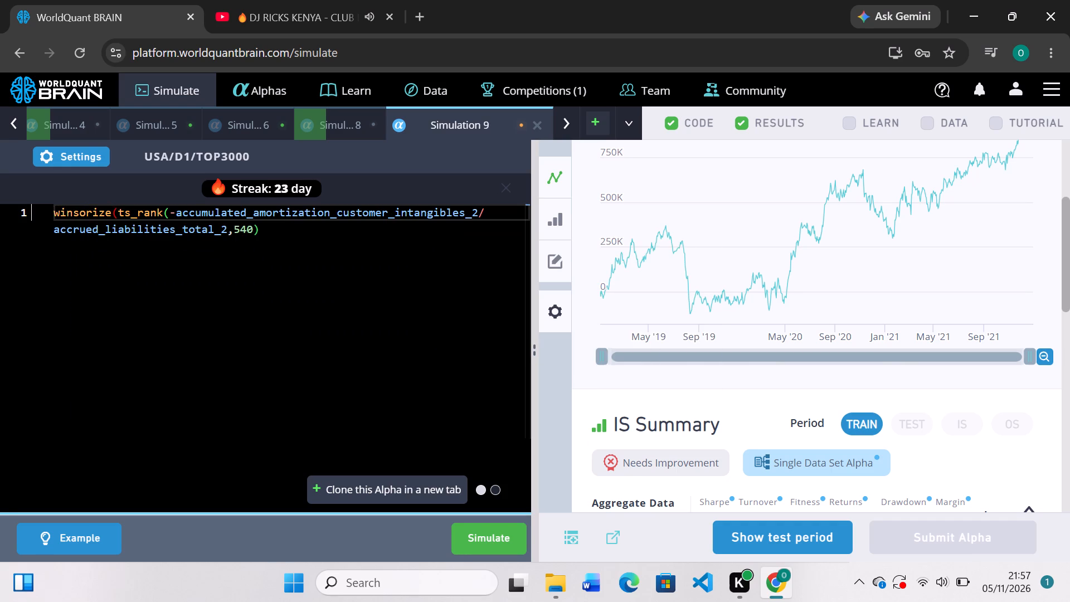
{"action": "key", "text": "Down"}
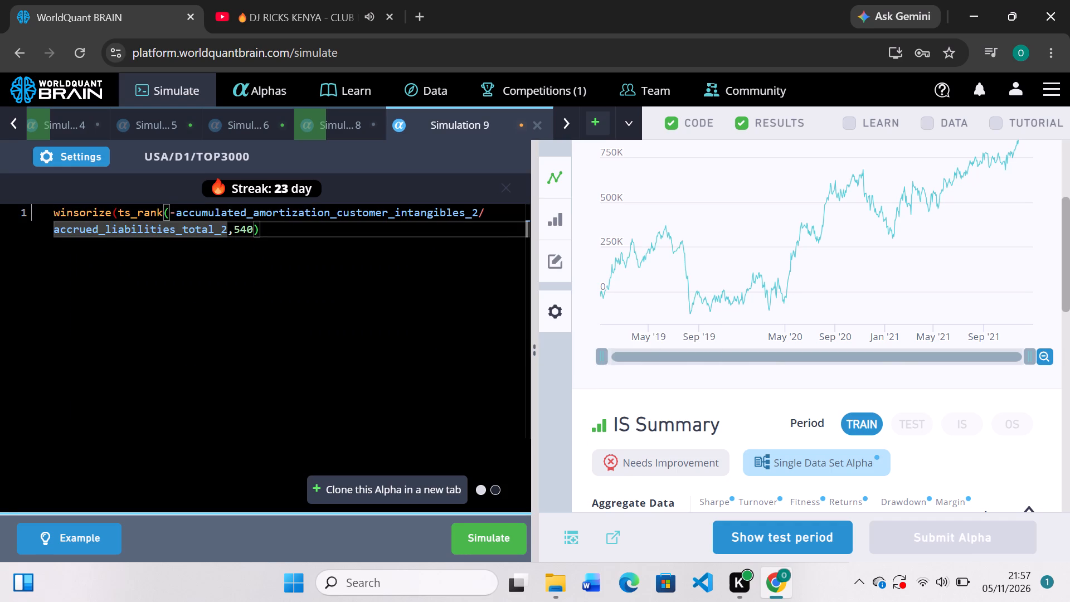
{"action": "key", "text": "Right"}
{"action": "key", "text": "Right"}
{"action": "key", "text": "Right"}
{"action": "key", "text": "Right"}
{"action": "key", "text": "Right"}
{"action": "key", "text": "Right"}
{"action": "key", "text": "Right"}
{"action": "key", "text": "Right"}
{"action": "key", "text": "Right"}
{"action": "key", "text": "Right"}
{"action": "key", "text": "Right"}
{"action": "key", "text": "Right"}
{"action": "key", "text": "Right"}
{"action": "key", "text": "Right"}
{"action": "key", "text": "Right"}
{"action": "key", "text": "Right"}
{"action": "key", "text": "Right"}
{"action": "key", "text": "Right"}
{"action": "key", "text": "Right"}
{"action": "key", "text": "Right"}
{"action": "key", "text": "Right"}
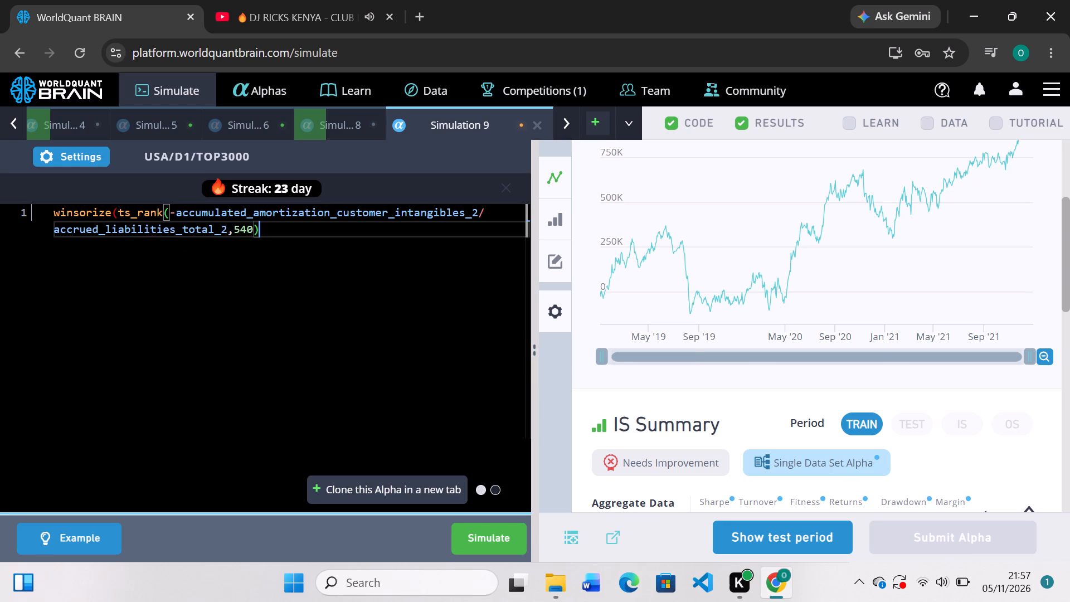
{"action": "key", "text": "shift+parenright"}
{"action": "left_click", "coordinate": [483, 542]}
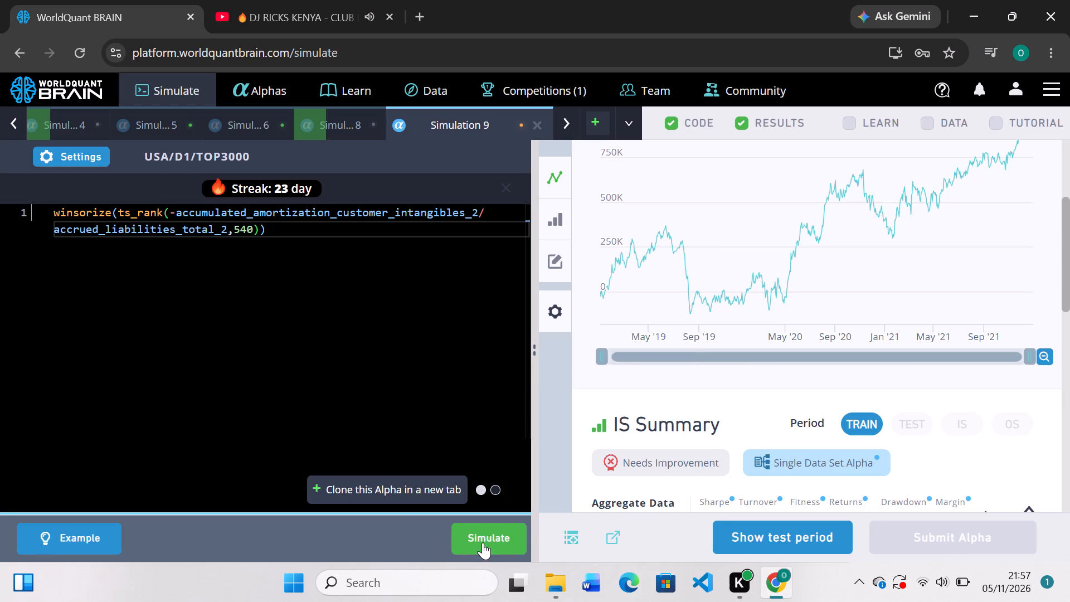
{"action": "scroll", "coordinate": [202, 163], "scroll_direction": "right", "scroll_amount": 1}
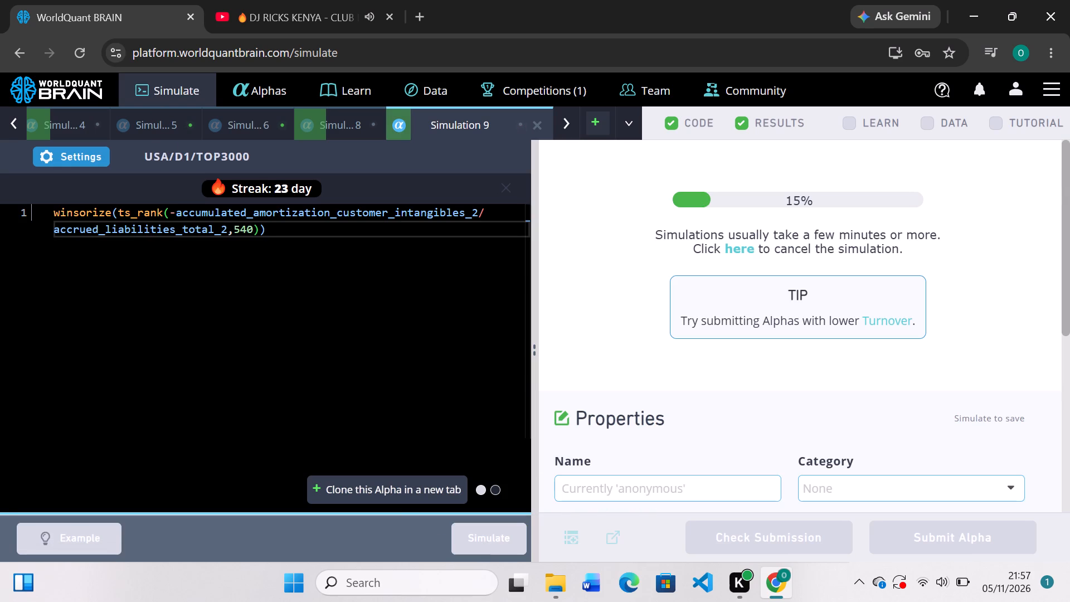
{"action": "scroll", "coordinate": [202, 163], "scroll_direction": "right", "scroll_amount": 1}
Examine the Challenge - Kenya competition leaderboard and return to the simulations.
{"action": "left_click", "coordinate": [537, 85]}
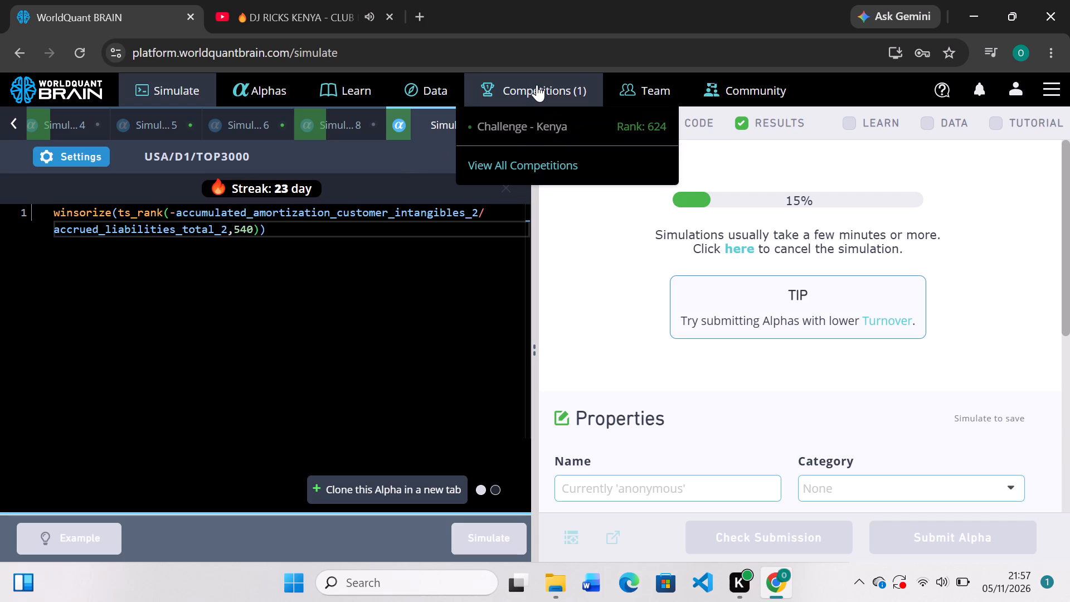
{"action": "left_click", "coordinate": [534, 132]}
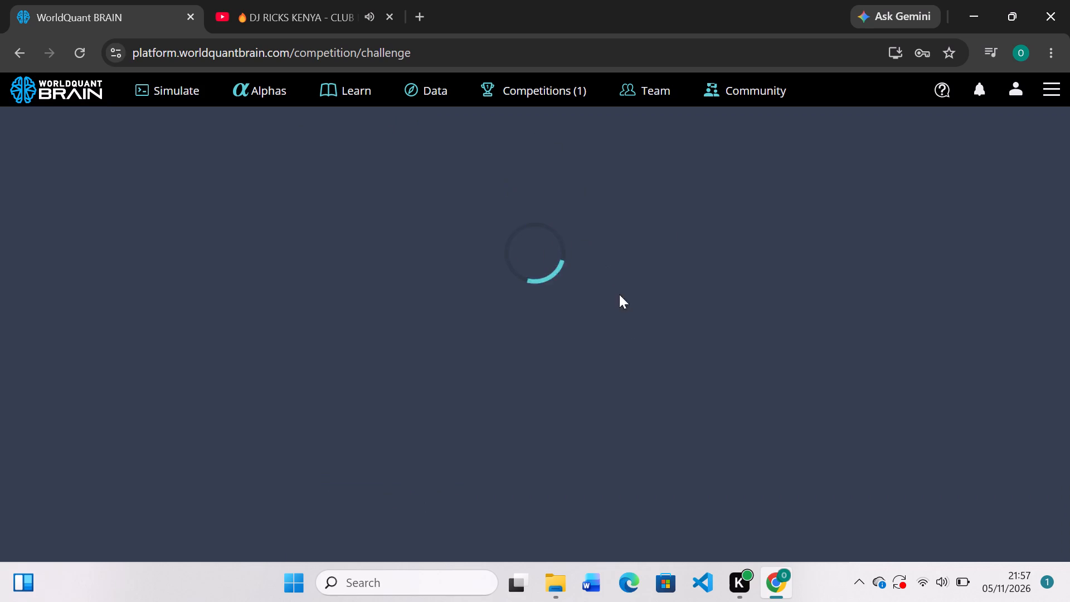
{"action": "scroll", "coordinate": [636, 331], "scroll_direction": "down", "scroll_amount": 3}
{"action": "scroll", "coordinate": [636, 331], "scroll_direction": "up", "scroll_amount": 3}
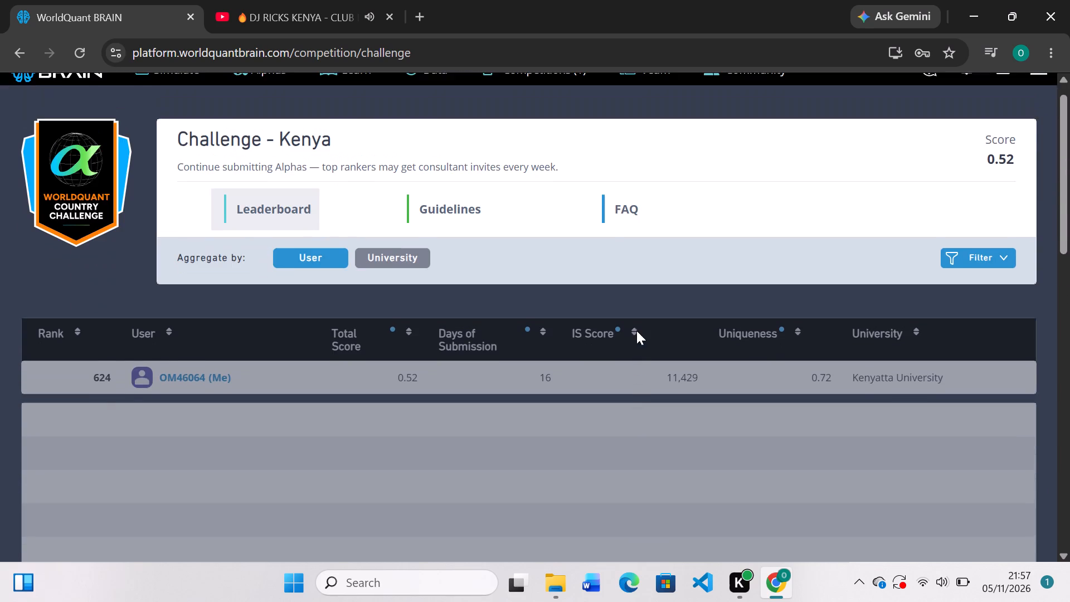
{"action": "scroll", "coordinate": [636, 331], "scroll_direction": "down", "scroll_amount": 1}
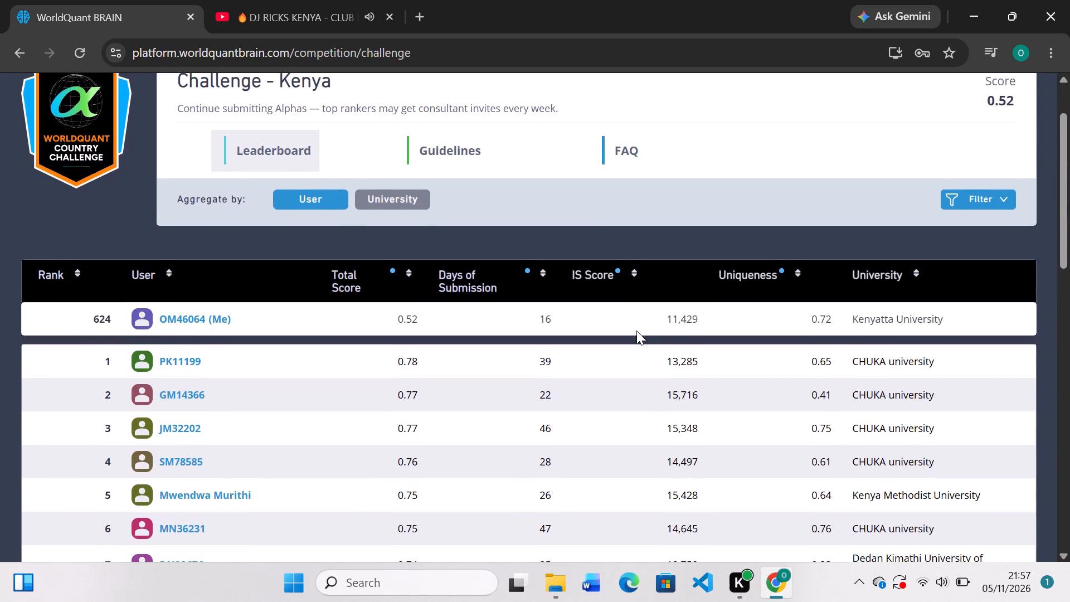
{"action": "scroll", "coordinate": [636, 331], "scroll_direction": "down", "scroll_amount": 2}
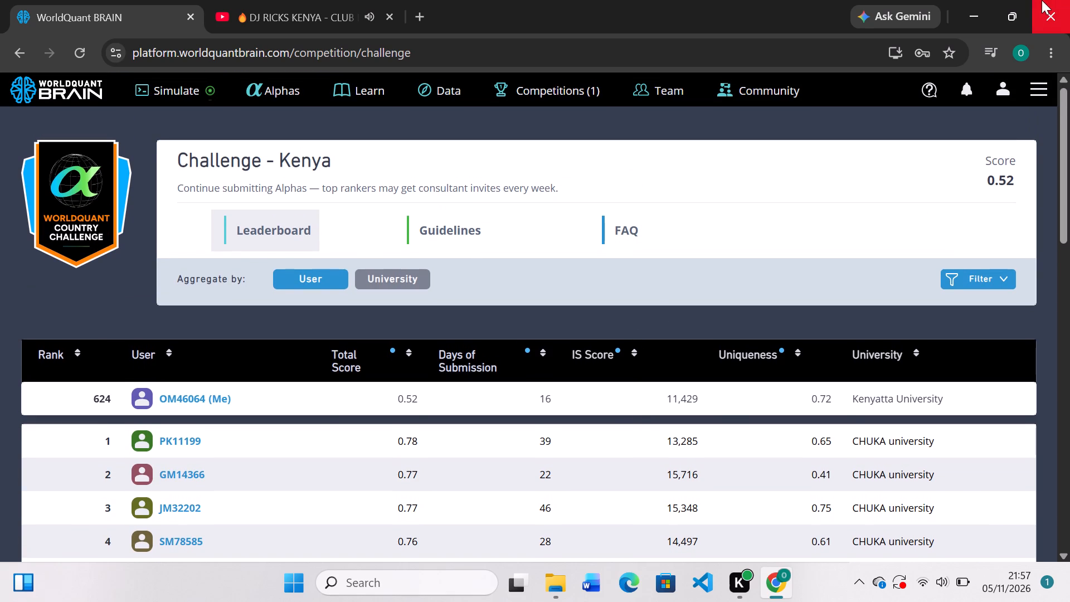
{"action": "left_click", "coordinate": [148, 97]}
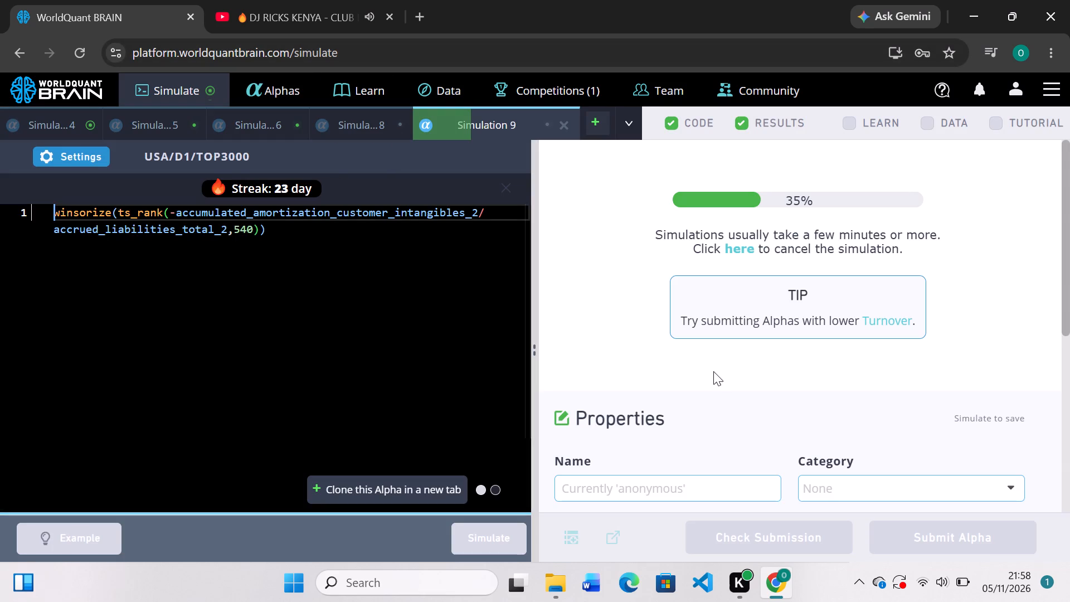
Review Simulation 8's training chart, set its ts_decay_linear window to 2 and simulate the alpha.
{"action": "scroll", "coordinate": [713, 371], "scroll_direction": "down", "scroll_amount": 3}
{"action": "scroll", "coordinate": [713, 371], "scroll_direction": "up", "scroll_amount": 4}
{"action": "left_click", "coordinate": [367, 125]}
{"action": "scroll", "coordinate": [699, 364], "scroll_direction": "down", "scroll_amount": 2}
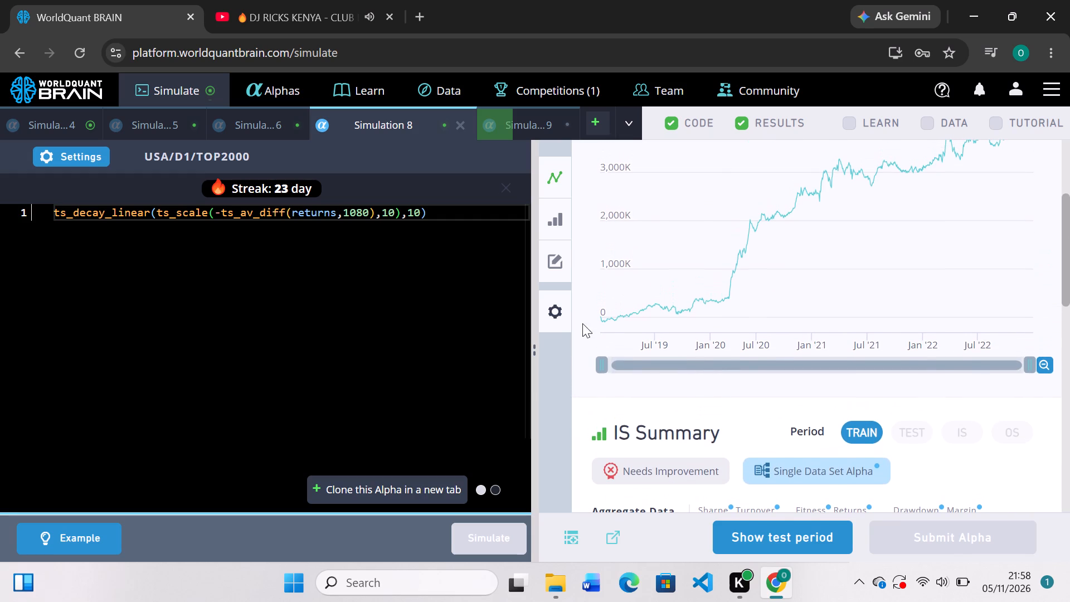
{"action": "left_click", "coordinate": [421, 210]}
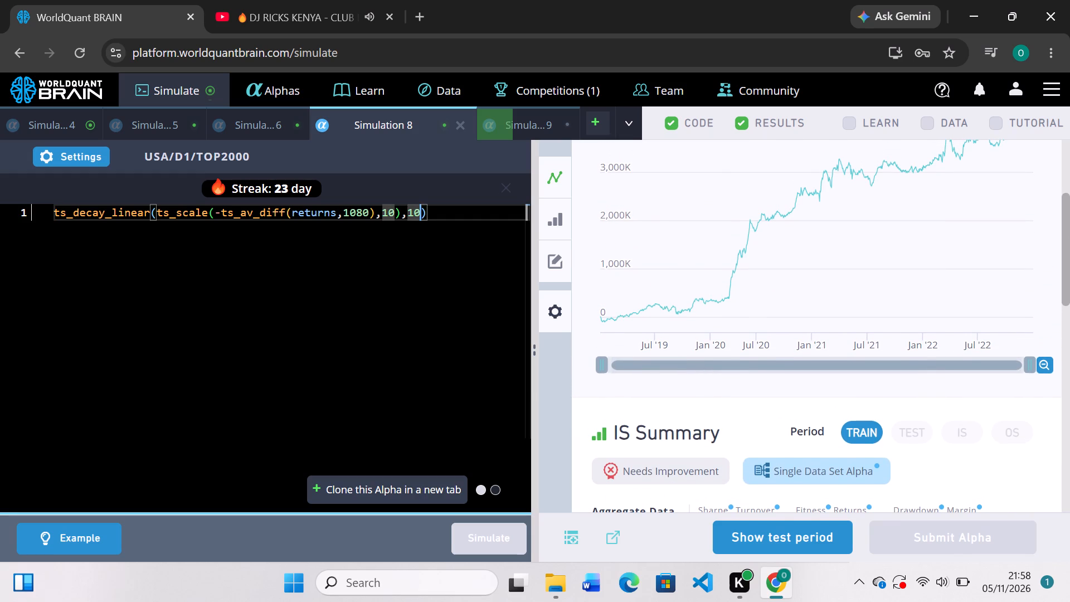
{"action": "key", "text": "BackSpace"}
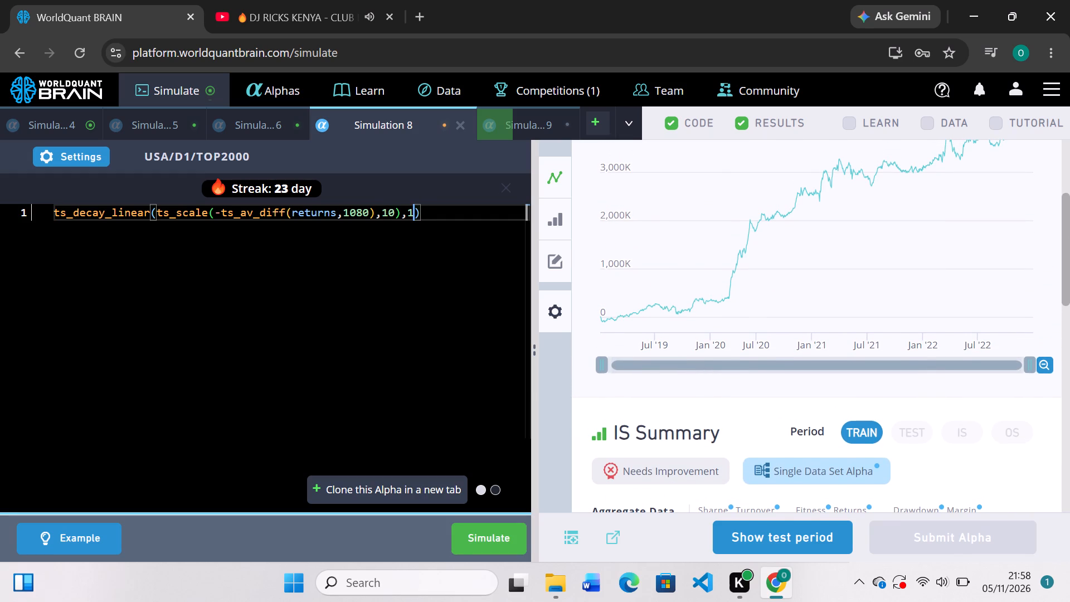
{"action": "key", "text": "BackSpace"}
{"action": "key", "text": "2"}
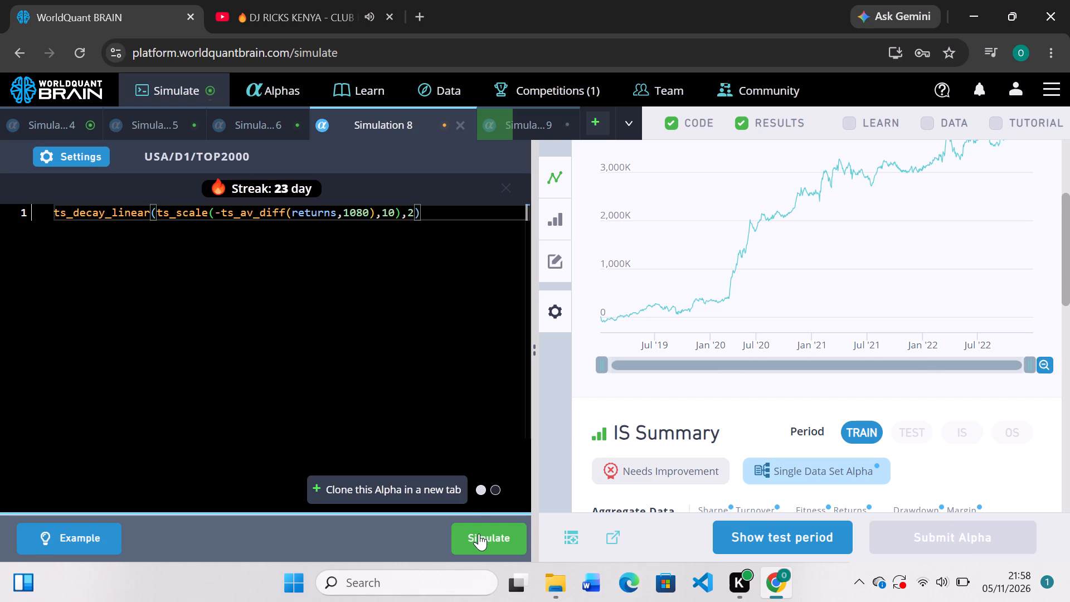
{"action": "left_click", "coordinate": [479, 533]}
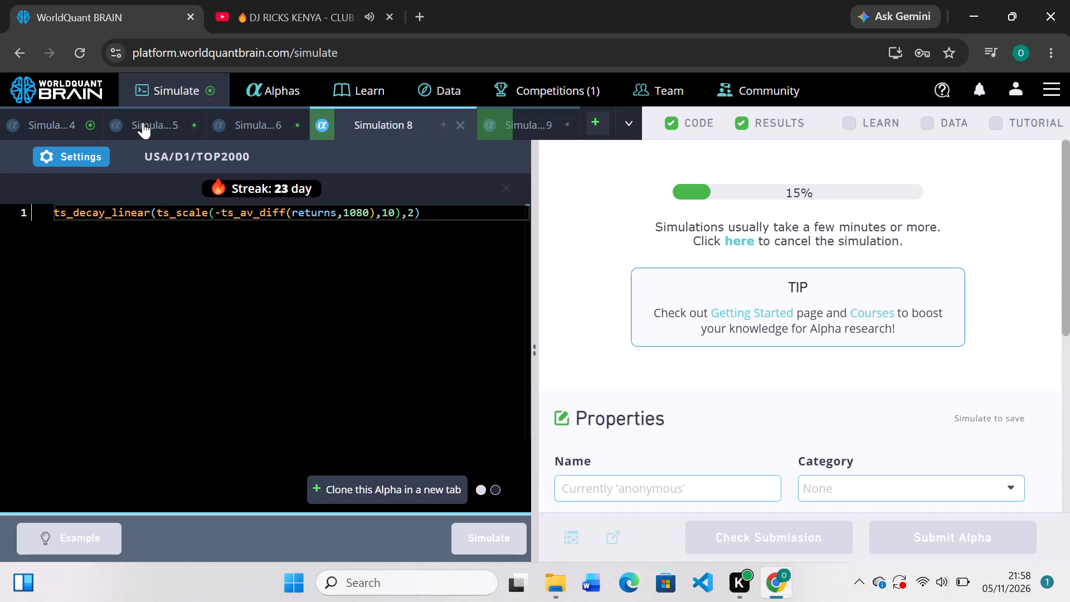
Review Simulation 4's training results, replace recurring_liabilities_fair_value with recurring_liabilities_fair_value_level3 inside ts_mean and simulate the alpha.
{"action": "left_click", "coordinate": [81, 124]}
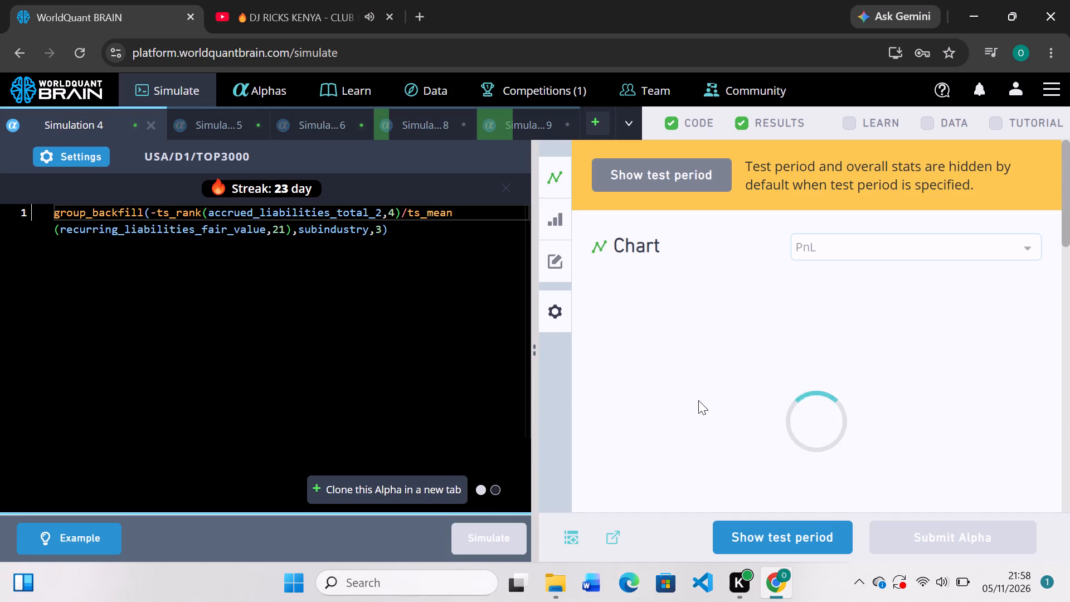
{"action": "scroll", "coordinate": [698, 400], "scroll_direction": "down", "scroll_amount": 2}
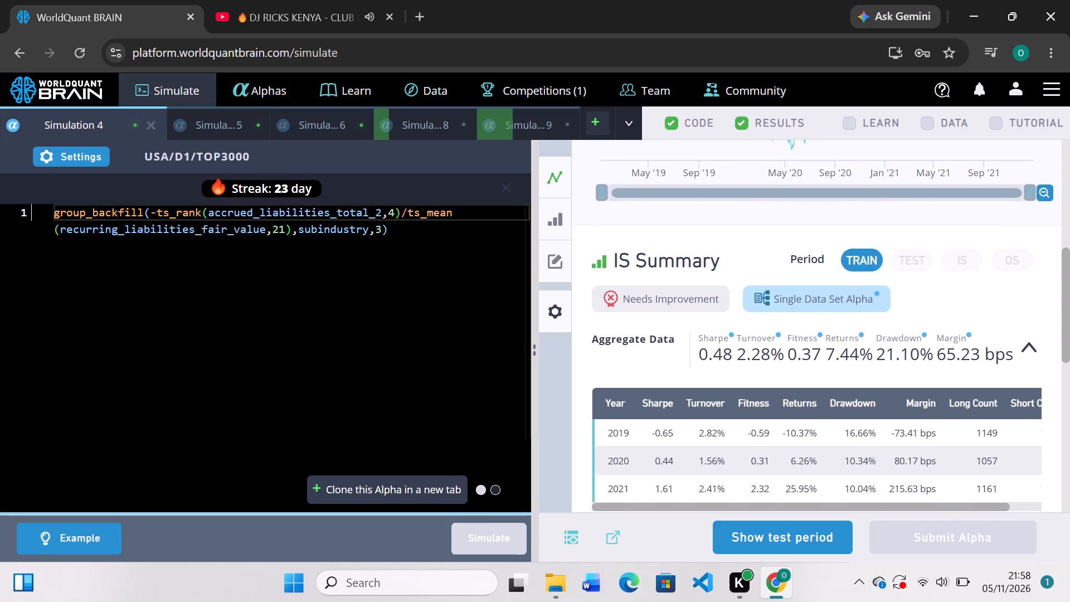
{"action": "scroll", "coordinate": [698, 400], "scroll_direction": "up", "scroll_amount": 1}
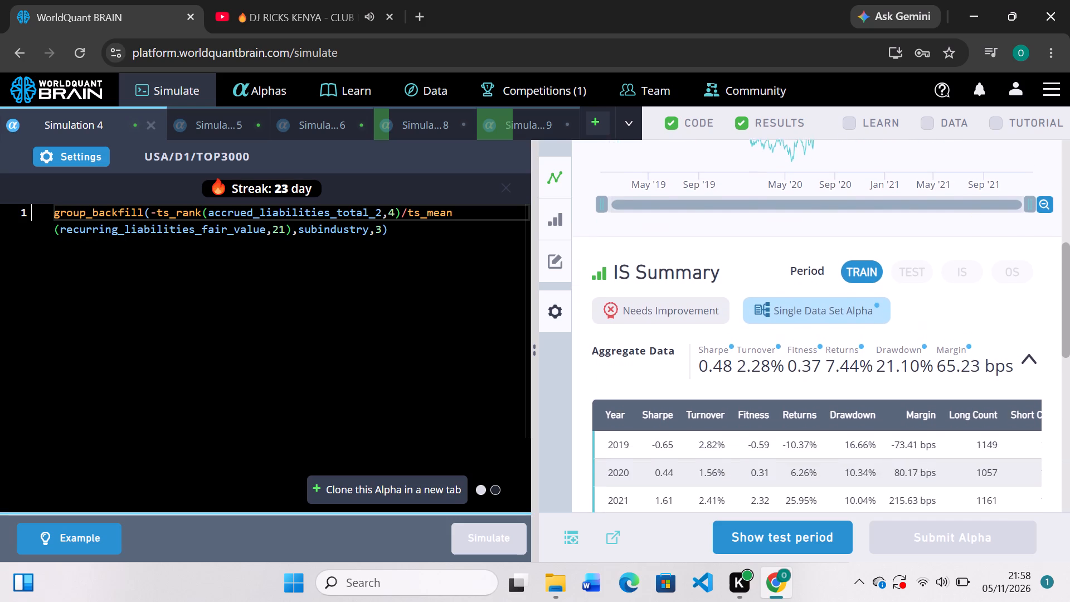
{"action": "scroll", "coordinate": [698, 400], "scroll_direction": "up", "scroll_amount": 1}
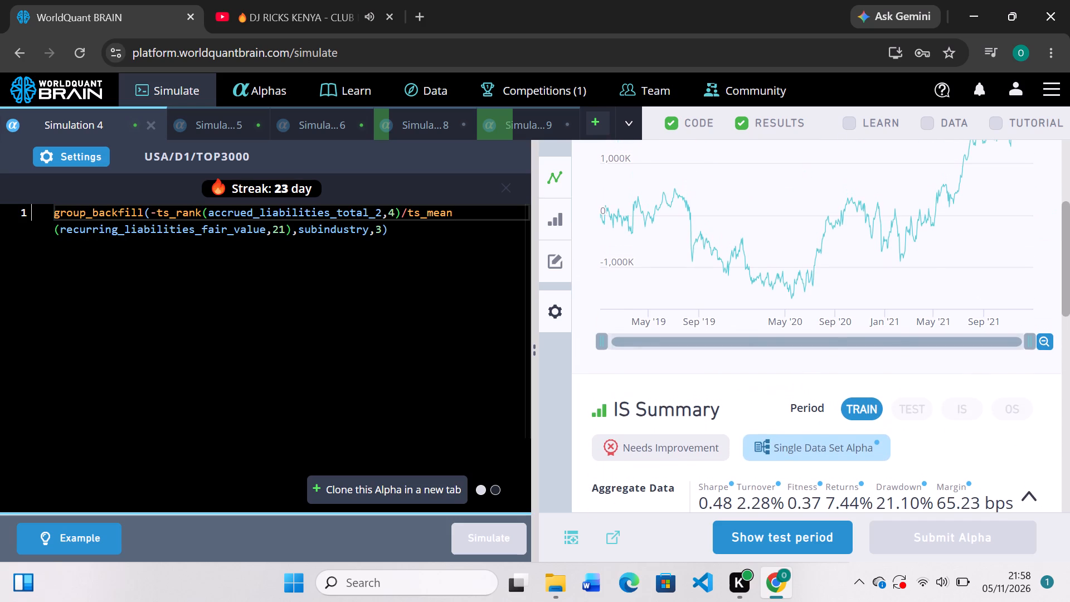
{"action": "left_click", "coordinate": [267, 232]}
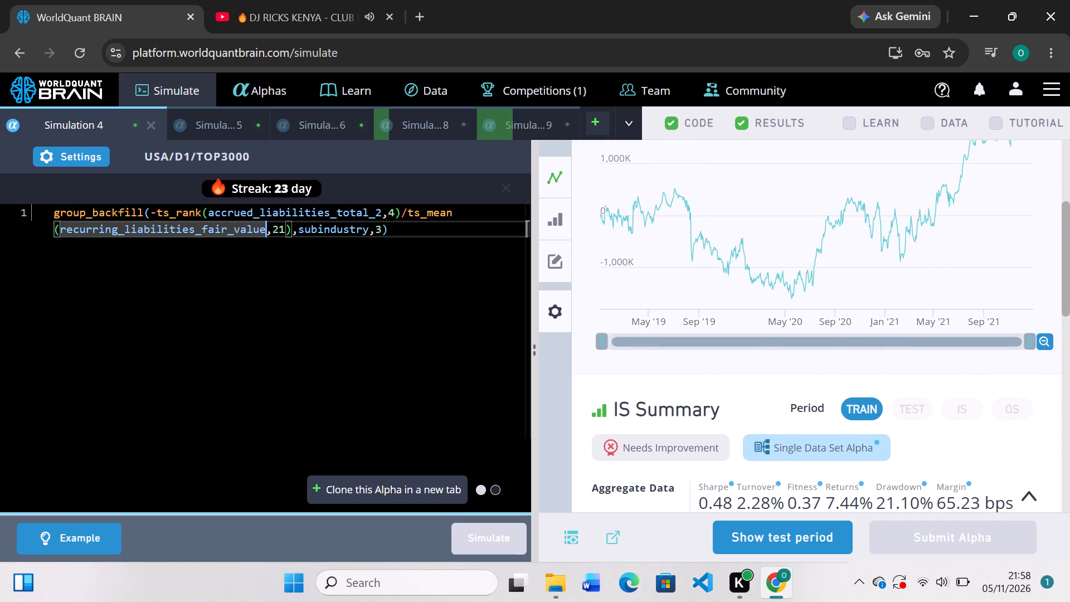
{"action": "key", "text": "BackSpace"}
{"action": "key", "text": "BackSpace"}
{"action": "key", "text": "BackSpace"}
{"action": "key", "text": "BackSpace"}
{"action": "key", "text": "BackSpace"}
{"action": "key", "text": "BackSpace"}
{"action": "key", "text": "BackSpace"}
{"action": "key", "text": "BackSpace"}
{"action": "key", "text": "BackSpace"}
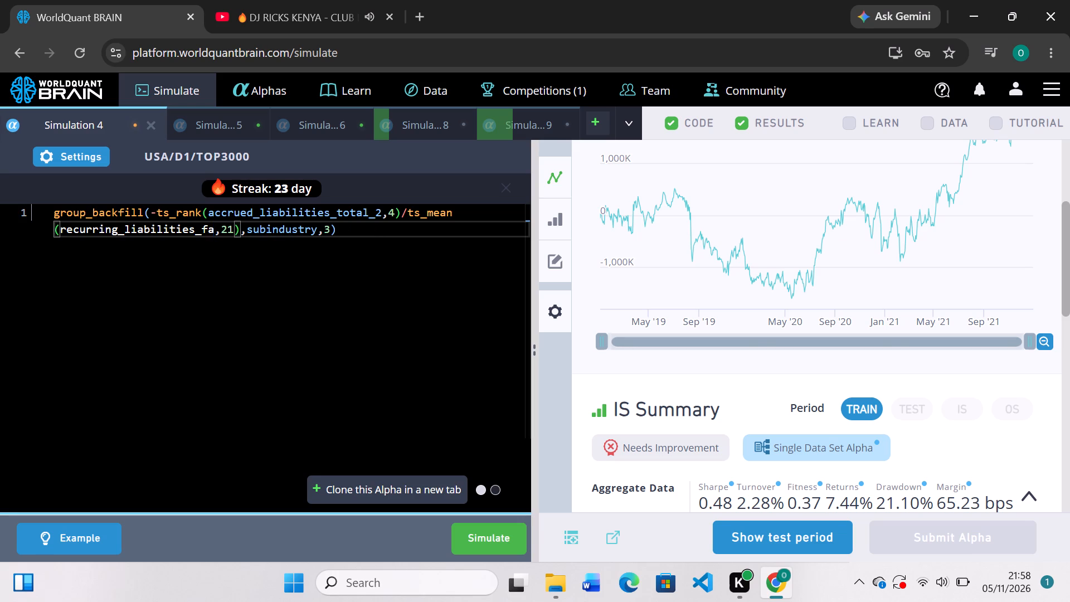
{"action": "key", "text": "BackSpace"}
{"action": "key", "text": "BackSpace"}
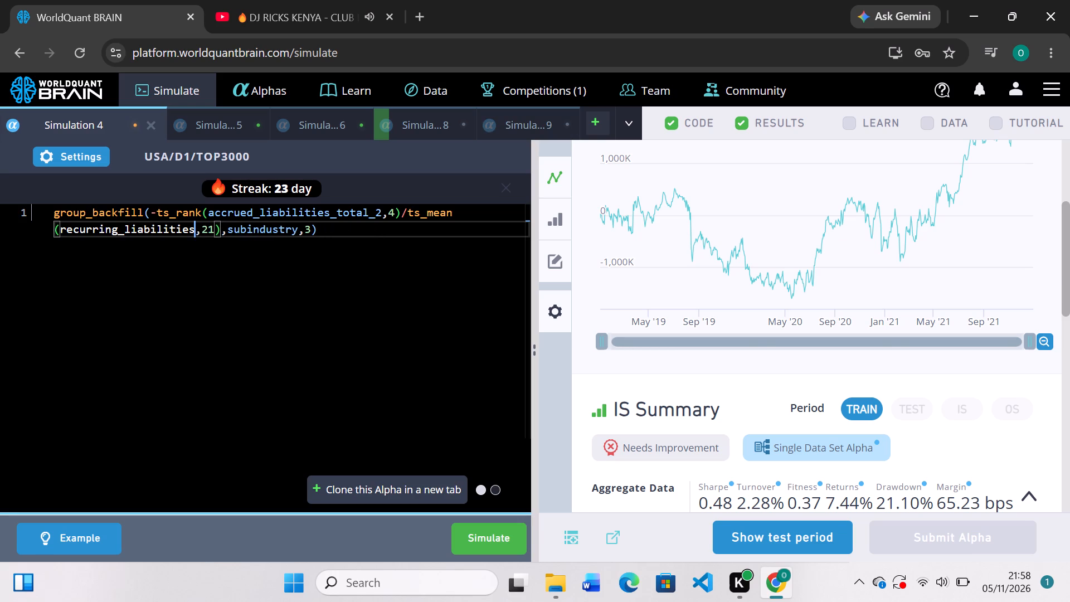
{"action": "key", "text": "shift+underscore"}
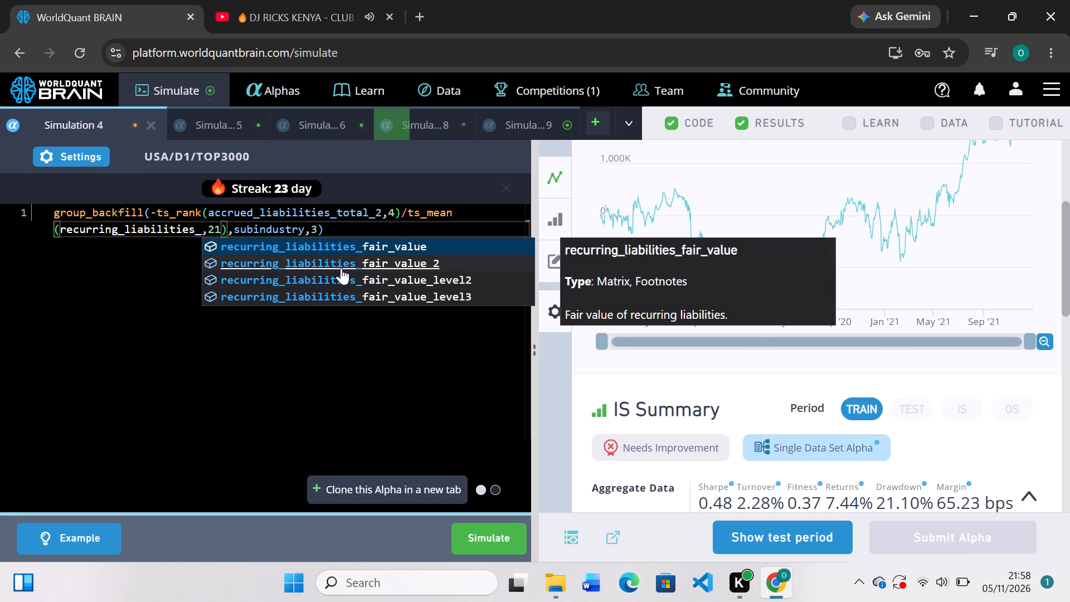
{"action": "left_click", "coordinate": [369, 294]}
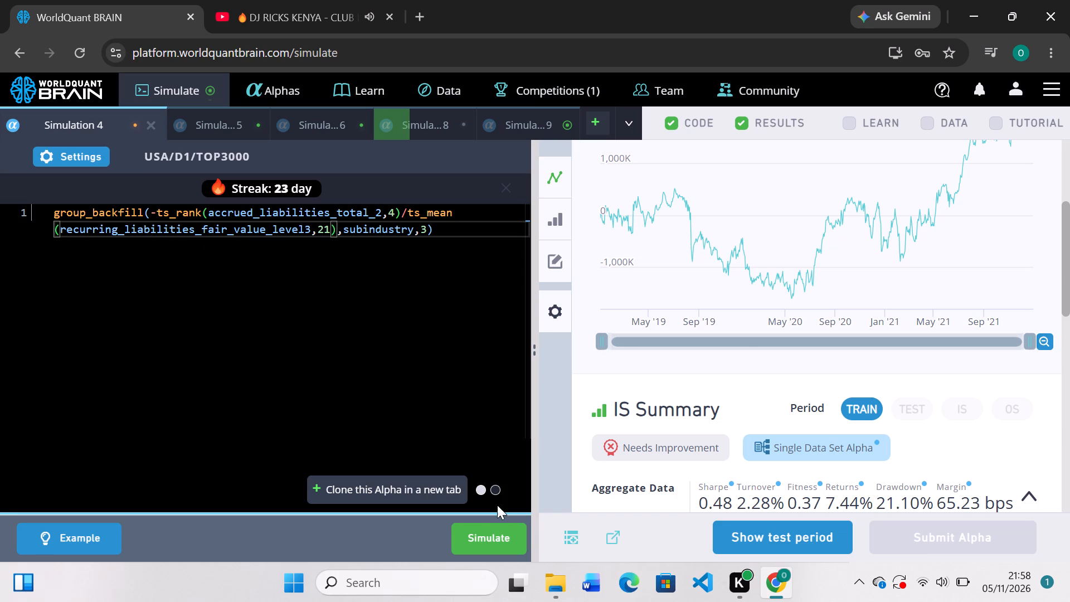
{"action": "left_click", "coordinate": [500, 523]}
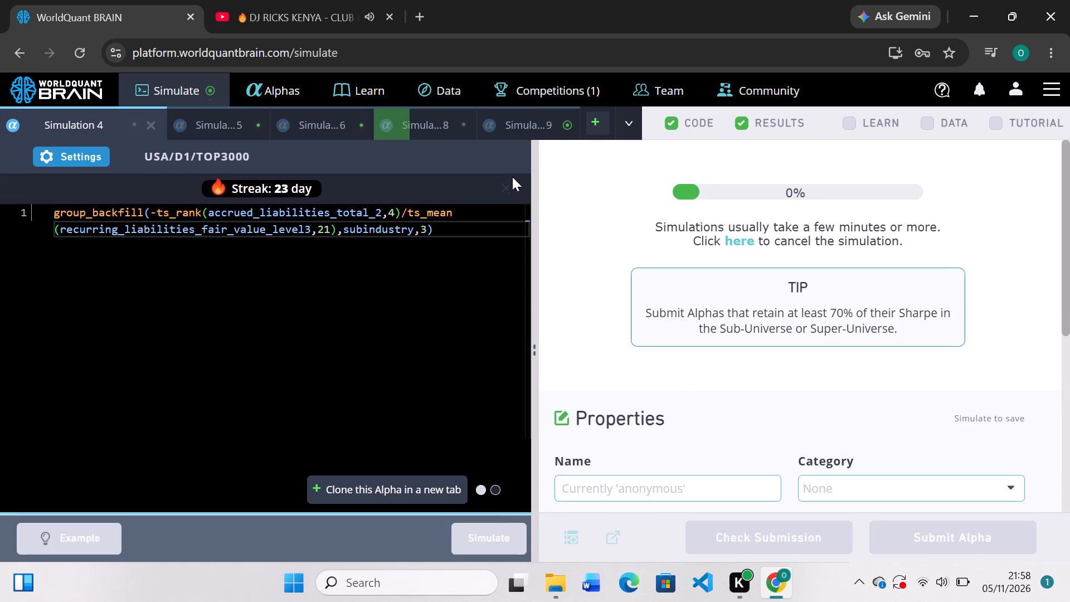
Examine Simulation 9's training PnL chart and IS Summary for the winsorized alpha.
{"action": "left_click", "coordinate": [516, 128]}
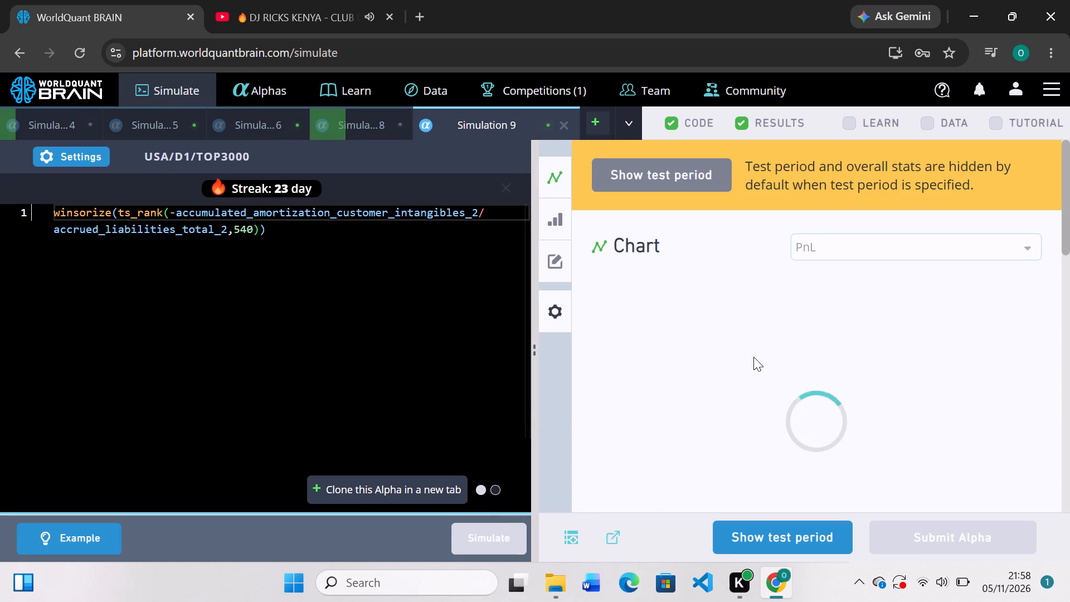
{"action": "scroll", "coordinate": [753, 357], "scroll_direction": "down", "scroll_amount": 2}
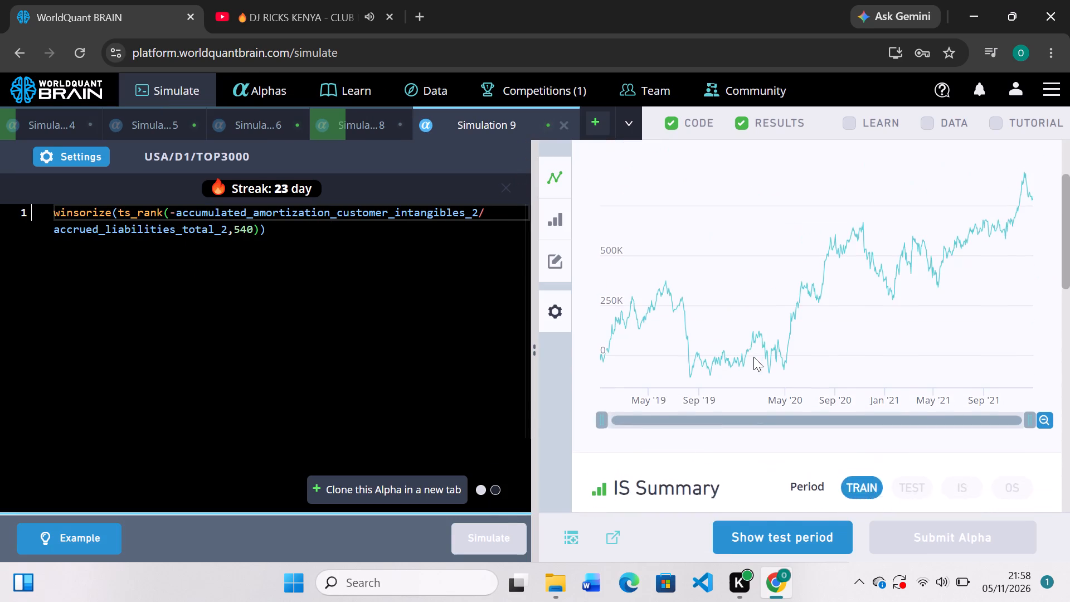
{"action": "scroll", "coordinate": [753, 357], "scroll_direction": "up", "scroll_amount": 1}
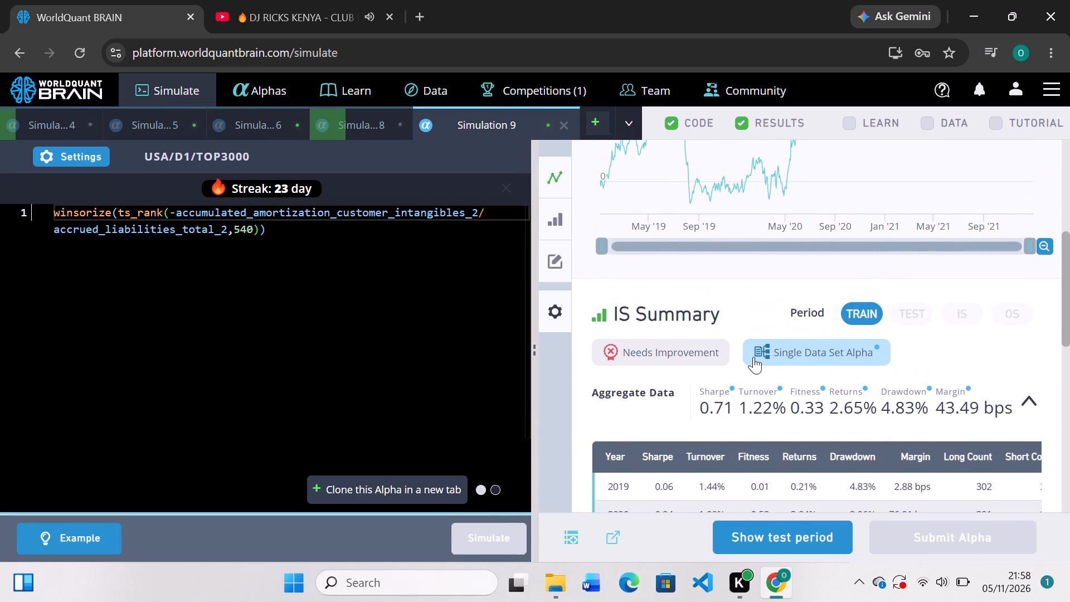
{"action": "scroll", "coordinate": [753, 357], "scroll_direction": "up", "scroll_amount": 3}
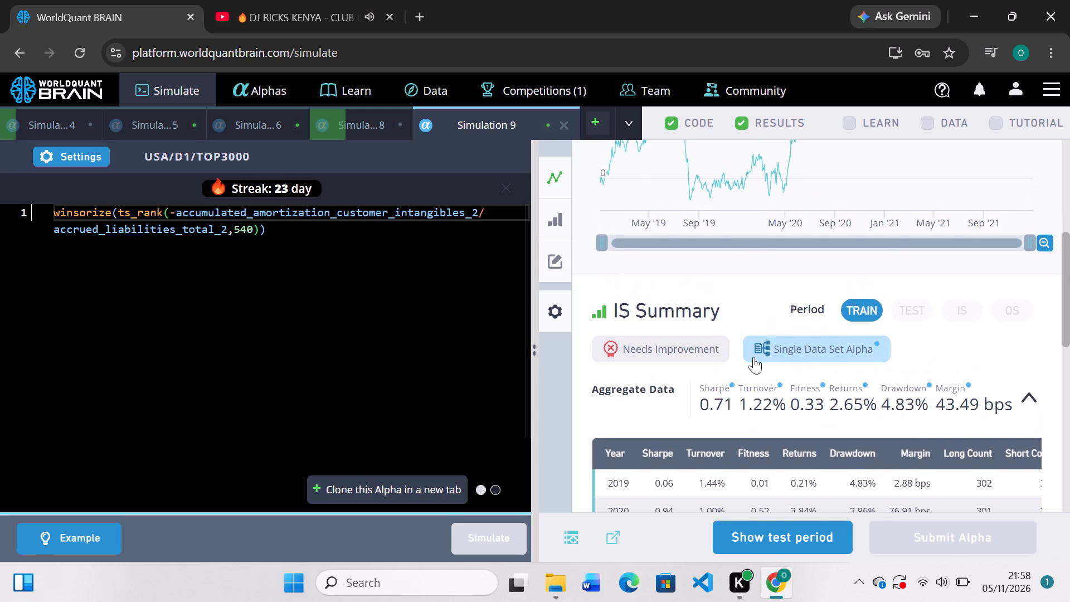
{"action": "scroll", "coordinate": [753, 357], "scroll_direction": "up", "scroll_amount": 3}
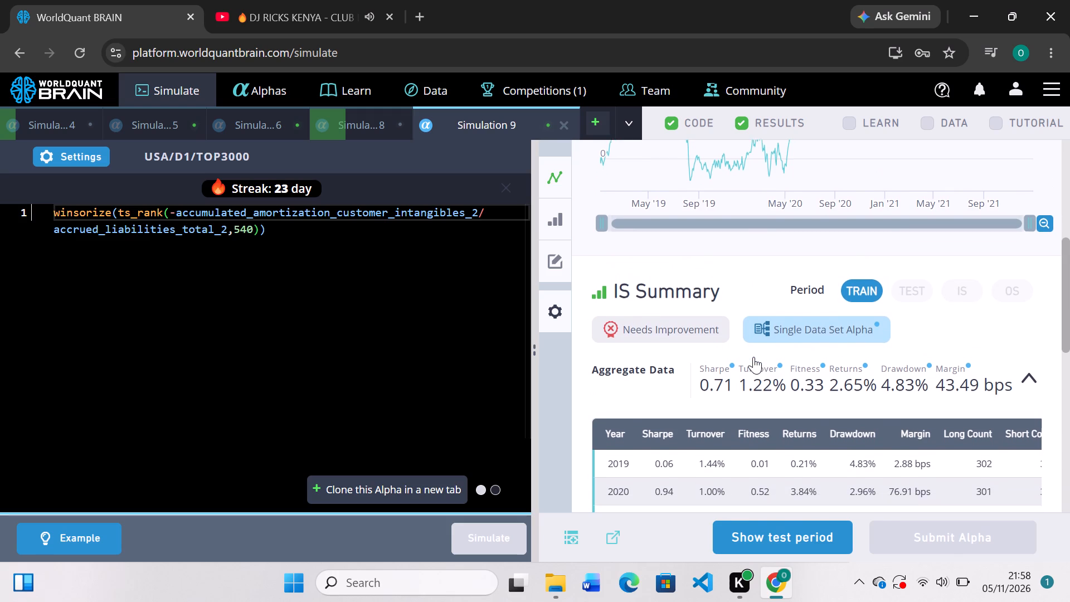
{"action": "scroll", "coordinate": [753, 357], "scroll_direction": "up", "scroll_amount": 1}
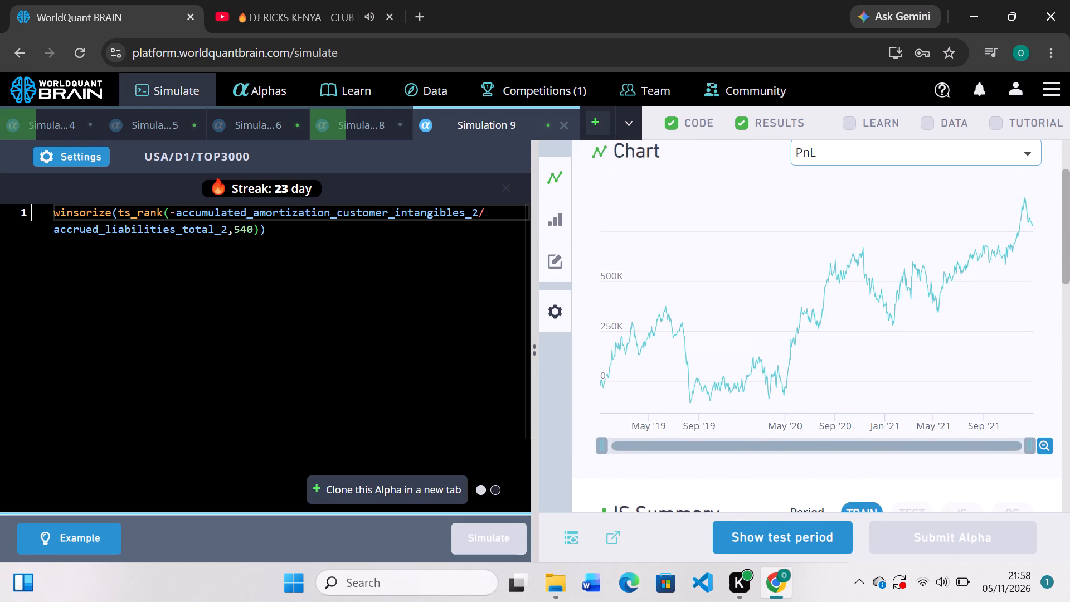
Replace Simulation 9's outer winsorize with ts_mean using a window of 21 around the ts_rank expression and simulate the alpha.
{"action": "left_click", "coordinate": [111, 212]}
{"action": "key", "text": "BackSpace"}
{"action": "key", "text": "BackSpace"}
{"action": "key", "text": "BackSpace"}
{"action": "key", "text": "BackSpace"}
{"action": "key", "text": "BackSpace"}
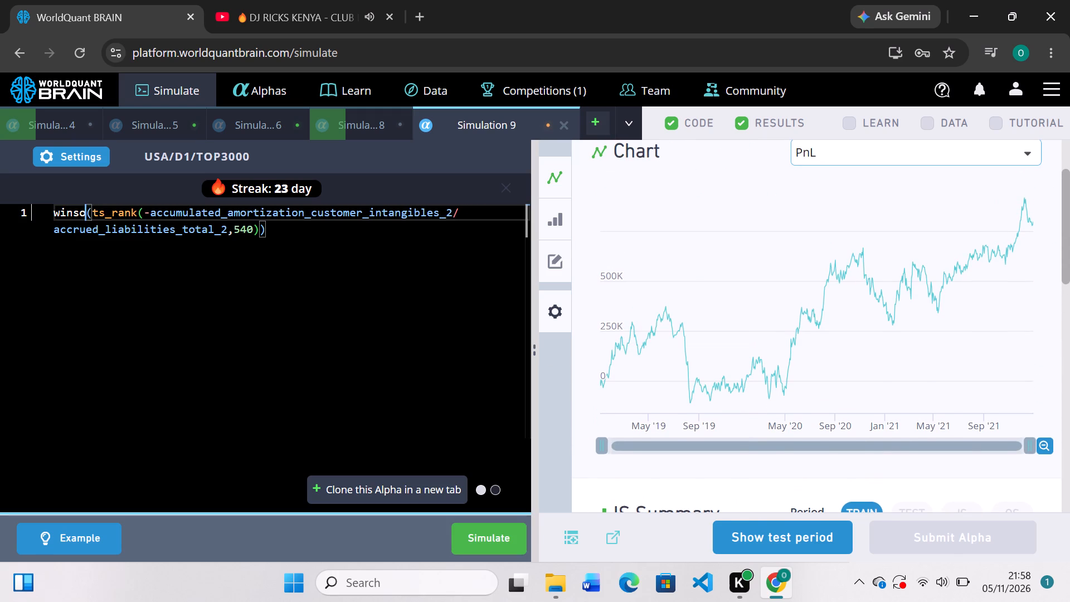
{"action": "key", "text": "BackSpace"}
{"action": "key", "text": "BackSpace"}
{"action": "key", "text": "BackSpace"}
{"action": "key", "text": "BackSpace"}
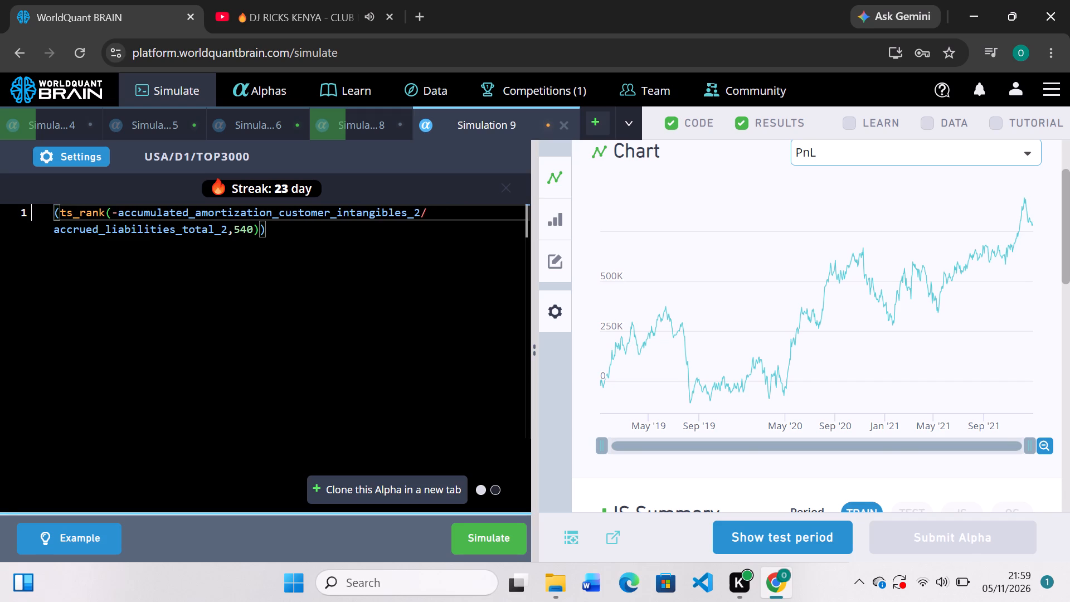
{"action": "type", "text": "ts"}
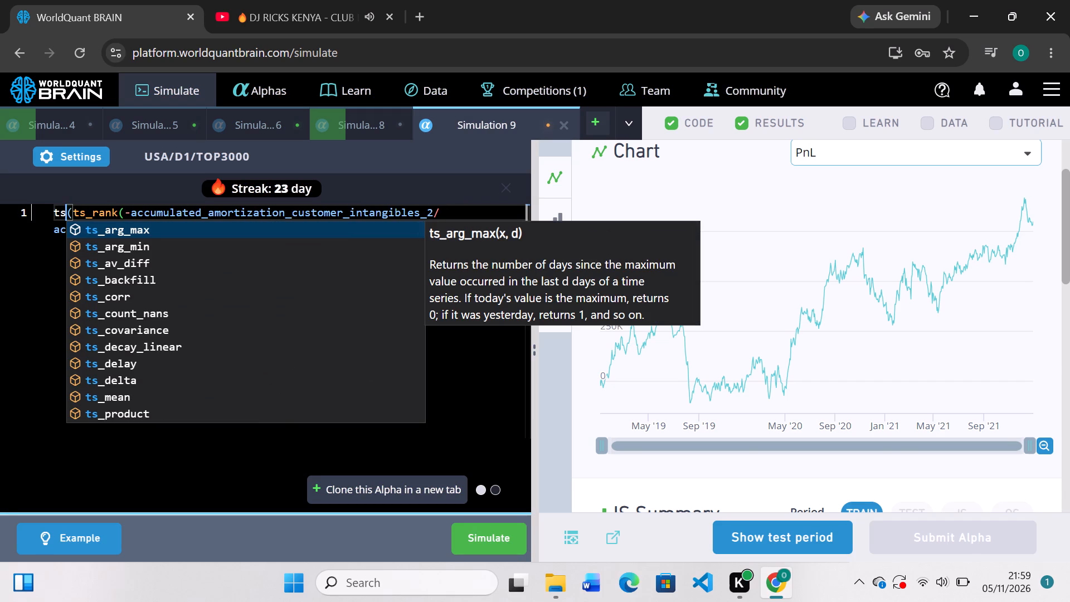
{"action": "key", "text": "shift+underscore"}
{"action": "type", "text": "mean"}
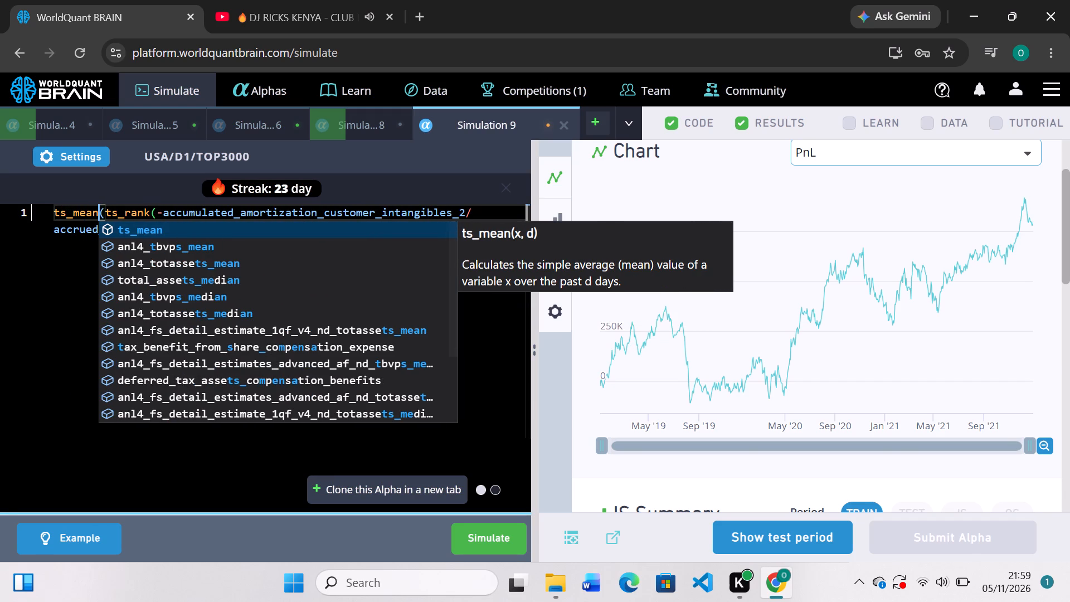
{"action": "left_click", "coordinate": [26, 318]}
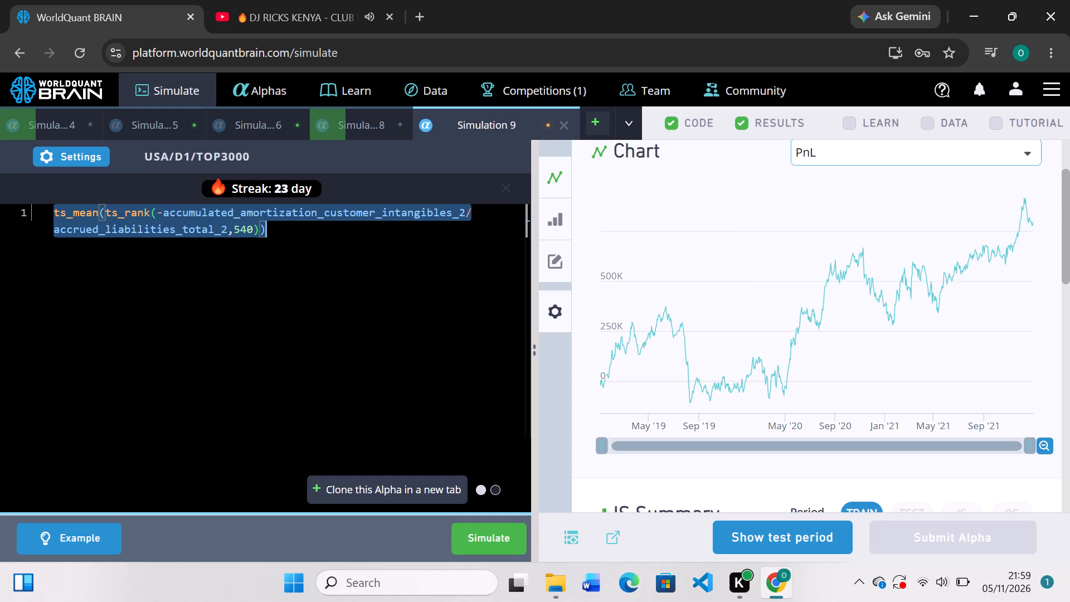
{"action": "left_click", "coordinate": [259, 230]}
{"action": "key", "text": "comma"}
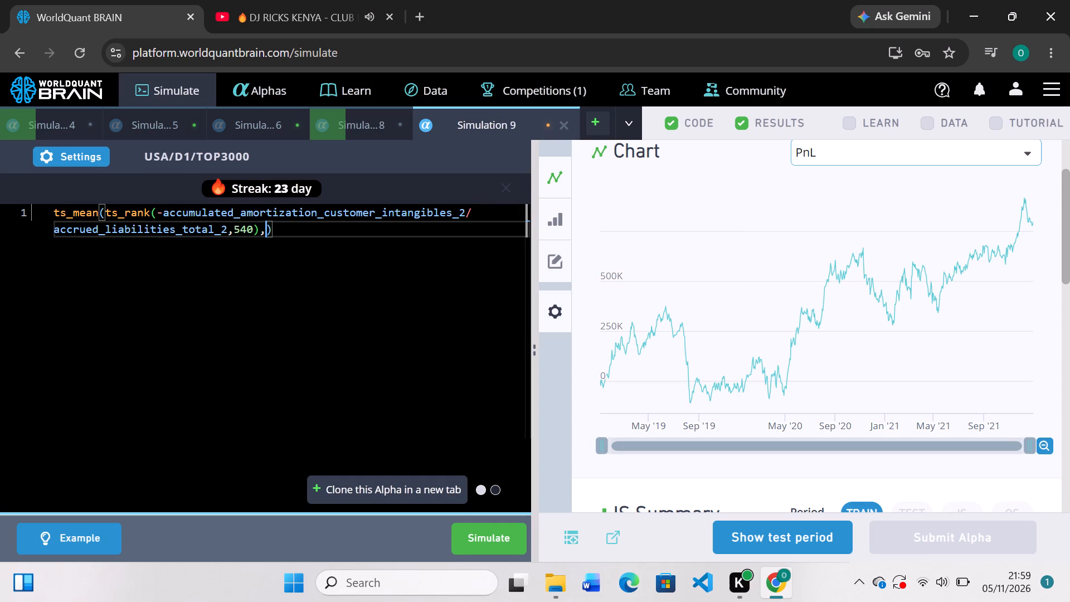
{"action": "type", "text": "21"}
{"action": "left_click", "coordinate": [479, 534]}
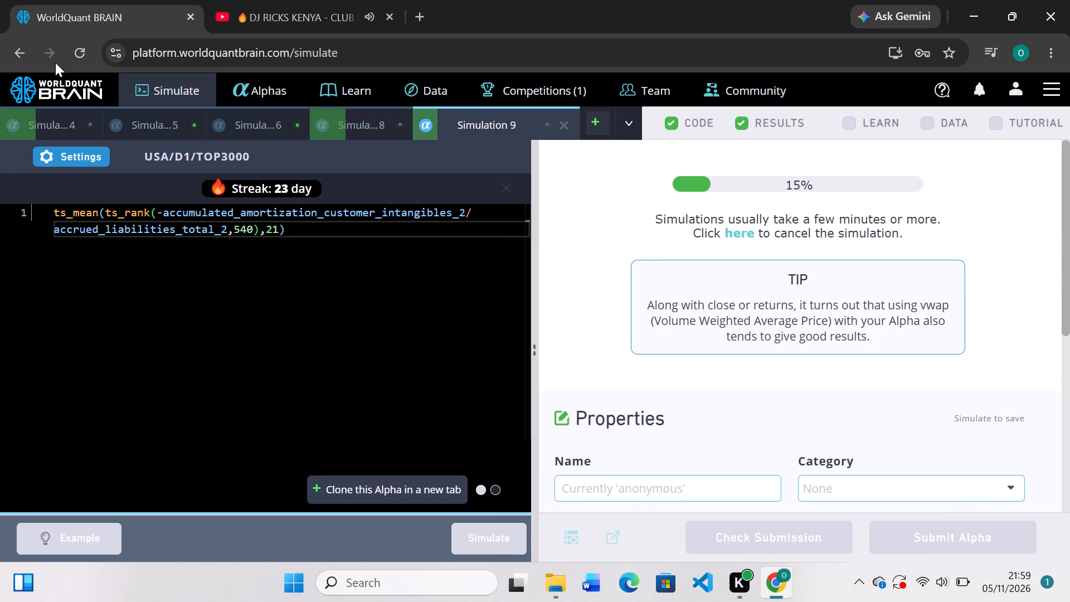
Review Simulation 5's training results.
{"action": "left_click", "coordinate": [181, 127]}
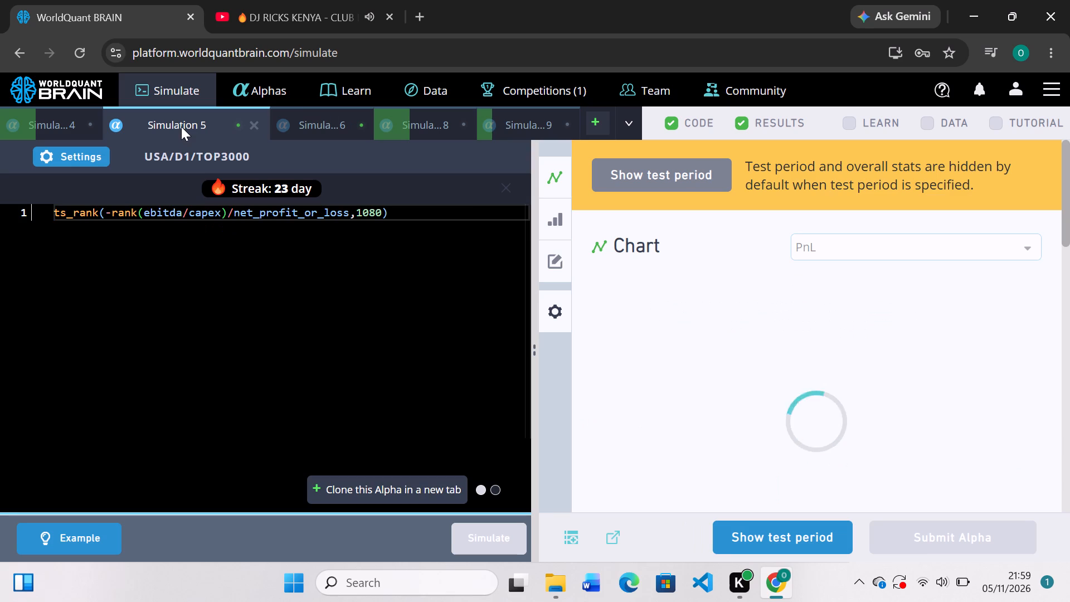
{"action": "scroll", "coordinate": [577, 372], "scroll_direction": "down", "scroll_amount": 3}
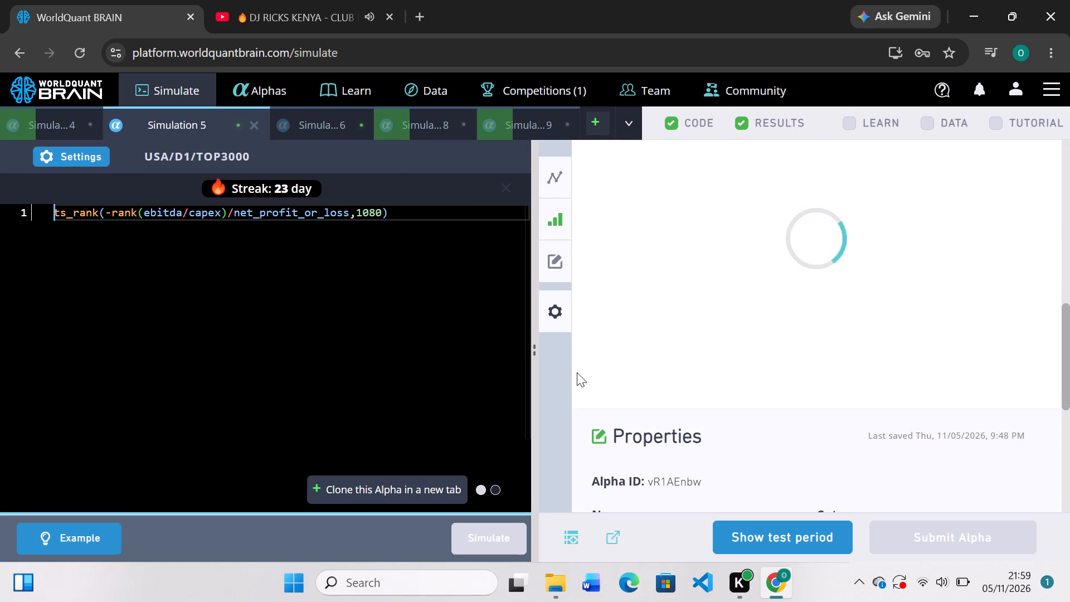
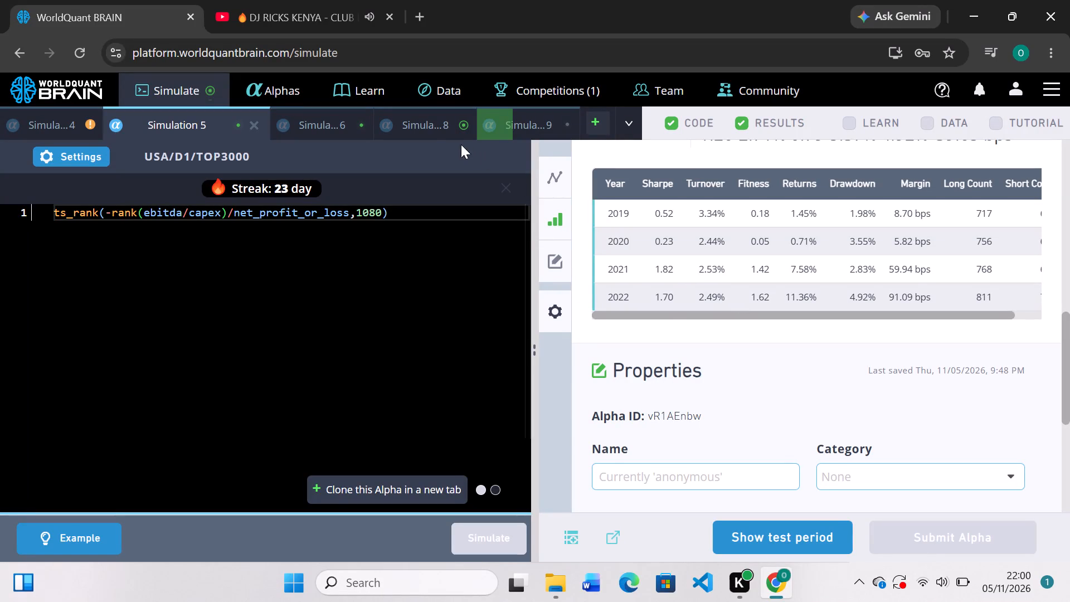
Examine Simulation 8's training PnL chart and IS Summary for the TOP2000 universe.
{"action": "left_click", "coordinate": [441, 121]}
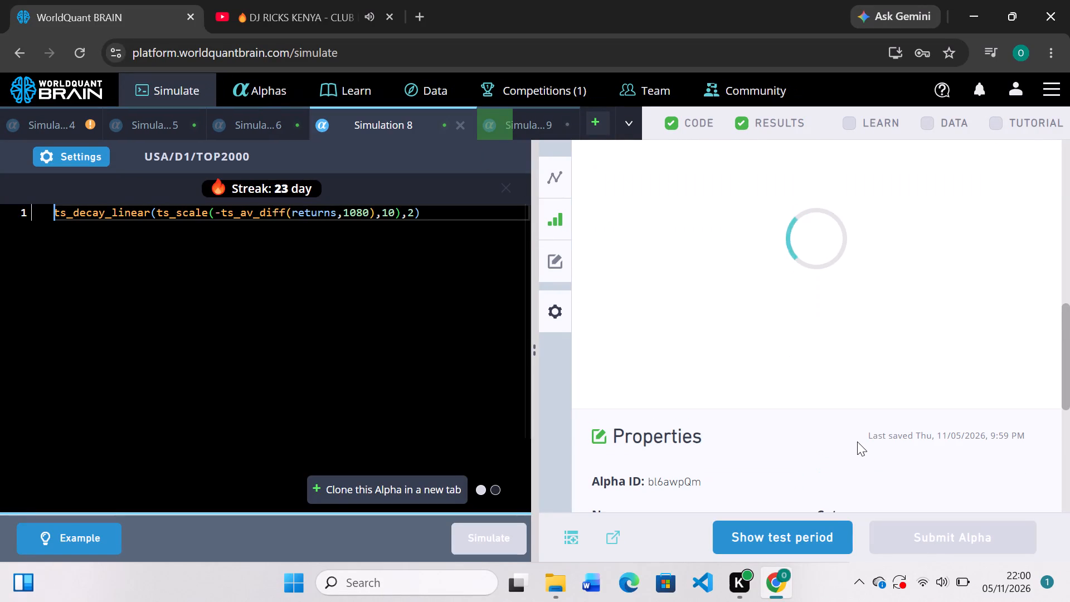
{"action": "scroll", "coordinate": [857, 441], "scroll_direction": "down", "scroll_amount": 3}
{"action": "scroll", "coordinate": [857, 441], "scroll_direction": "up", "scroll_amount": 5}
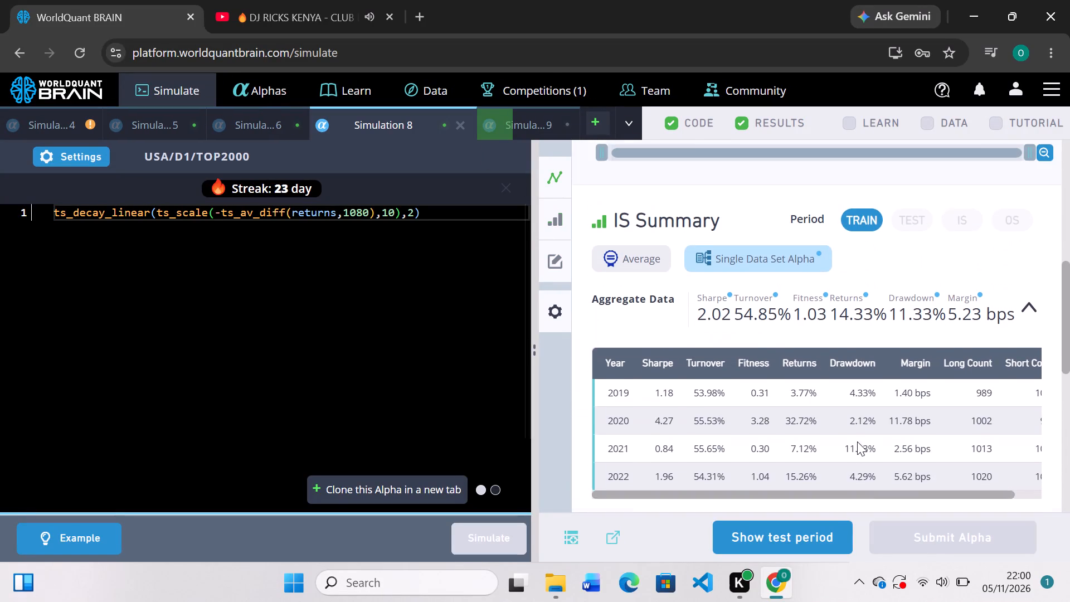
{"action": "scroll", "coordinate": [857, 441], "scroll_direction": "up", "scroll_amount": 2}
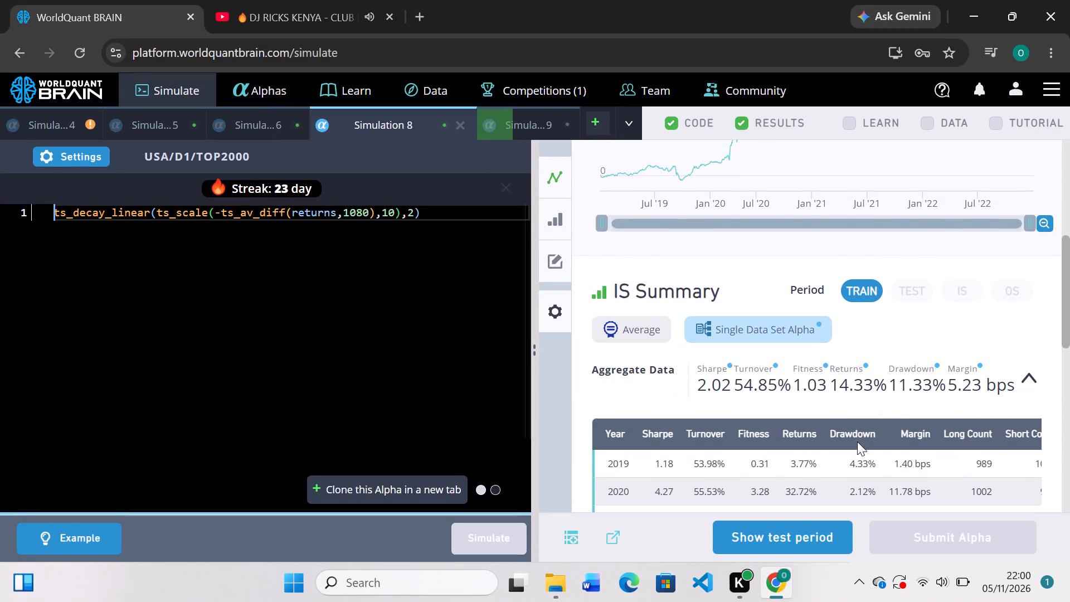
{"action": "scroll", "coordinate": [857, 441], "scroll_direction": "up", "scroll_amount": 2}
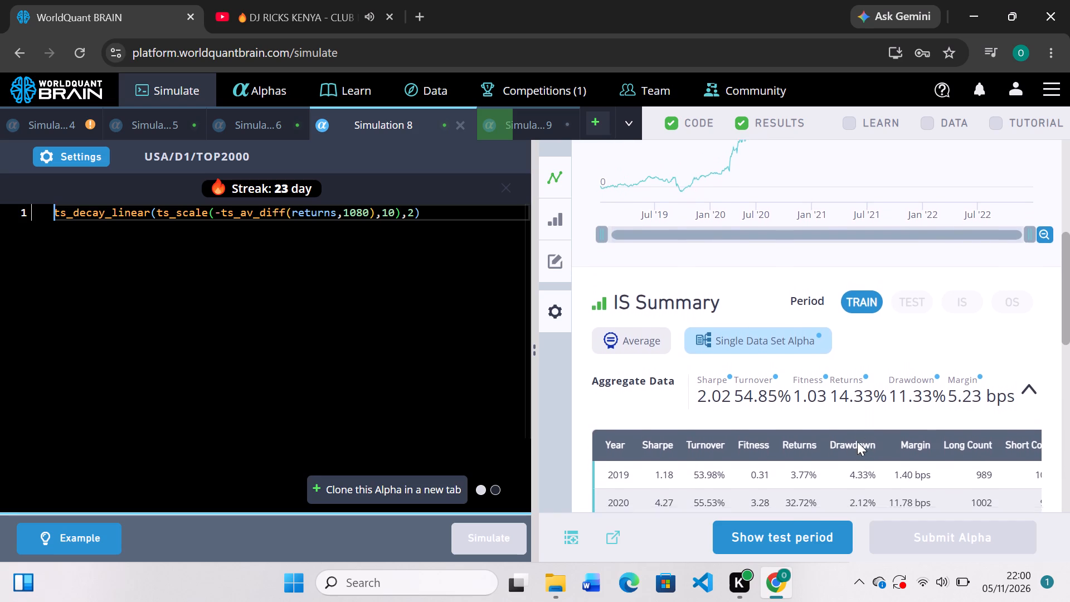
{"action": "scroll", "coordinate": [857, 441], "scroll_direction": "up", "scroll_amount": 2}
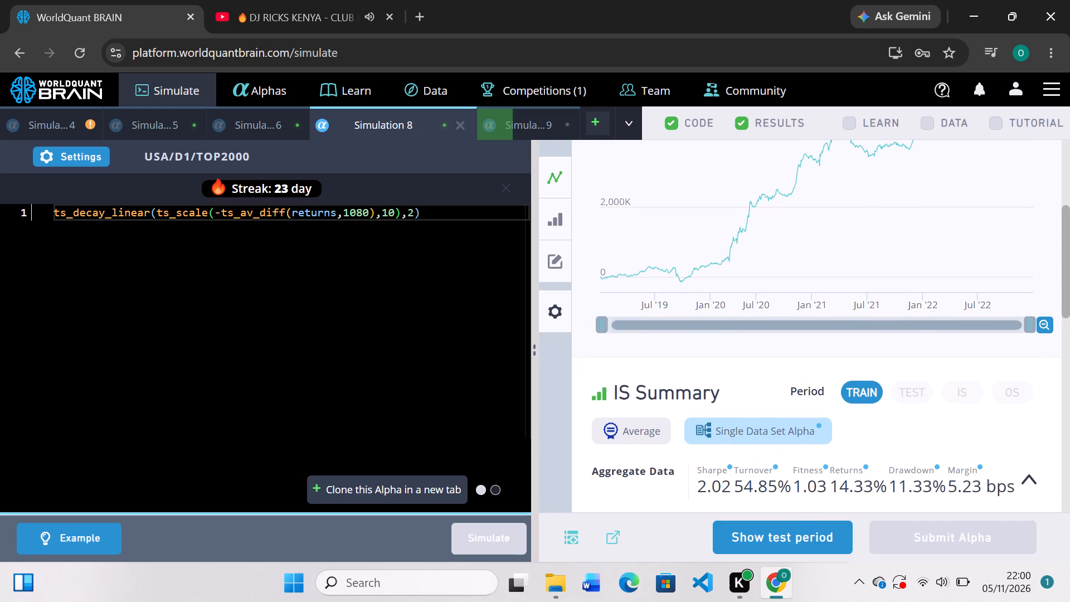
Set Simulation 8's universe to TOP1000, apply the settings and simulate the alpha.
{"action": "left_click", "coordinate": [95, 155]}
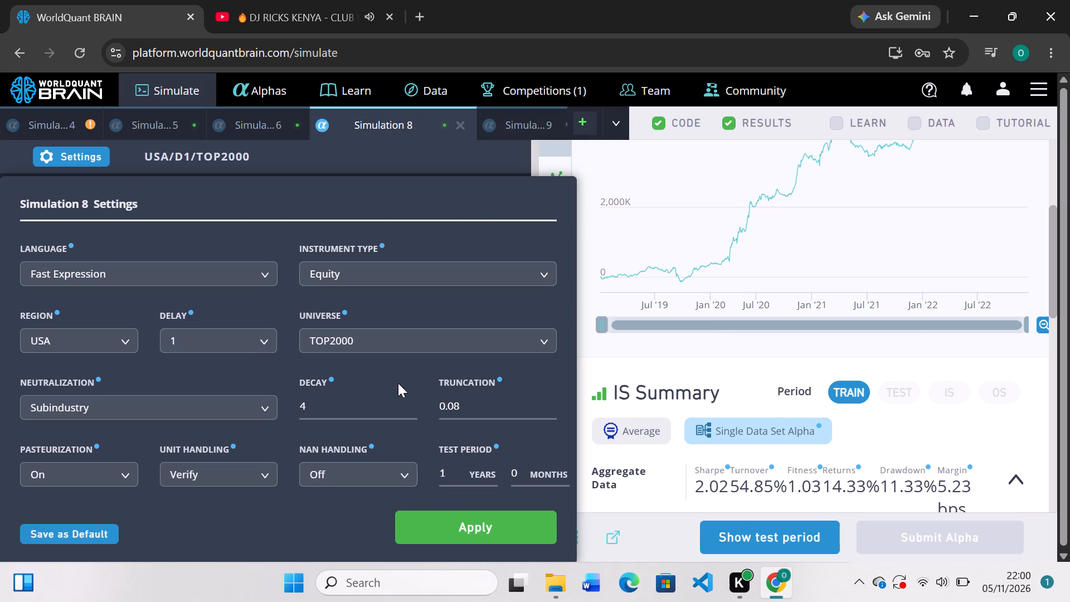
{"action": "left_click", "coordinate": [533, 339]}
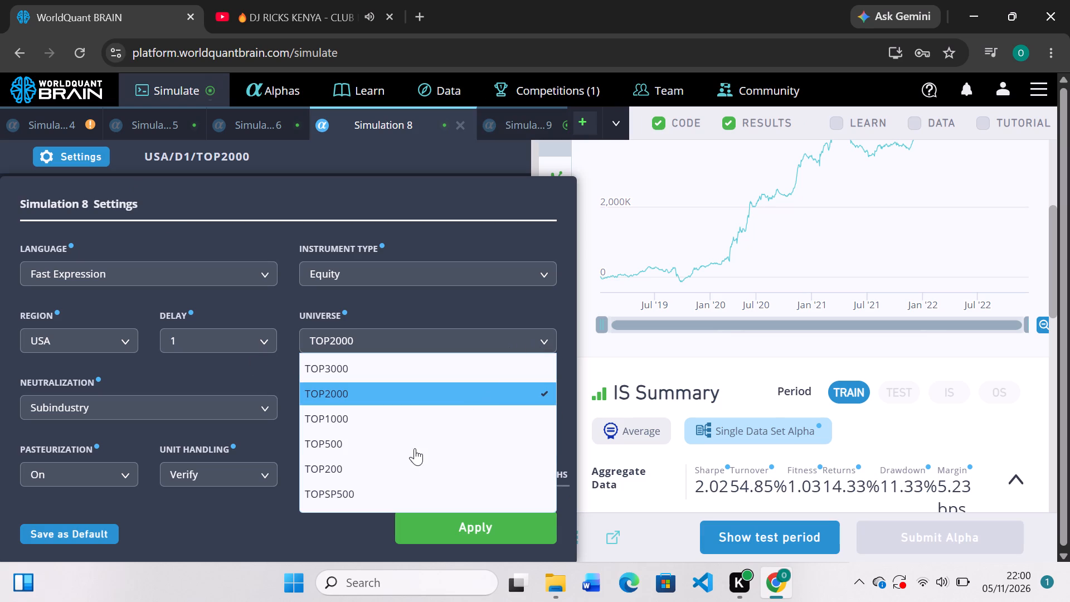
{"action": "left_click", "coordinate": [359, 415]}
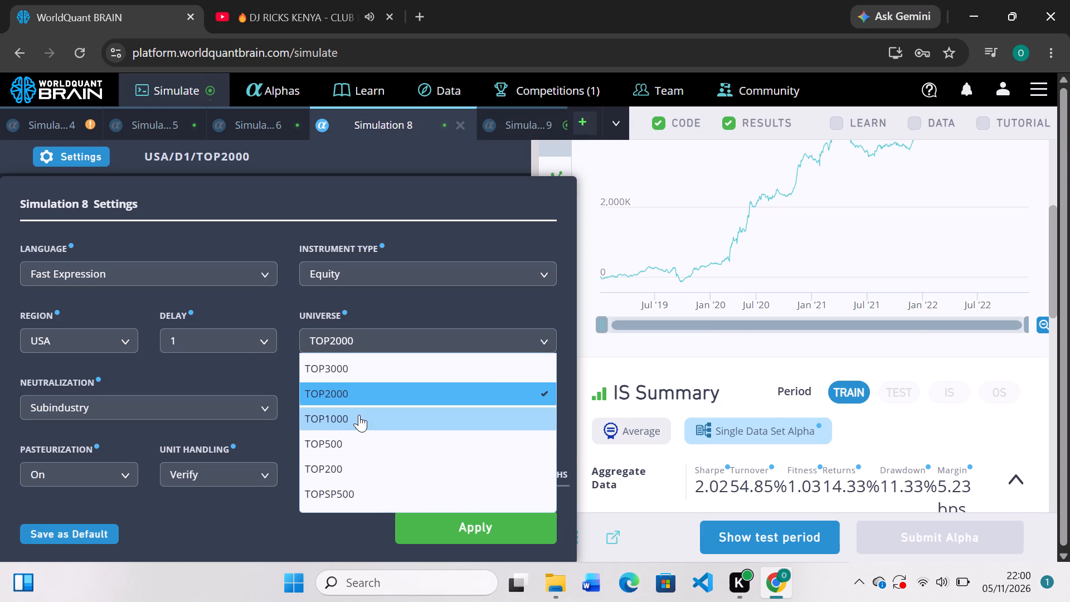
{"action": "left_click", "coordinate": [512, 529]}
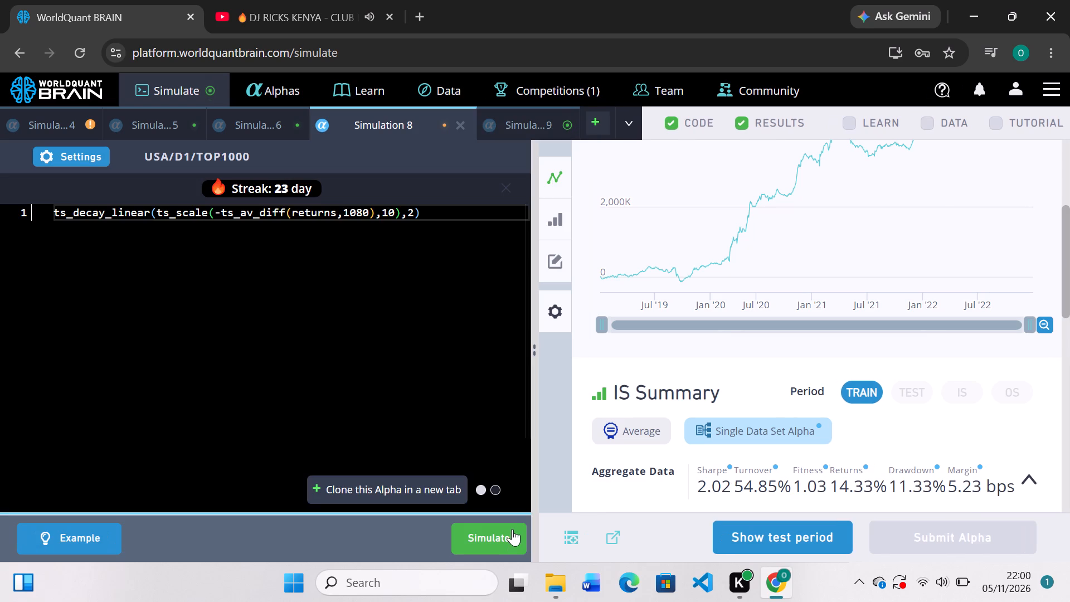
{"action": "left_click", "coordinate": [490, 542]}
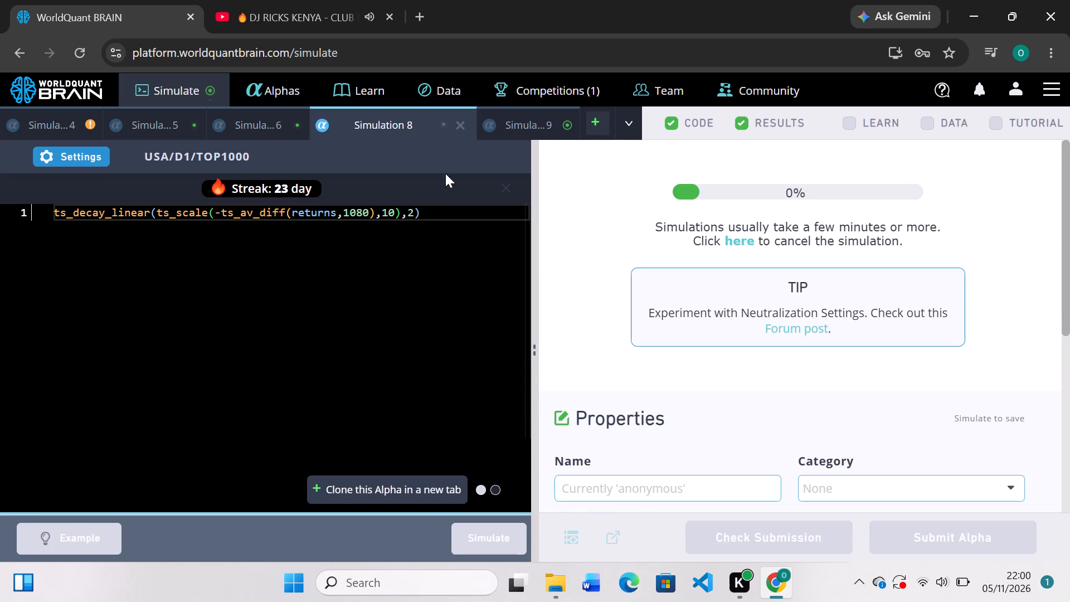
Review Simulation 9's training results, set the ts_mean window to 63 and simulate the alpha.
{"action": "left_click", "coordinate": [538, 109]}
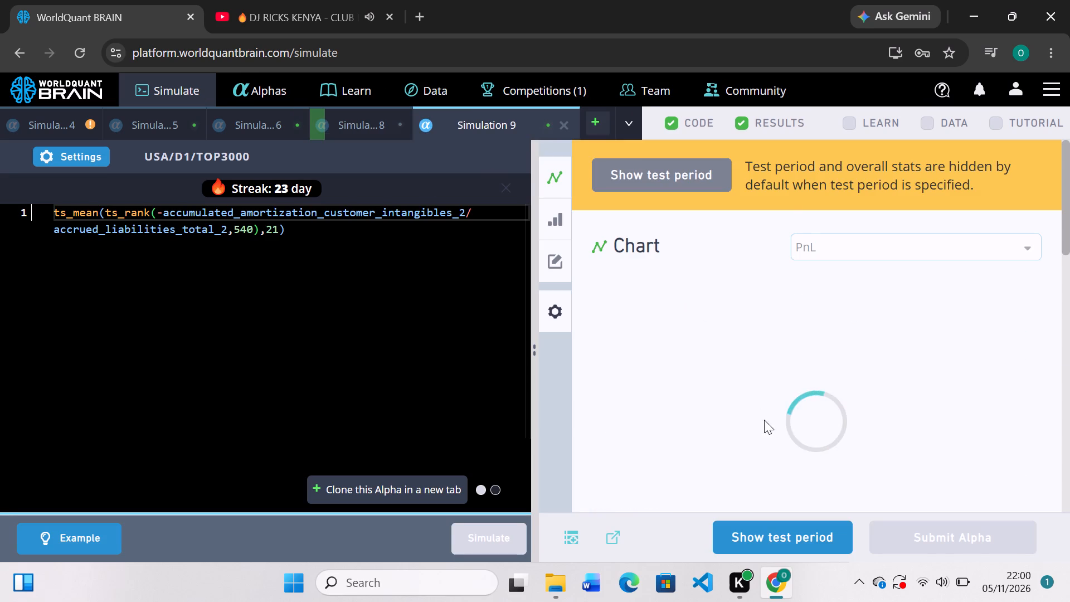
{"action": "scroll", "coordinate": [770, 435], "scroll_direction": "down", "scroll_amount": 2}
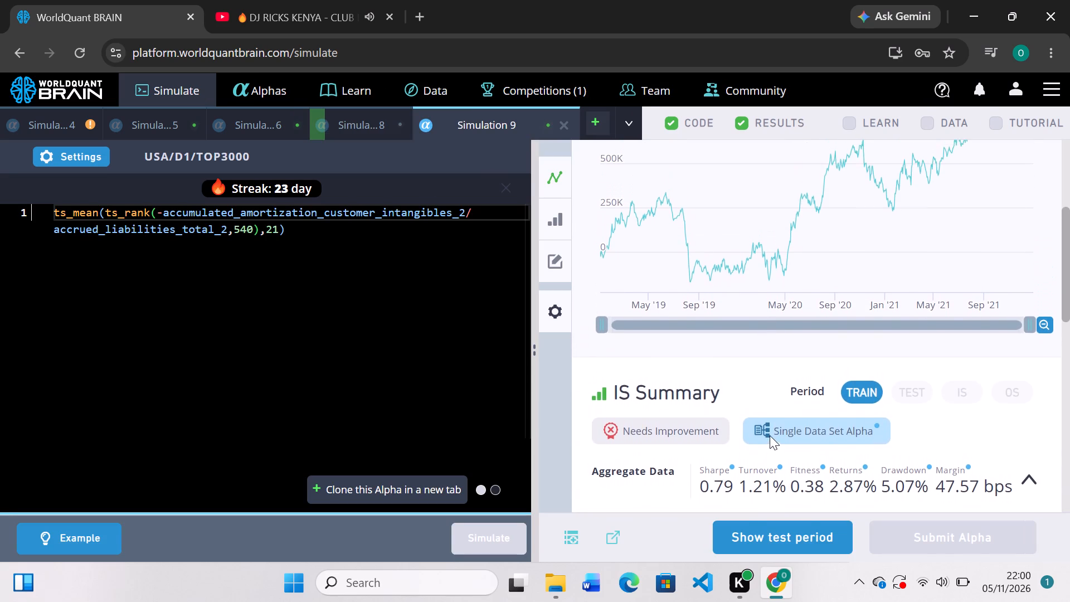
{"action": "scroll", "coordinate": [770, 435], "scroll_direction": "up", "scroll_amount": 1}
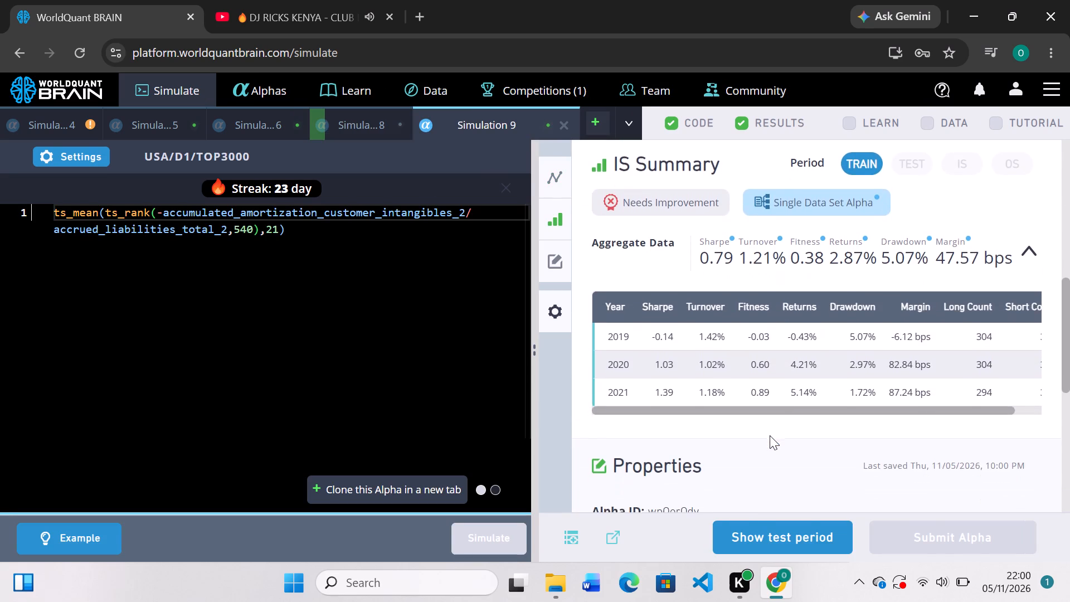
{"action": "scroll", "coordinate": [770, 435], "scroll_direction": "up", "scroll_amount": 1}
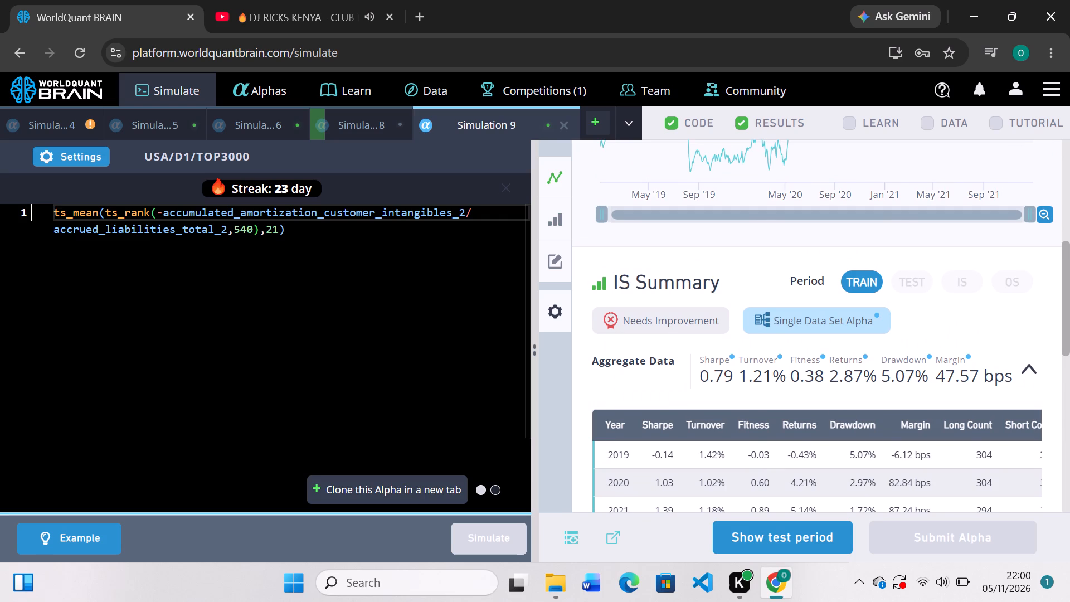
{"action": "left_click", "coordinate": [278, 230]}
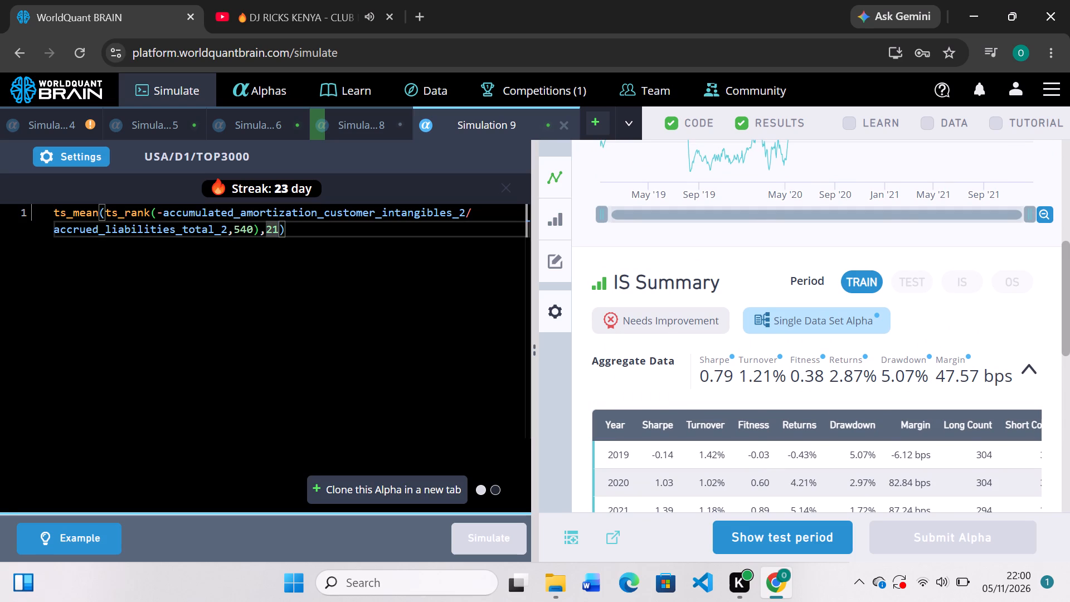
{"action": "key", "text": "BackSpace"}
{"action": "key", "text": "BackSpace"}
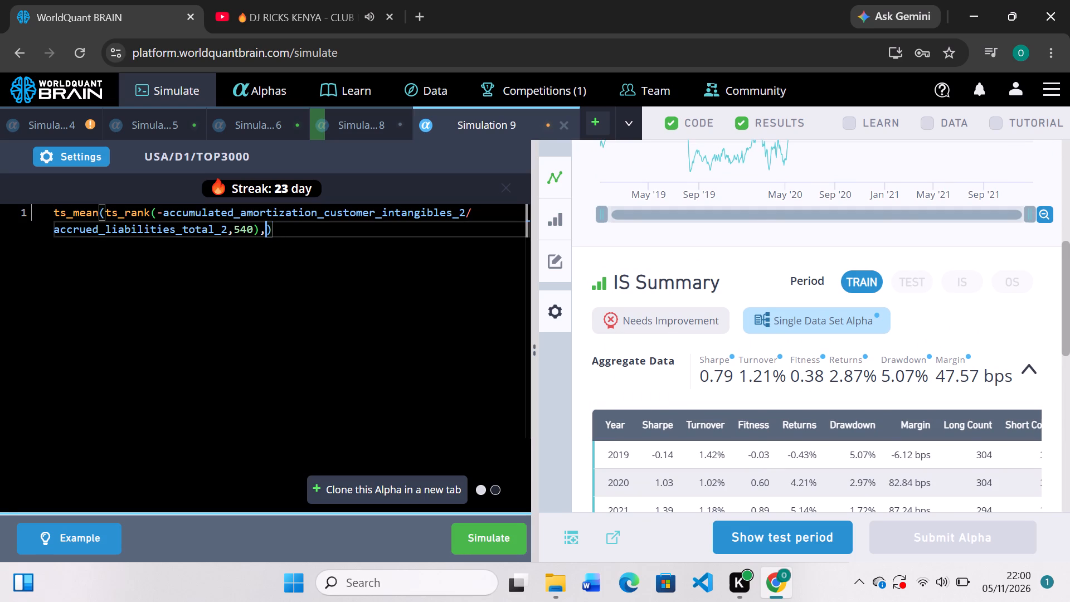
{"action": "type", "text": "63"}
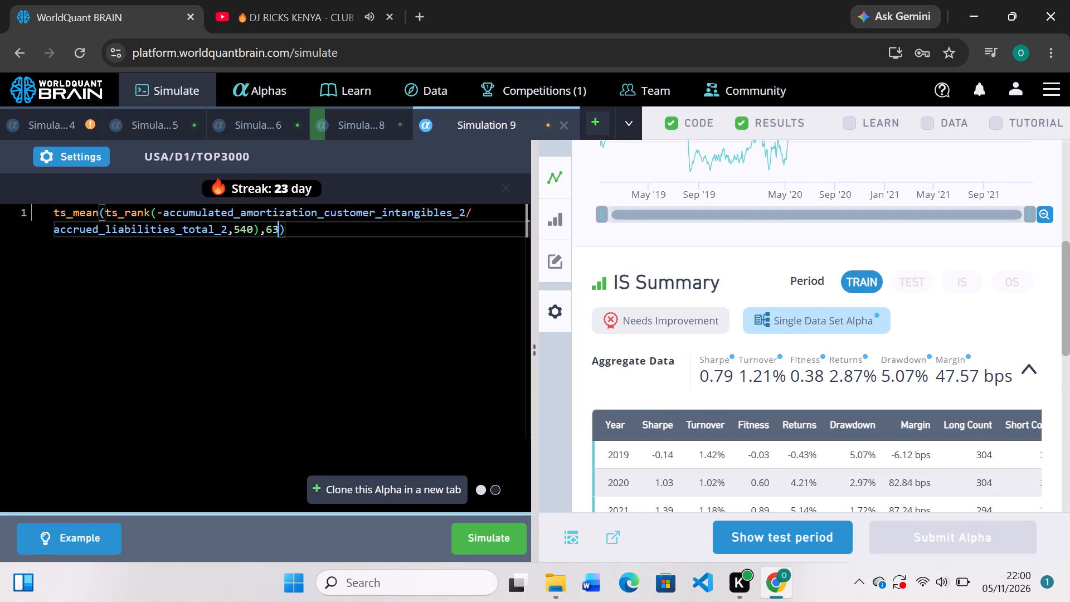
{"action": "left_click", "coordinate": [488, 531]}
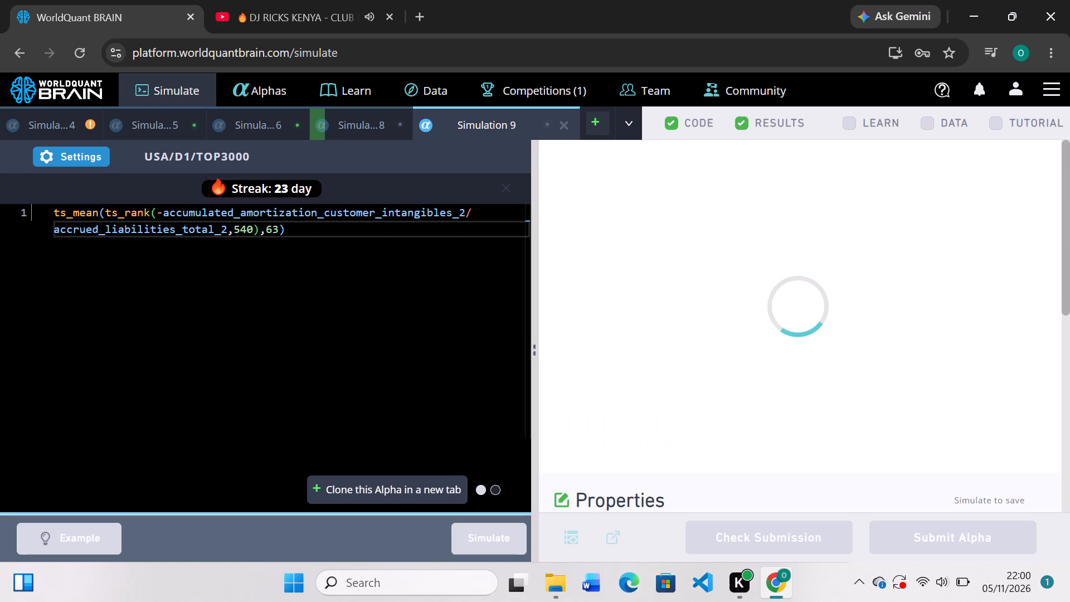
Review Simulation 4's training PnL chart and IS Summary, and reveal its test period results.
{"action": "left_click", "coordinate": [68, 123]}
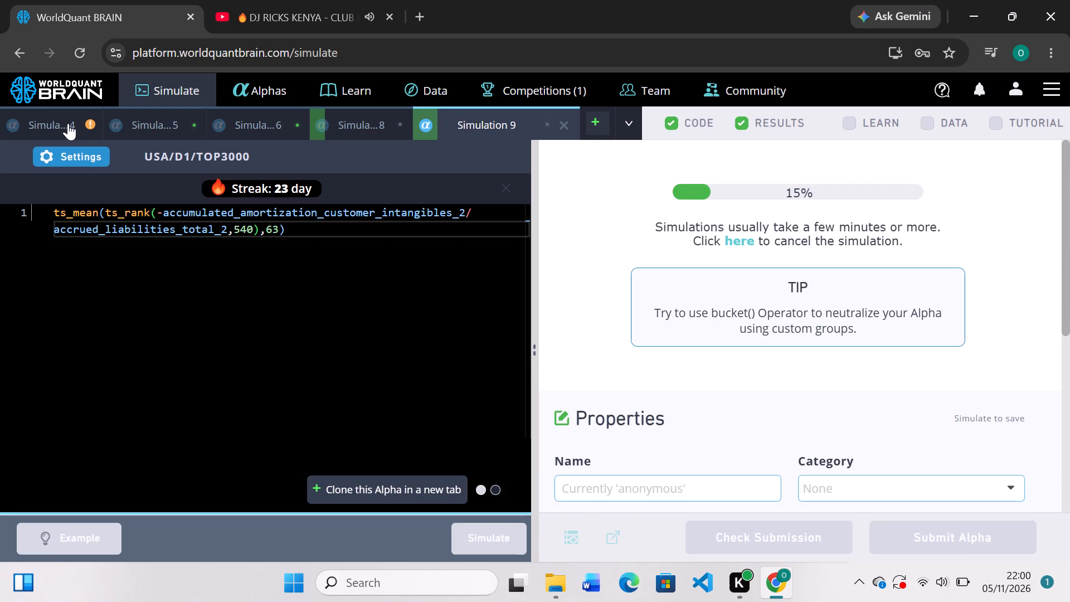
{"action": "scroll", "coordinate": [665, 362], "scroll_direction": "down", "scroll_amount": 2}
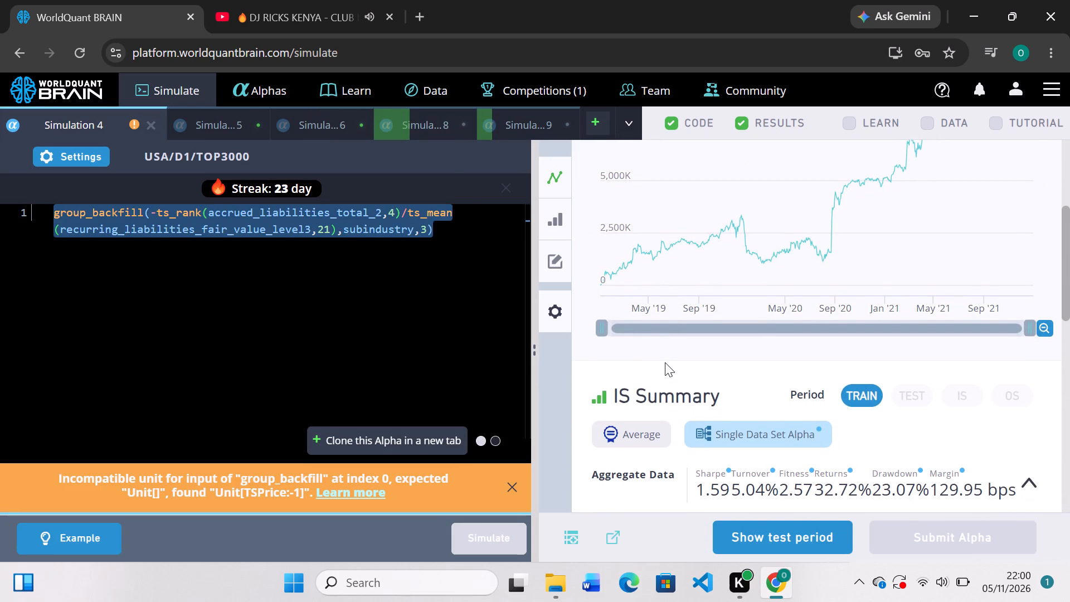
{"action": "scroll", "coordinate": [665, 362], "scroll_direction": "up", "scroll_amount": 1}
{"action": "left_click", "coordinate": [401, 289]}
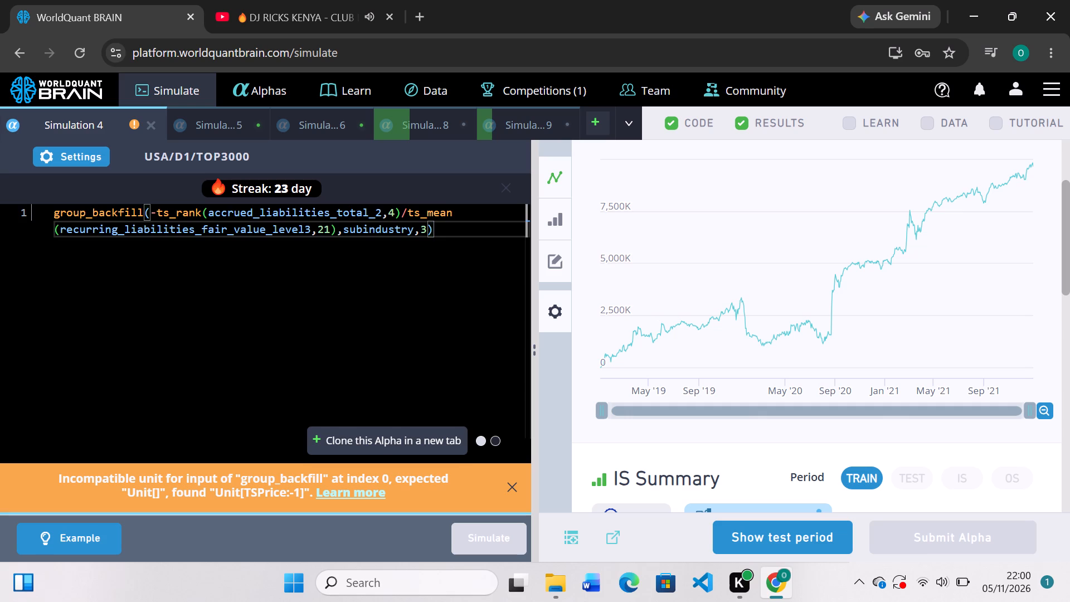
{"action": "scroll", "coordinate": [684, 394], "scroll_direction": "down", "scroll_amount": 2}
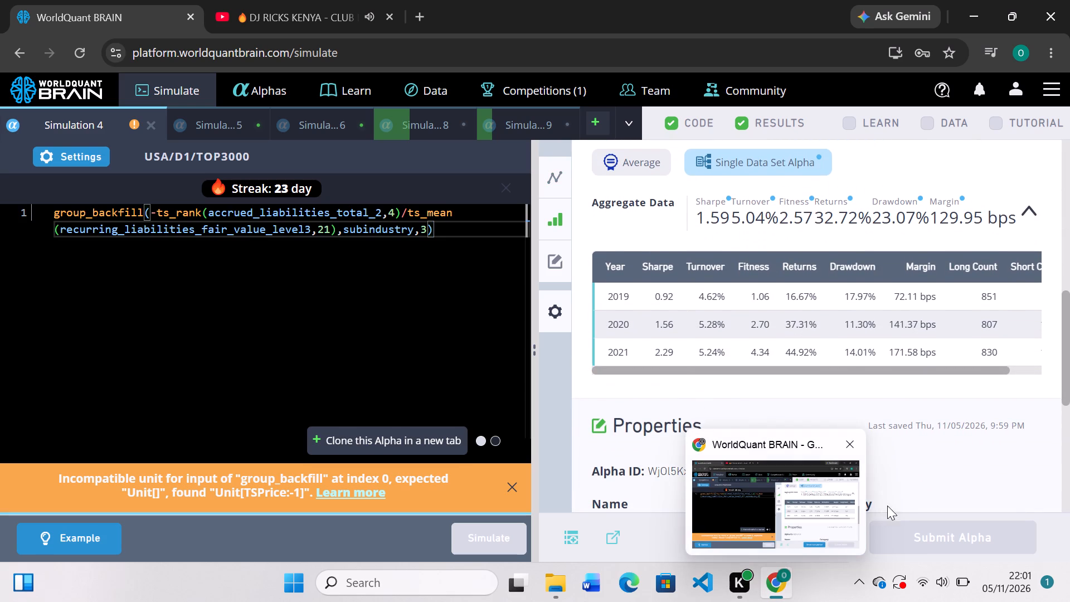
{"action": "left_click", "coordinate": [890, 495]}
{"action": "left_click", "coordinate": [801, 537]}
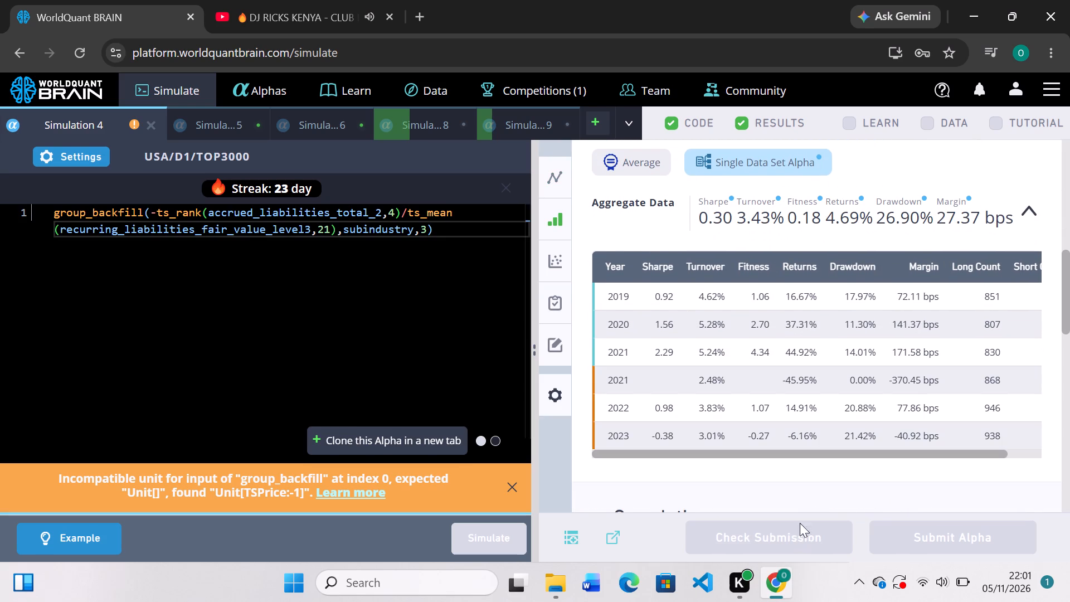
Run the self-correlation check for Simulation 4 and examine its failed IS tests.
{"action": "scroll", "coordinate": [806, 475], "scroll_direction": "down", "scroll_amount": 2}
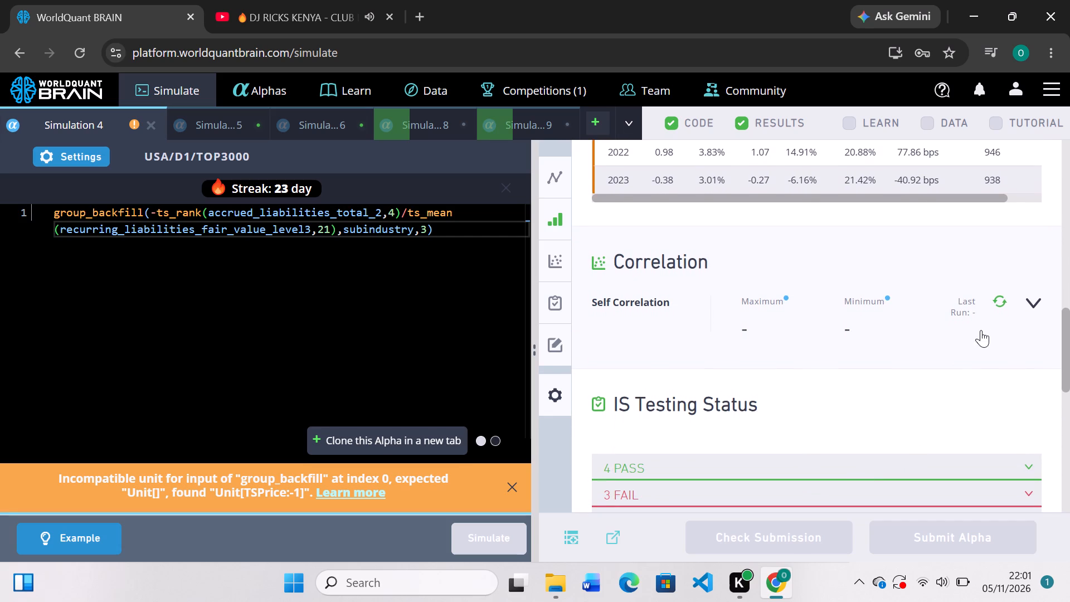
{"action": "left_click", "coordinate": [998, 295]}
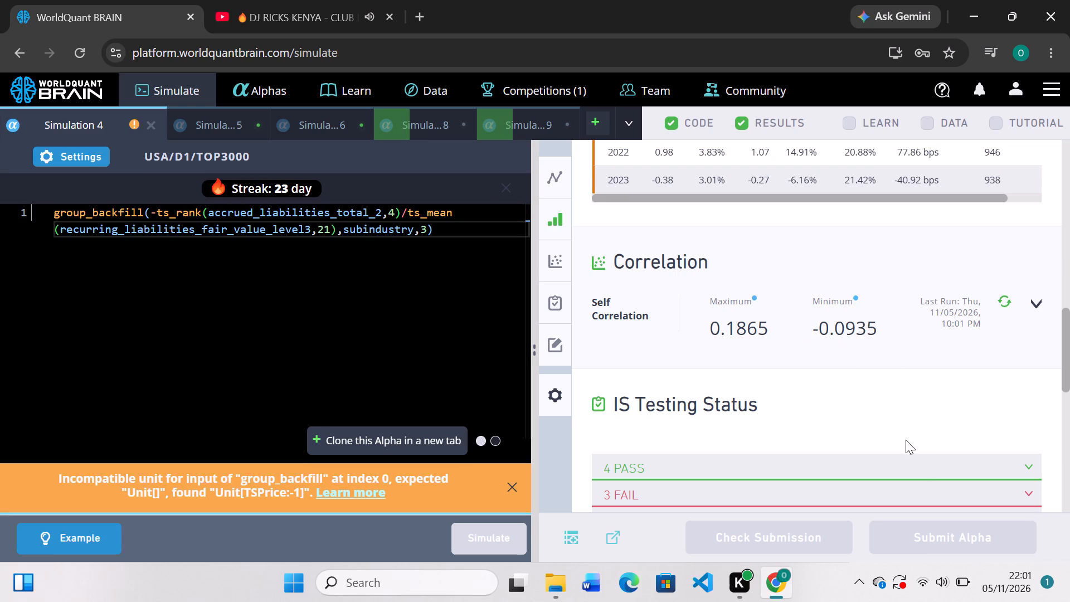
{"action": "left_click", "coordinate": [1019, 491]}
{"action": "scroll", "coordinate": [951, 393], "scroll_direction": "down", "scroll_amount": 2}
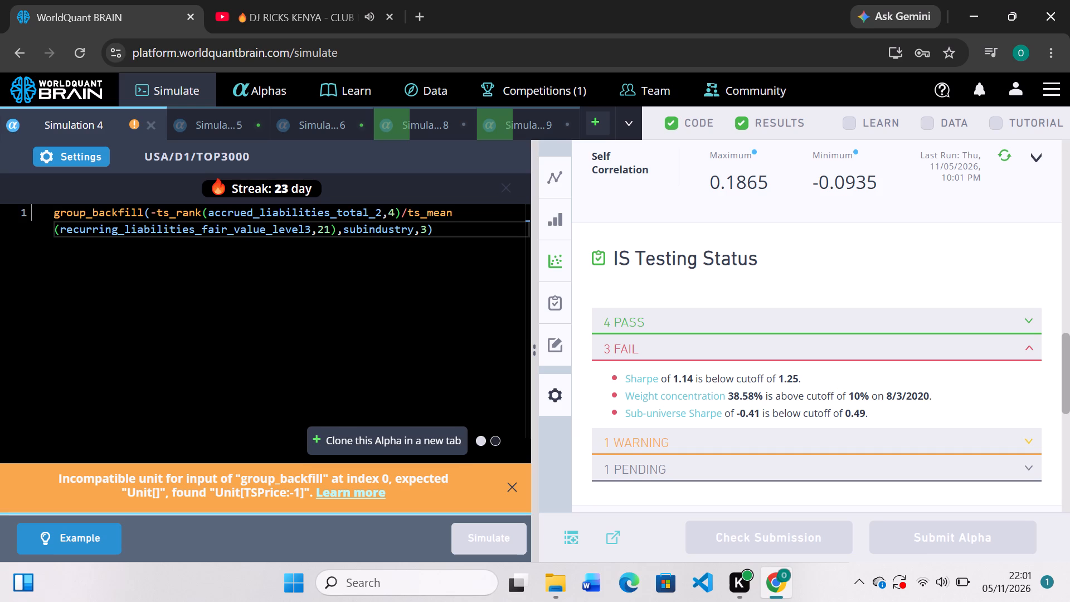
Replace recurring_liabilities_fair_value_level3 with recurring_liabilities_fair_value_level2 in Simulation 4's ts_mean and simulate the alpha.
{"action": "left_click", "coordinate": [312, 231]}
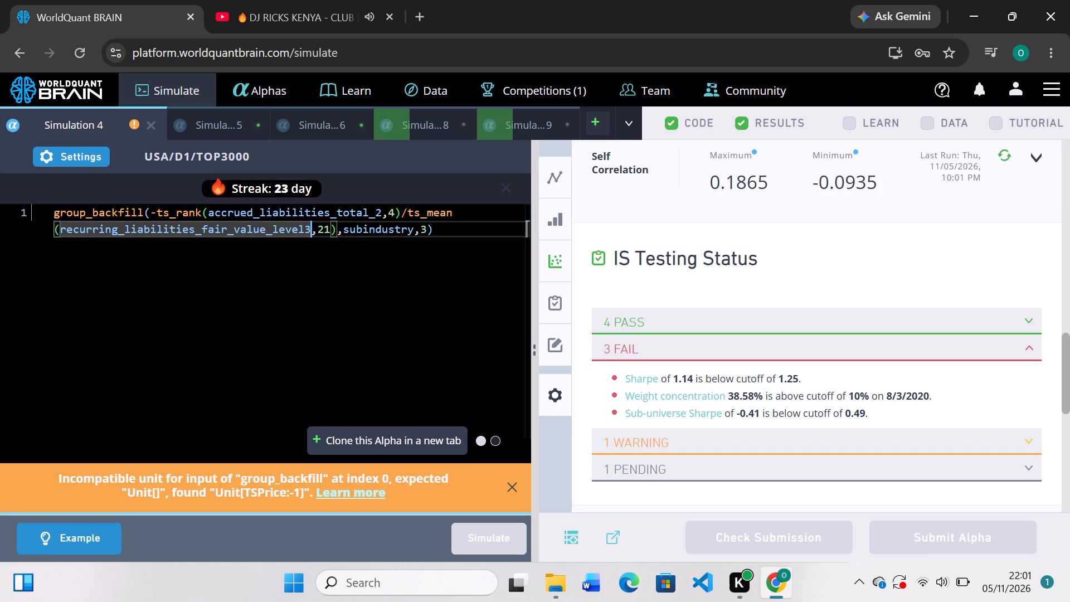
{"action": "key", "text": "BackSpace"}
{"action": "key", "text": "2"}
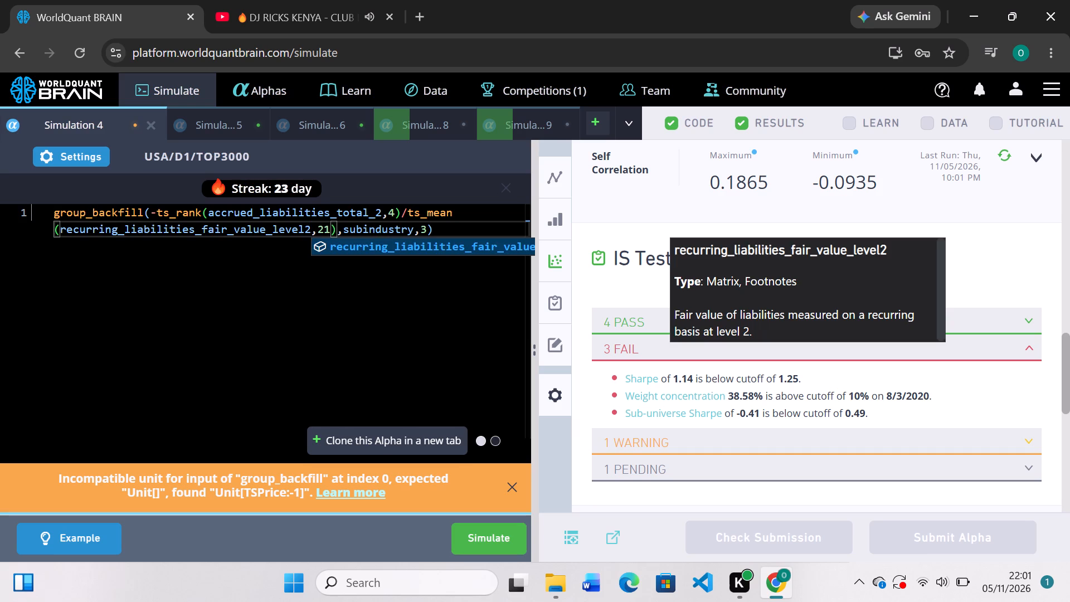
{"action": "left_click", "coordinate": [484, 538]}
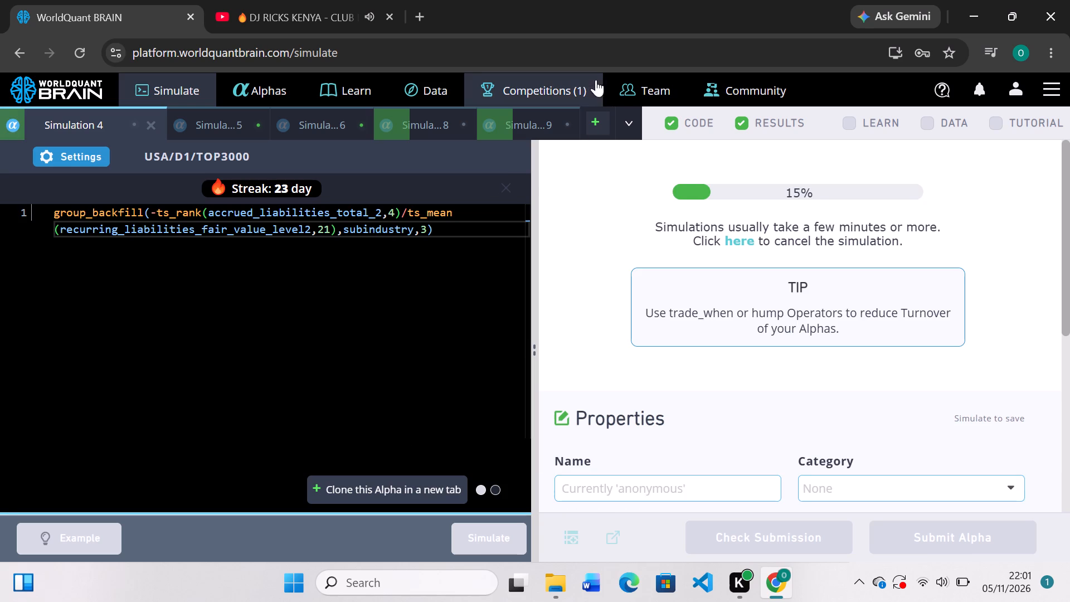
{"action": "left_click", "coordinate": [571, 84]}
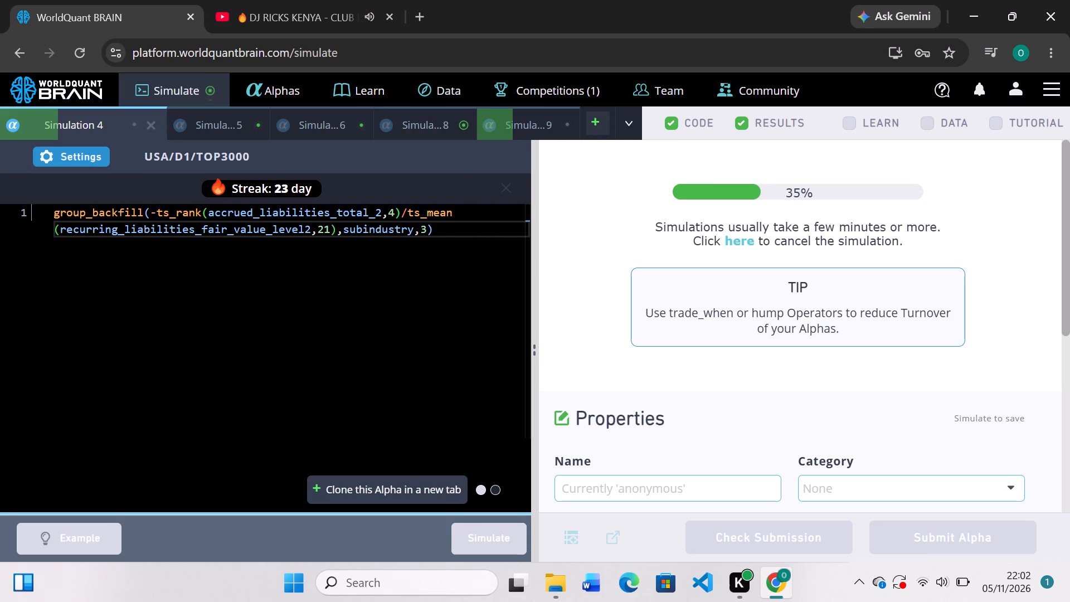
Examine Simulation 8's training PnL chart and IS Summary for the TOP1000 universe.
{"action": "left_click", "coordinate": [430, 125]}
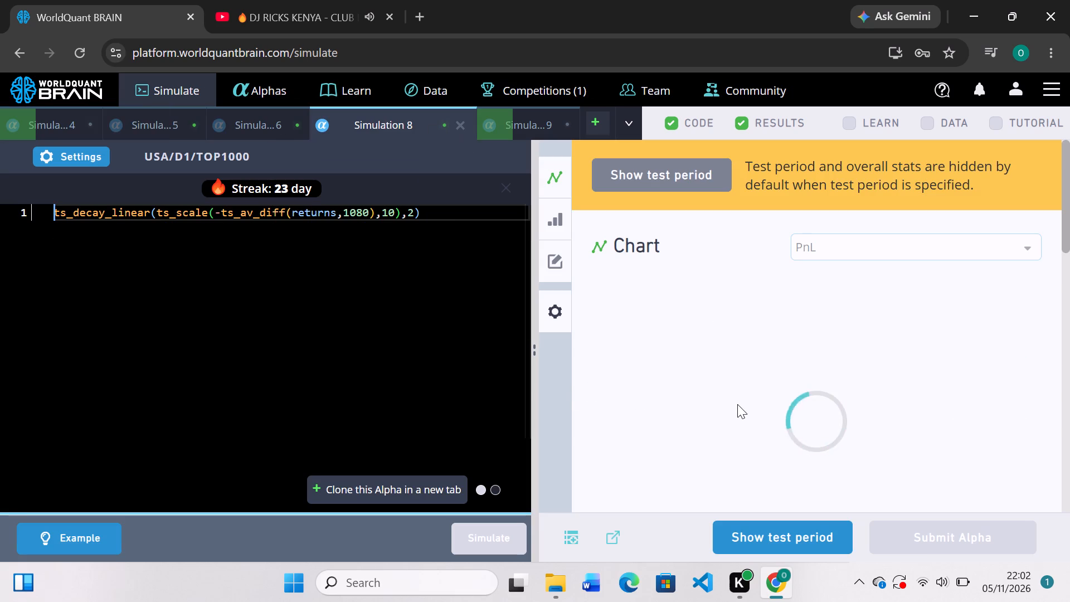
{"action": "scroll", "coordinate": [737, 404], "scroll_direction": "down", "scroll_amount": 2}
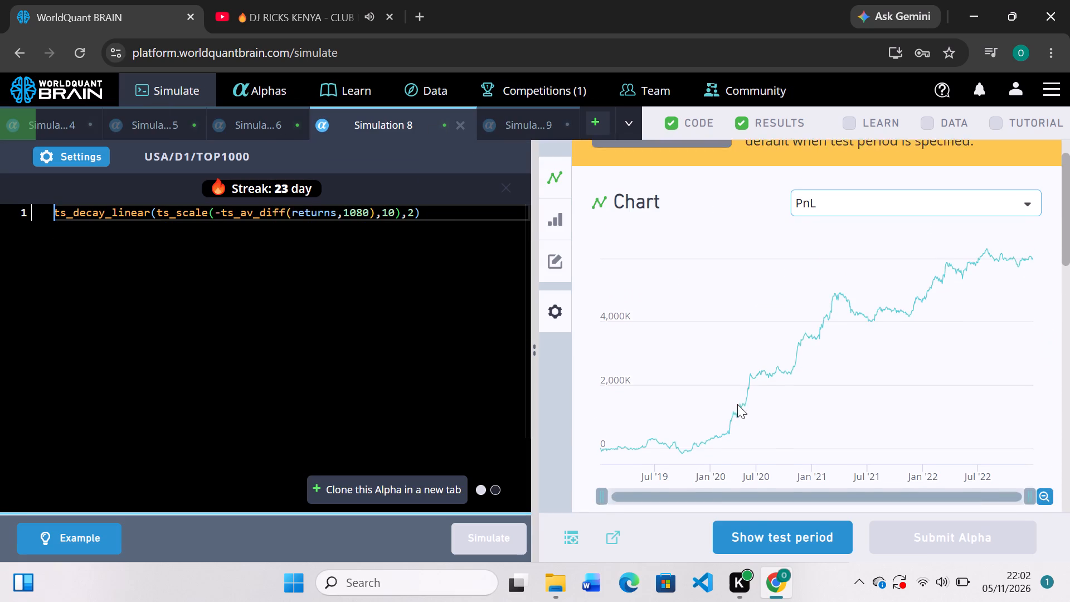
{"action": "scroll", "coordinate": [737, 404], "scroll_direction": "down", "scroll_amount": 1}
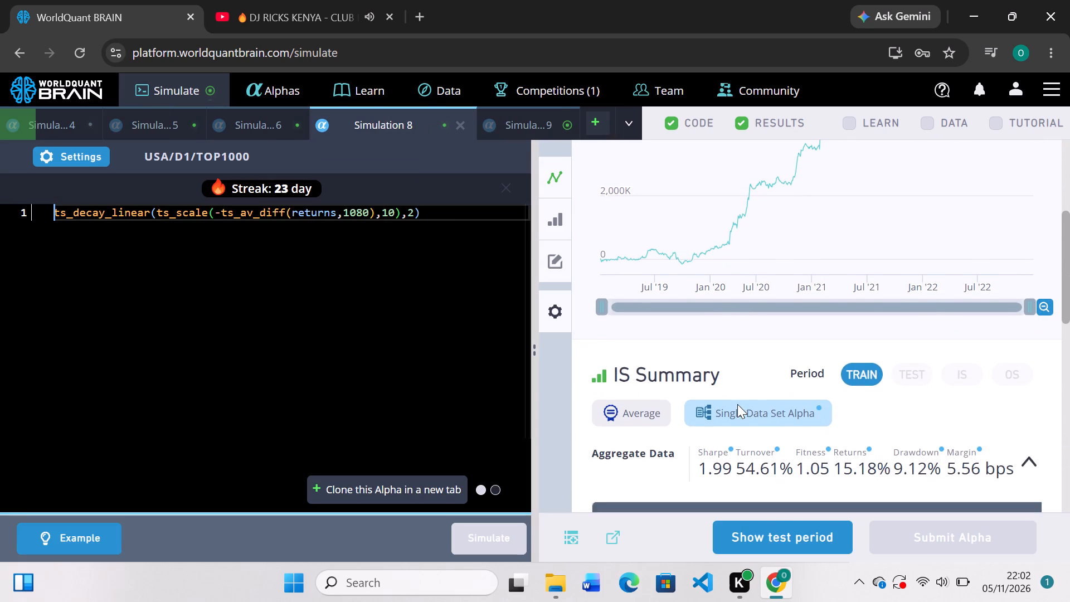
{"action": "scroll", "coordinate": [737, 404], "scroll_direction": "down", "scroll_amount": 1}
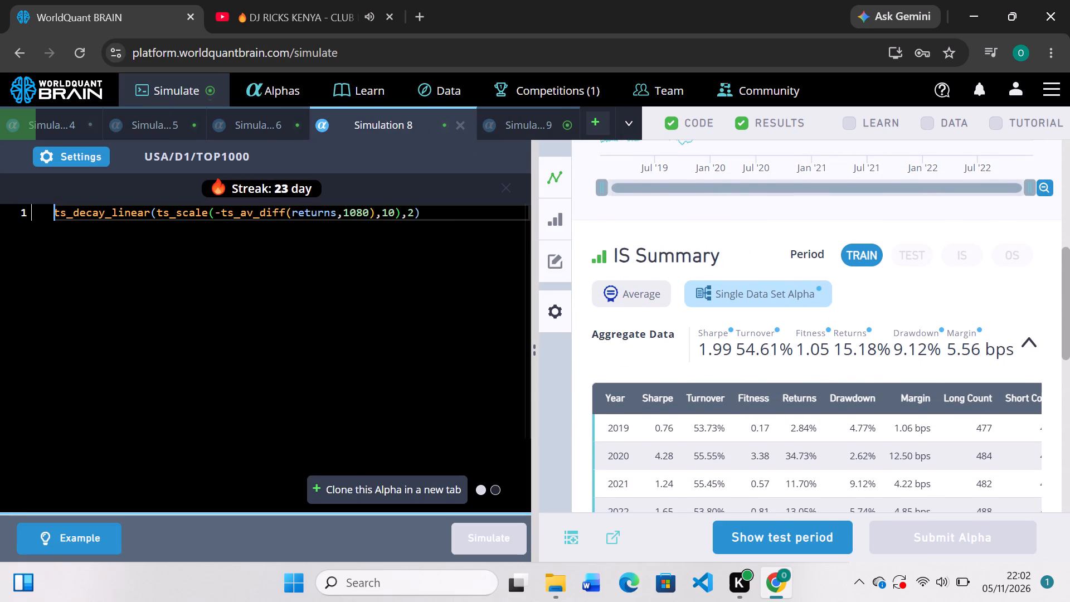
Replace returns with volume_at_close inside ts_av_diff in Simulation 8's expression and simulate the alpha.
{"action": "left_click", "coordinate": [334, 211]}
{"action": "key", "text": "BackSpace"}
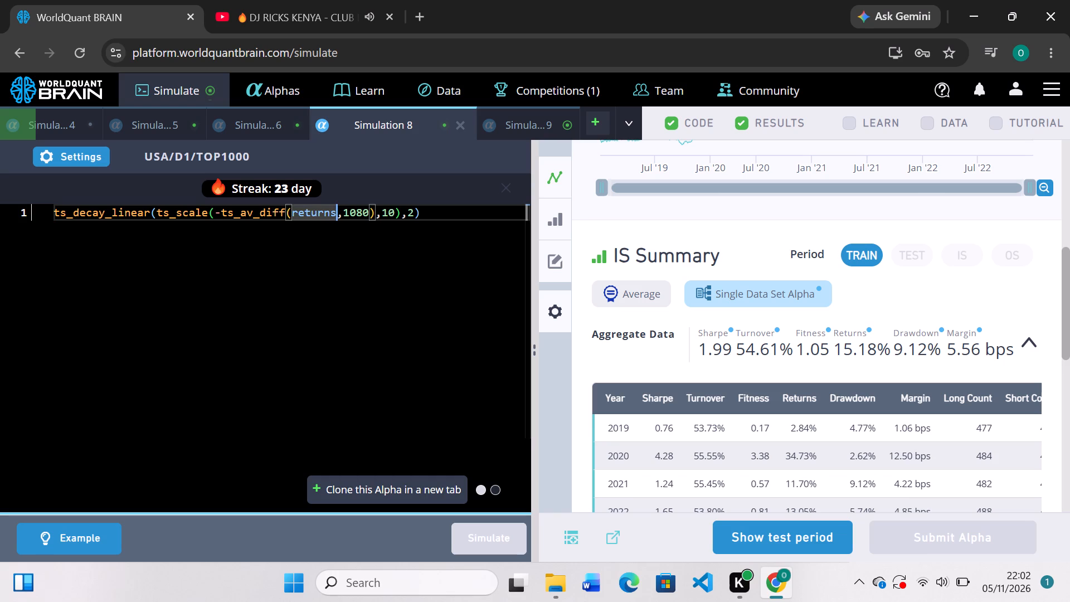
{"action": "key", "text": "BackSpace"}
{"action": "key", "text": "BackSpace"}
{"action": "key", "text": "BackSpace"}
{"action": "key", "text": "BackSpace"}
{"action": "key", "text": "BackSpace"}
{"action": "key", "text": "BackSpace"}
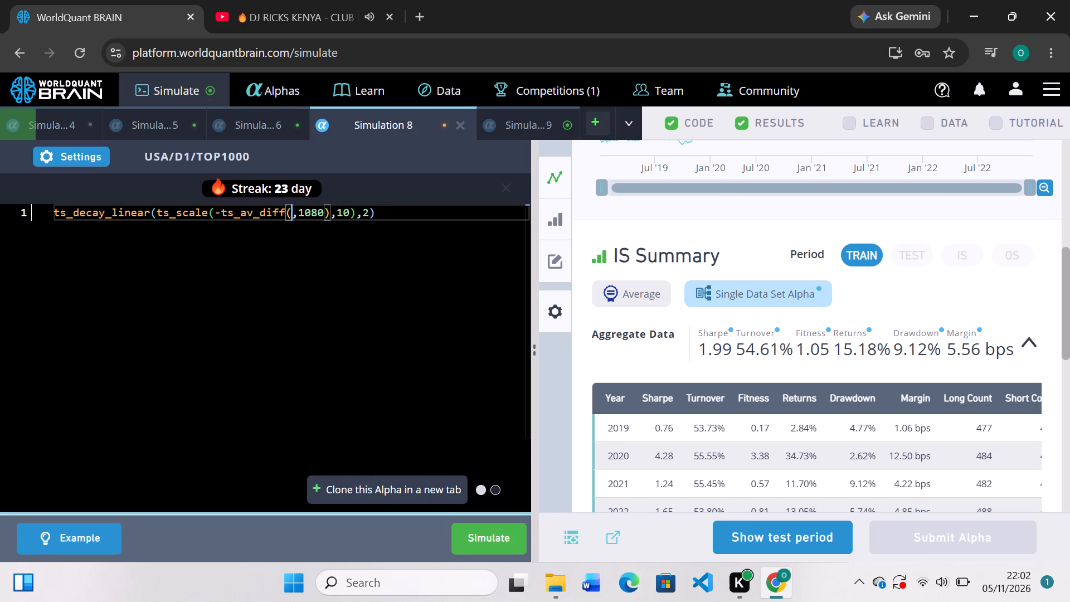
{"action": "type", "text": "vol"}
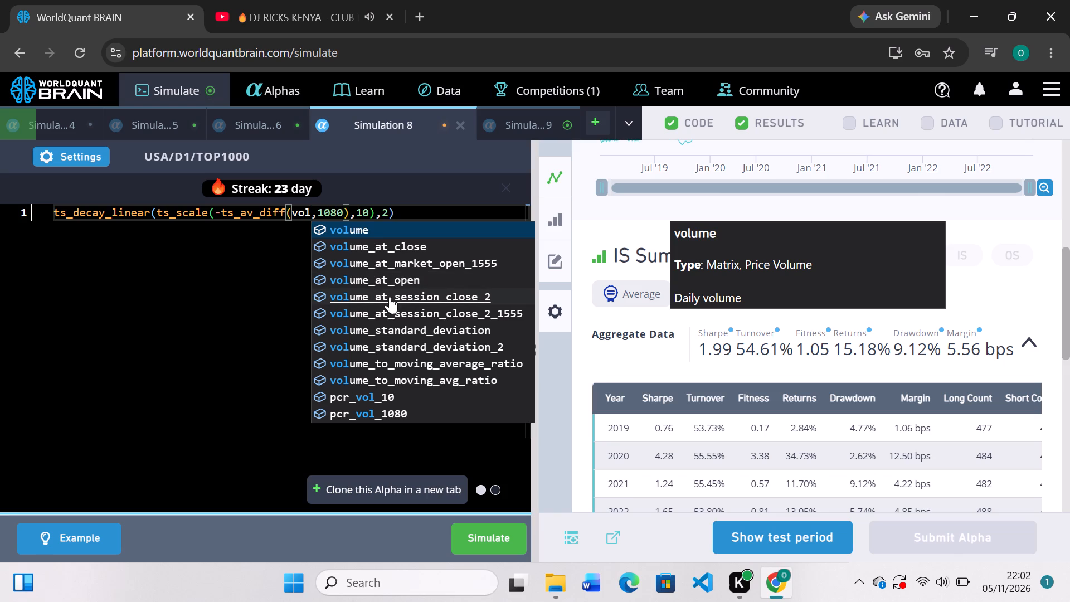
{"action": "left_click", "coordinate": [364, 241]}
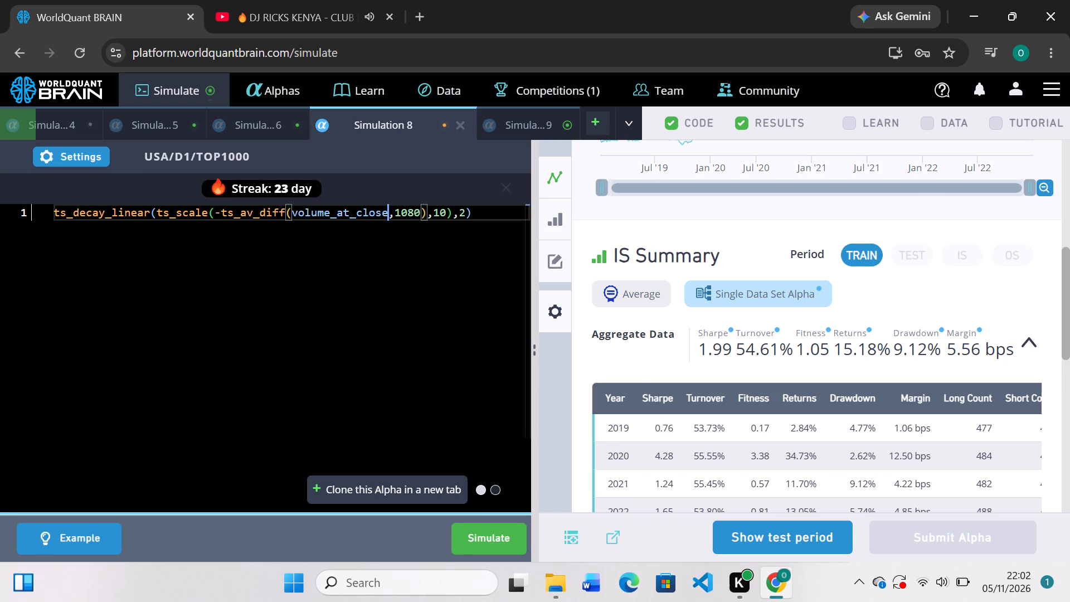
{"action": "left_click", "coordinate": [484, 535]}
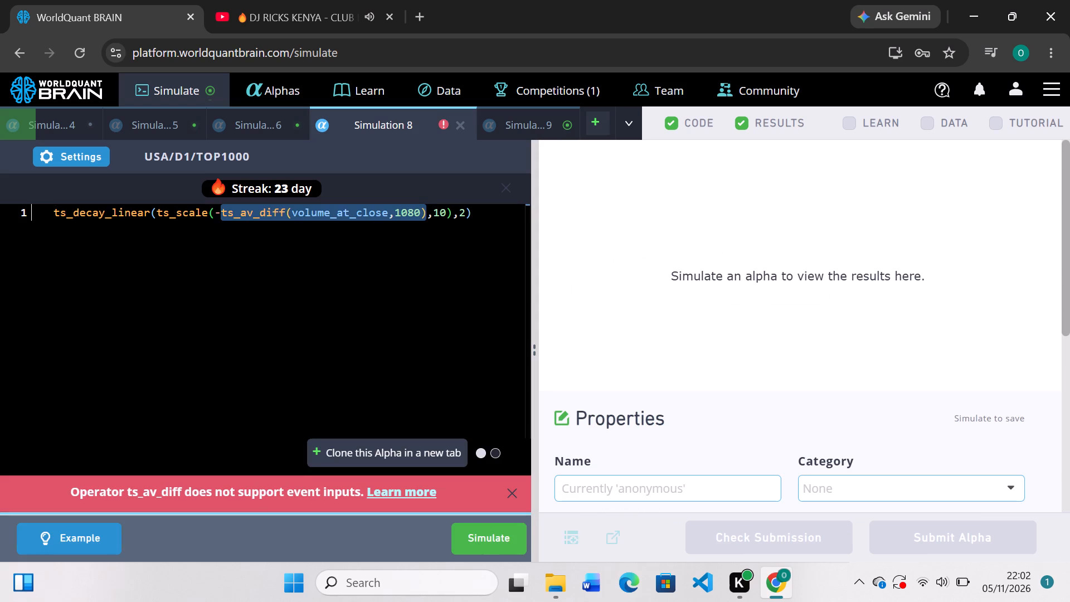
Wrap volume_at_close in vec_sum() within Simulation 8's ts_av_diff and simulate the alpha again.
{"action": "left_click", "coordinate": [290, 212]}
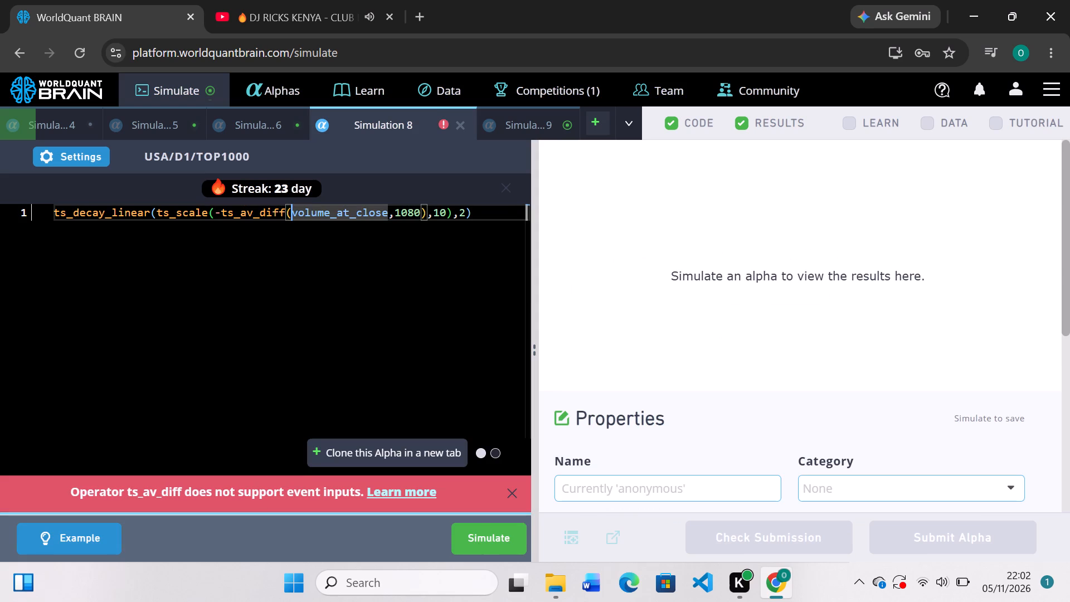
{"action": "type", "text": "ve"}
{"action": "key", "text": "c"}
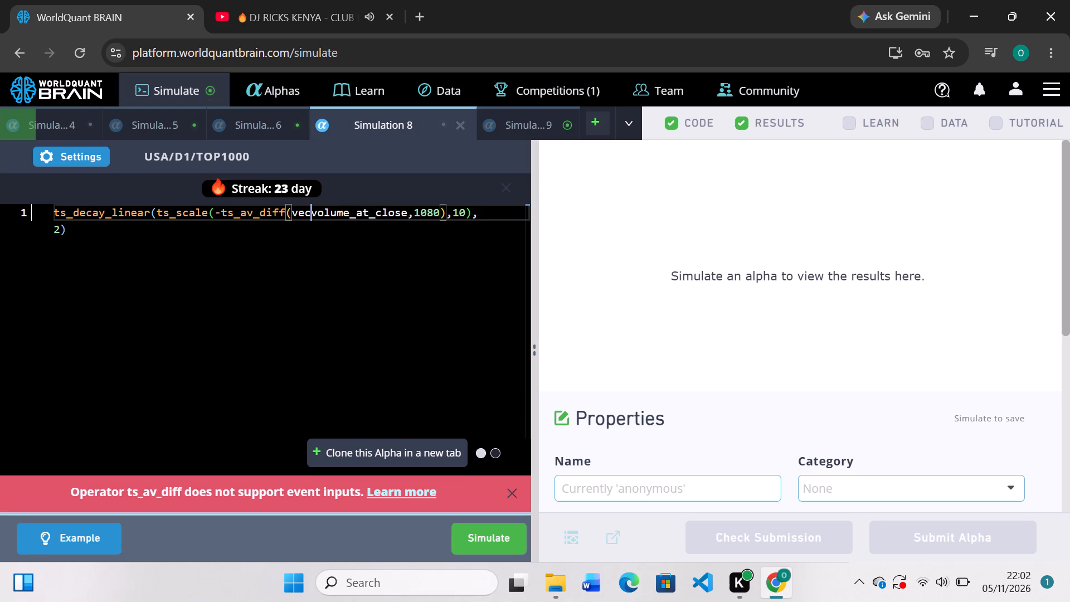
{"action": "key", "text": "shift+underscore"}
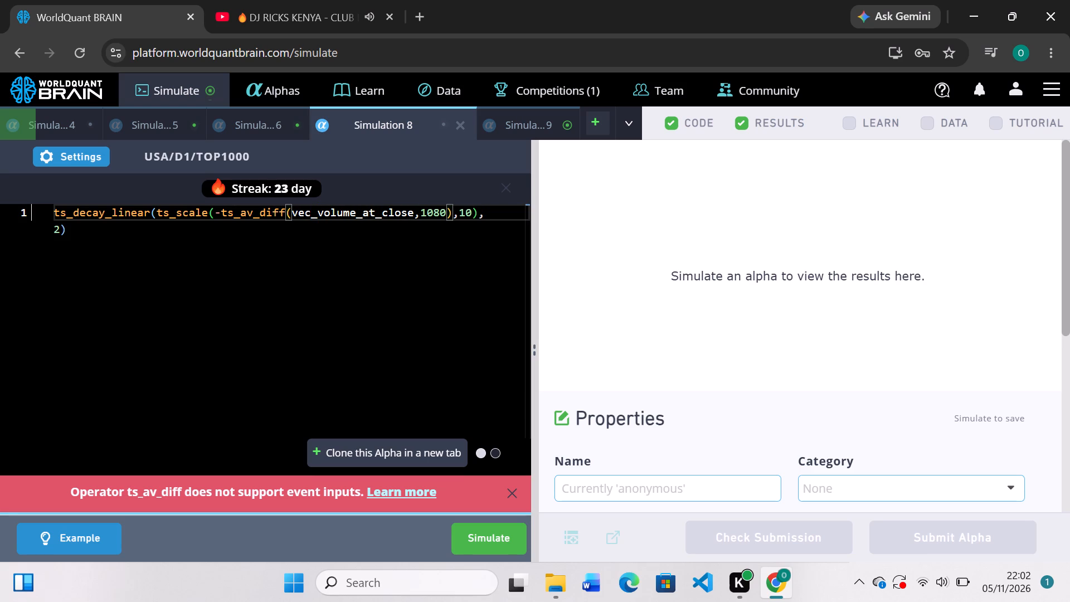
{"action": "type", "text": "sum"}
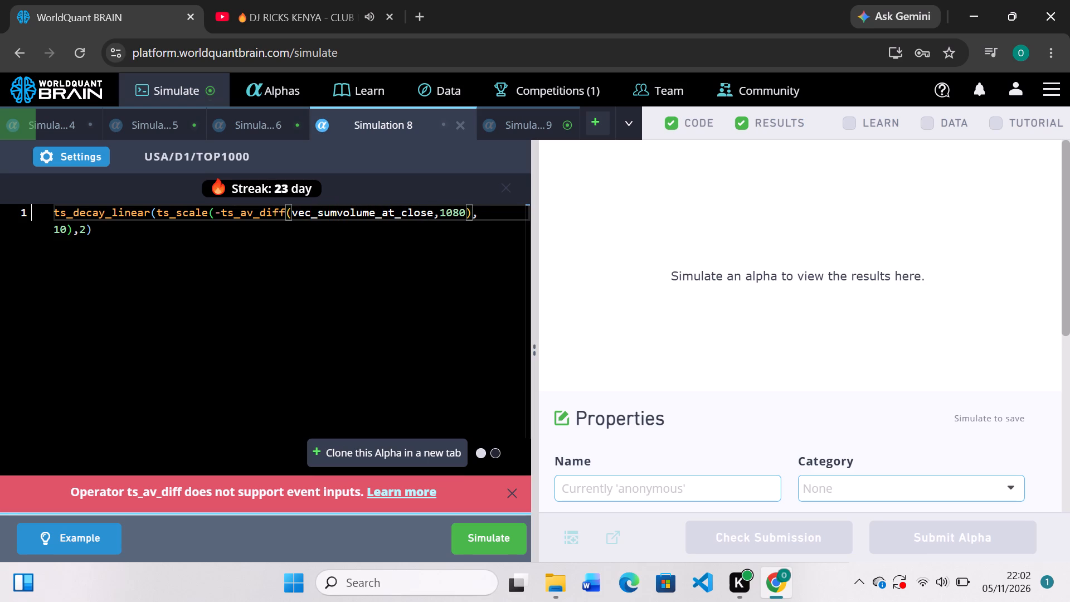
{"action": "key", "text": "shift+parenleft"}
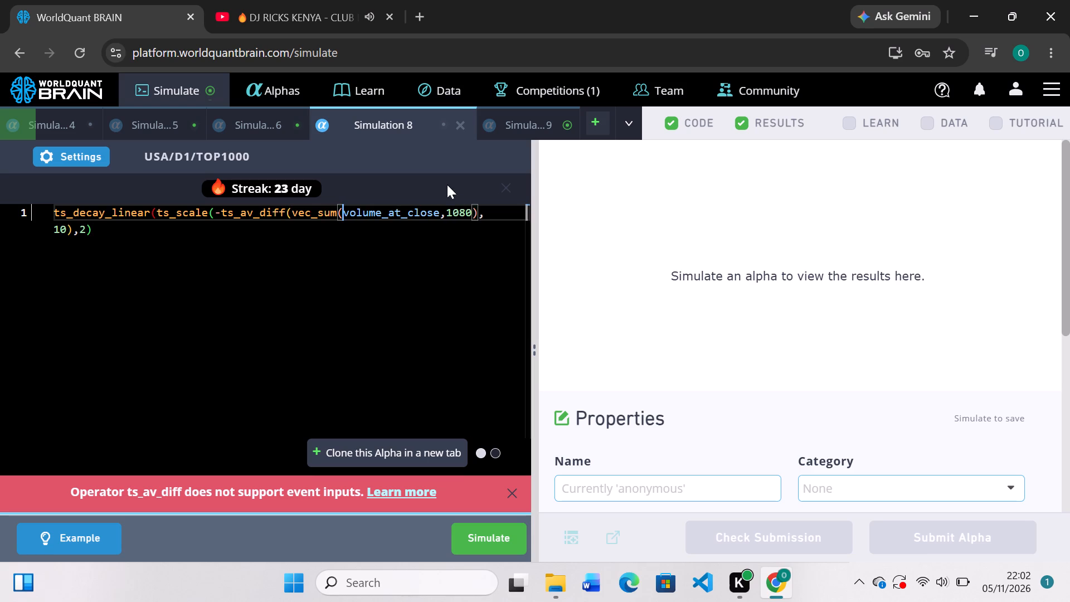
{"action": "left_click", "coordinate": [437, 214]}
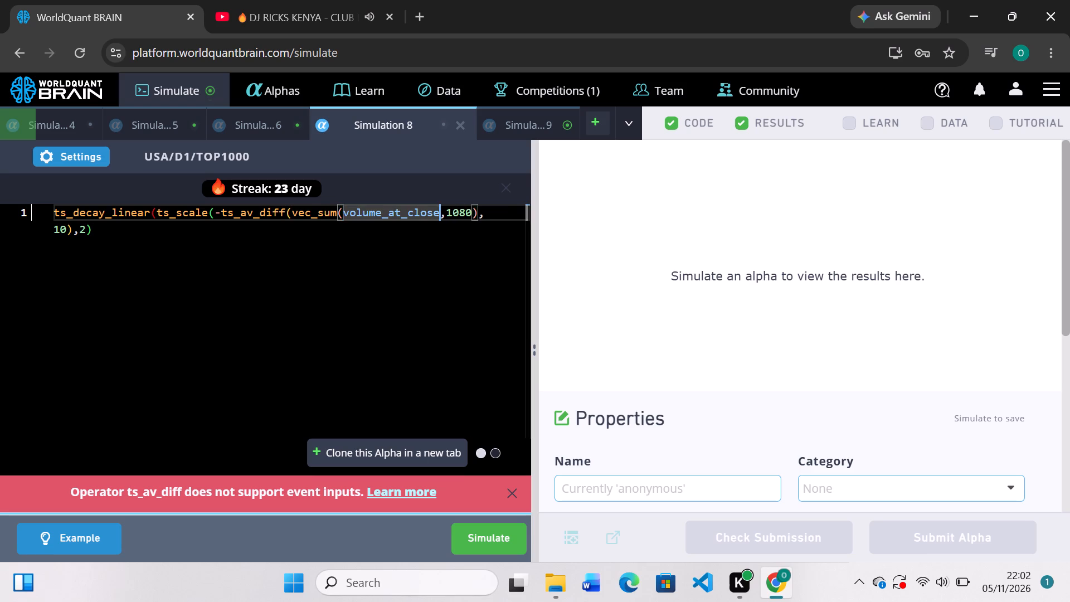
{"action": "key", "text": "shift+parenright"}
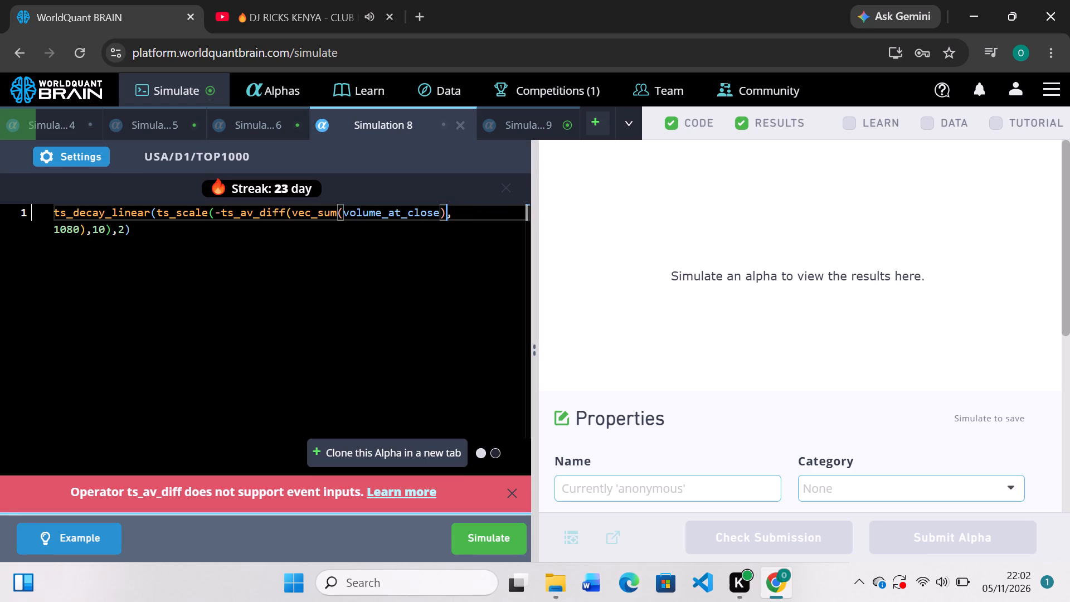
{"action": "left_click", "coordinate": [490, 530]}
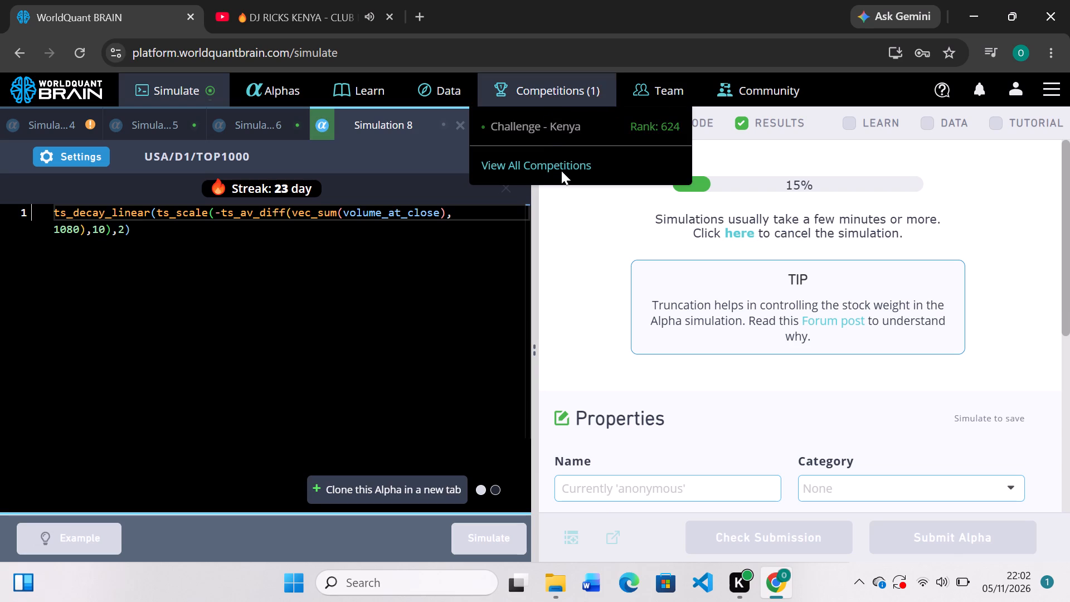
Review the training PnL charts of Simulation 9 and Simulation 4.
{"action": "left_click", "coordinate": [538, 120]}
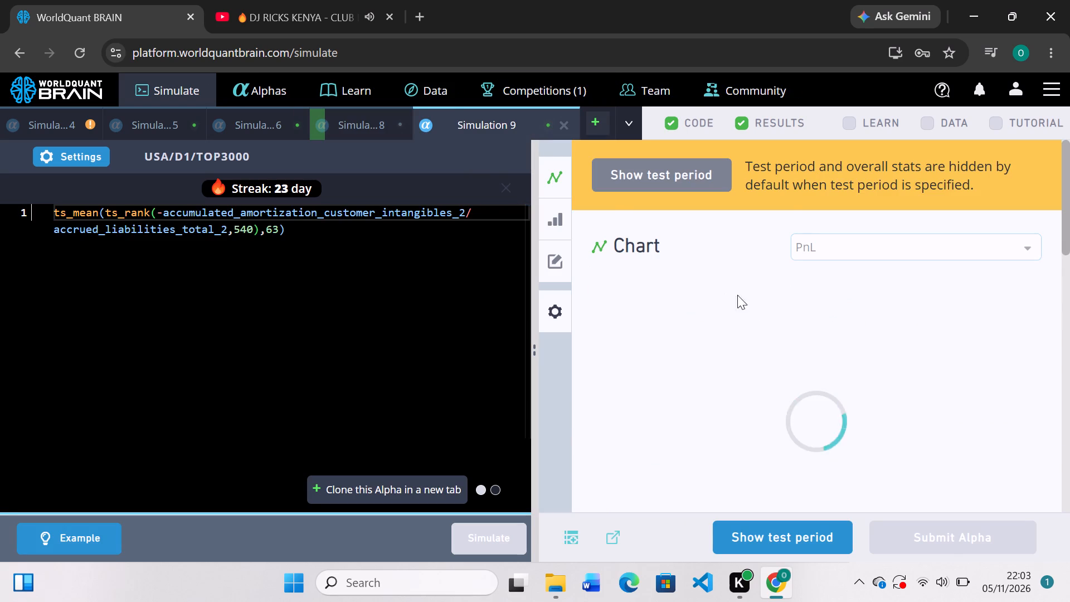
{"action": "scroll", "coordinate": [763, 326], "scroll_direction": "down", "scroll_amount": 2}
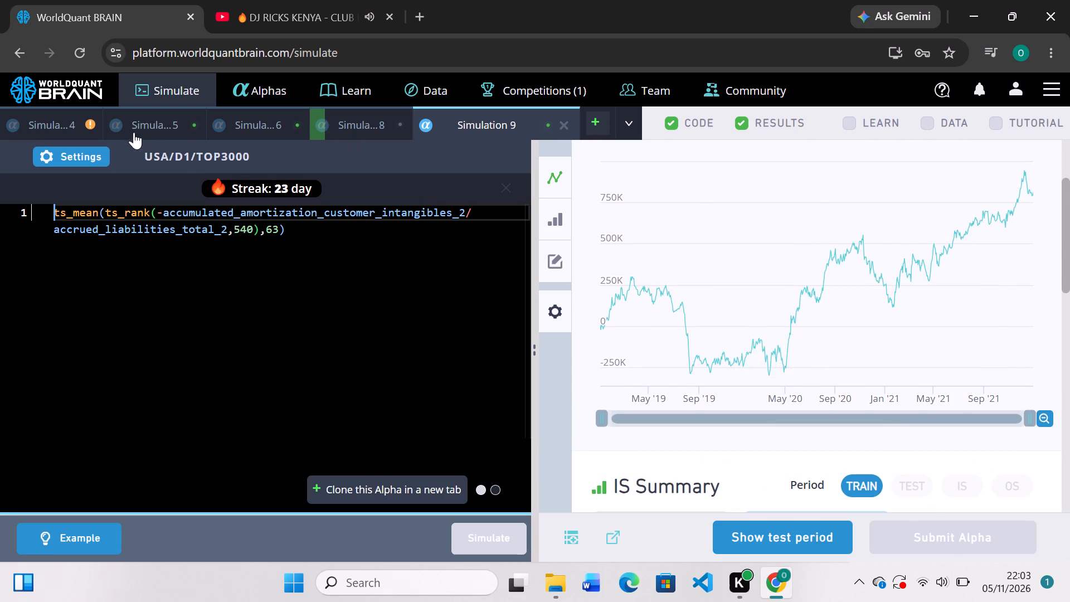
{"action": "left_click", "coordinate": [97, 122]}
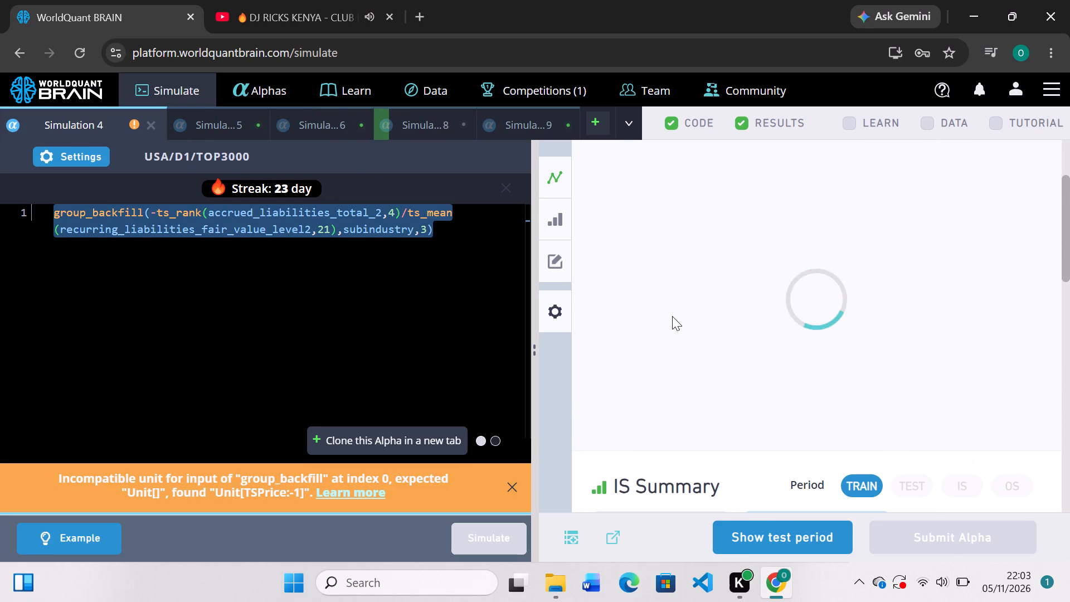
{"action": "scroll", "coordinate": [672, 316], "scroll_direction": "down", "scroll_amount": 3}
{"action": "scroll", "coordinate": [672, 316], "scroll_direction": "up", "scroll_amount": 5}
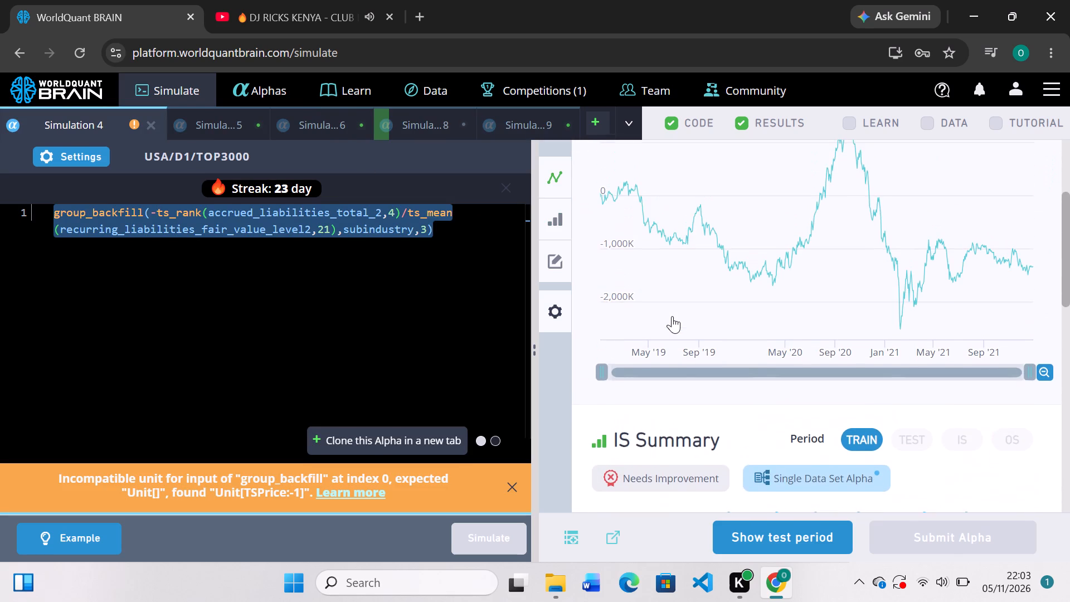
Change the ts_mean data field in Simulation 4 to recurring_liabilities_fair_value and simulate the alpha.
{"action": "left_click", "coordinate": [313, 229]}
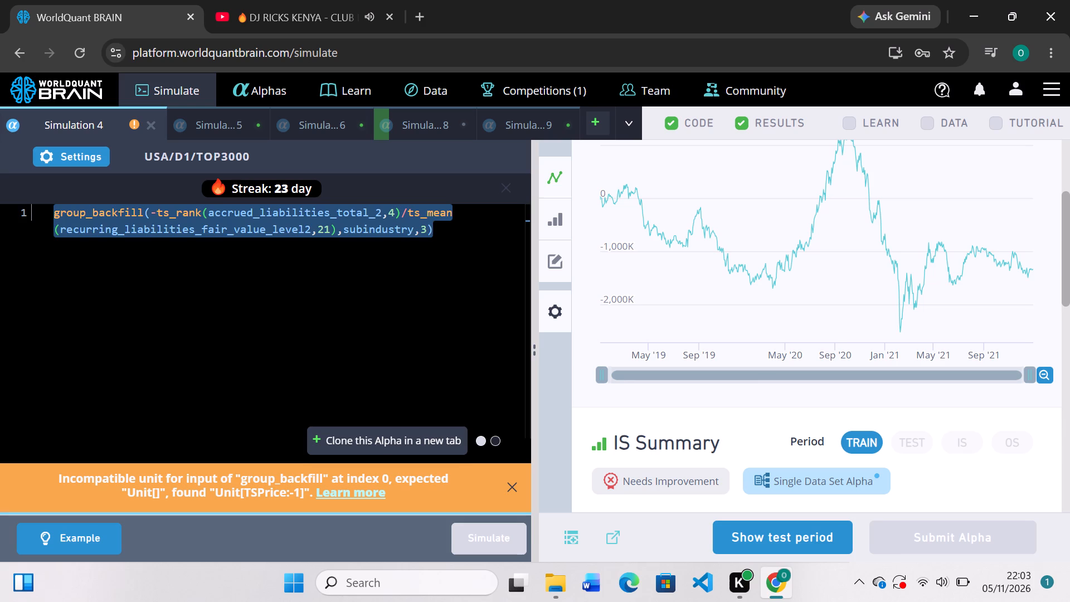
{"action": "key", "text": "BackSpace"}
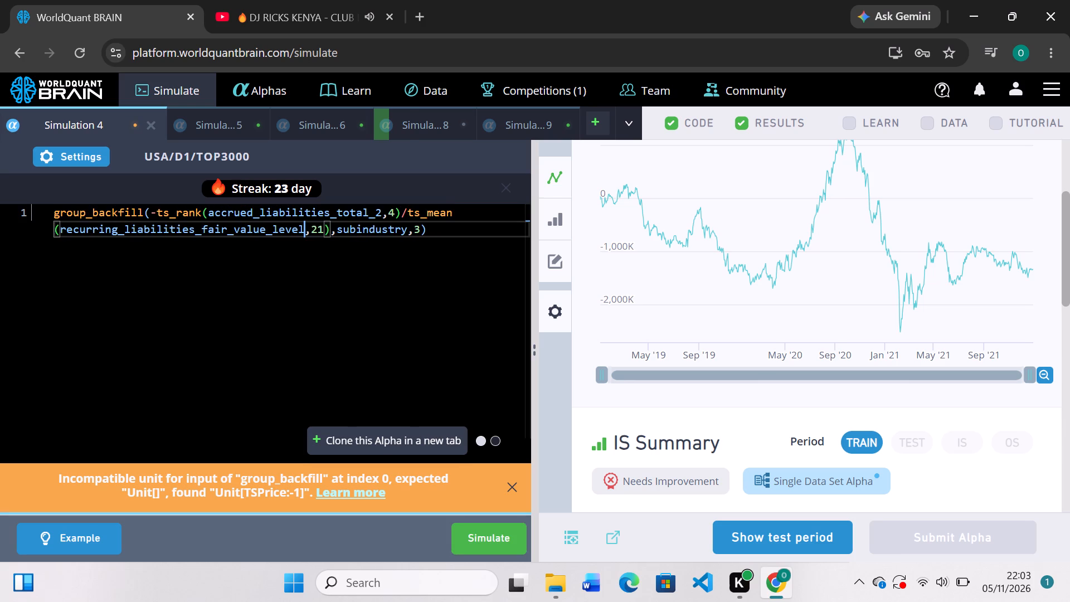
{"action": "key", "text": "3"}
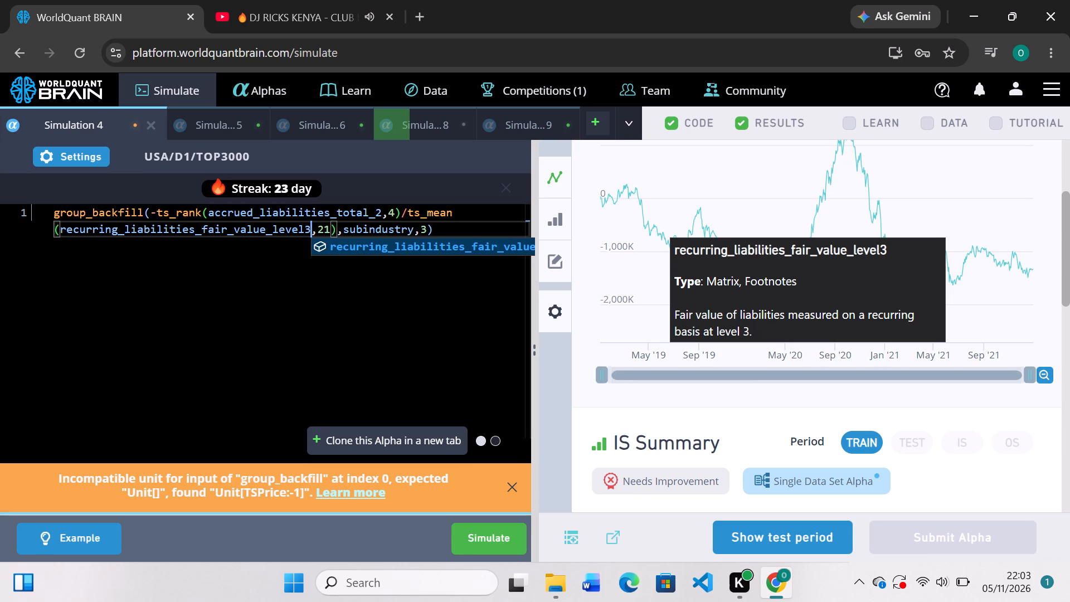
{"action": "key", "text": "BackSpace"}
{"action": "key", "text": "BackSpace"}
{"action": "key", "text": "BackSpace"}
{"action": "key", "text": "BackSpace"}
{"action": "key", "text": "BackSpace"}
{"action": "key", "text": "BackSpace"}
{"action": "key", "text": "BackSpace"}
{"action": "key", "text": "BackSpace"}
{"action": "key", "text": "BackSpace"}
{"action": "key", "text": "BackSpace"}
{"action": "key", "text": "BackSpace"}
{"action": "key", "text": "BackSpace"}
{"action": "key", "text": "BackSpace"}
{"action": "key", "text": "BackSpace"}
{"action": "key", "text": "BackSpace"}
{"action": "key", "text": "BackSpace"}
{"action": "key", "text": "BackSpace"}
{"action": "key", "text": "BackSpace"}
{"action": "key", "text": "BackSpace"}
{"action": "key", "text": "BackSpace"}
{"action": "key", "text": "BackSpace"}
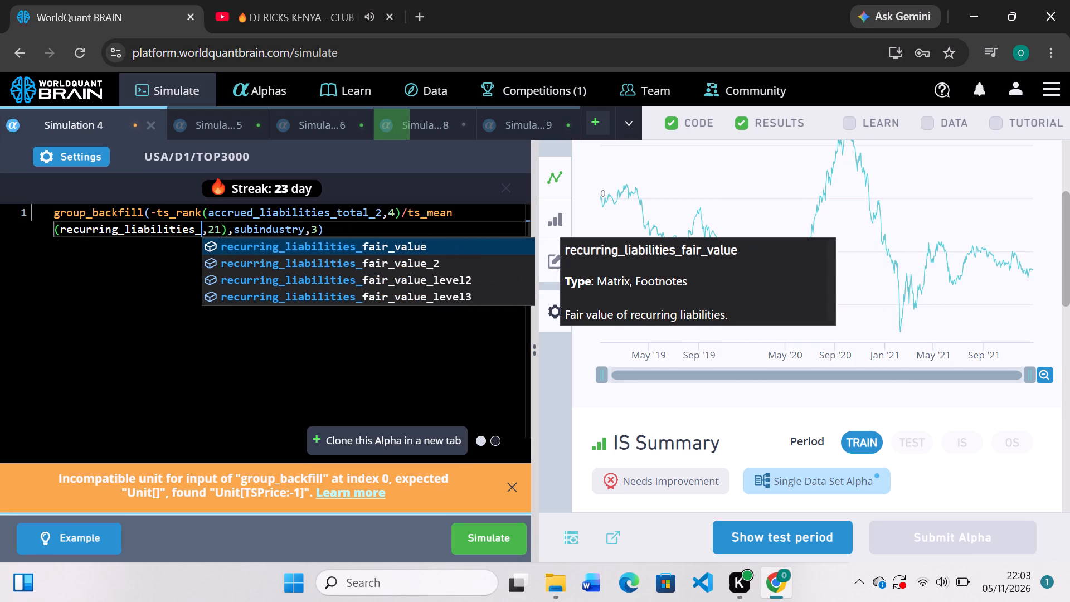
{"action": "key", "text": "BackSpace"}
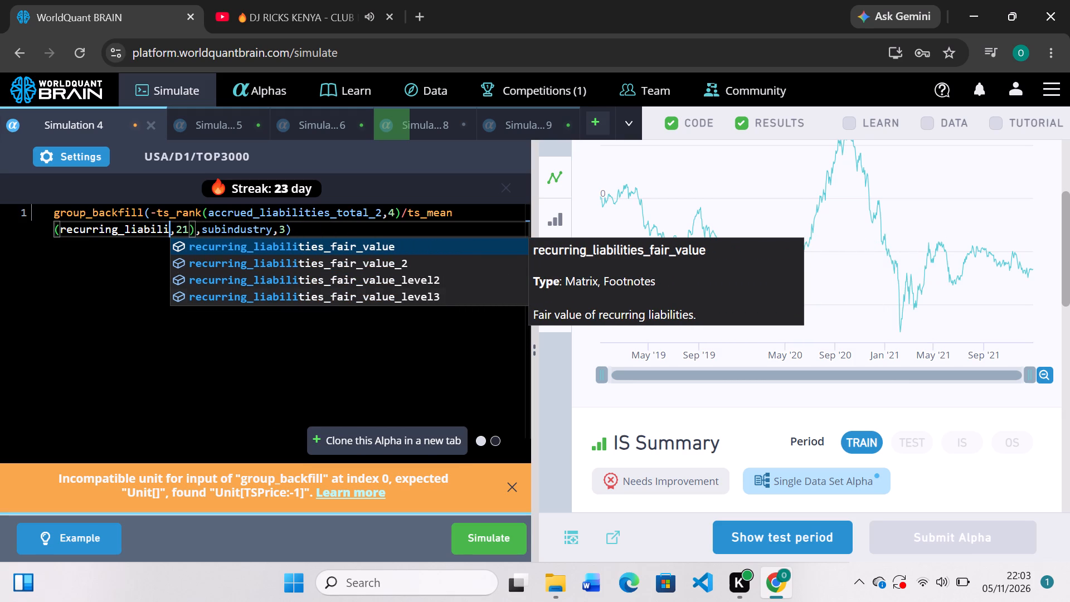
{"action": "left_click", "coordinate": [327, 239]}
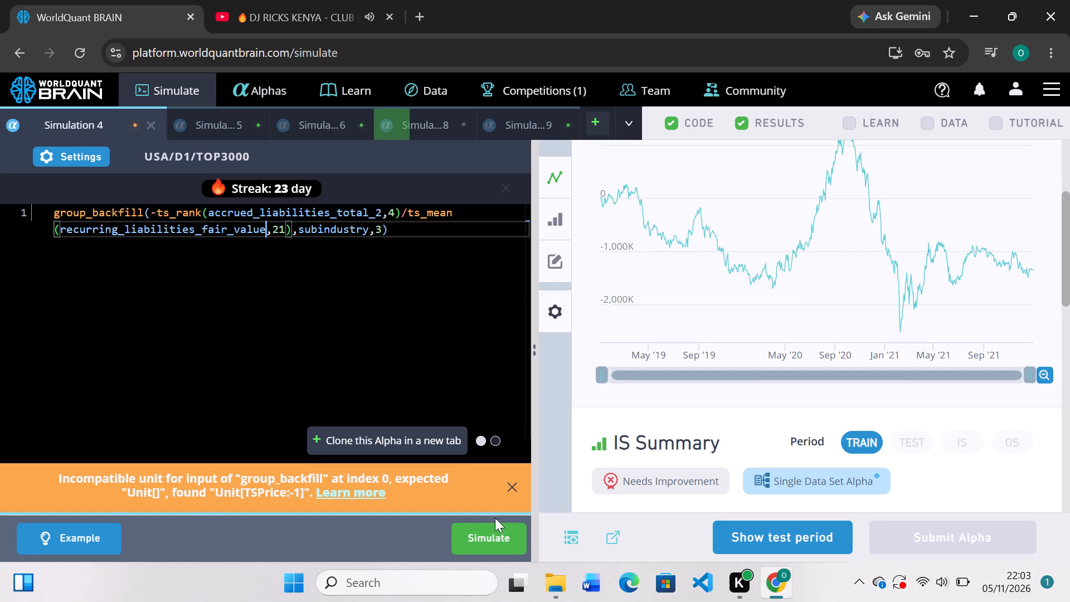
{"action": "left_click", "coordinate": [495, 539]}
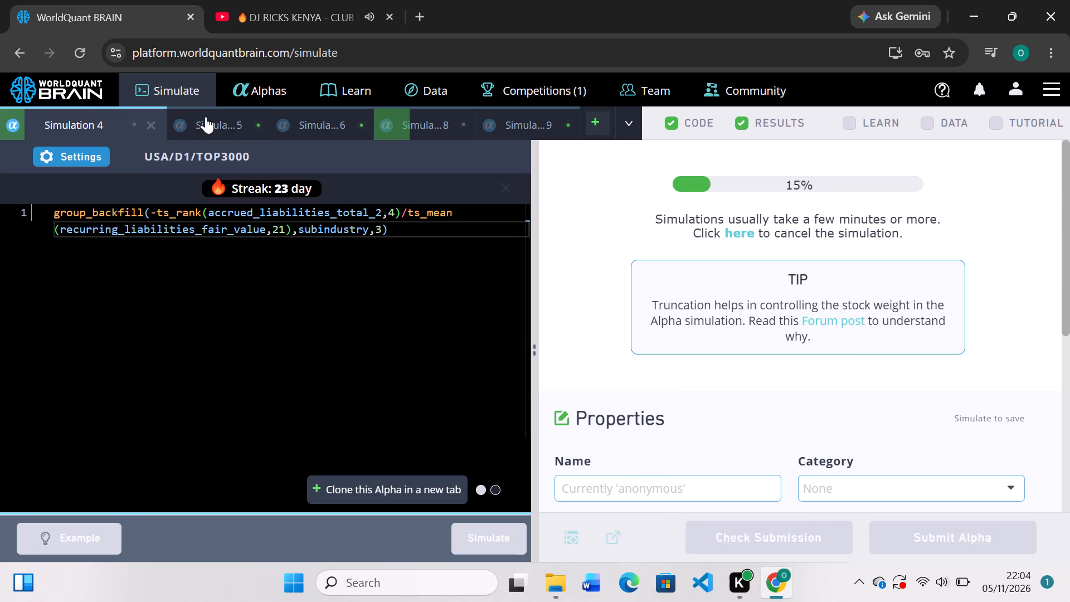
Replace the division between ebitda and capex with multiplication in Simulation 5's rank expression and simulate the alpha.
{"action": "left_click", "coordinate": [230, 120]}
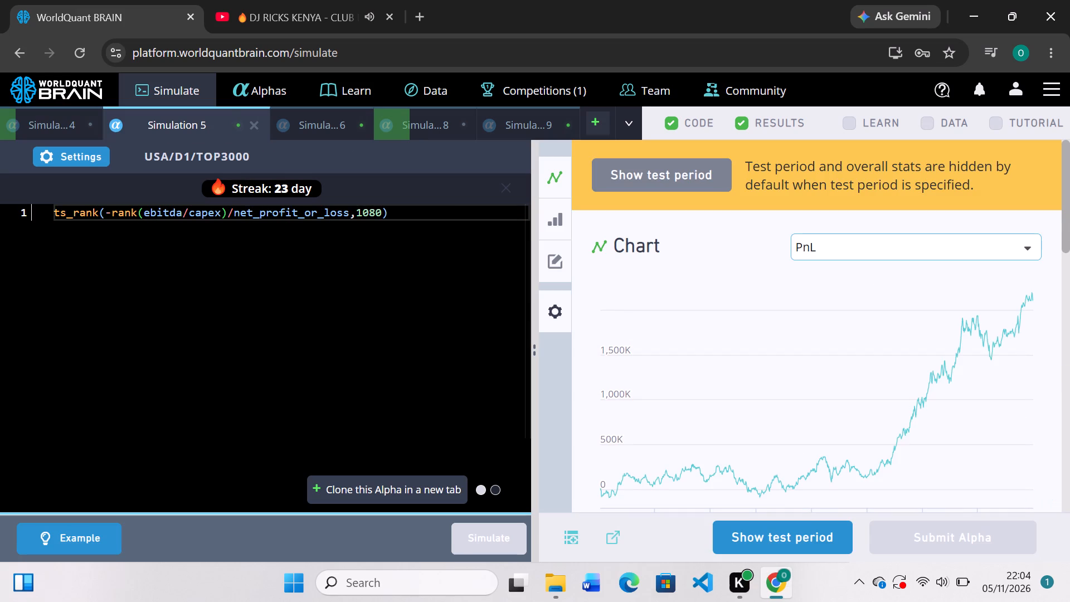
{"action": "scroll", "coordinate": [756, 288], "scroll_direction": "down", "scroll_amount": 2}
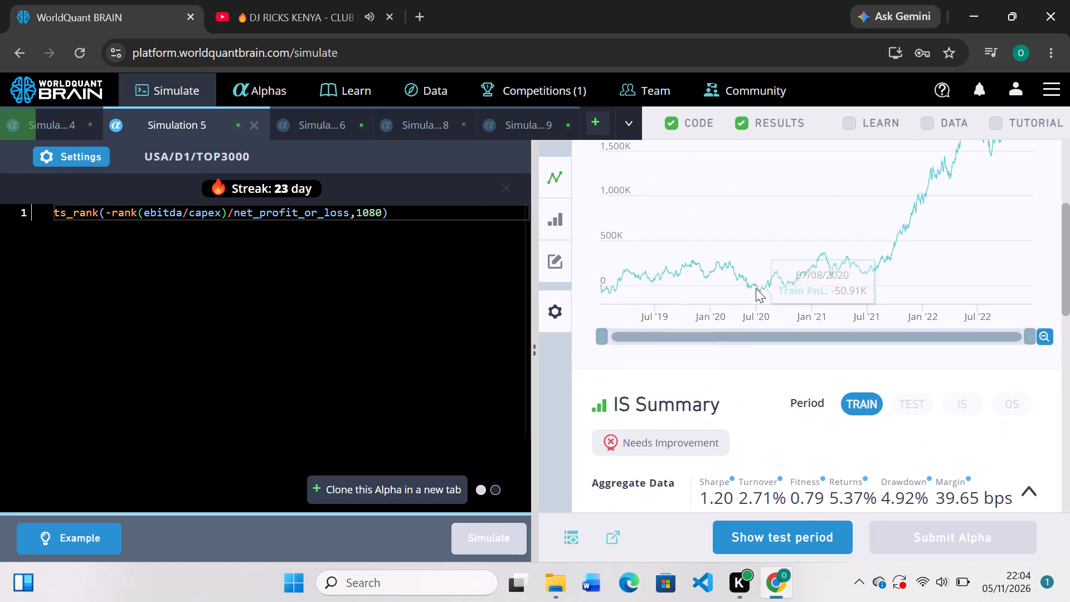
{"action": "left_click", "coordinate": [187, 213]}
{"action": "key", "text": "BackSpace"}
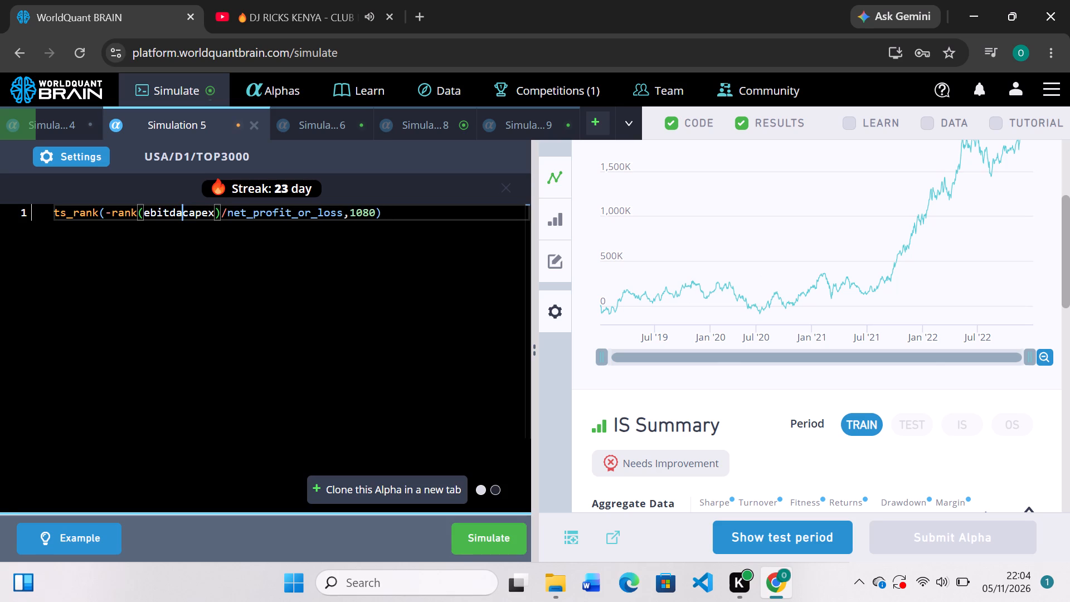
{"action": "key", "text": "shift+asterisk"}
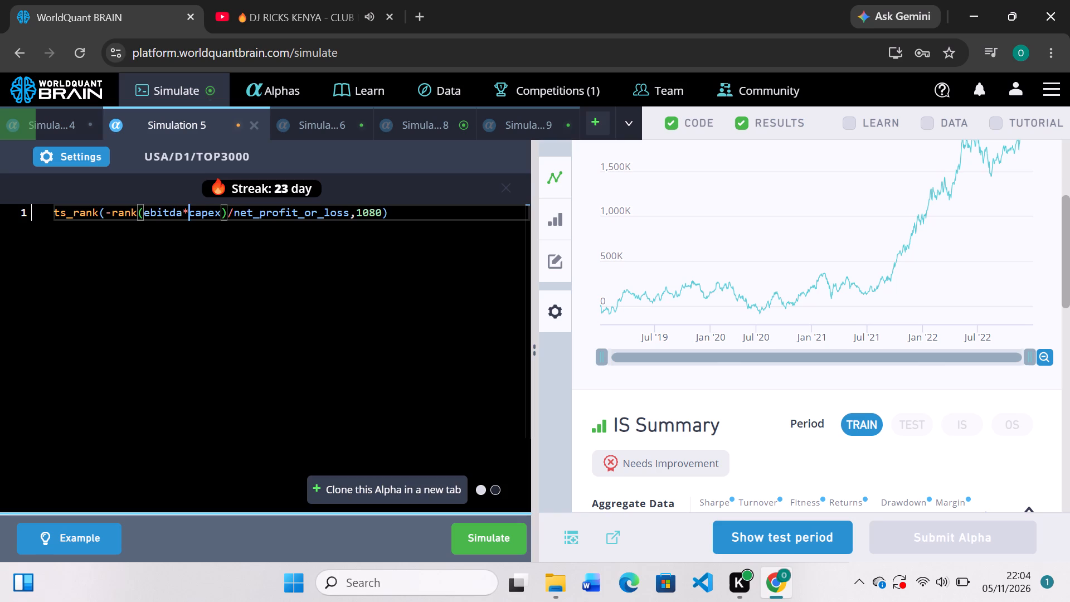
{"action": "left_click", "coordinate": [498, 540]}
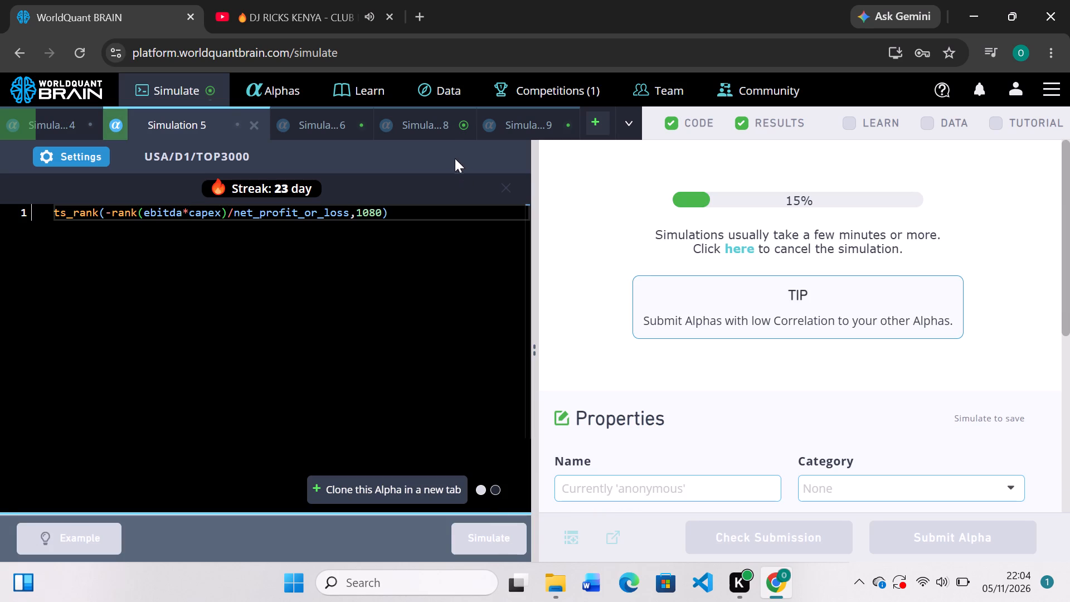
Review Simulation 8's training PnL chart and IS Summary for the vec_sum version of the alpha.
{"action": "left_click", "coordinate": [444, 123]}
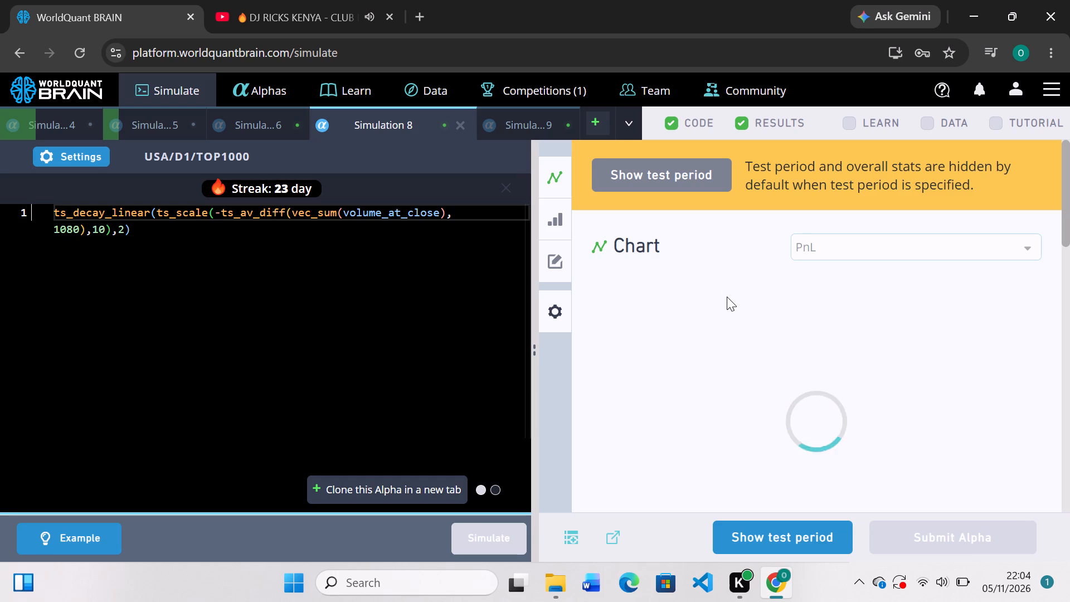
{"action": "scroll", "coordinate": [727, 297], "scroll_direction": "down", "scroll_amount": 2}
{"action": "scroll", "coordinate": [727, 297], "scroll_direction": "up", "scroll_amount": 1}
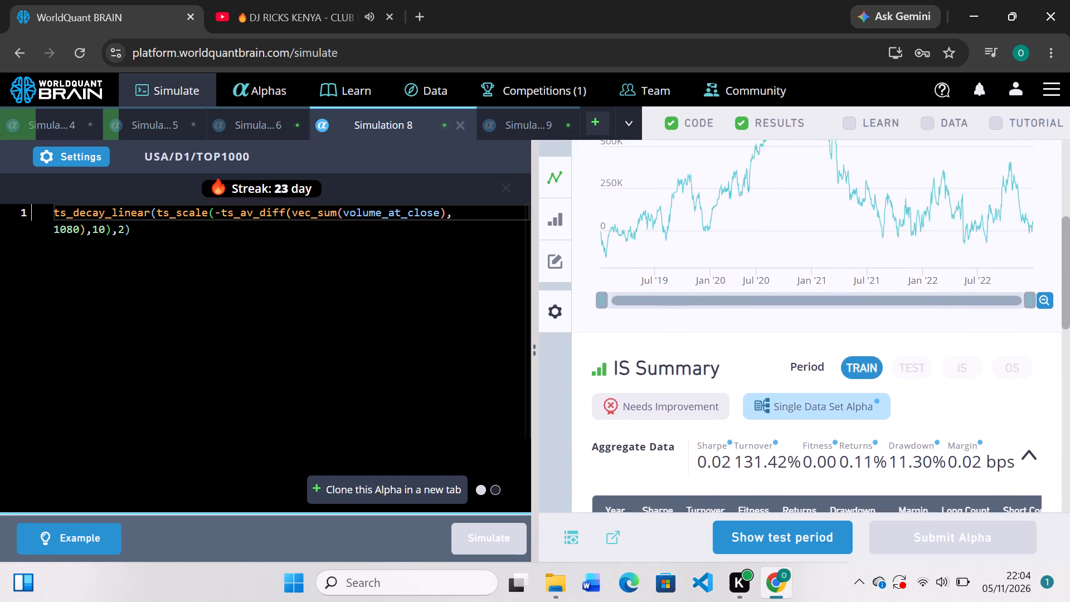
{"action": "scroll", "coordinate": [727, 297], "scroll_direction": "up", "scroll_amount": 3}
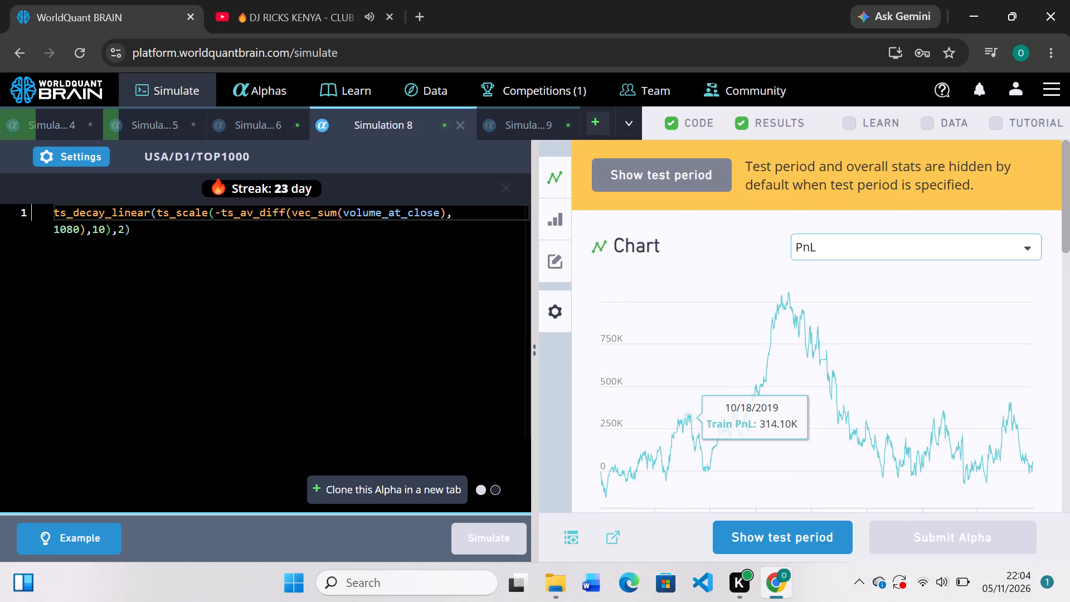
Replace the vec_sum operator in Simulation 8's expression with vec_avg.
{"action": "left_click", "coordinate": [440, 211]}
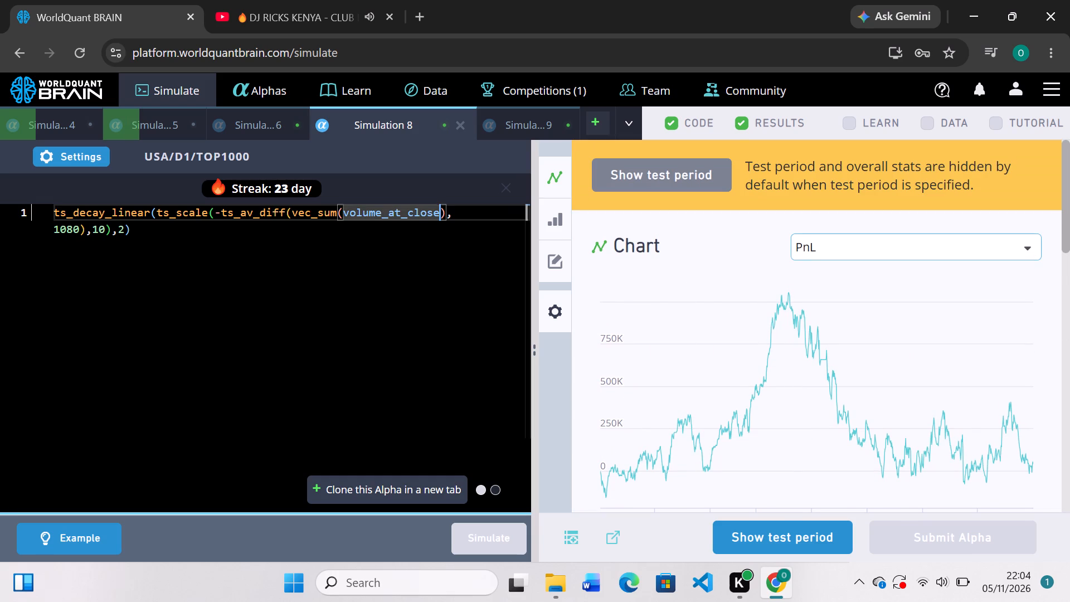
{"action": "left_click", "coordinate": [339, 207]}
{"action": "key", "text": "BackSpace"}
{"action": "key", "text": "BackSpace"}
{"action": "key", "text": "BackSpace"}
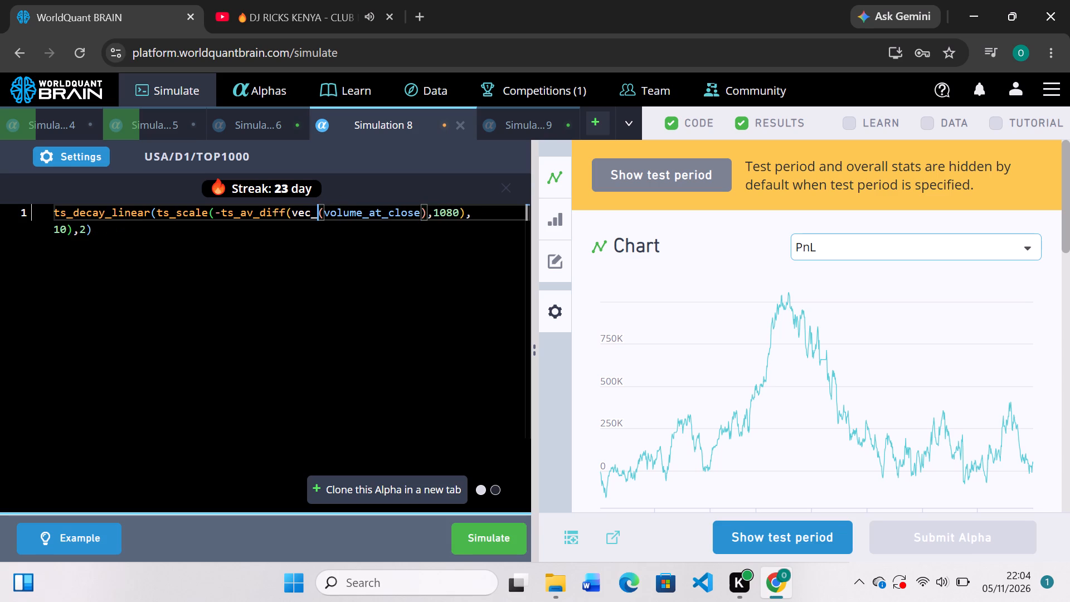
{"action": "key", "text": "a"}
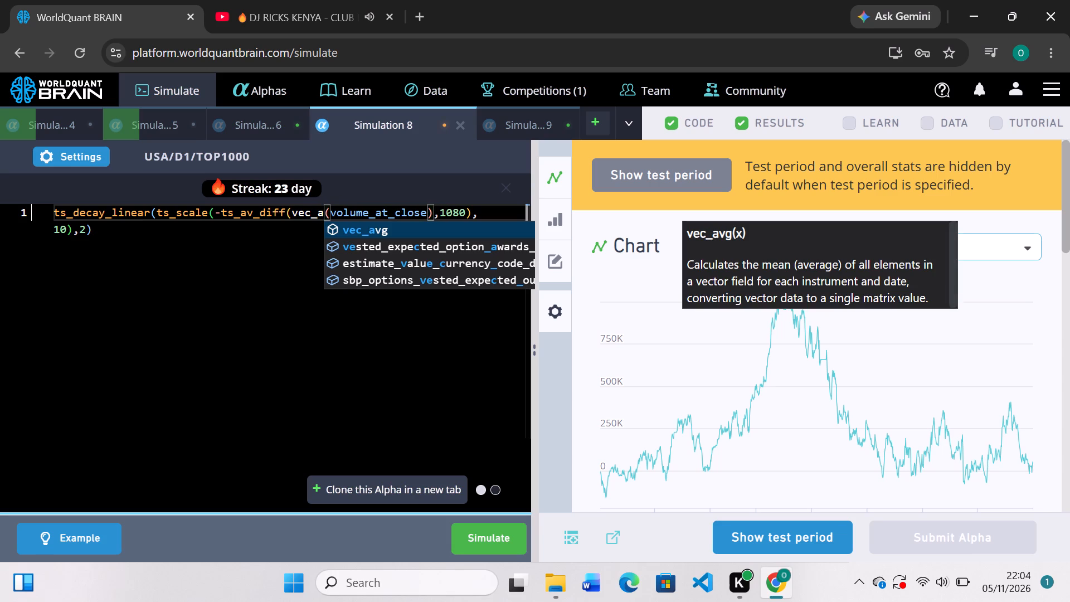
{"action": "key", "text": "Tab"}
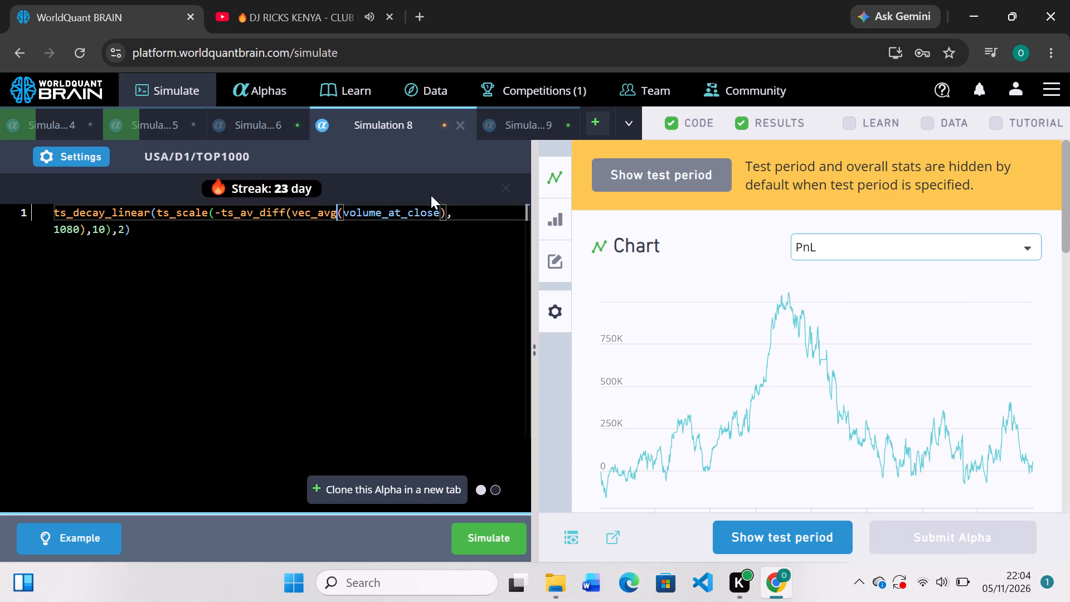
Change the data field inside vec_avg in Simulation 8 to volume_at_market_open_1555 and simulate the alpha.
{"action": "left_click", "coordinate": [440, 216]}
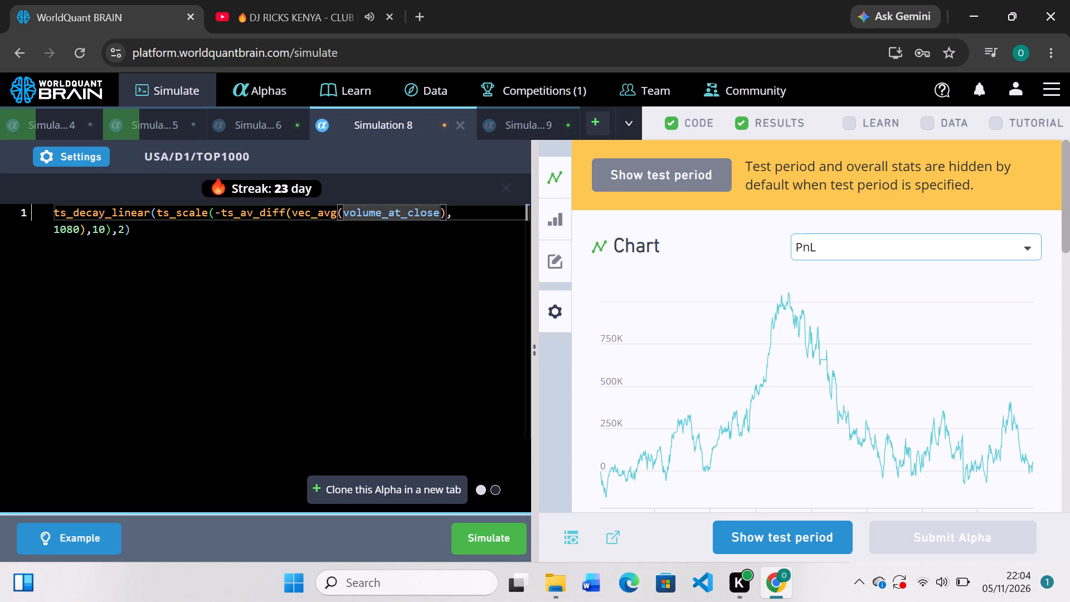
{"action": "key", "text": "BackSpace"}
{"action": "key", "text": "BackSpace"}
{"action": "key", "text": "BackSpace"}
{"action": "key", "text": "BackSpace"}
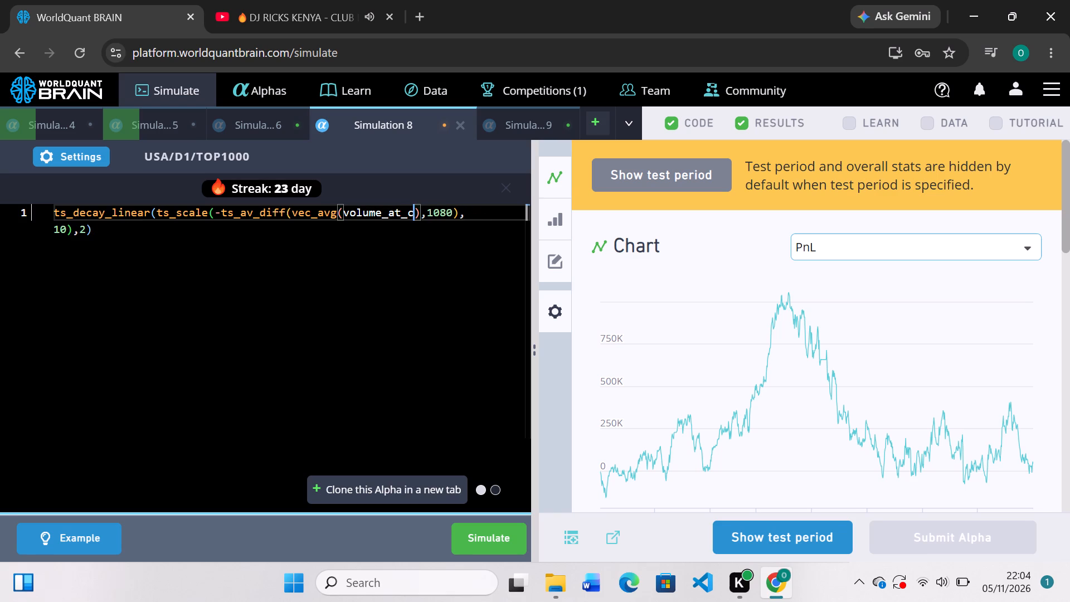
{"action": "key", "text": "BackSpace"}
{"action": "key", "text": "o"}
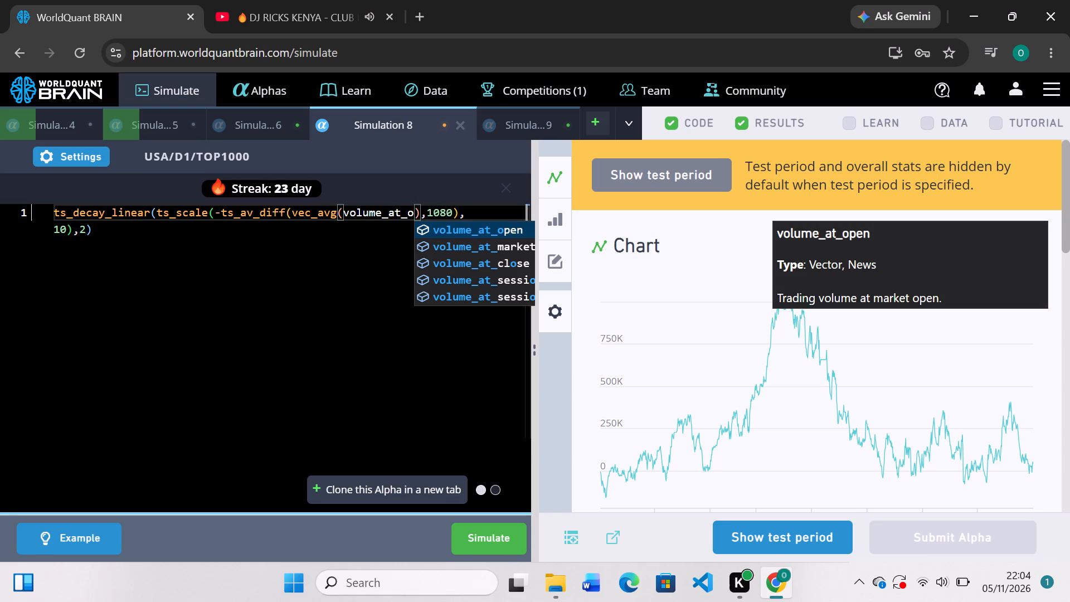
{"action": "left_click", "coordinate": [486, 250]}
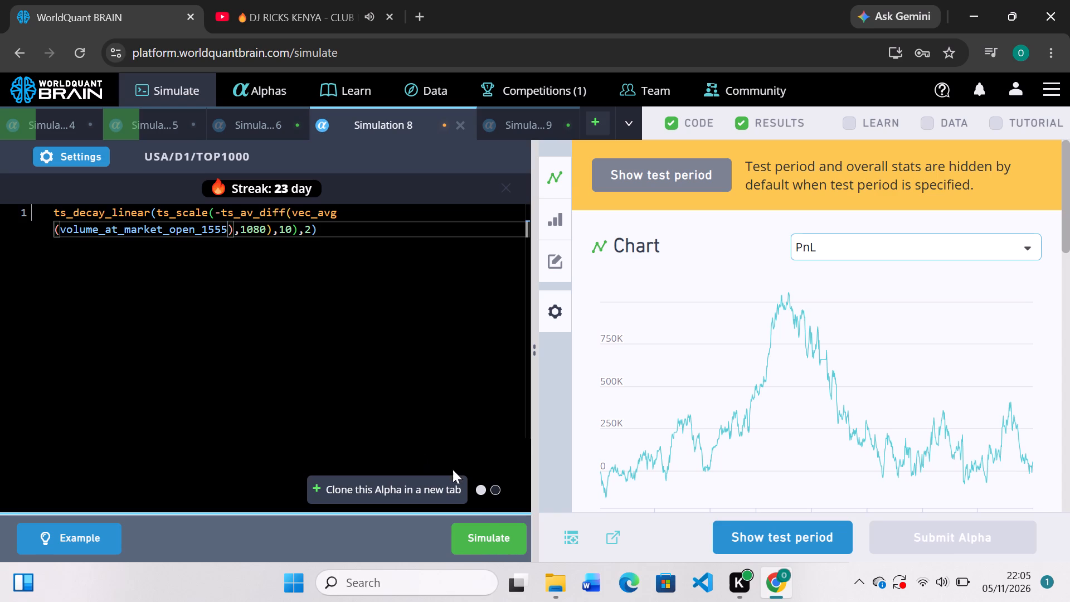
{"action": "left_click", "coordinate": [487, 541]}
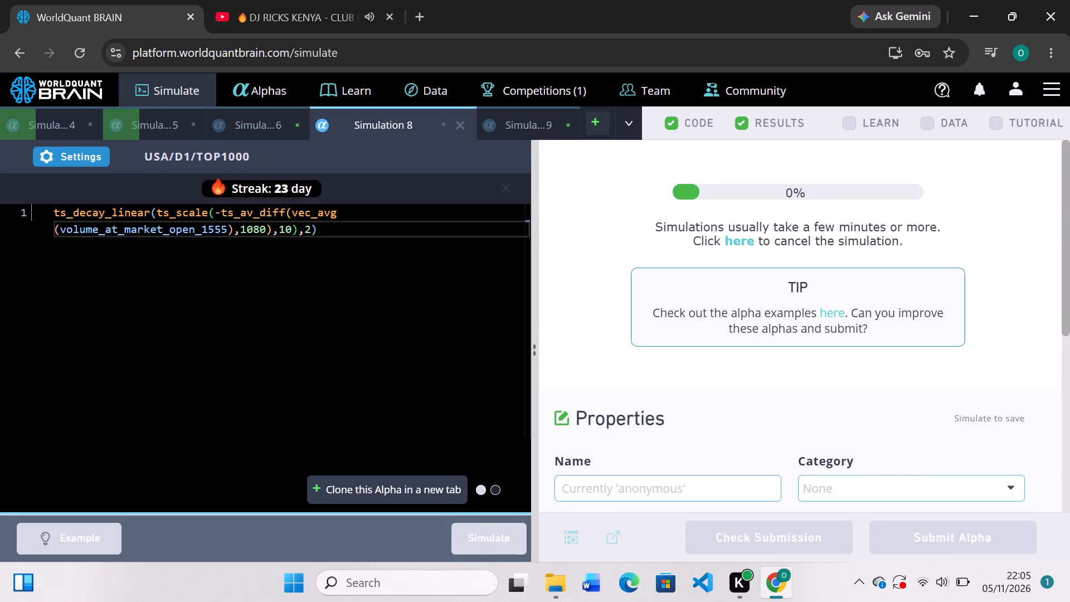
Check Simulation 4's IS Summary, change its ts_mean data field to fn_accrued_liab_curr_q, and simulate the alpha.
{"action": "left_click", "coordinate": [82, 122]}
{"action": "scroll", "coordinate": [624, 341], "scroll_direction": "down", "scroll_amount": 4}
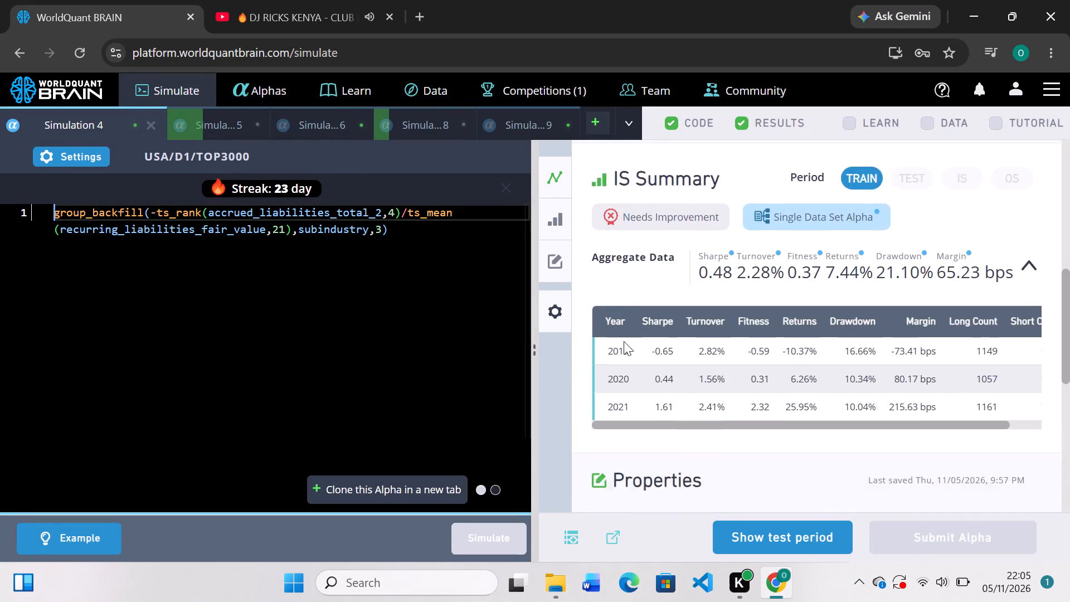
{"action": "scroll", "coordinate": [624, 341], "scroll_direction": "up", "scroll_amount": 1}
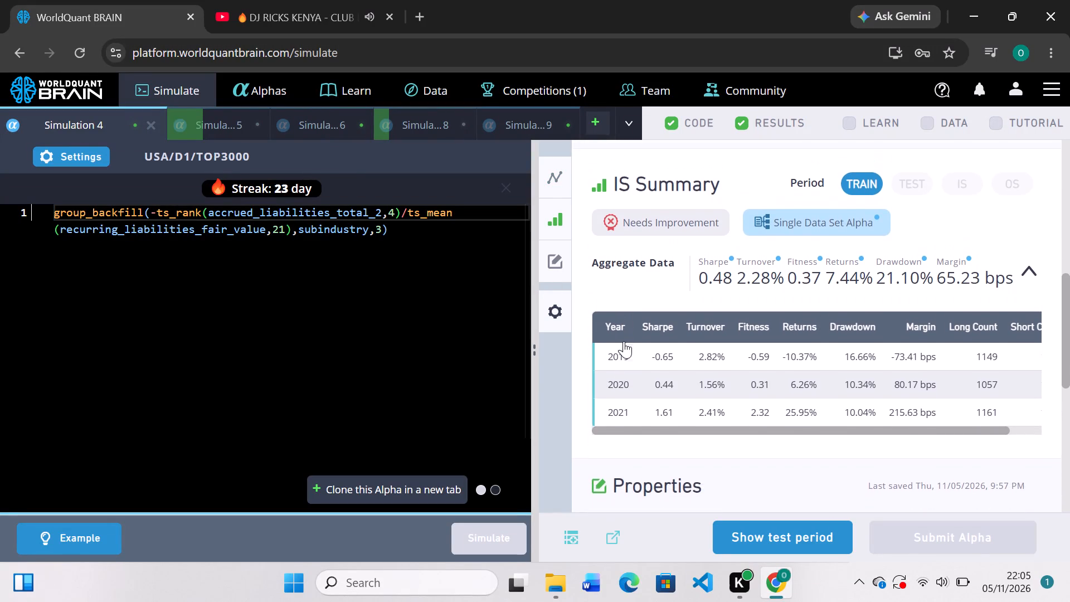
{"action": "scroll", "coordinate": [624, 341], "scroll_direction": "up", "scroll_amount": 1}
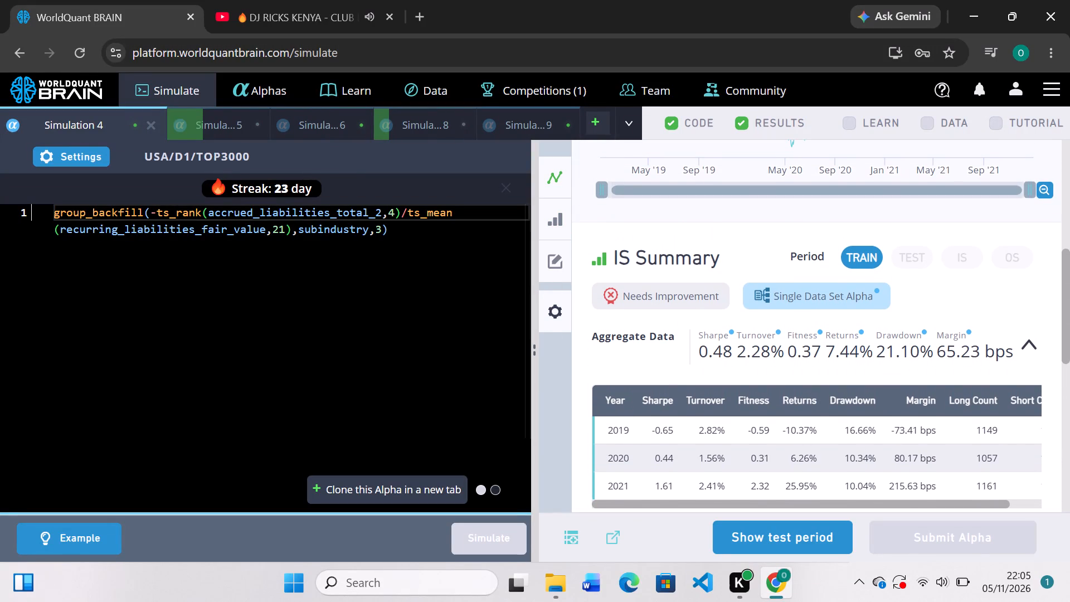
{"action": "left_click", "coordinate": [266, 228]}
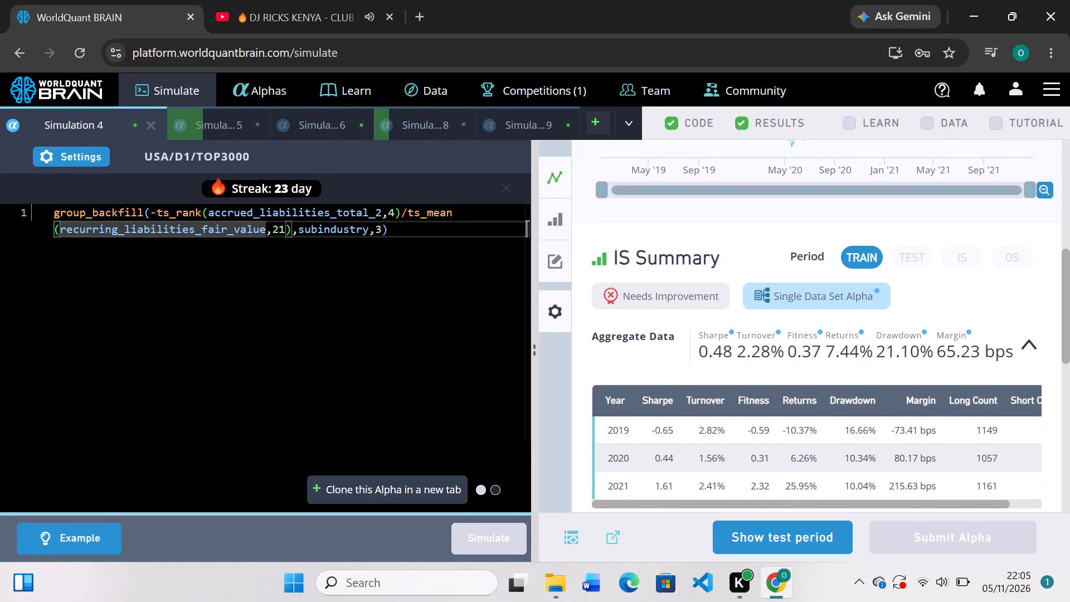
{"action": "key", "text": "BackSpace"}
{"action": "key", "text": "BackSpace"}
{"action": "key", "text": "BackSpace"}
{"action": "key", "text": "BackSpace"}
{"action": "key", "text": "BackSpace"}
{"action": "key", "text": "BackSpace"}
{"action": "key", "text": "BackSpace"}
{"action": "key", "text": "BackSpace"}
{"action": "key", "text": "BackSpace"}
{"action": "key", "text": "BackSpace"}
{"action": "key", "text": "BackSpace"}
{"action": "key", "text": "BackSpace"}
{"action": "key", "text": "BackSpace"}
{"action": "key", "text": "BackSpace"}
{"action": "key", "text": "BackSpace"}
{"action": "key", "text": "BackSpace"}
{"action": "key", "text": "BackSpace"}
{"action": "key", "text": "BackSpace"}
{"action": "key", "text": "BackSpace"}
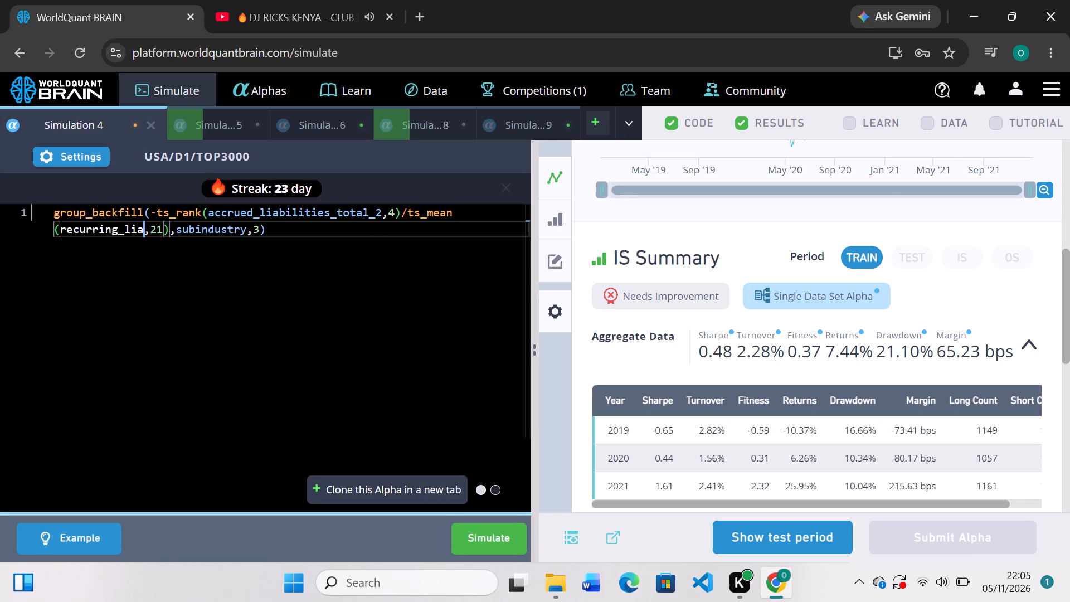
{"action": "key", "text": "BackSpace"}
{"action": "key", "text": "BackSpace"}
{"action": "key", "text": "BackSpace"}
{"action": "key", "text": "BackSpace"}
{"action": "key", "text": "BackSpace"}
{"action": "key", "text": "BackSpace"}
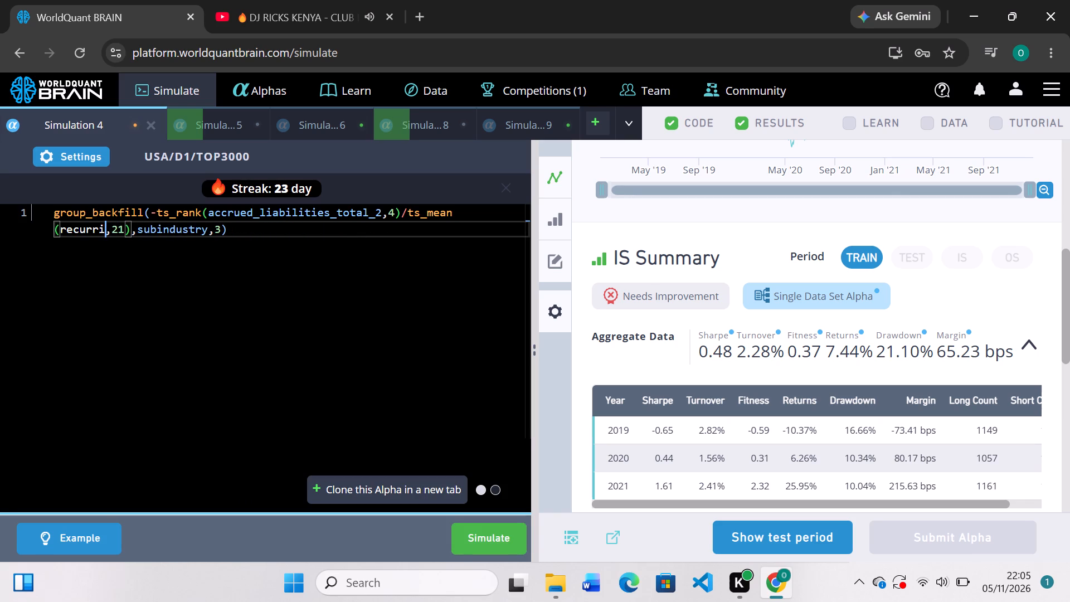
{"action": "key", "text": "BackSpace"}
{"action": "key", "text": "BackSpace"}
{"action": "key", "text": "BackSpace"}
{"action": "key", "text": "BackSpace"}
{"action": "key", "text": "BackSpace"}
{"action": "key", "text": "BackSpace"}
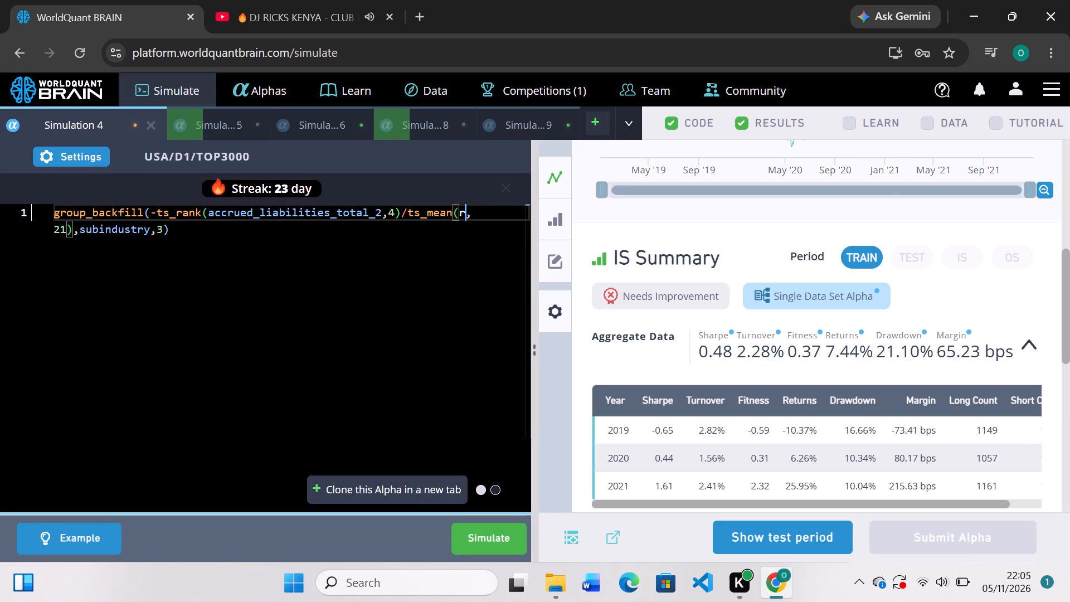
{"action": "key", "text": "BackSpace"}
{"action": "type", "text": "acc"}
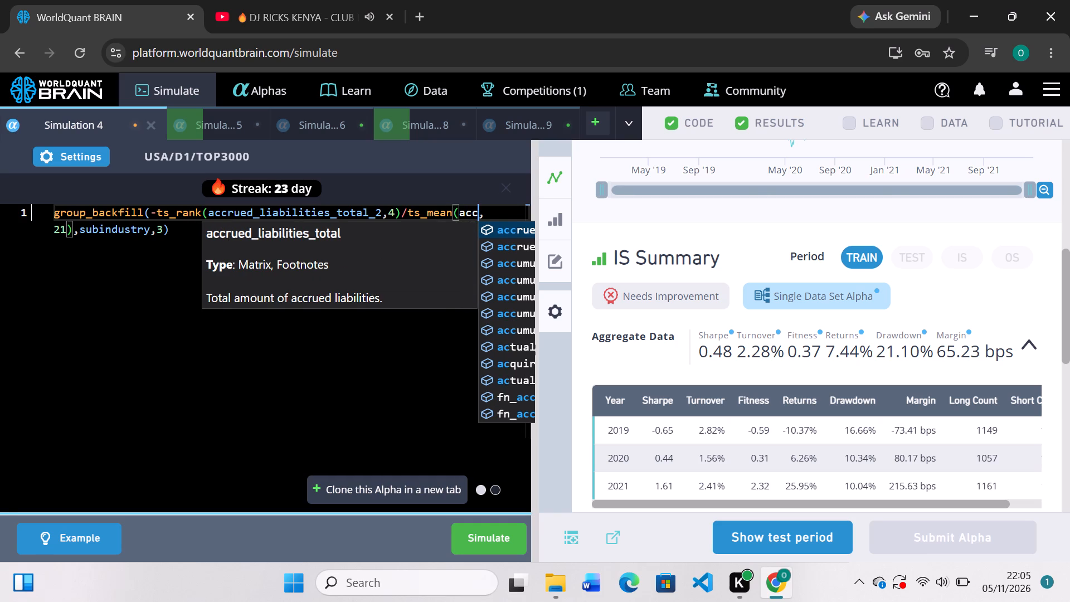
{"action": "key", "text": "r"}
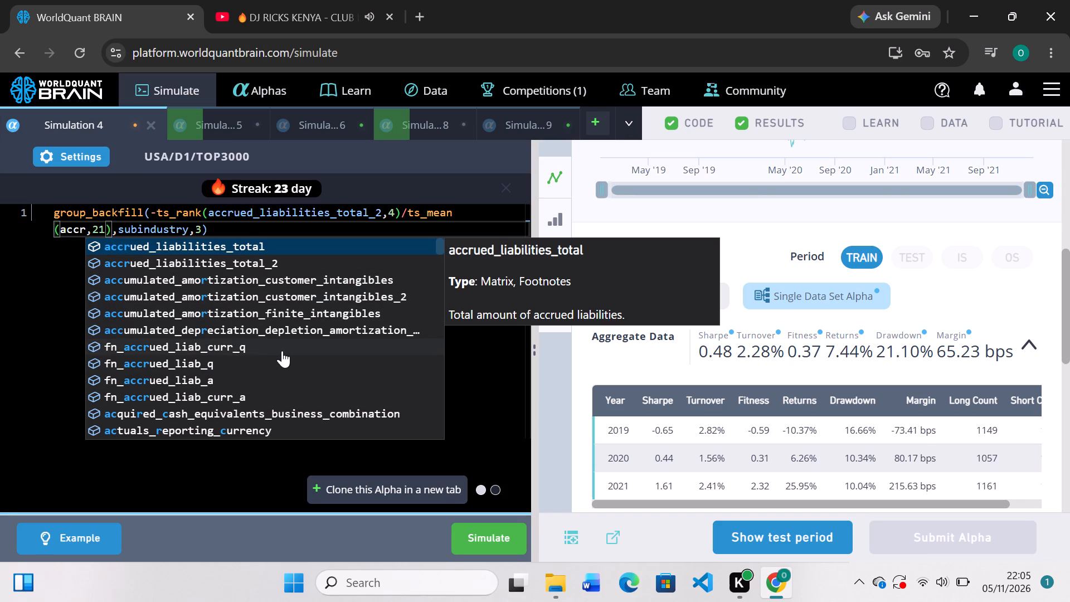
{"action": "left_click", "coordinate": [208, 344]}
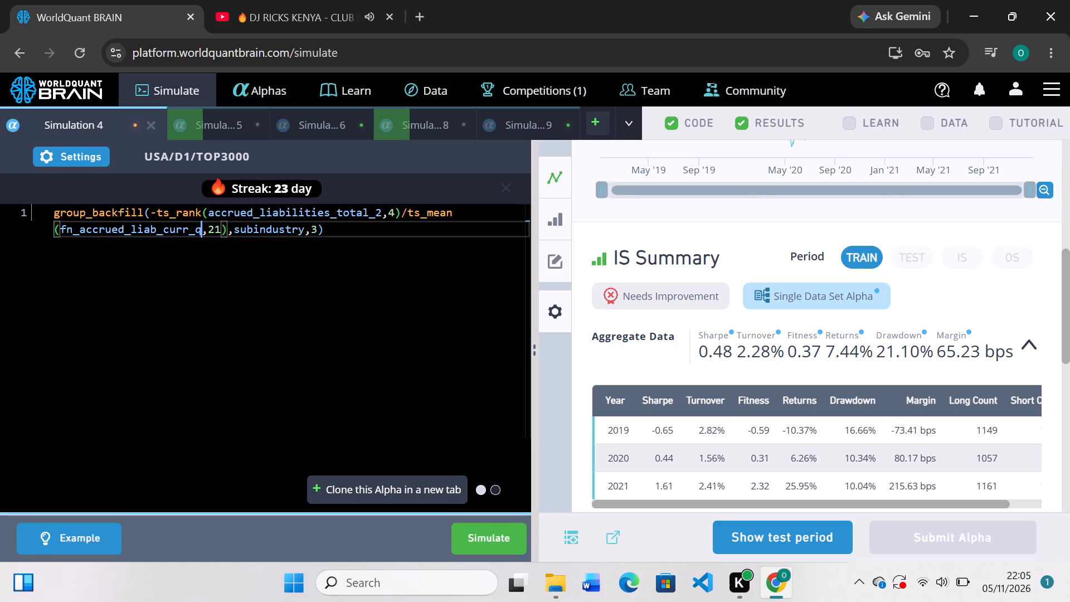
{"action": "left_click", "coordinate": [477, 537]}
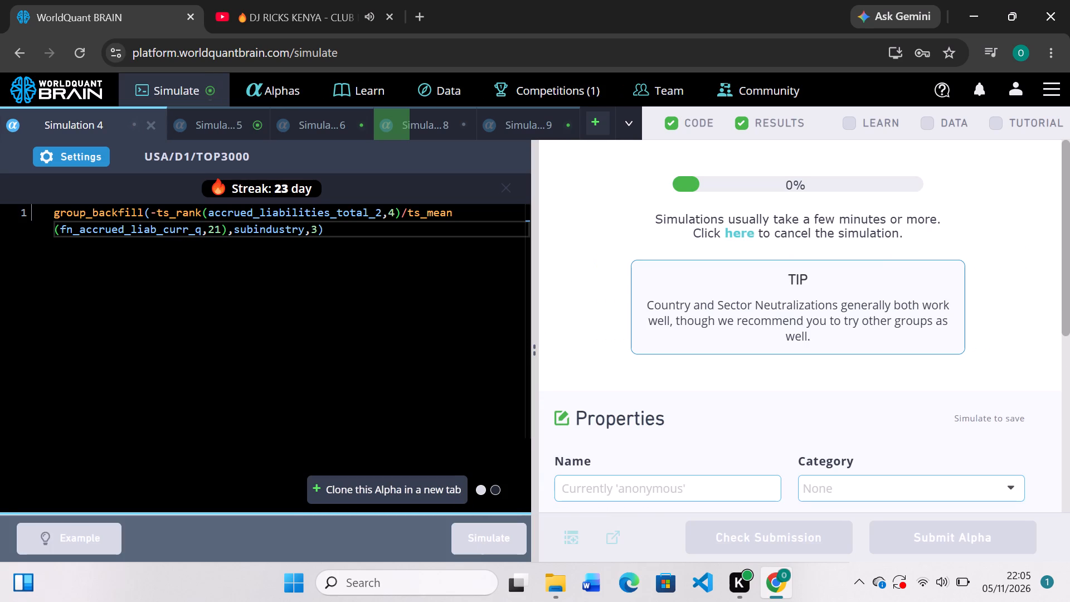
Check Simulation 5's results, replace the multiplication between ebitda and capex with subtraction, and simulate the alpha.
{"action": "left_click", "coordinate": [253, 129]}
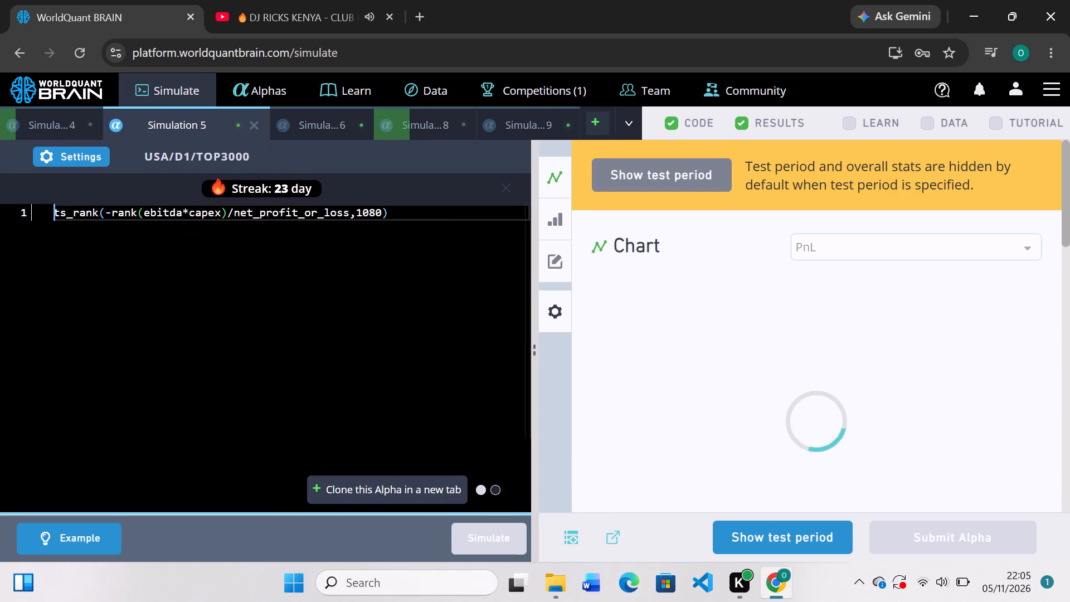
{"action": "scroll", "coordinate": [756, 367], "scroll_direction": "down", "scroll_amount": 4}
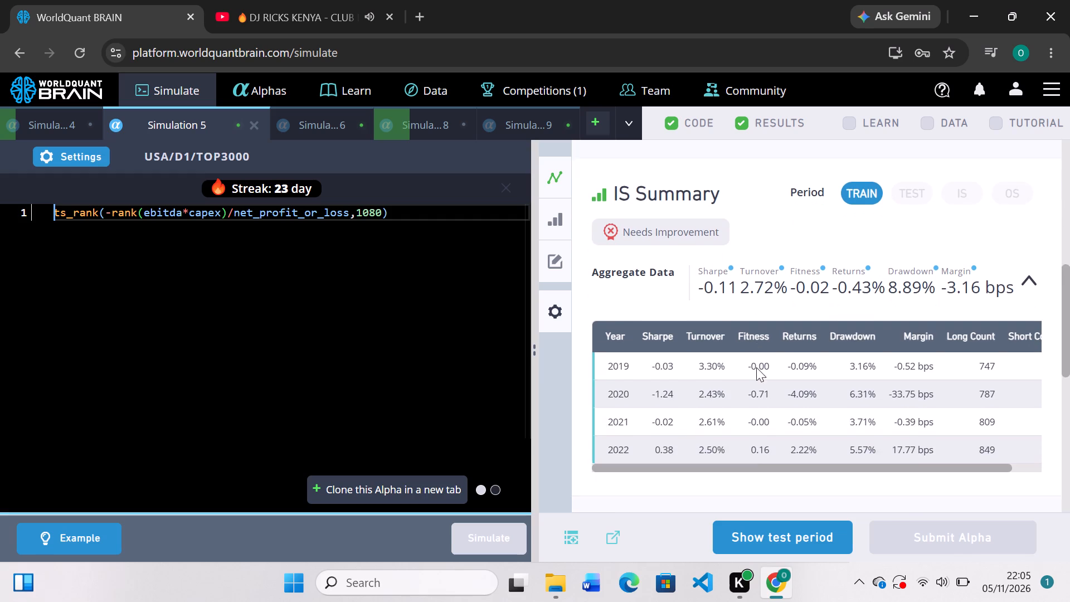
{"action": "scroll", "coordinate": [756, 367], "scroll_direction": "up", "scroll_amount": 5}
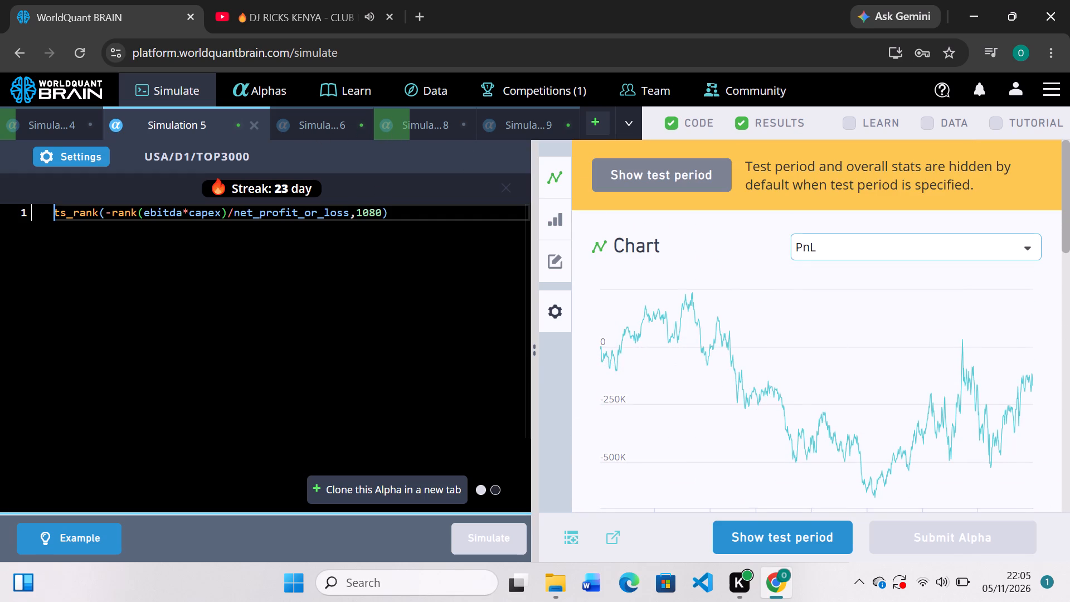
{"action": "left_click", "coordinate": [186, 212]}
{"action": "key", "text": "BackSpace"}
{"action": "key", "text": "minus"}
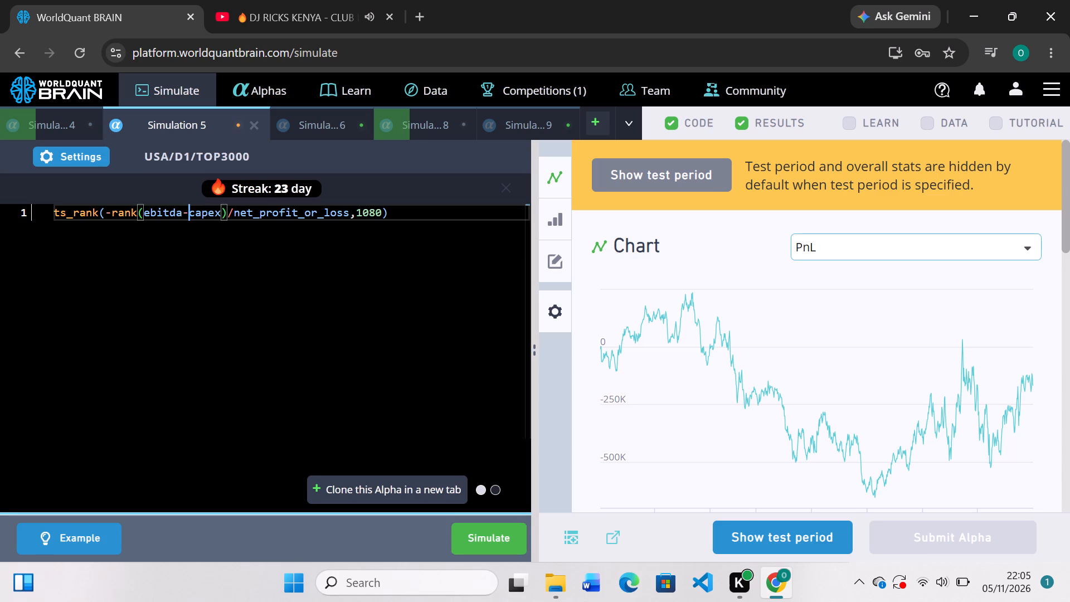
{"action": "left_click", "coordinate": [501, 529]}
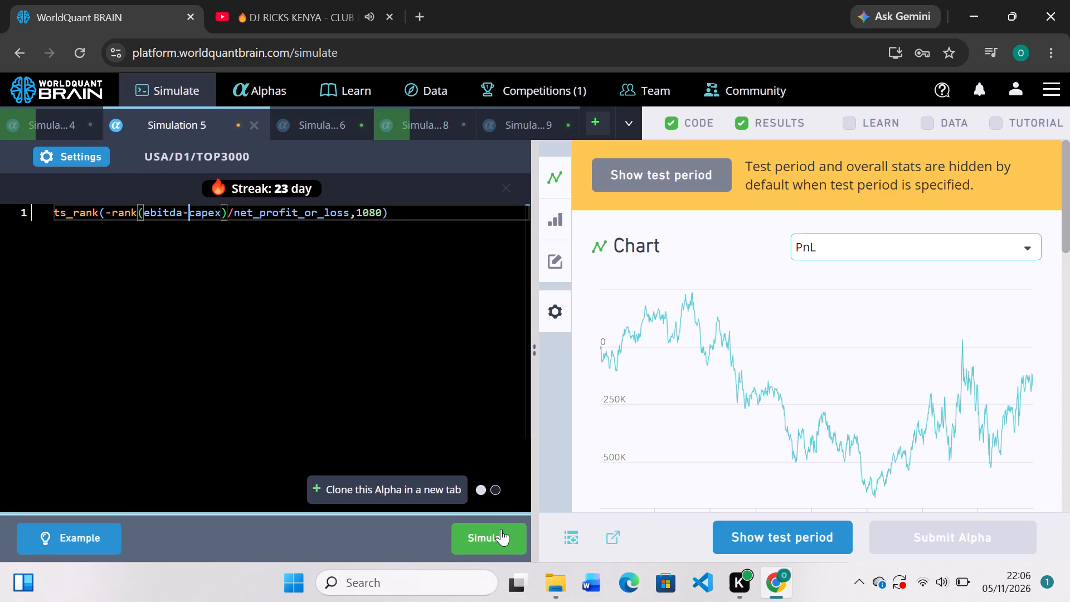
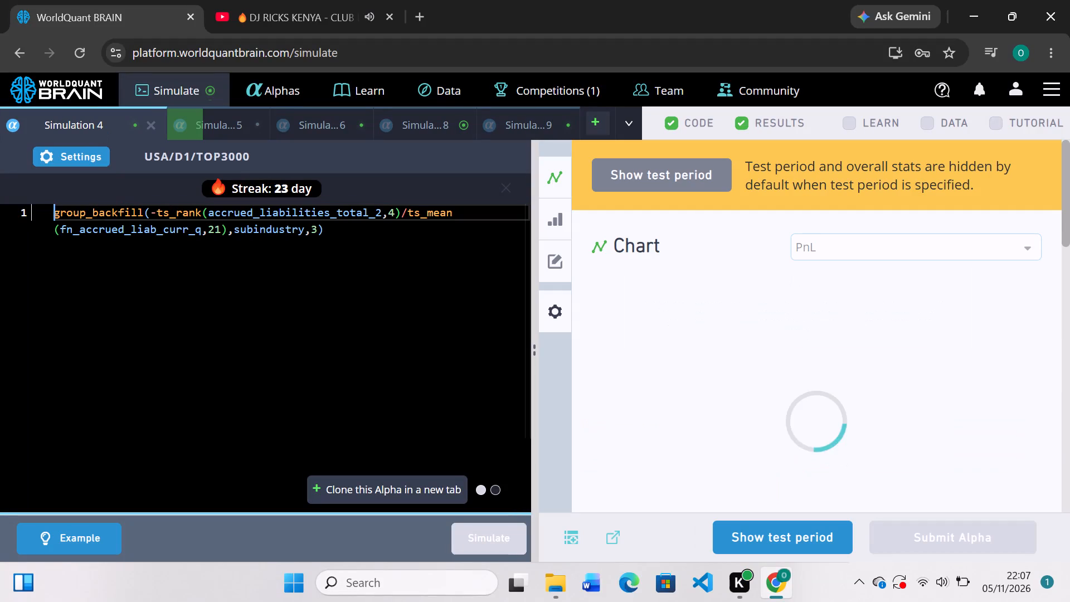
Check Simulation 4's results and remove the fn_accrued_liab_curr_q data field from ts_mean in its expression.
{"action": "scroll", "coordinate": [748, 298], "scroll_direction": "down", "scroll_amount": 4}
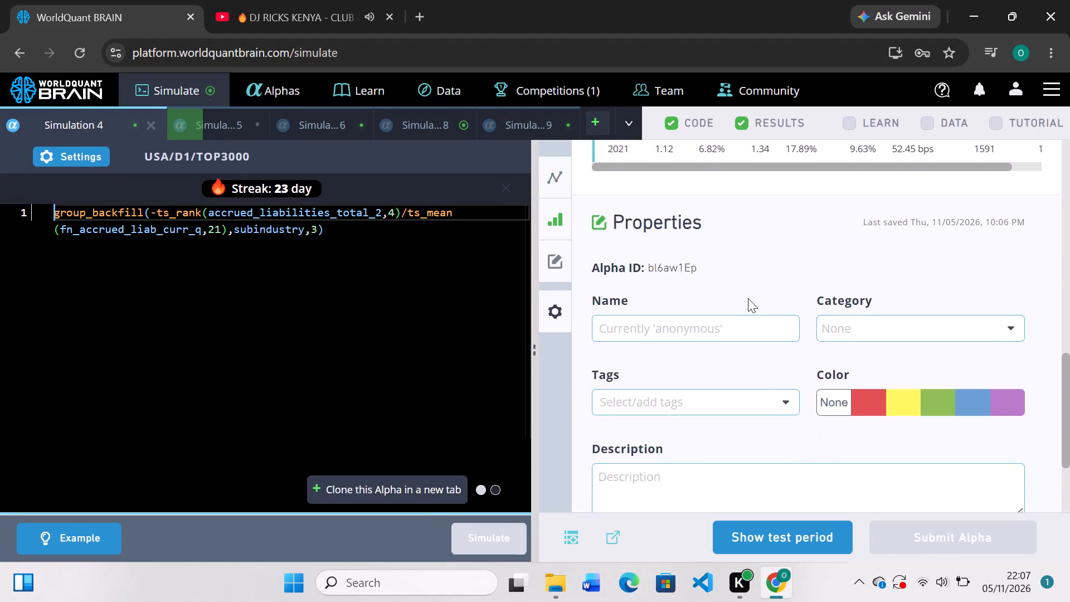
{"action": "scroll", "coordinate": [748, 298], "scroll_direction": "up", "scroll_amount": 4}
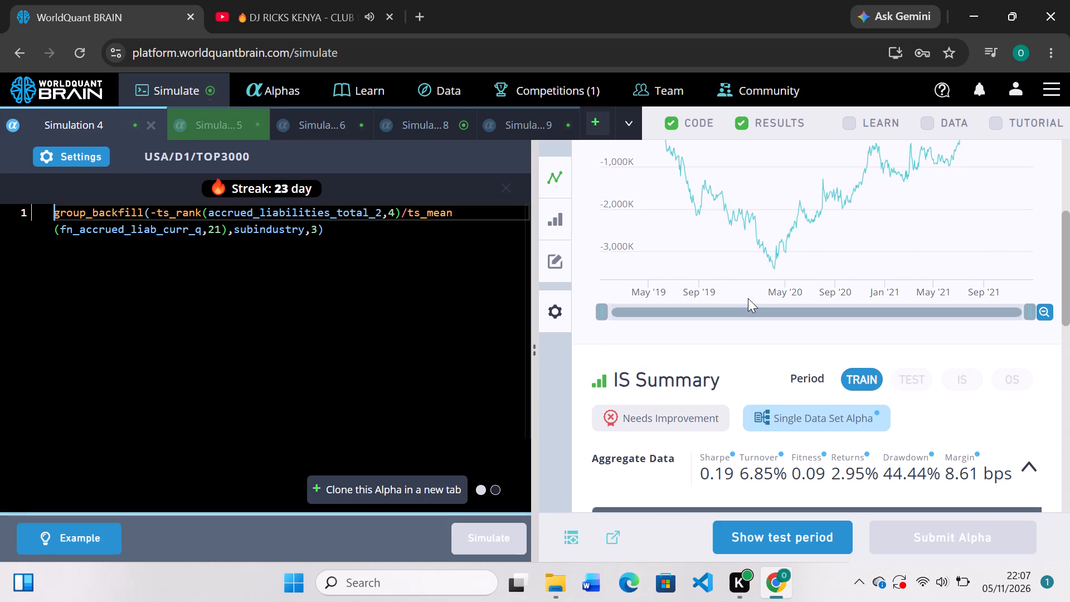
{"action": "left_click", "coordinate": [203, 234]}
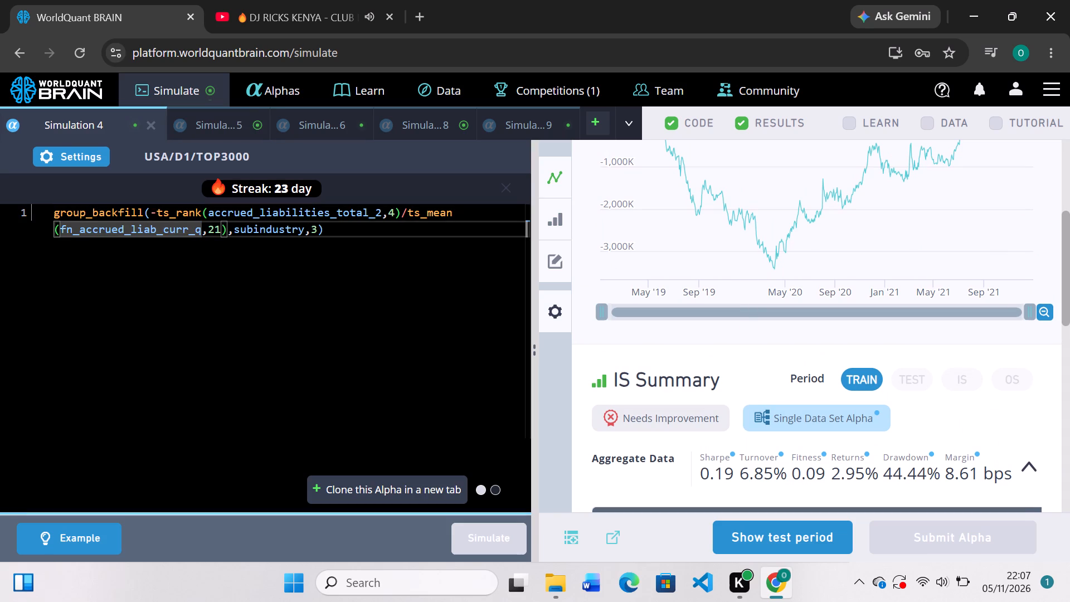
{"action": "key", "text": "BackSpace"}
{"action": "key", "text": "BackSpace"}
{"action": "key", "text": "BackSpace"}
{"action": "key", "text": "BackSpace"}
{"action": "key", "text": "BackSpace"}
{"action": "key", "text": "BackSpace"}
{"action": "key", "text": "BackSpace"}
{"action": "key", "text": "BackSpace"}
{"action": "key", "text": "BackSpace"}
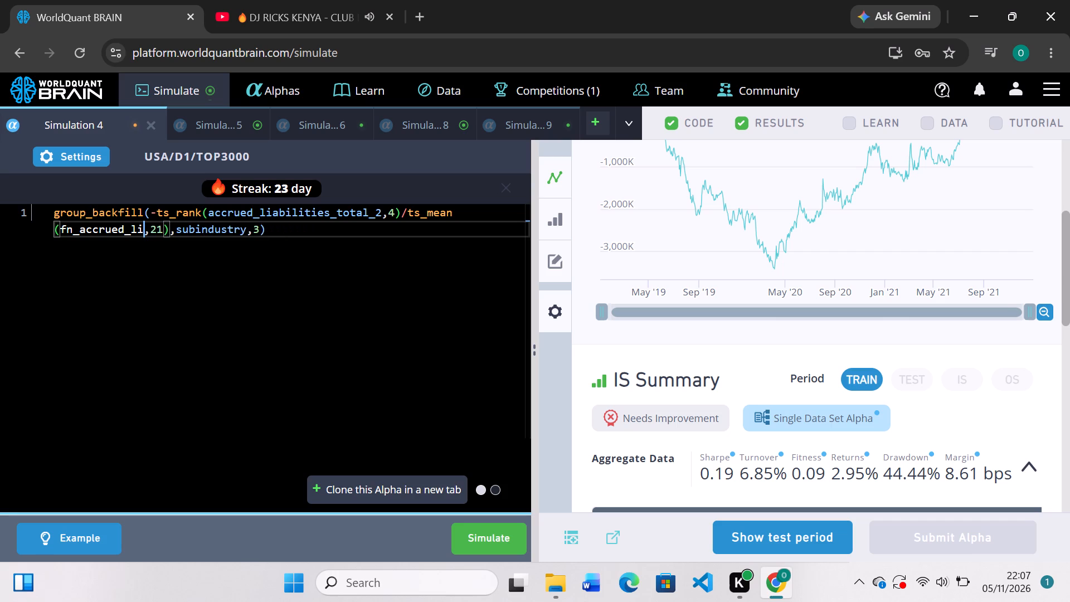
{"action": "key", "text": "BackSpace"}
{"action": "key", "text": "BackSpace"}
{"action": "key", "text": "BackSpace"}
{"action": "key", "text": "BackSpace"}
{"action": "key", "text": "BackSpace"}
{"action": "key", "text": "BackSpace"}
{"action": "key", "text": "BackSpace"}
{"action": "key", "text": "BackSpace"}
{"action": "key", "text": "BackSpace"}
{"action": "key", "text": "BackSpace"}
{"action": "key", "text": "BackSpace"}
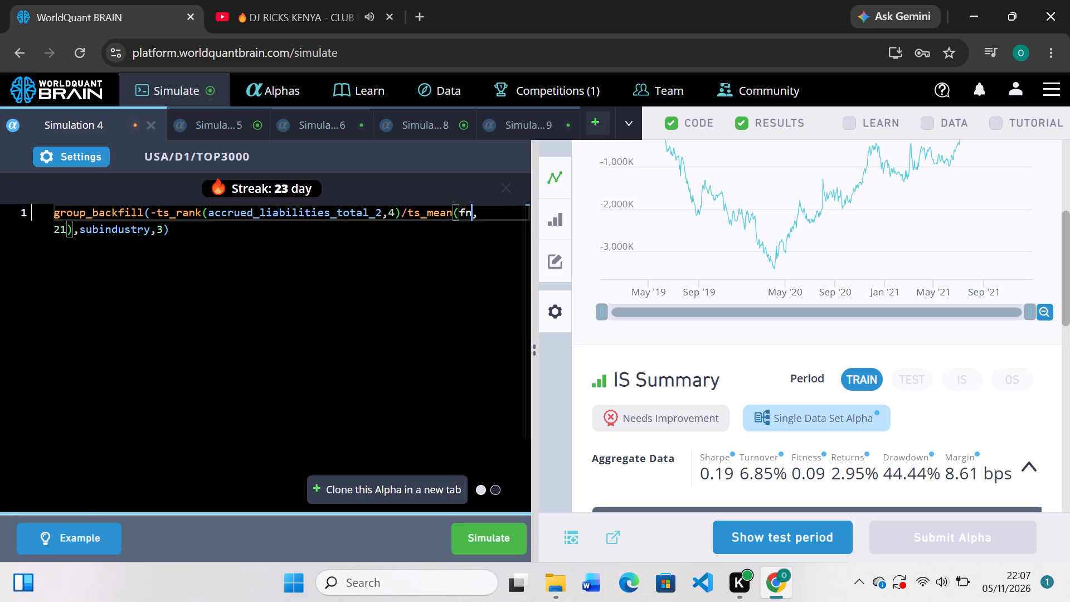
{"action": "key", "text": "BackSpace"}
{"action": "key", "text": "BackSpace"}
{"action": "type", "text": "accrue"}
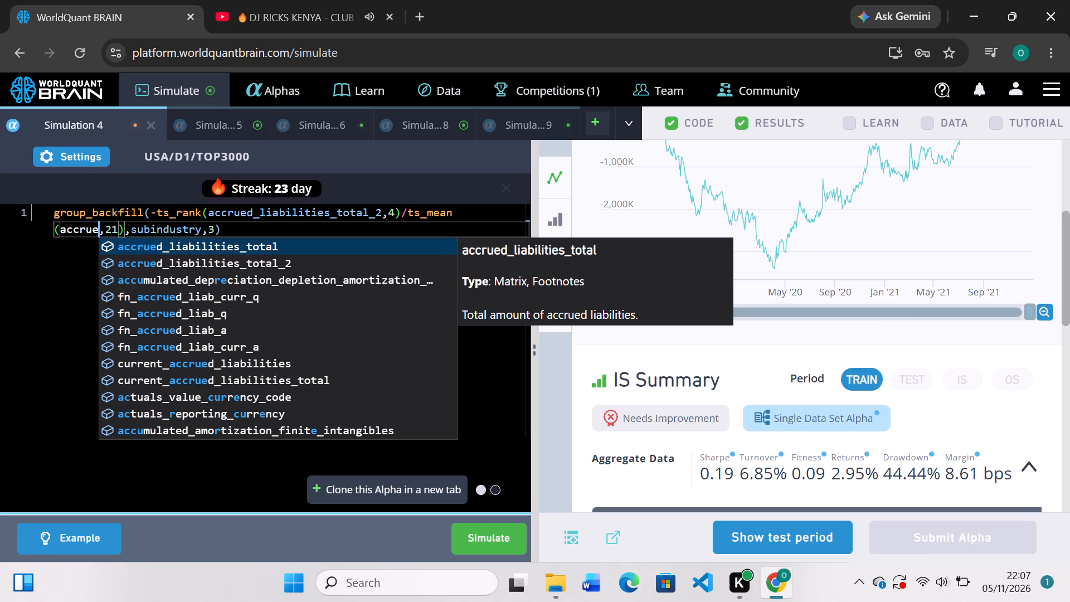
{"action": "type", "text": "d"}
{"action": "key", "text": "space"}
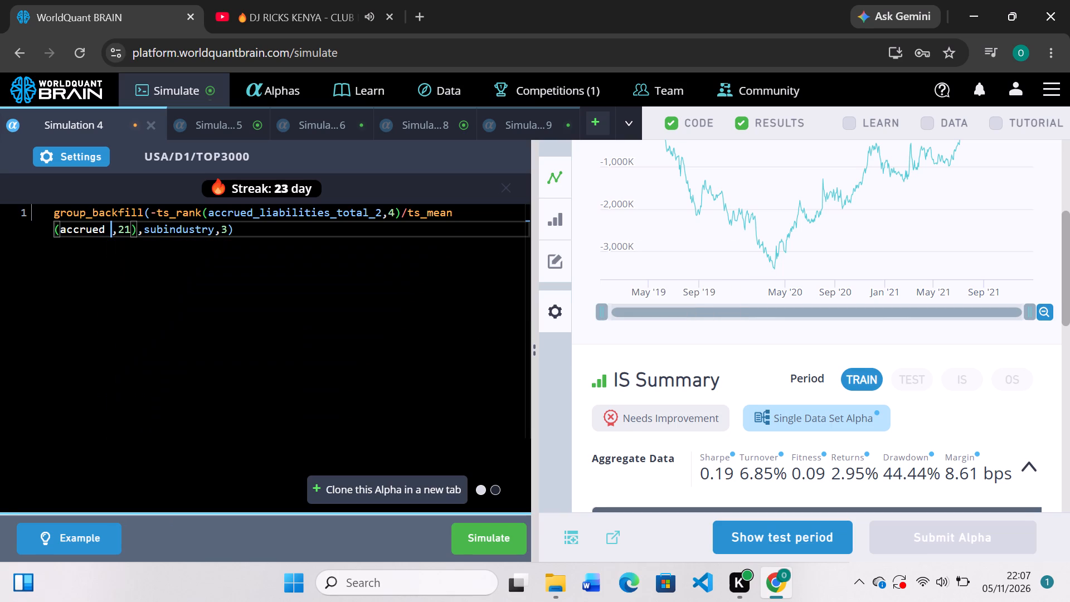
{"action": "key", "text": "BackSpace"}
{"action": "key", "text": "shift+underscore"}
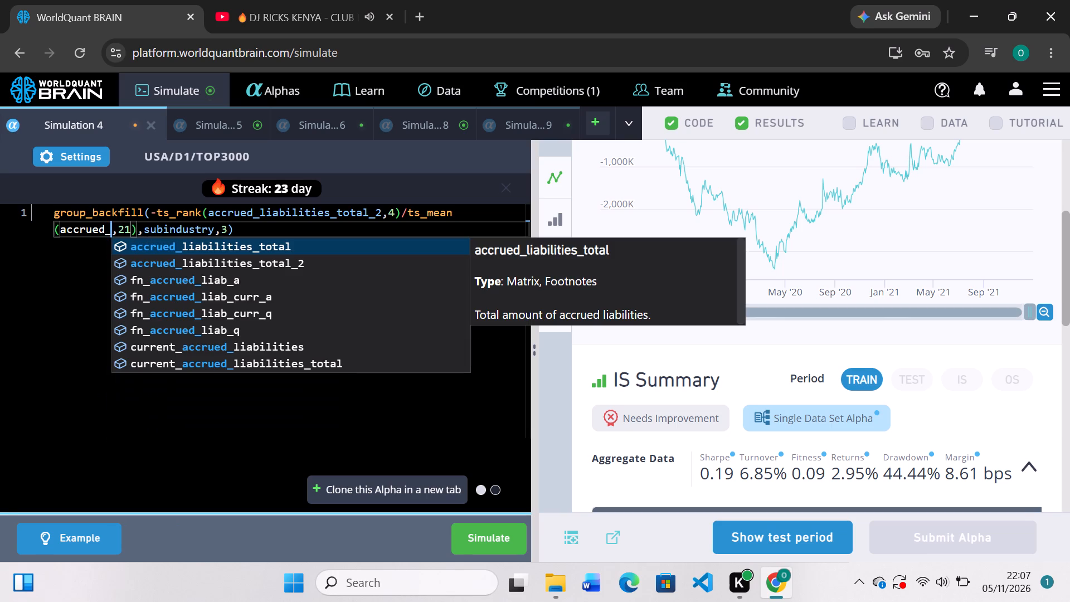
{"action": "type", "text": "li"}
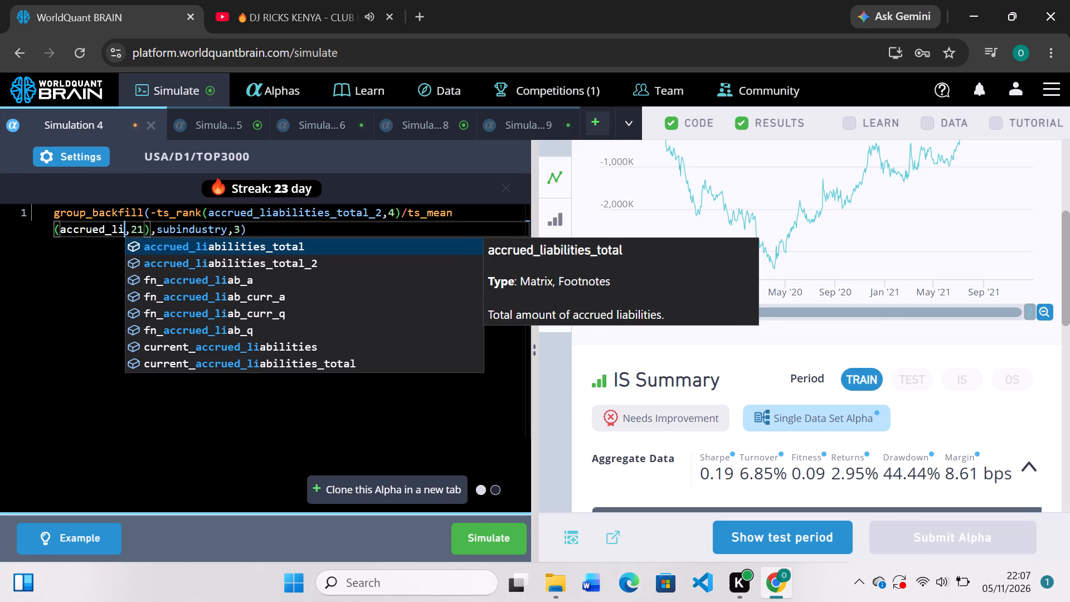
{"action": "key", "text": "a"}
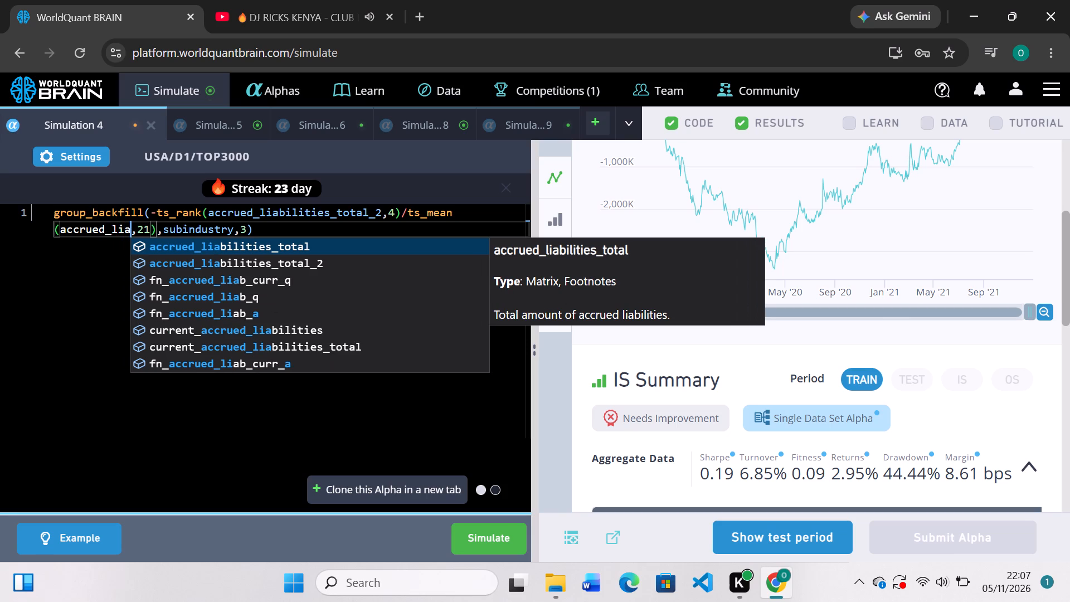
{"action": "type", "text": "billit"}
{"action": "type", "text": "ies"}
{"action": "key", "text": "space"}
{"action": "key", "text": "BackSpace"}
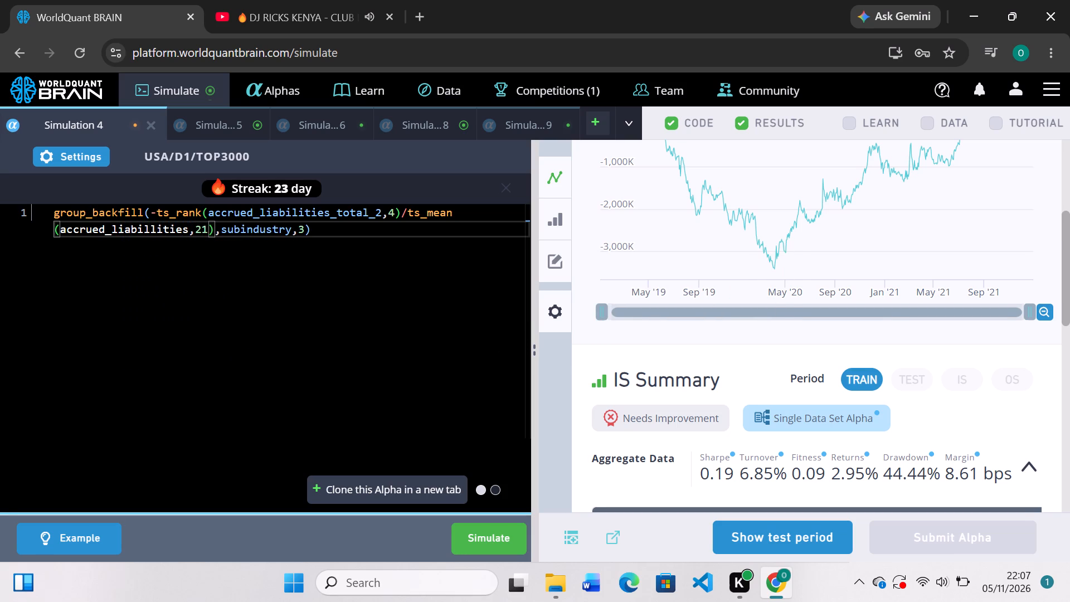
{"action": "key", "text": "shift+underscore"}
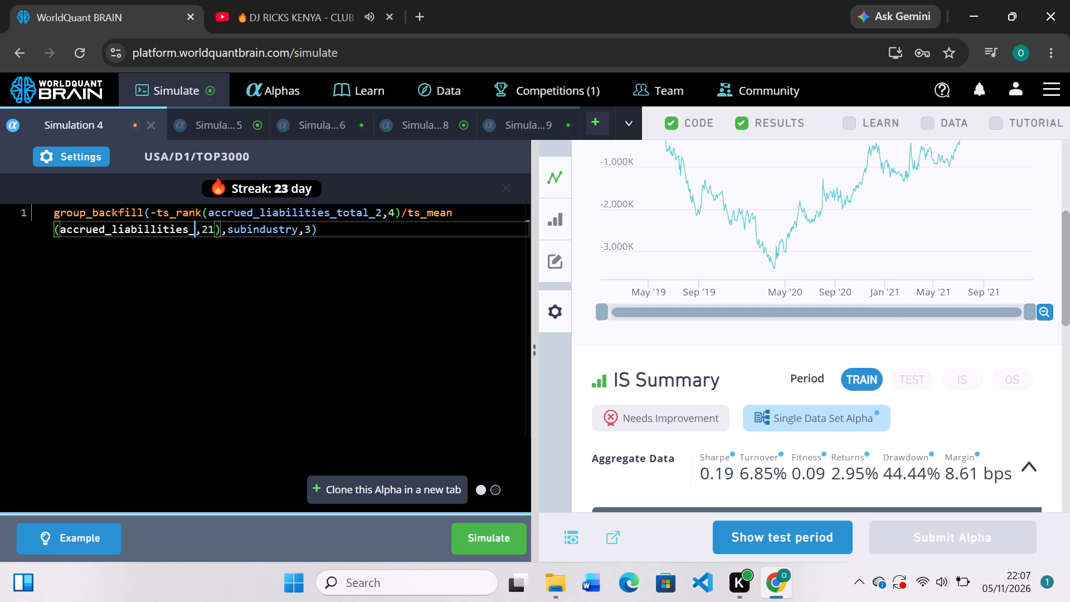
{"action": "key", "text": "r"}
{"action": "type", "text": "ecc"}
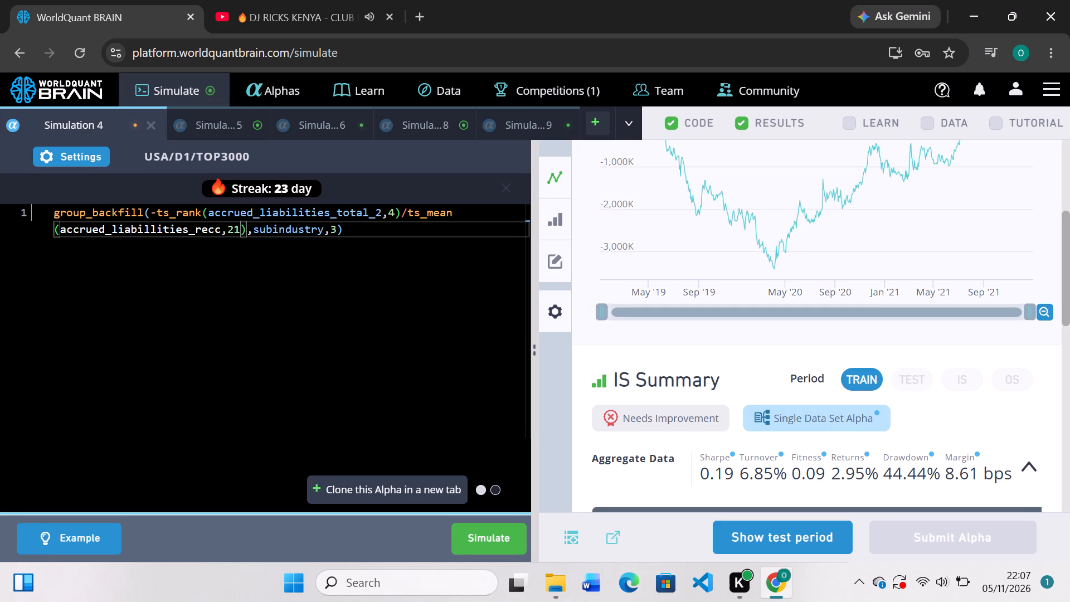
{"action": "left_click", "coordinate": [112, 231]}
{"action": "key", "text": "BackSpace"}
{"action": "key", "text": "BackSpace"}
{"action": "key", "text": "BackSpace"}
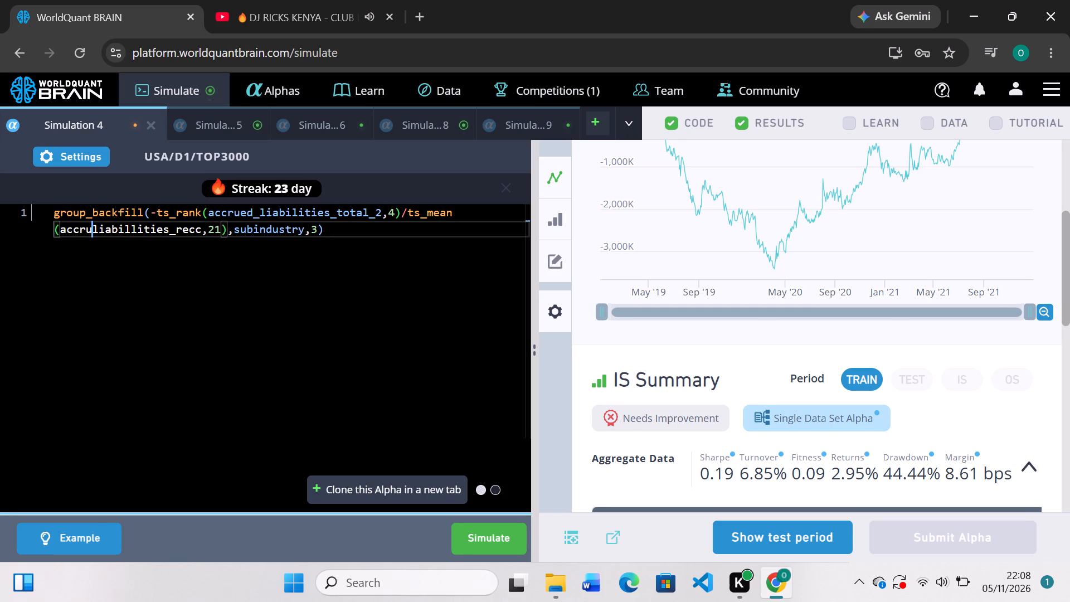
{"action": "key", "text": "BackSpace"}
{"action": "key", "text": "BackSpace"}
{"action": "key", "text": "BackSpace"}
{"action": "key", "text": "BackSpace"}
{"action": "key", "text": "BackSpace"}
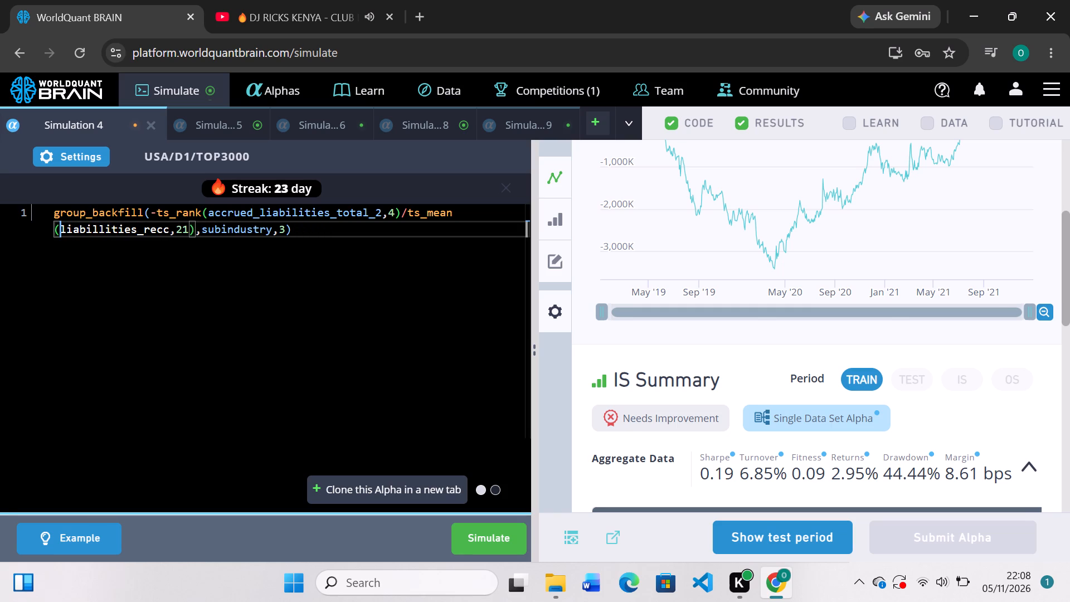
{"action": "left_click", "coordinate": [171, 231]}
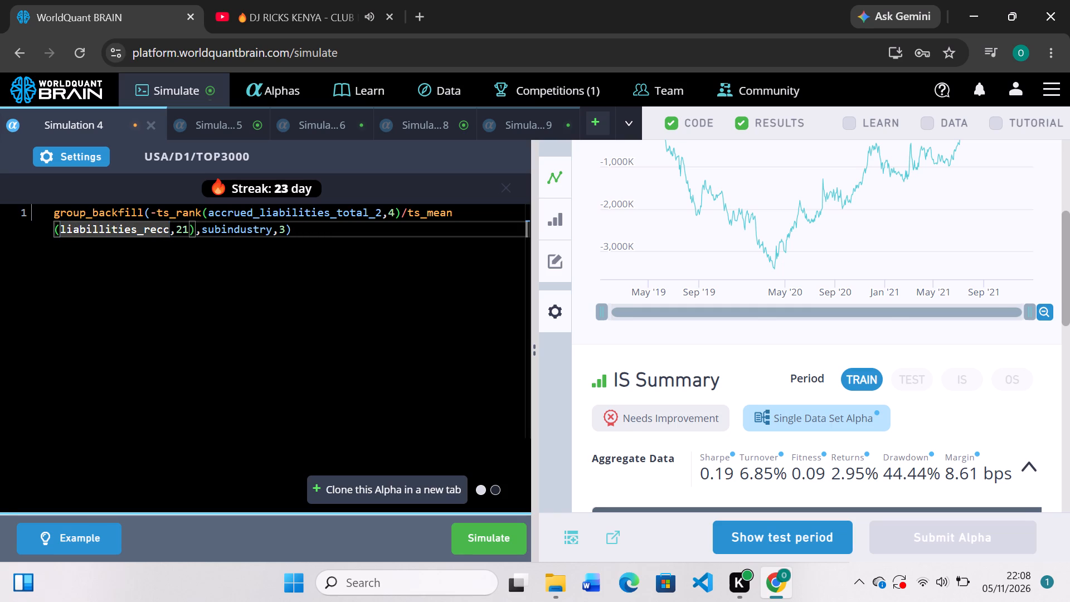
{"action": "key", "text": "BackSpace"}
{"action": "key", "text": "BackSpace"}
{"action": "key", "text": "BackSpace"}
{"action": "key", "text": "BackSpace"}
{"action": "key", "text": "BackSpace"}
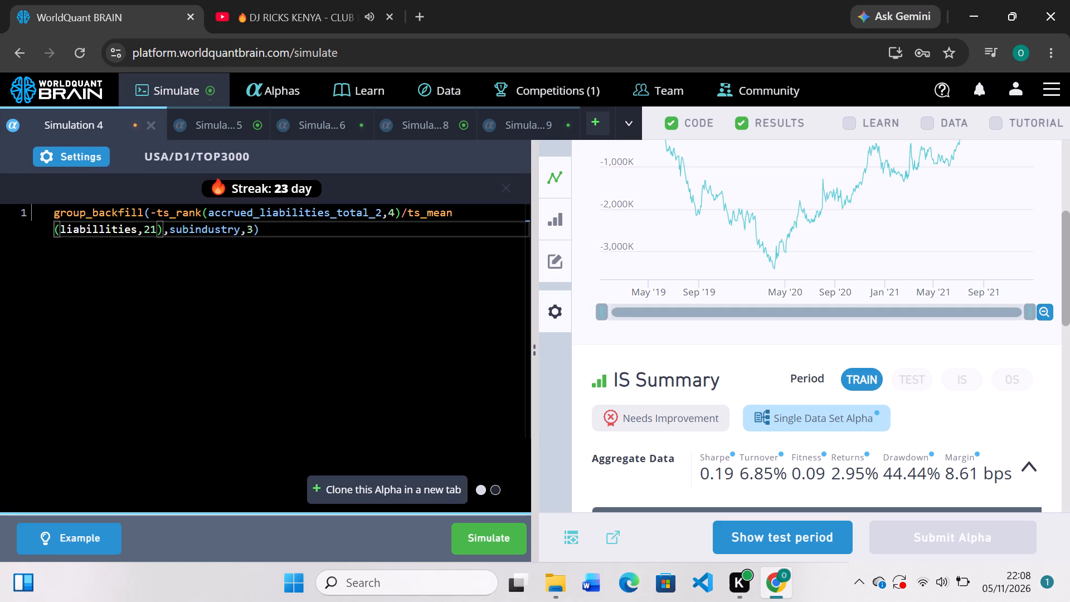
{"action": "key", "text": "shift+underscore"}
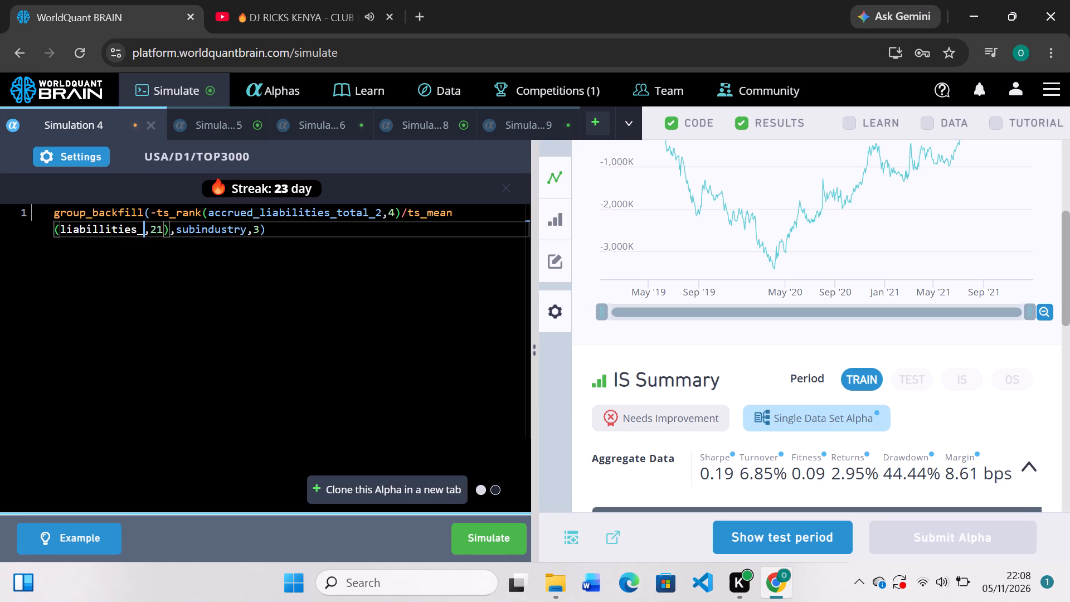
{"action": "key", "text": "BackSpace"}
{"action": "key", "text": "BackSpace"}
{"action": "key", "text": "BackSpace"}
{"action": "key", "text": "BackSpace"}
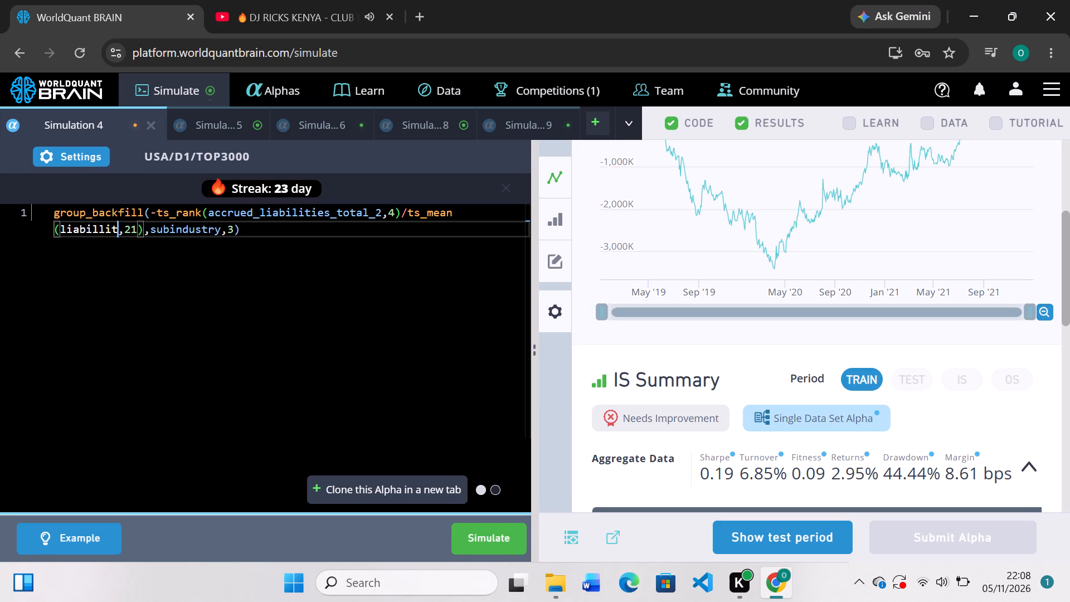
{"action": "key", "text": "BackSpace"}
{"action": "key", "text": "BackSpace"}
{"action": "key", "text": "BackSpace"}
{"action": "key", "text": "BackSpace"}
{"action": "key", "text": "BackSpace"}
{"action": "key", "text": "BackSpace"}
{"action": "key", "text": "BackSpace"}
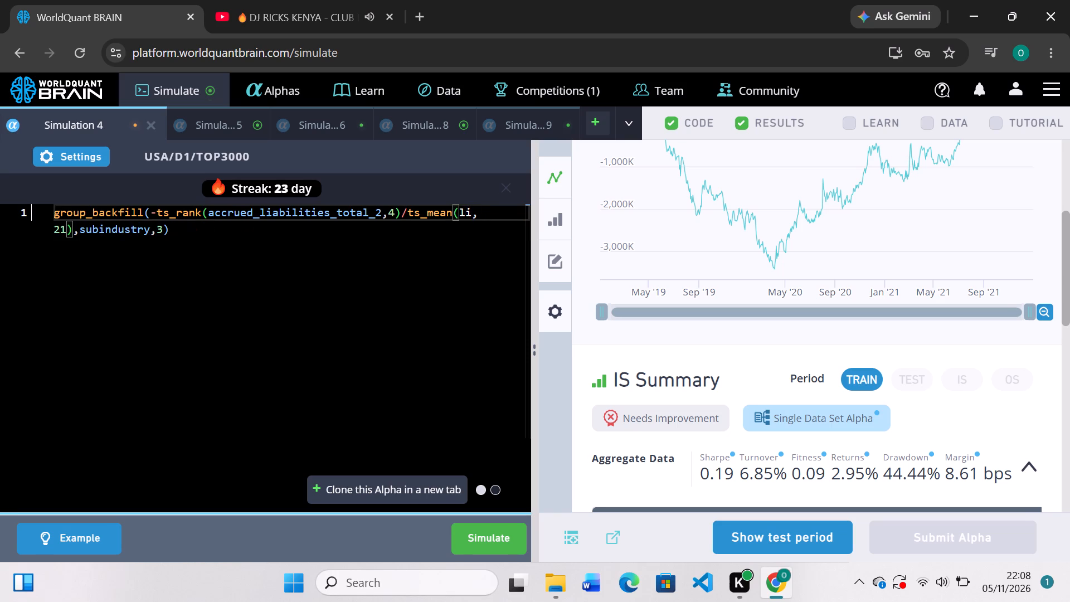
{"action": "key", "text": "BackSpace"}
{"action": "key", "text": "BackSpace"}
Insert the liabilities_curr data field inside Simulation 4's ts_mean and simulate the alpha.
{"action": "type", "text": "li"}
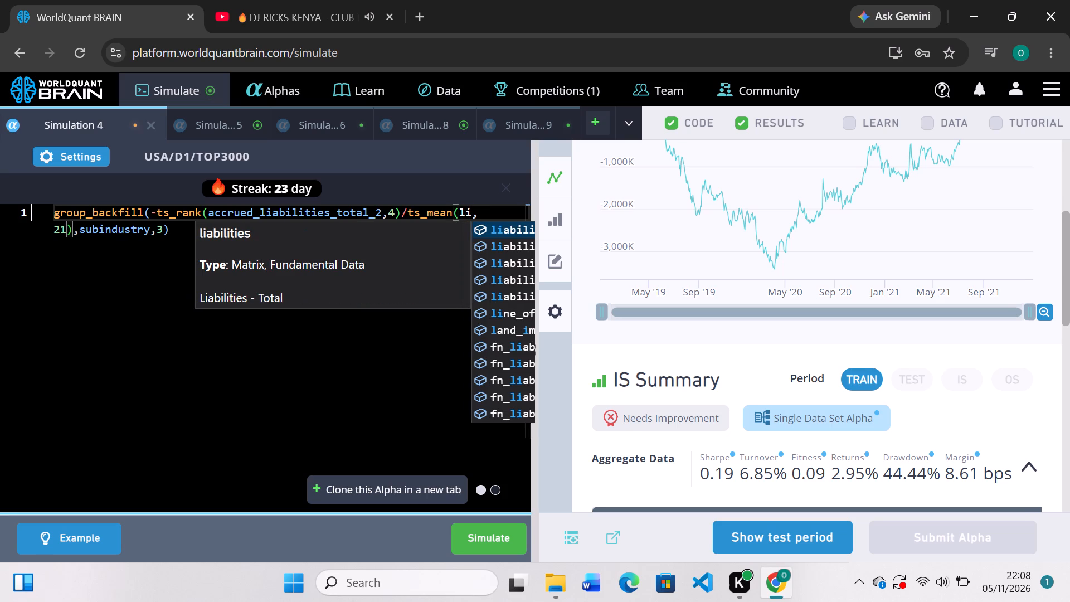
{"action": "key", "text": "a"}
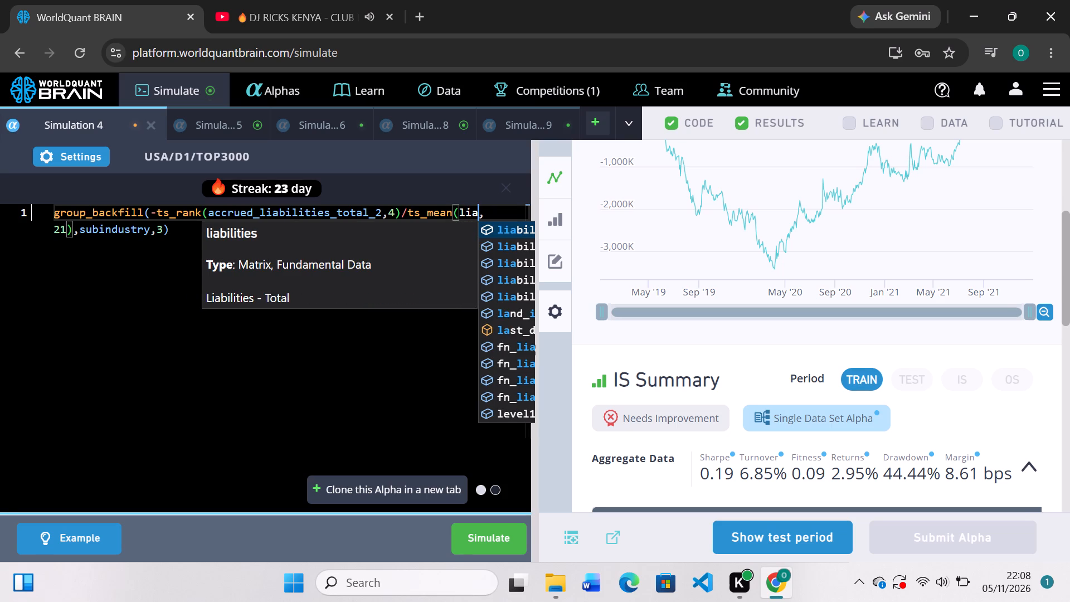
{"action": "type", "text": "bi"}
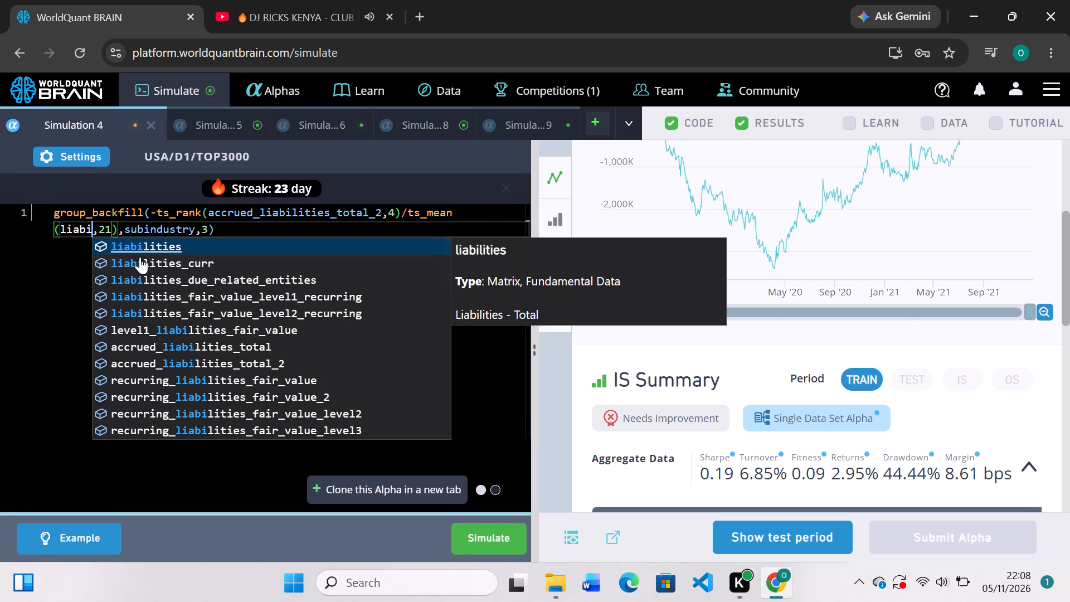
{"action": "left_click", "coordinate": [161, 264]}
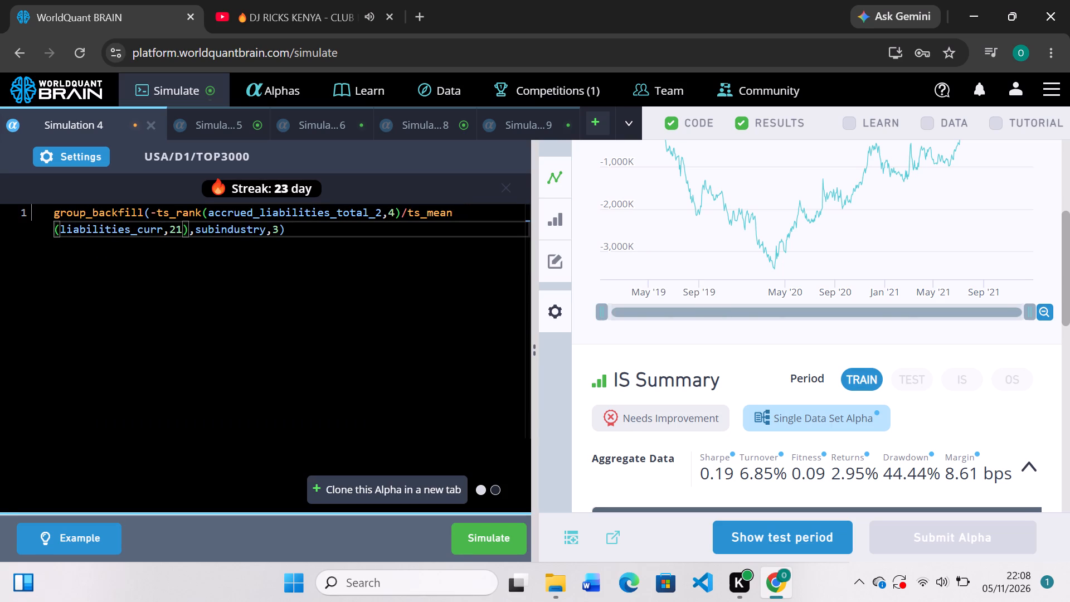
{"action": "left_click", "coordinate": [473, 533]}
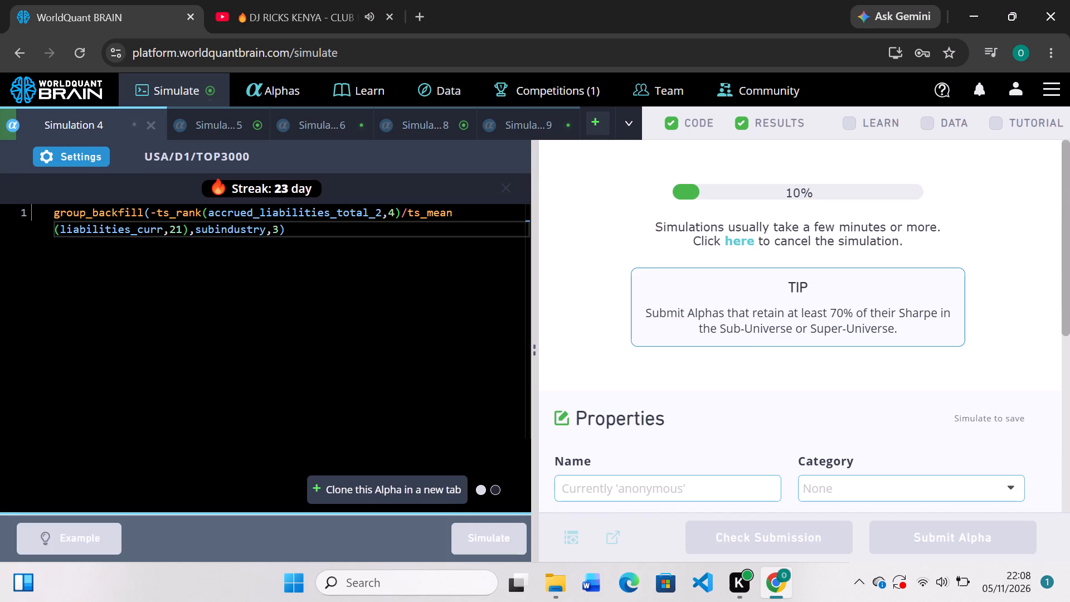
Review Simulation 5's IS Summary and yearly performance table.
{"action": "left_click", "coordinate": [226, 127]}
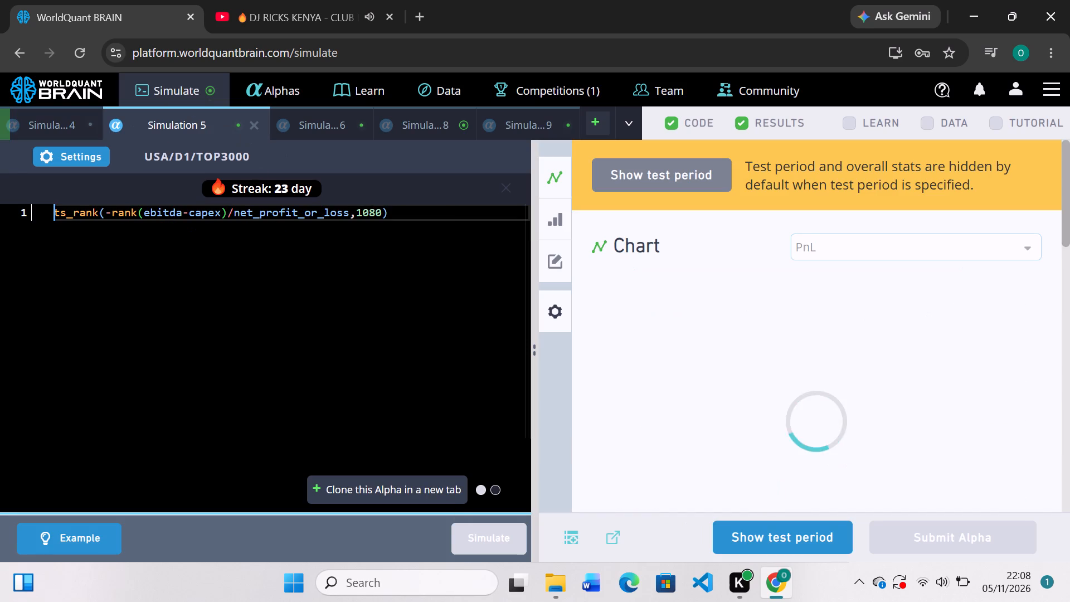
{"action": "scroll", "coordinate": [824, 355], "scroll_direction": "down", "scroll_amount": 3}
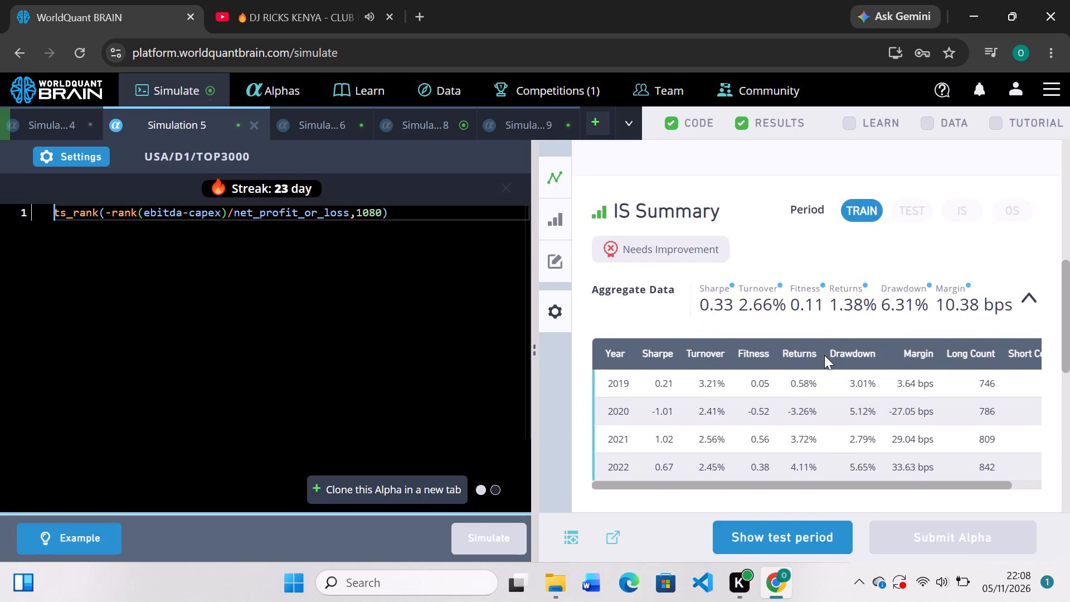
{"action": "scroll", "coordinate": [824, 355], "scroll_direction": "up", "scroll_amount": 2}
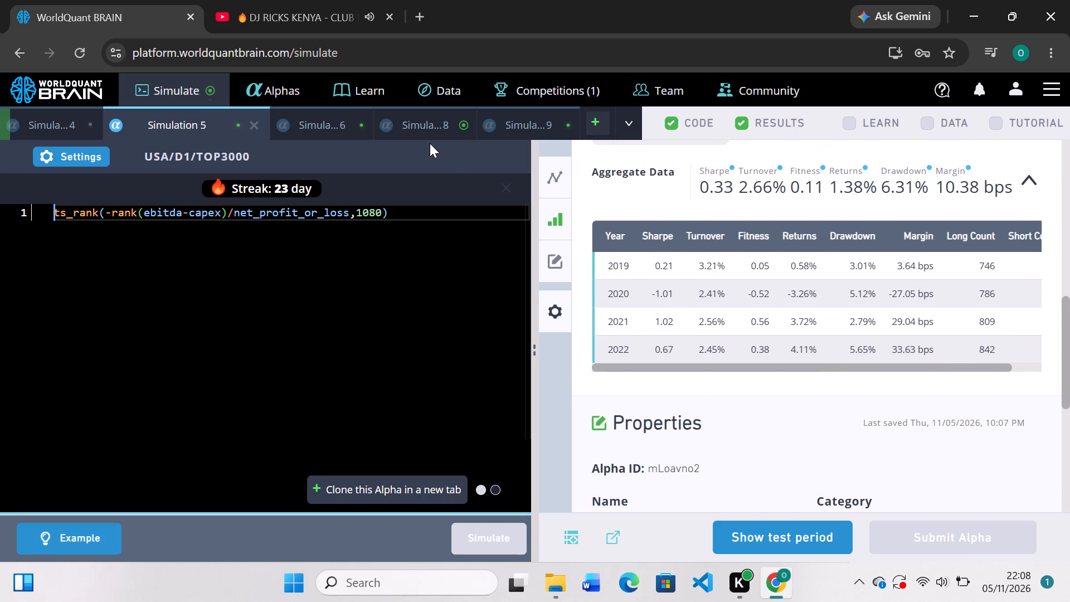
Check Simulation 8's PnL chart and replace the volume_at_market_open_1555 data field with volume in its expression.
{"action": "left_click", "coordinate": [437, 120]}
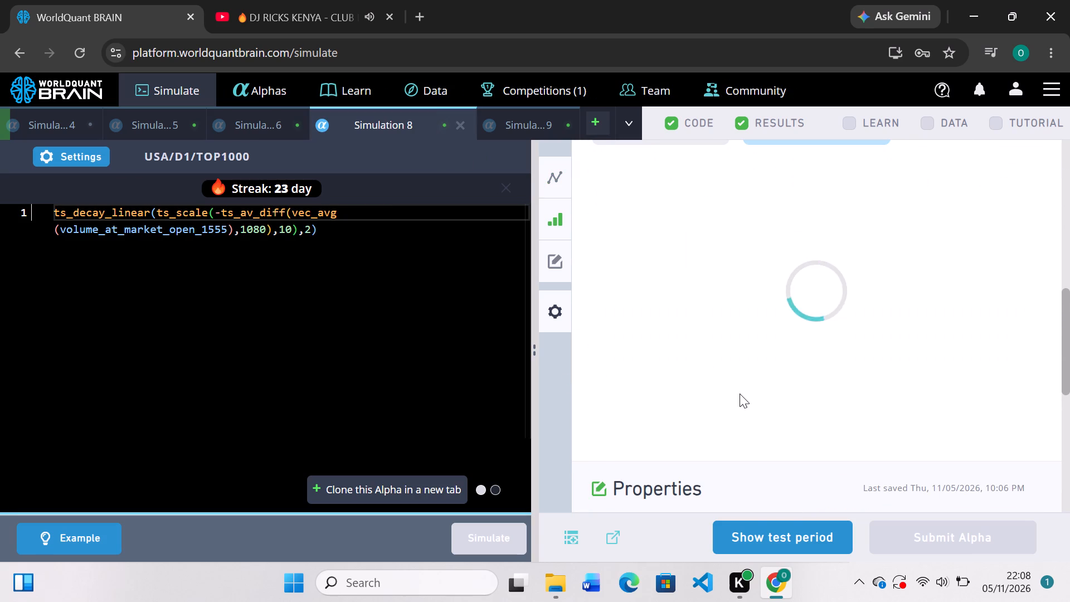
{"action": "scroll", "coordinate": [740, 394], "scroll_direction": "down", "scroll_amount": 2}
{"action": "scroll", "coordinate": [740, 394], "scroll_direction": "up", "scroll_amount": 3}
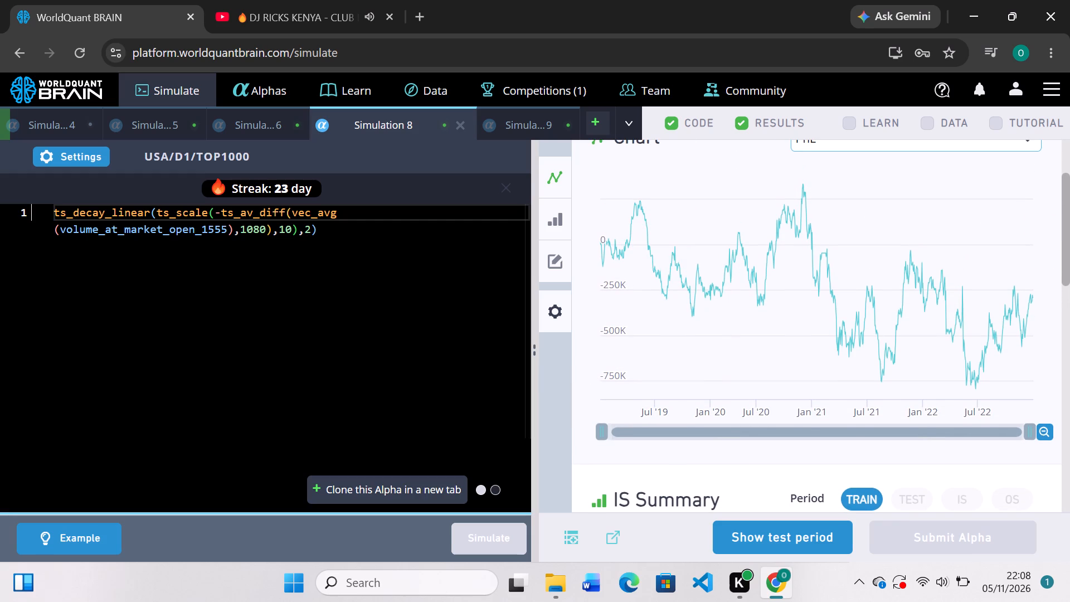
{"action": "left_click", "coordinate": [226, 231]}
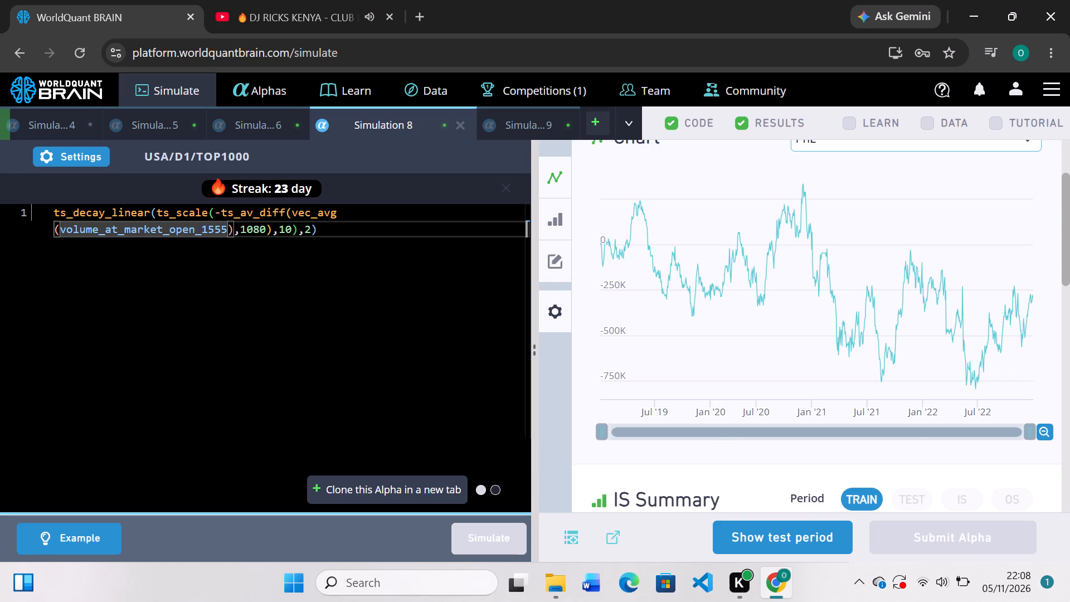
{"action": "key", "text": "BackSpace"}
{"action": "key", "text": "BackSpace"}
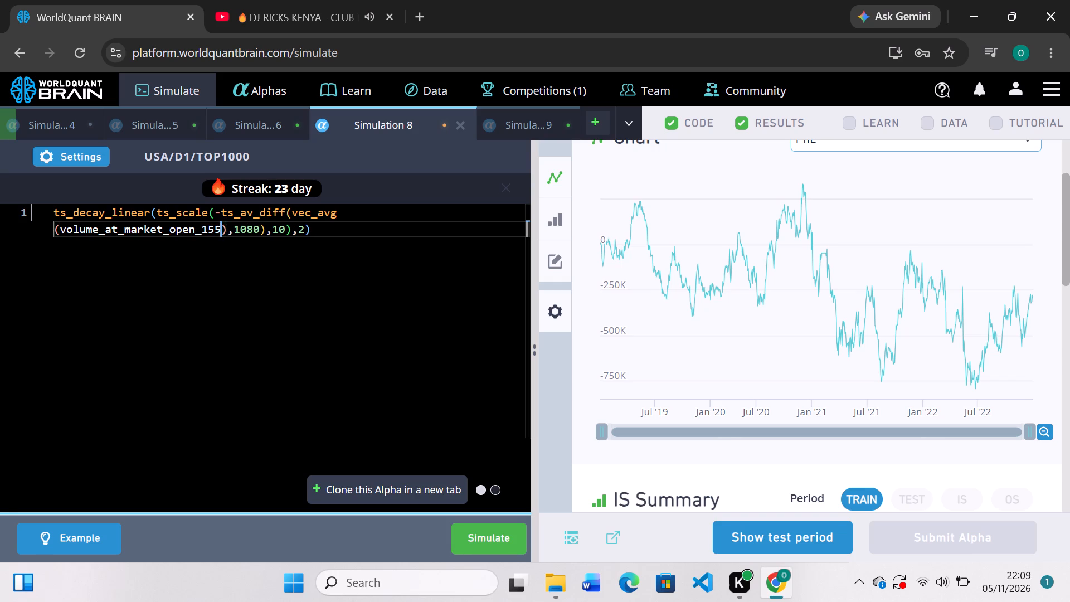
{"action": "key", "text": "BackSpace"}
{"action": "key", "text": "BackSpace"}
{"action": "key", "text": "BackSpace"}
{"action": "key", "text": "BackSpace"}
{"action": "key", "text": "BackSpace"}
{"action": "key", "text": "BackSpace"}
{"action": "key", "text": "BackSpace"}
{"action": "key", "text": "BackSpace"}
{"action": "key", "text": "BackSpace"}
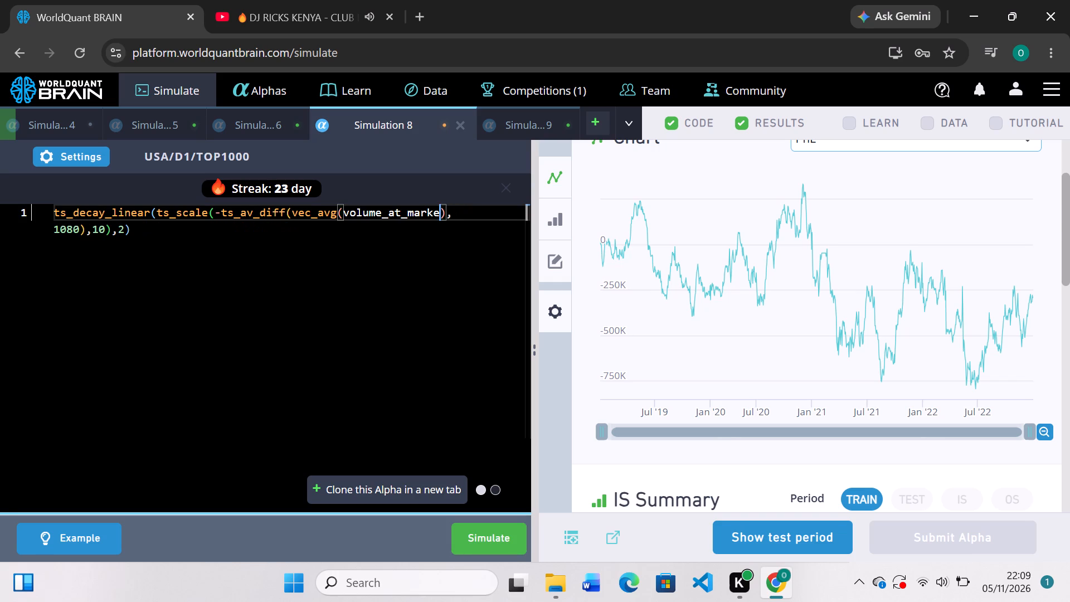
{"action": "key", "text": "BackSpace"}
{"action": "key", "text": "BackSpace"}
{"action": "key", "text": "BackSpace"}
{"action": "key", "text": "BackSpace"}
{"action": "key", "text": "BackSpace"}
{"action": "key", "text": "BackSpace"}
{"action": "key", "text": "BackSpace"}
{"action": "key", "text": "BackSpace"}
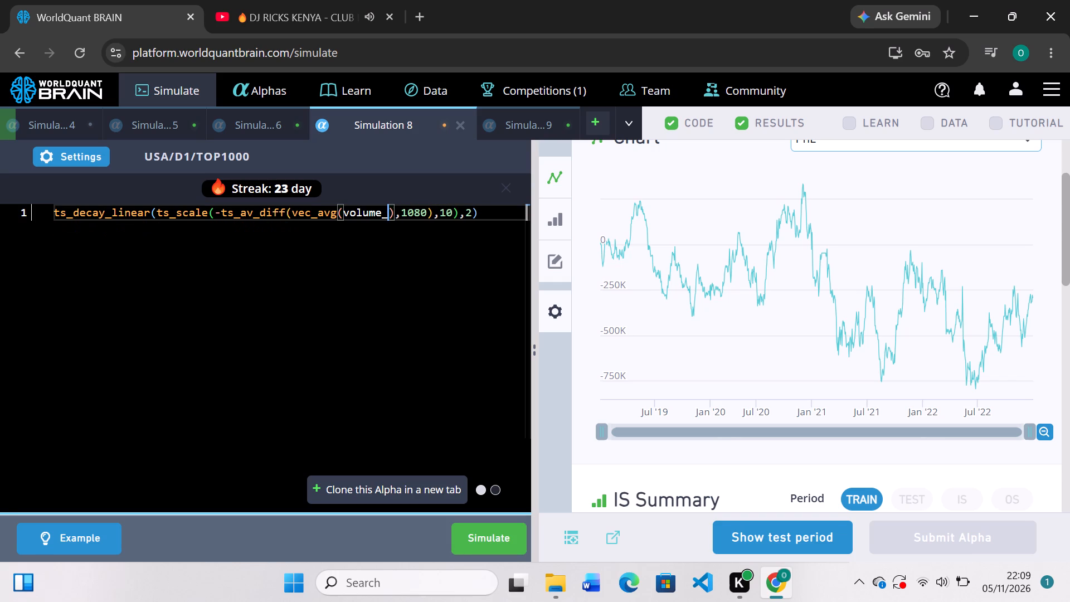
{"action": "key", "text": "BackSpace"}
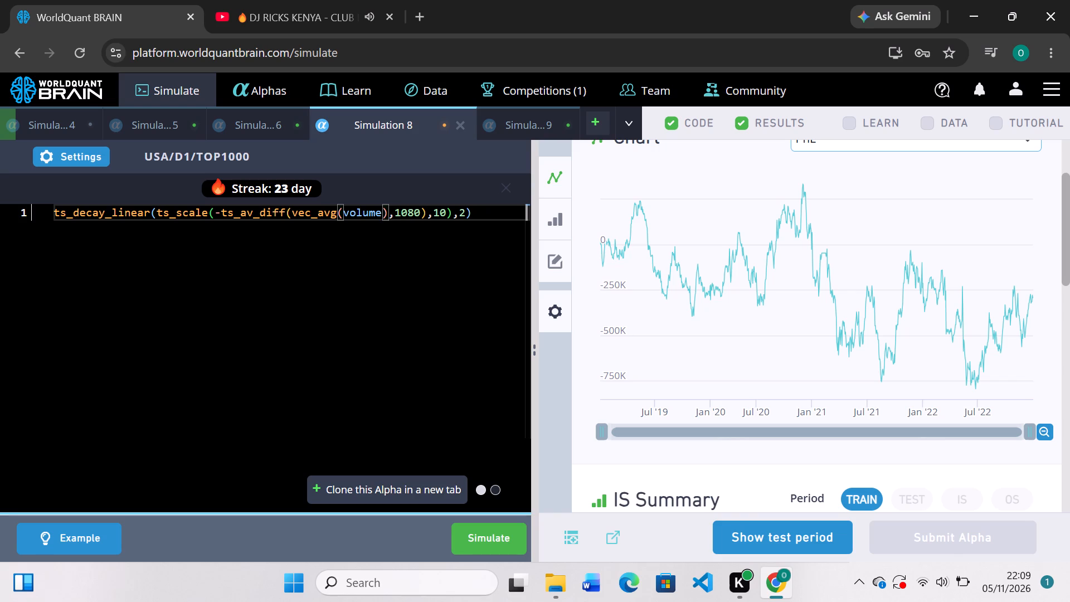
Remove the vec_avg operator from around volume in Simulation 8's expression and simulate the alpha.
{"action": "left_click", "coordinate": [335, 211]}
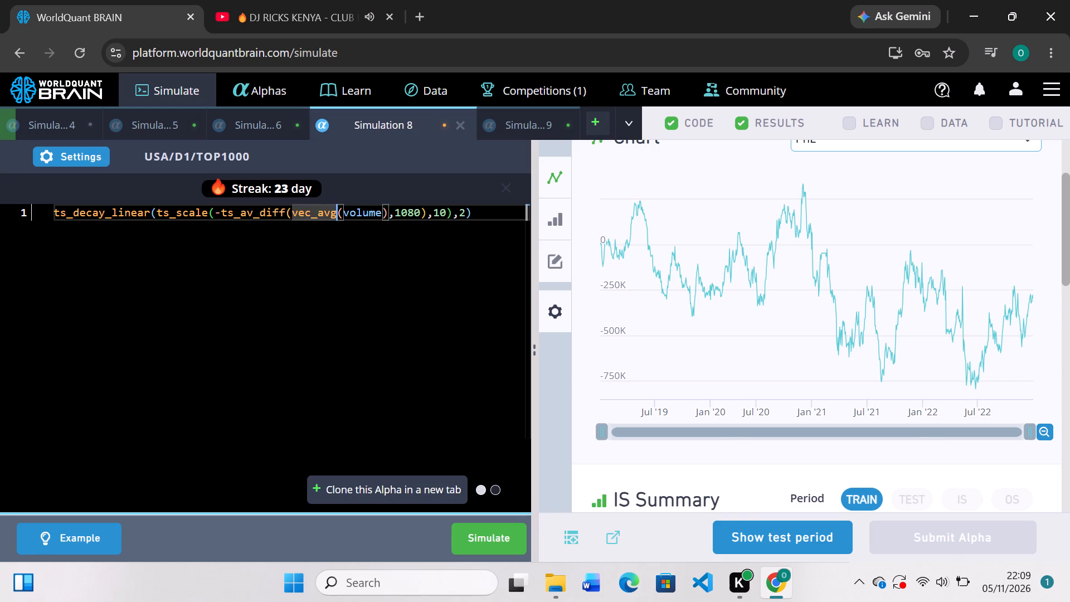
{"action": "key", "text": "BackSpace"}
{"action": "key", "text": "BackSpace"}
{"action": "key", "text": "BackSpace"}
{"action": "key", "text": "BackSpace"}
{"action": "key", "text": "BackSpace"}
{"action": "key", "text": "BackSpace"}
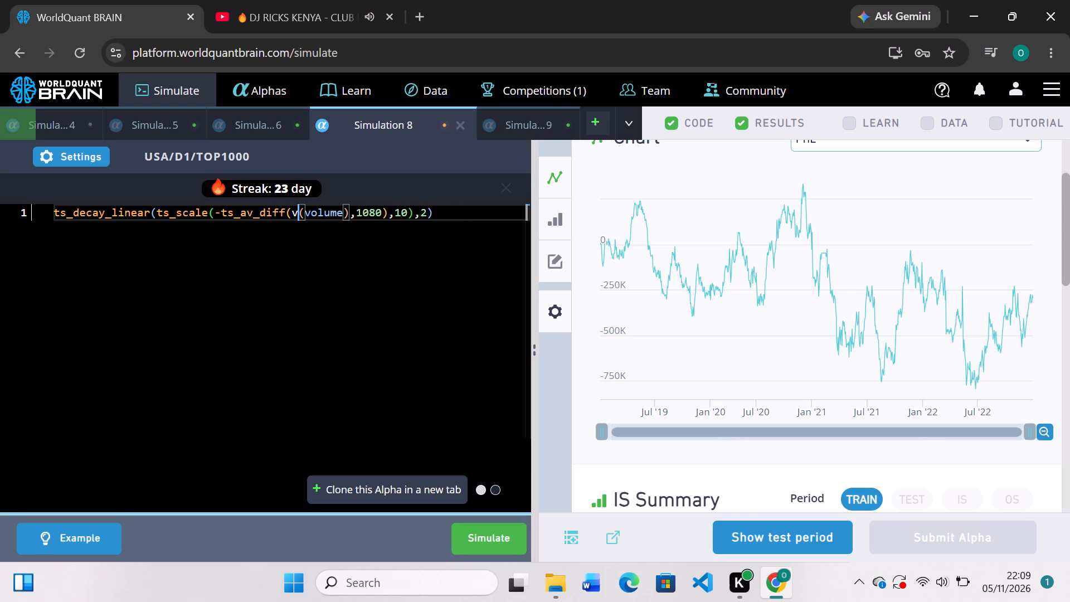
{"action": "key", "text": "BackSpace"}
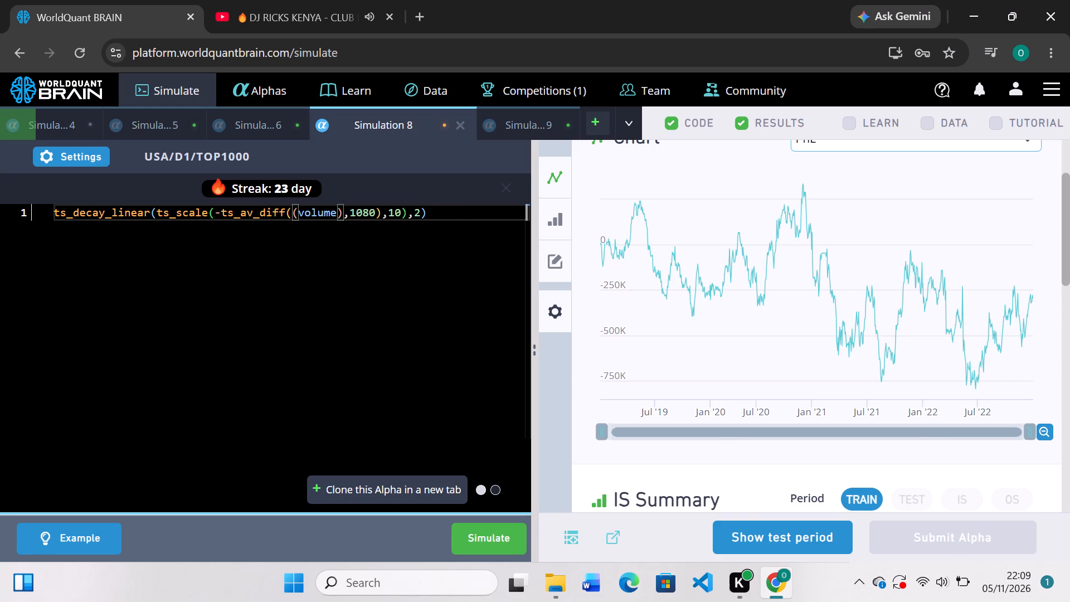
{"action": "left_click", "coordinate": [481, 542]}
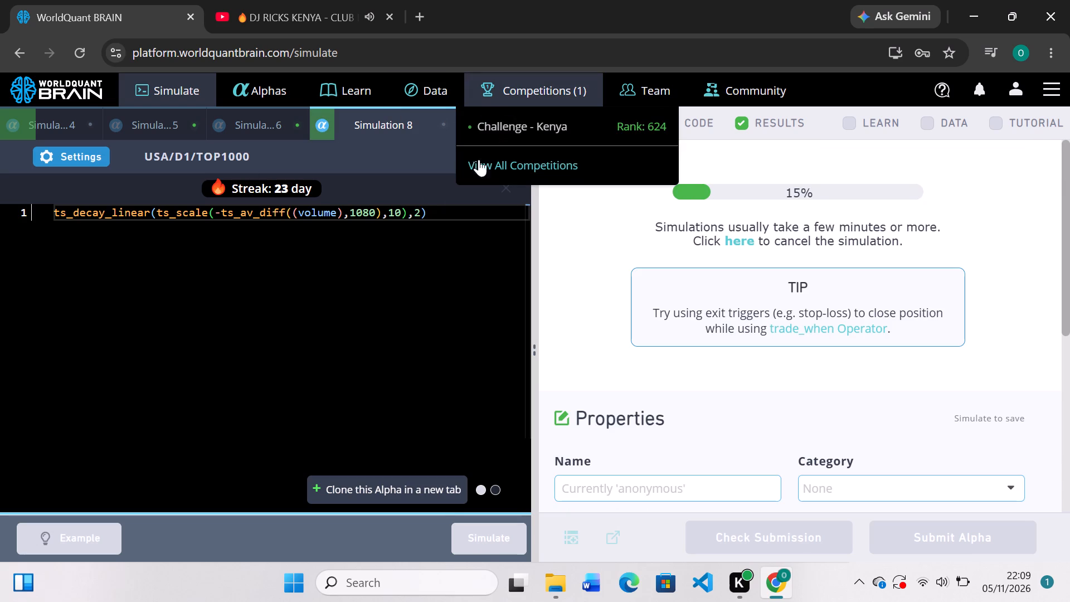
Review the IS Summary and yearly performance of Simulation 9 and Simulation 6.
{"action": "left_click", "coordinate": [519, 106]}
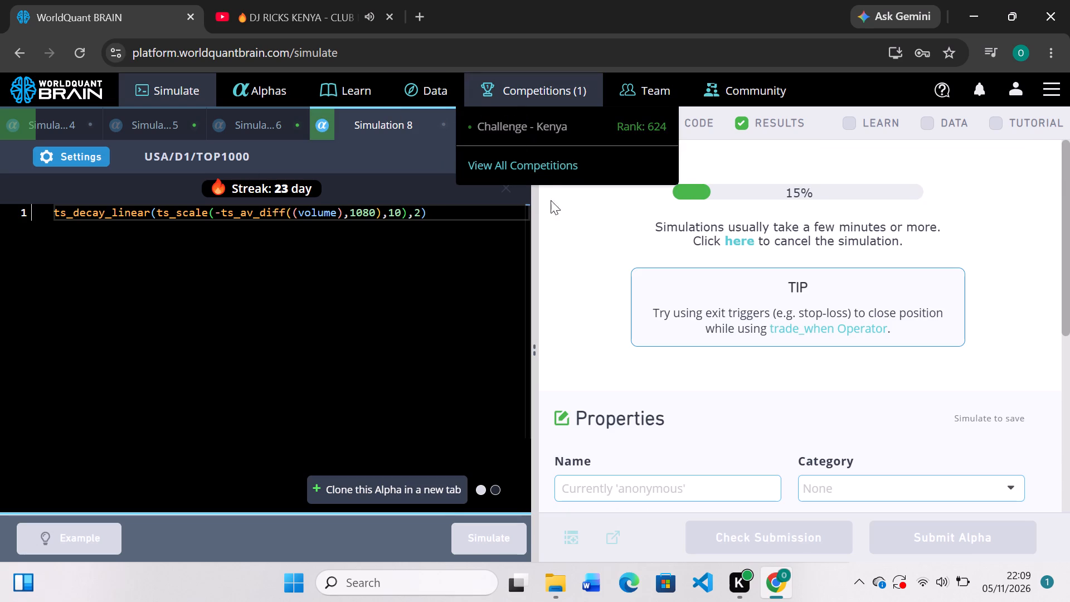
{"action": "left_click", "coordinate": [531, 120]}
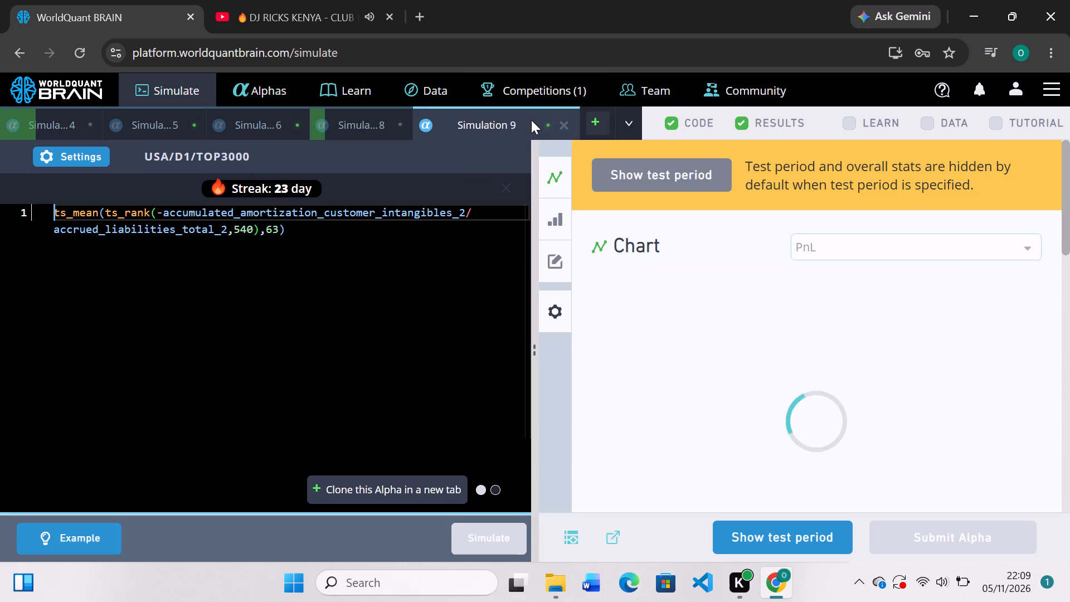
{"action": "scroll", "coordinate": [737, 326], "scroll_direction": "down", "scroll_amount": 2}
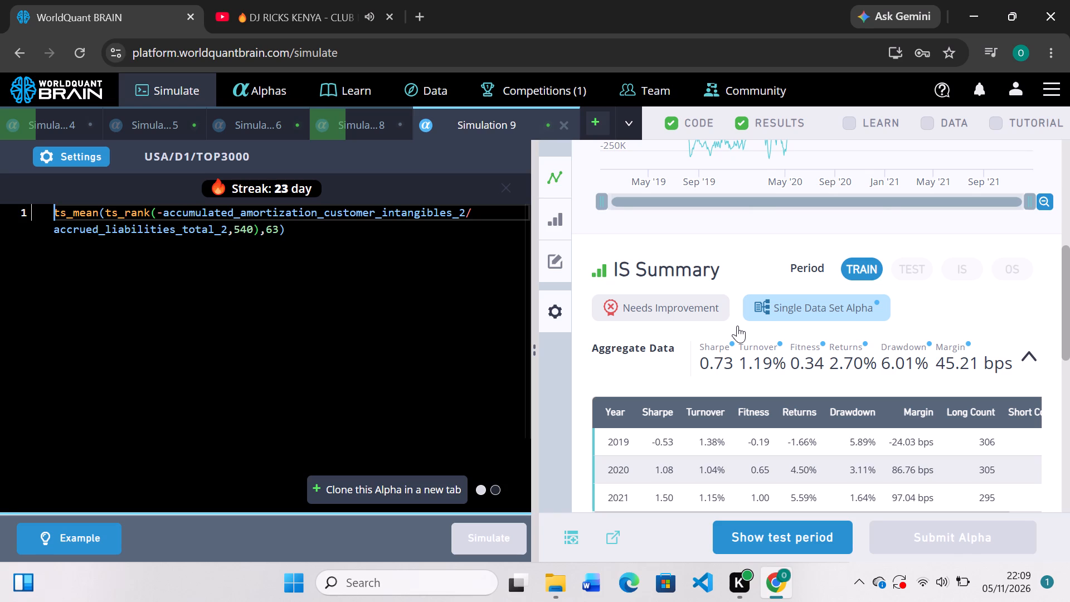
{"action": "left_click", "coordinate": [265, 128]}
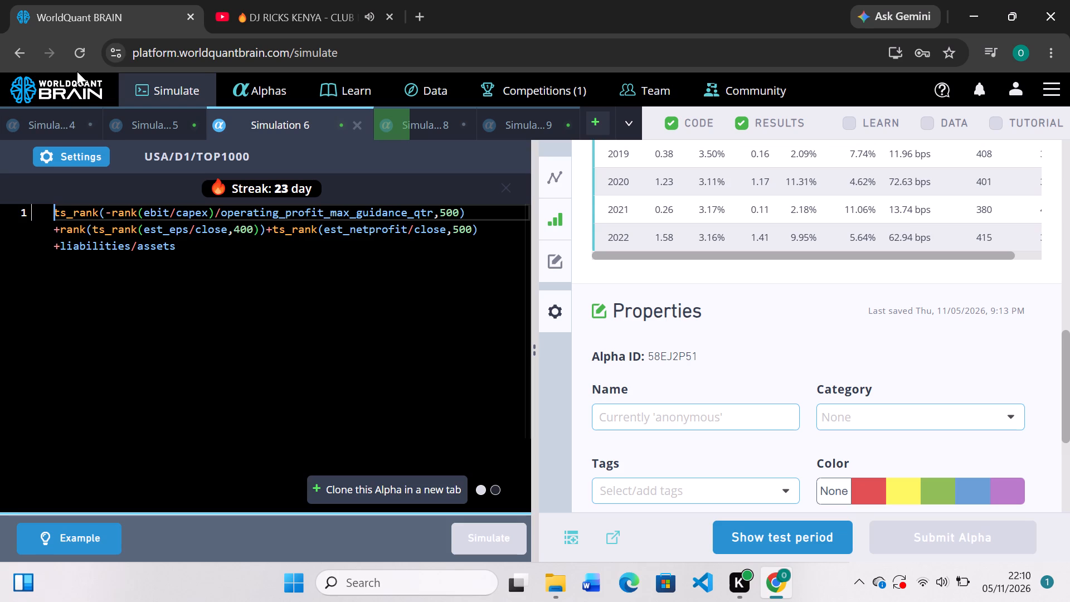
Review Simulation 4's chart and IS Summary, show its test period, and expand the failed check in IS Testing Status.
{"action": "left_click", "coordinate": [77, 109]}
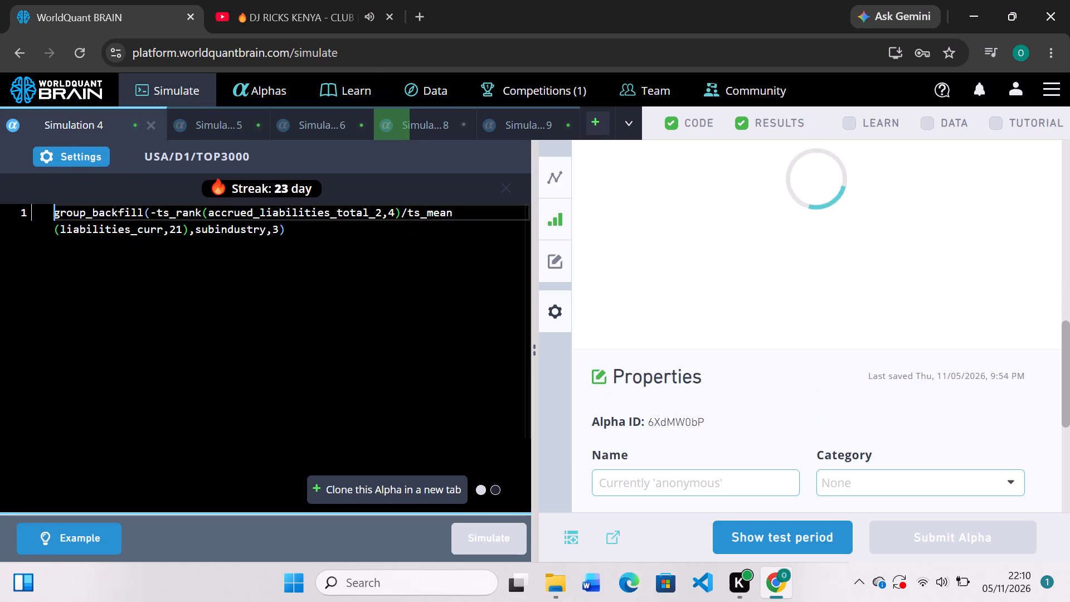
{"action": "scroll", "coordinate": [622, 377], "scroll_direction": "up", "scroll_amount": 2}
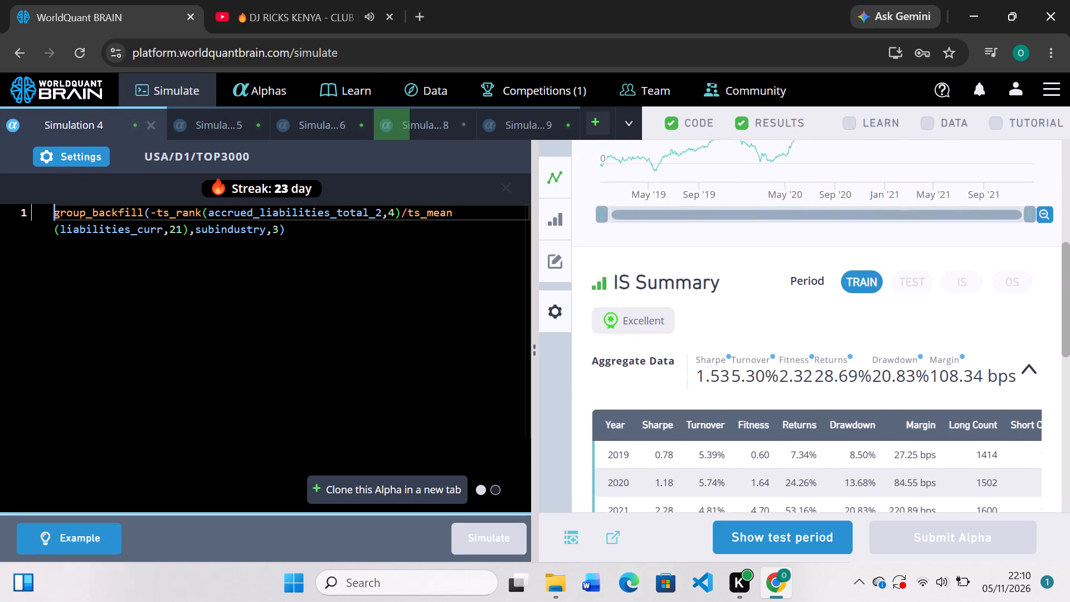
{"action": "scroll", "coordinate": [622, 377], "scroll_direction": "up", "scroll_amount": 2}
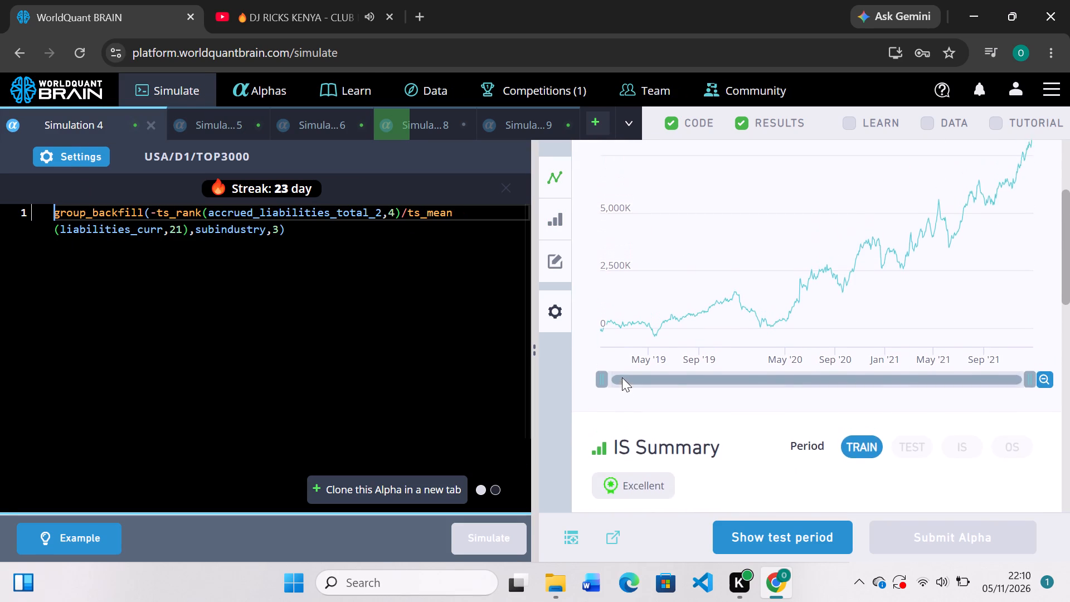
{"action": "scroll", "coordinate": [622, 377], "scroll_direction": "down", "scroll_amount": 2}
{"action": "left_click", "coordinate": [801, 526]}
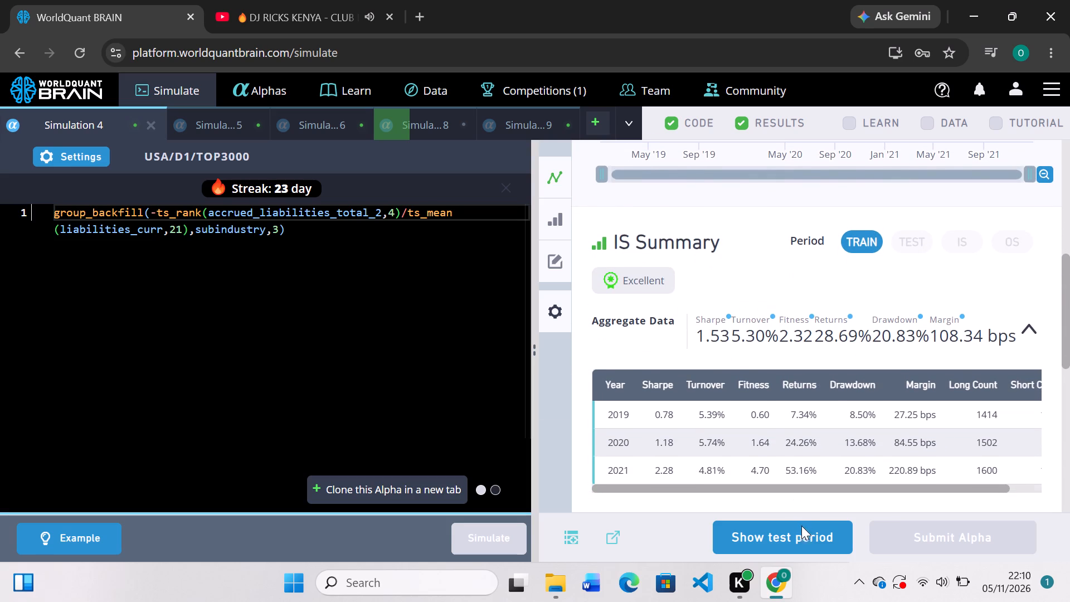
{"action": "scroll", "coordinate": [777, 448], "scroll_direction": "down", "scroll_amount": 3}
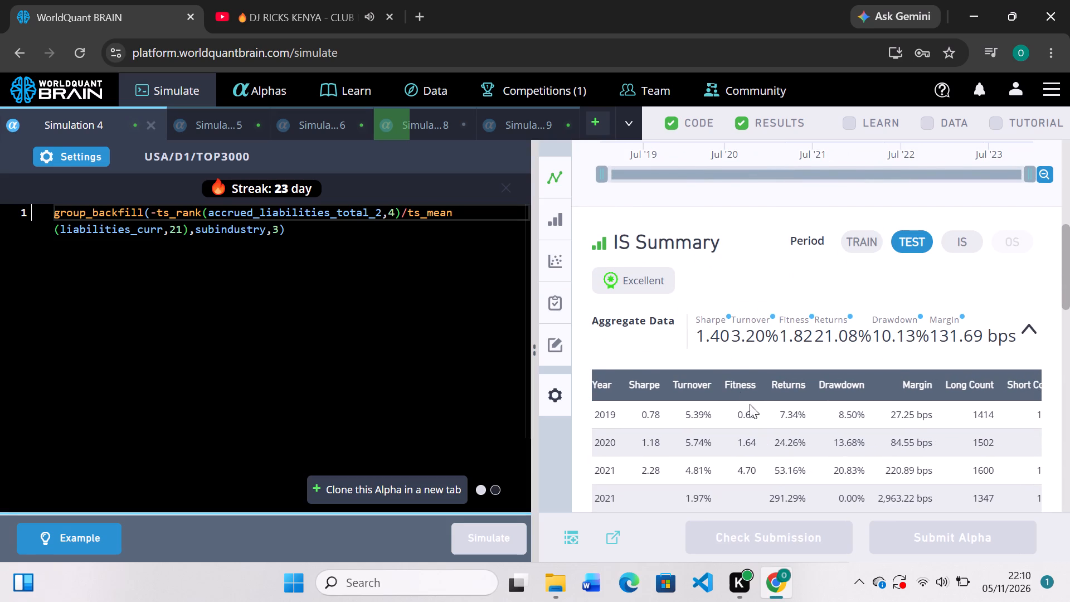
{"action": "scroll", "coordinate": [730, 377], "scroll_direction": "down", "scroll_amount": 2}
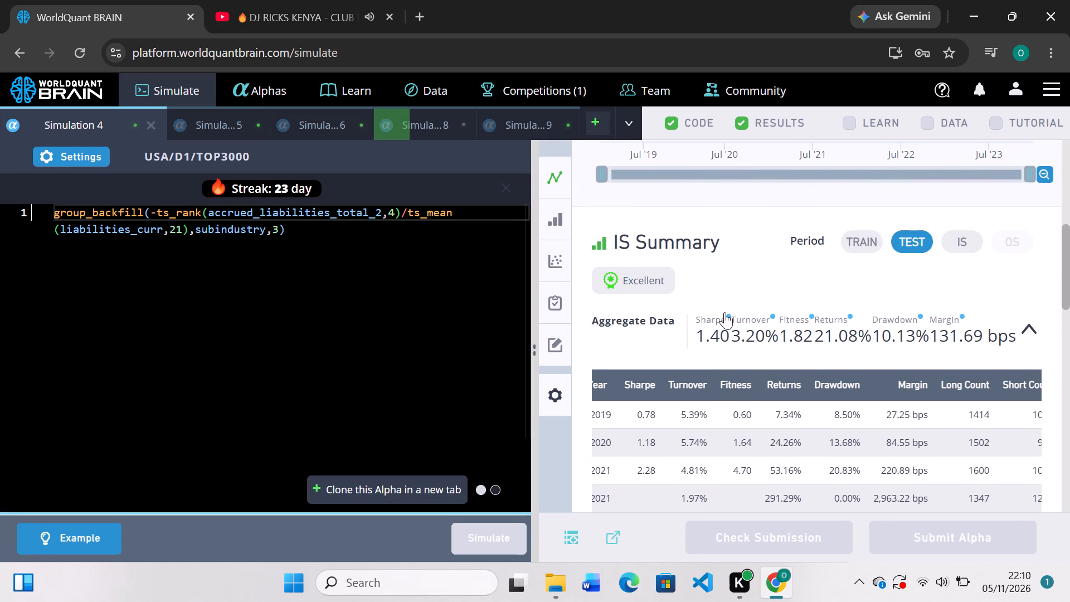
{"action": "scroll", "coordinate": [724, 312], "scroll_direction": "down", "scroll_amount": 5}
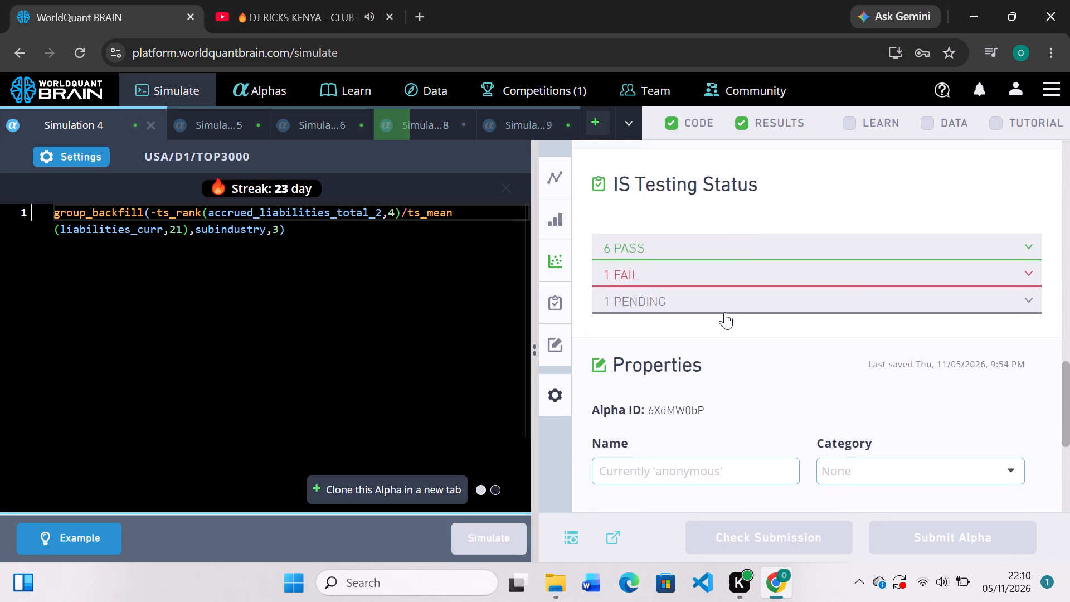
{"action": "left_click", "coordinate": [1028, 275]}
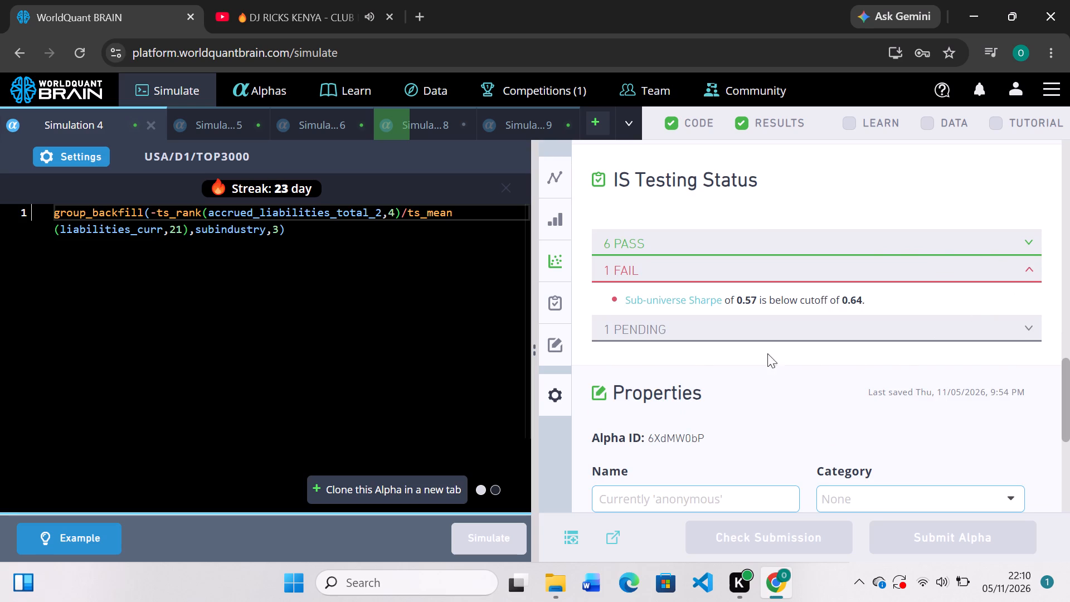
Set Simulation 4's universe to TOP2000, apply the settings, and simulate the alpha.
{"action": "left_click", "coordinate": [96, 161]}
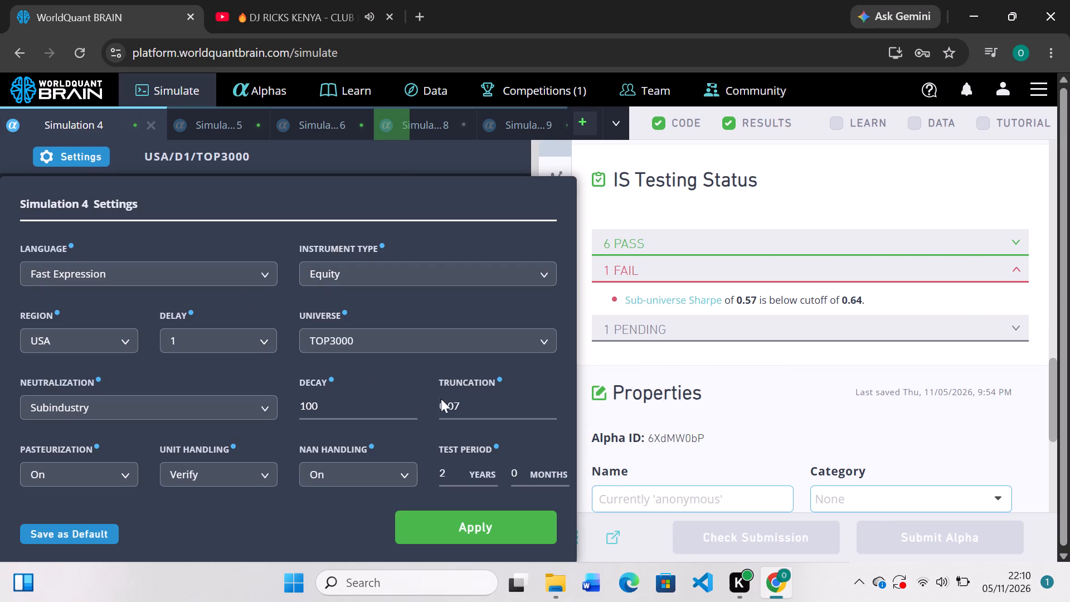
{"action": "left_click", "coordinate": [543, 347]}
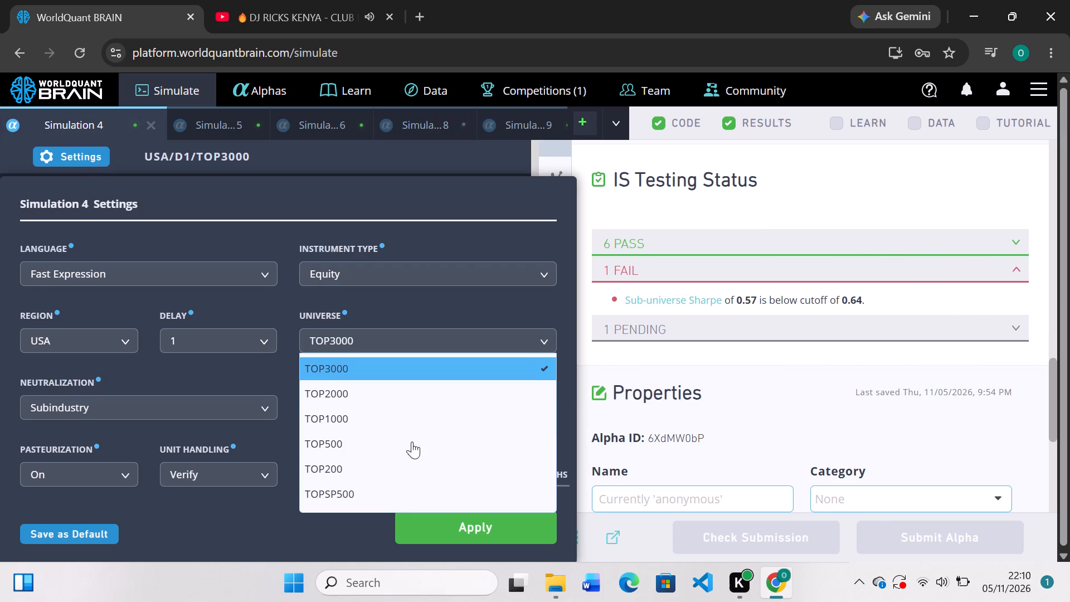
{"action": "left_click", "coordinate": [392, 387]}
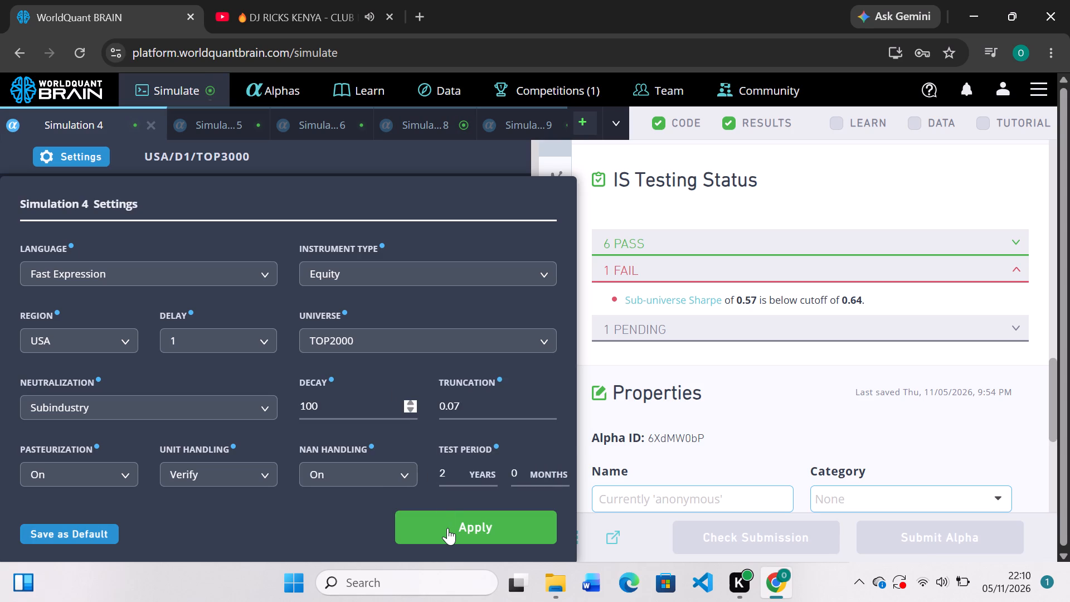
{"action": "left_click", "coordinate": [448, 528]}
{"action": "left_click", "coordinate": [492, 546]}
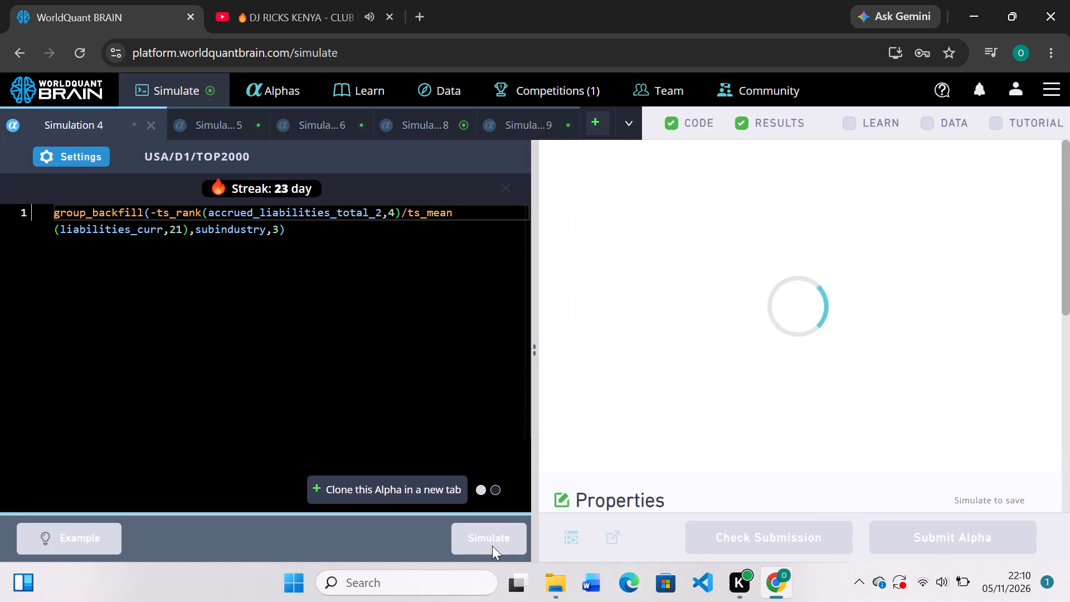
Check Simulation 8's results, change volume to the comparison volume<adv20 inside ts_av_diff, and simulate the alpha.
{"action": "left_click", "coordinate": [440, 118]}
{"action": "scroll", "coordinate": [747, 347], "scroll_direction": "down", "scroll_amount": 2}
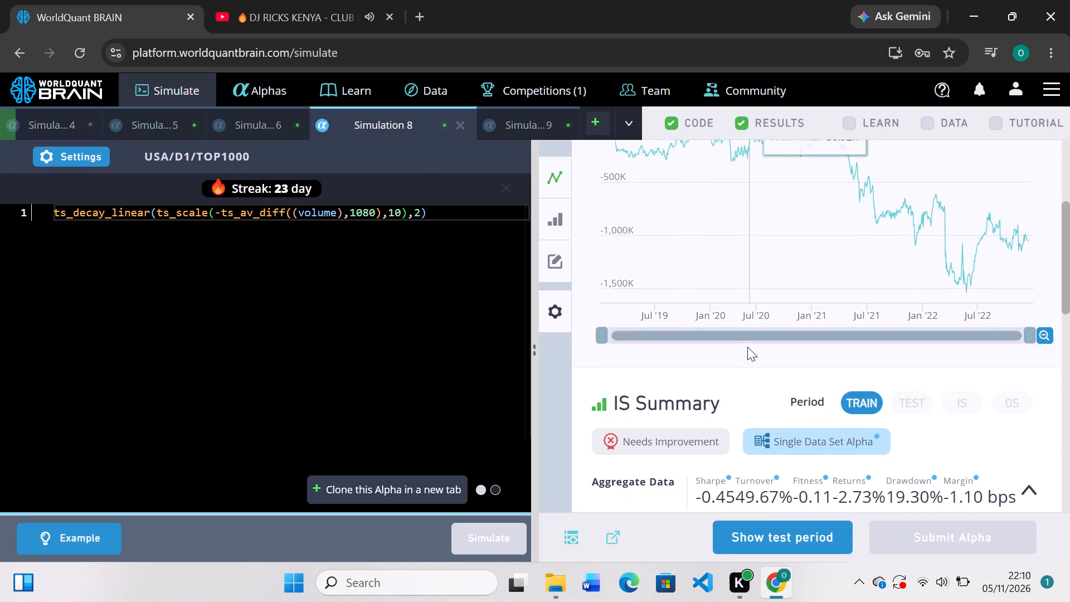
{"action": "scroll", "coordinate": [747, 347], "scroll_direction": "up", "scroll_amount": 1}
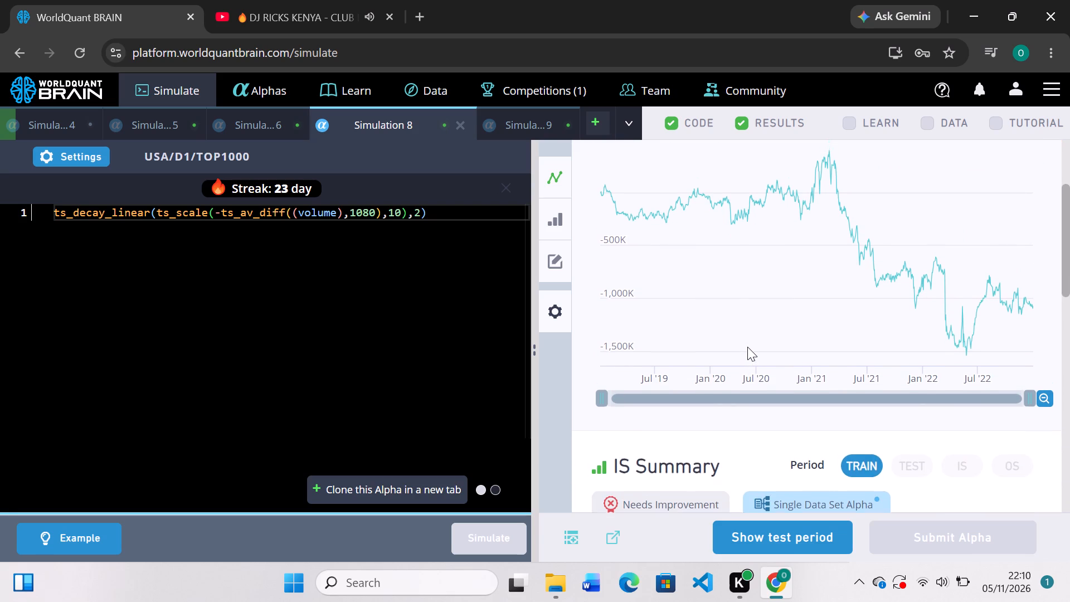
{"action": "scroll", "coordinate": [747, 347], "scroll_direction": "up", "scroll_amount": 1}
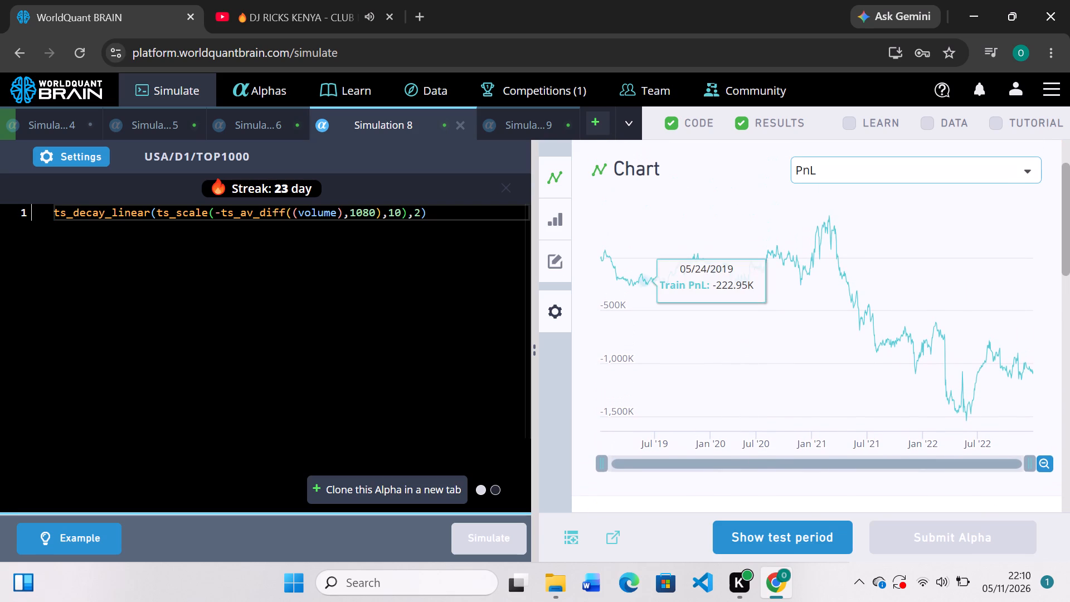
{"action": "left_click", "coordinate": [337, 213]}
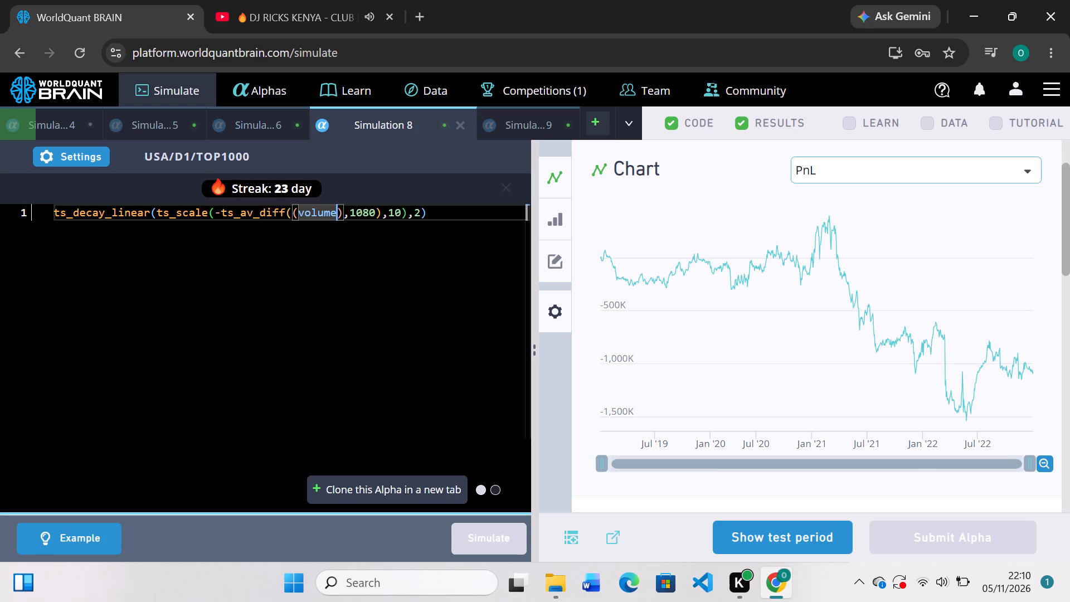
{"action": "key", "text": "shift+less"}
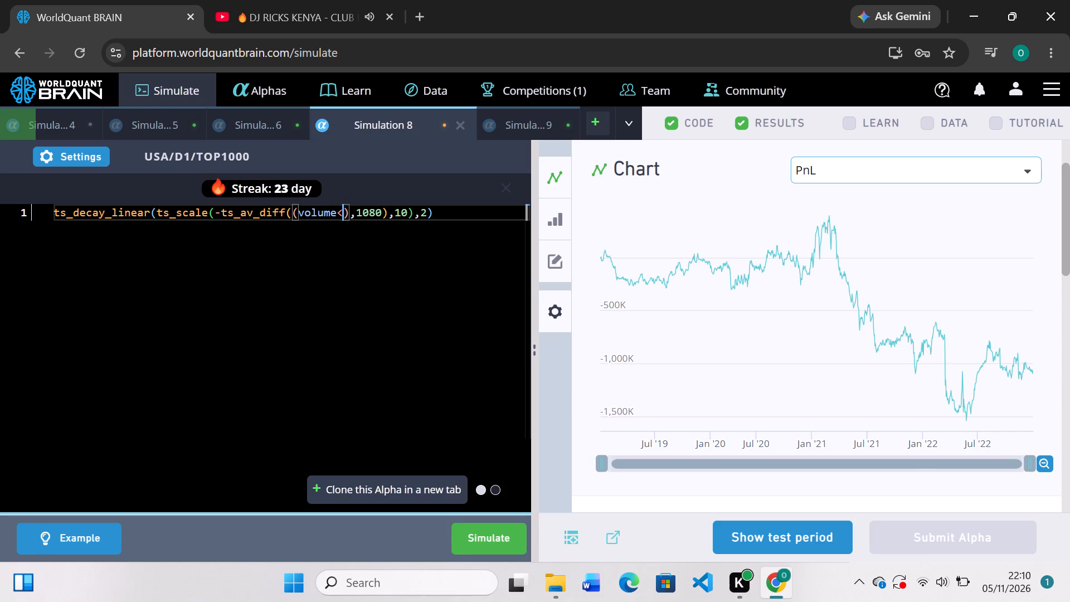
{"action": "key", "text": "a"}
{"action": "type", "text": "dv"}
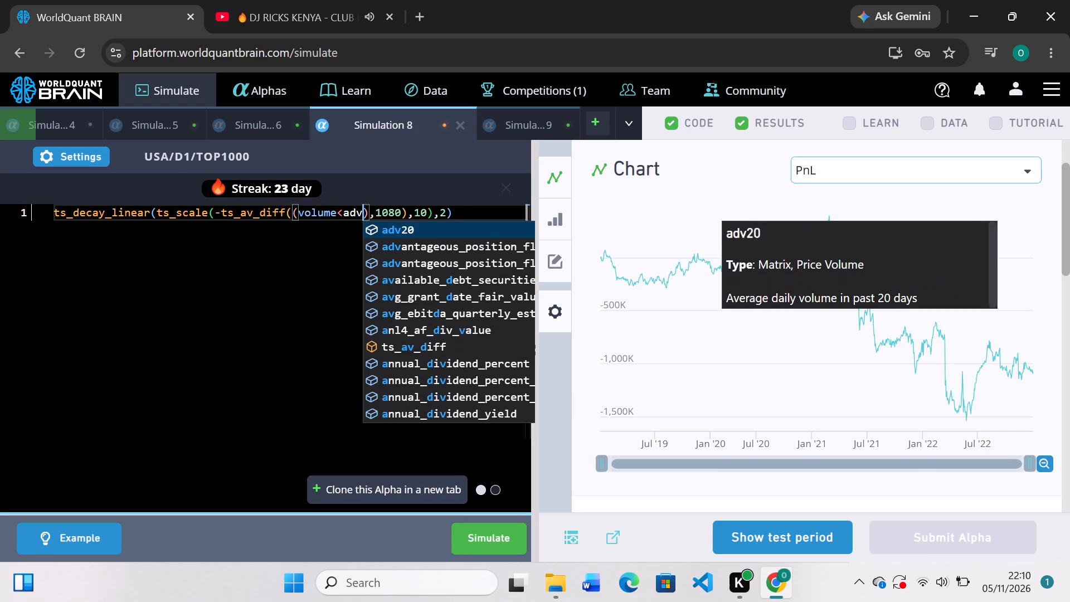
{"action": "key", "text": "Tab"}
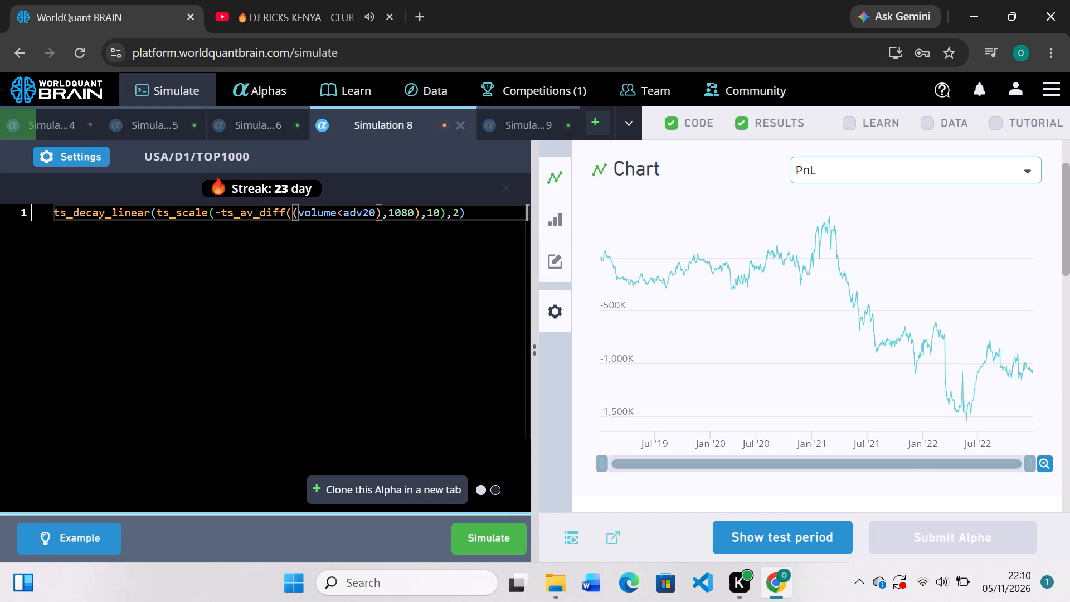
{"action": "left_click", "coordinate": [492, 536]}
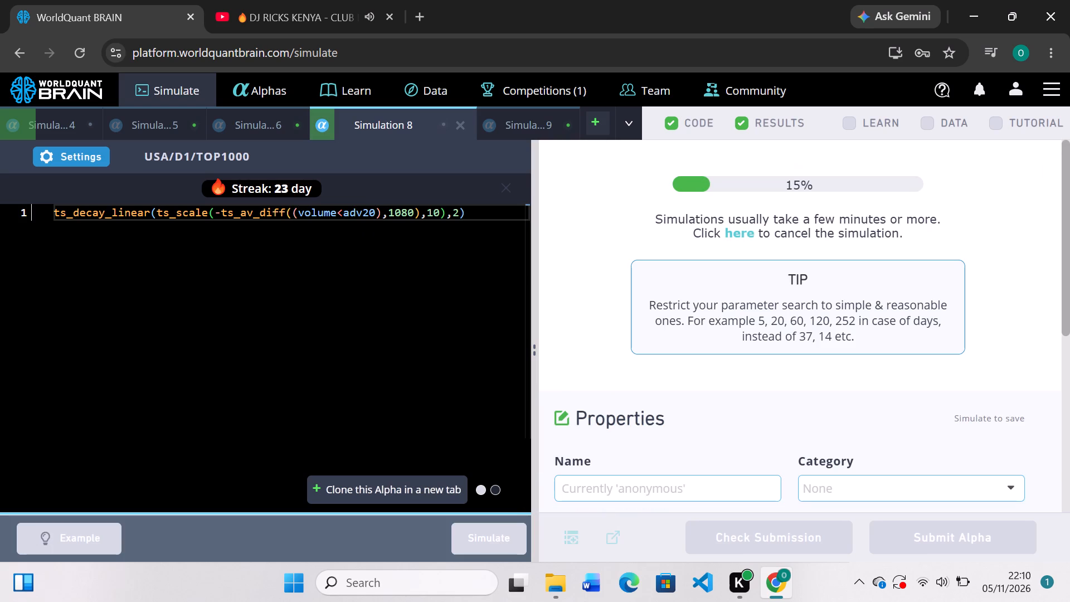
Compare the PnL charts of Simulation 6 and Simulation 5, and examine Simulation 6's IS Summary and yearly performance.
{"action": "left_click", "coordinate": [266, 133]}
{"action": "scroll", "coordinate": [697, 344], "scroll_direction": "down", "scroll_amount": 2}
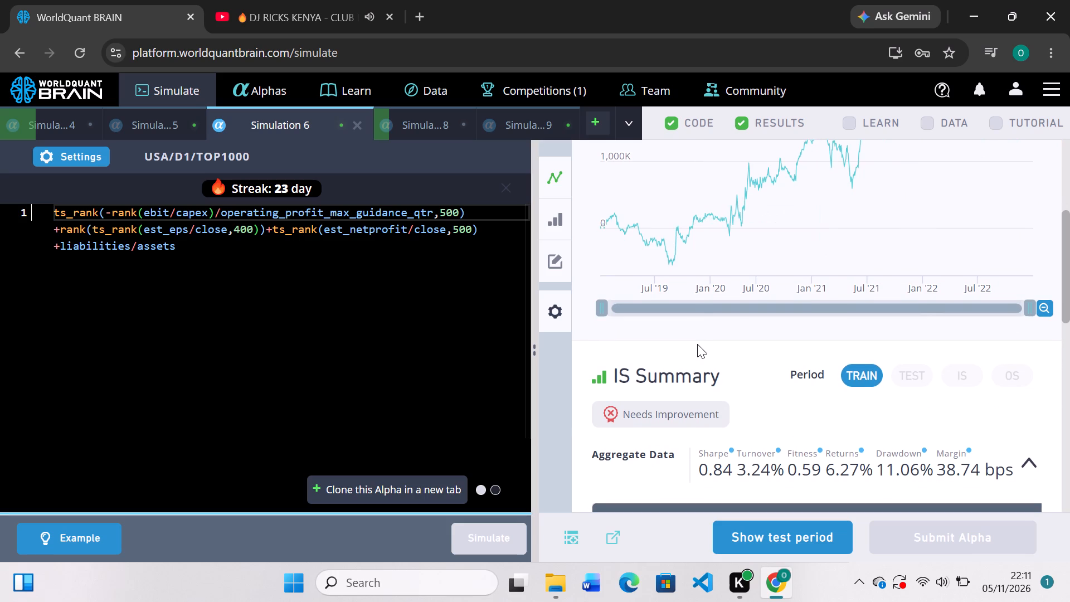
{"action": "scroll", "coordinate": [697, 344], "scroll_direction": "up", "scroll_amount": 1}
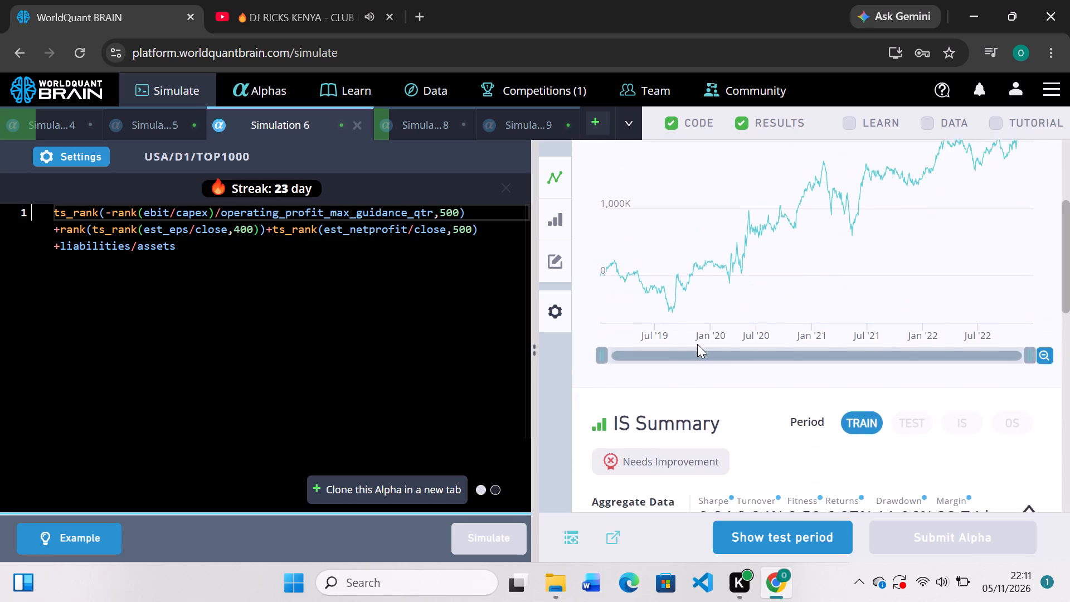
{"action": "scroll", "coordinate": [697, 344], "scroll_direction": "up", "scroll_amount": 1}
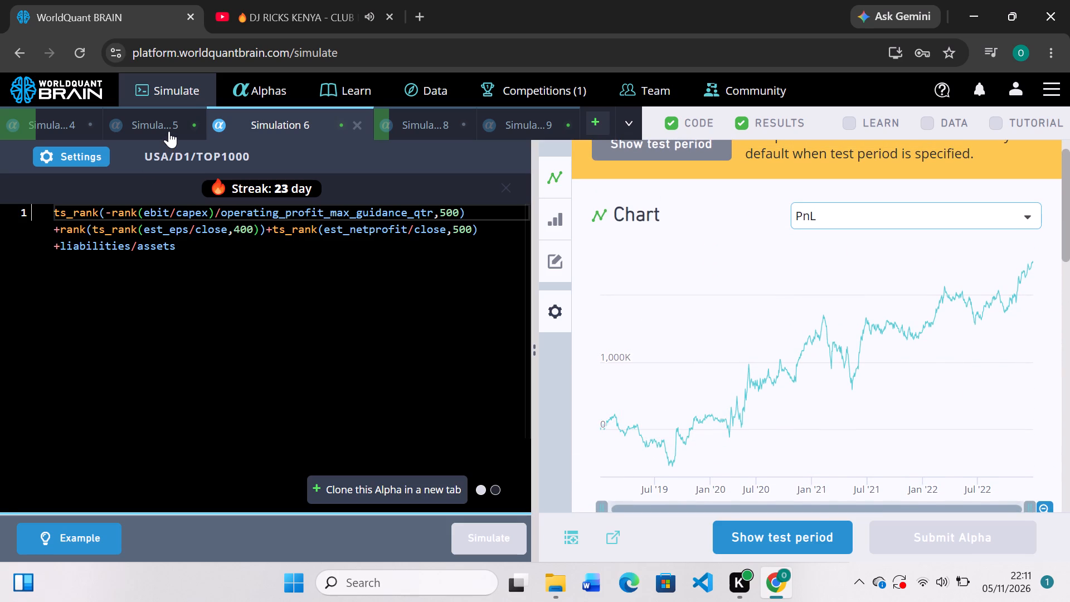
{"action": "left_click", "coordinate": [169, 131]}
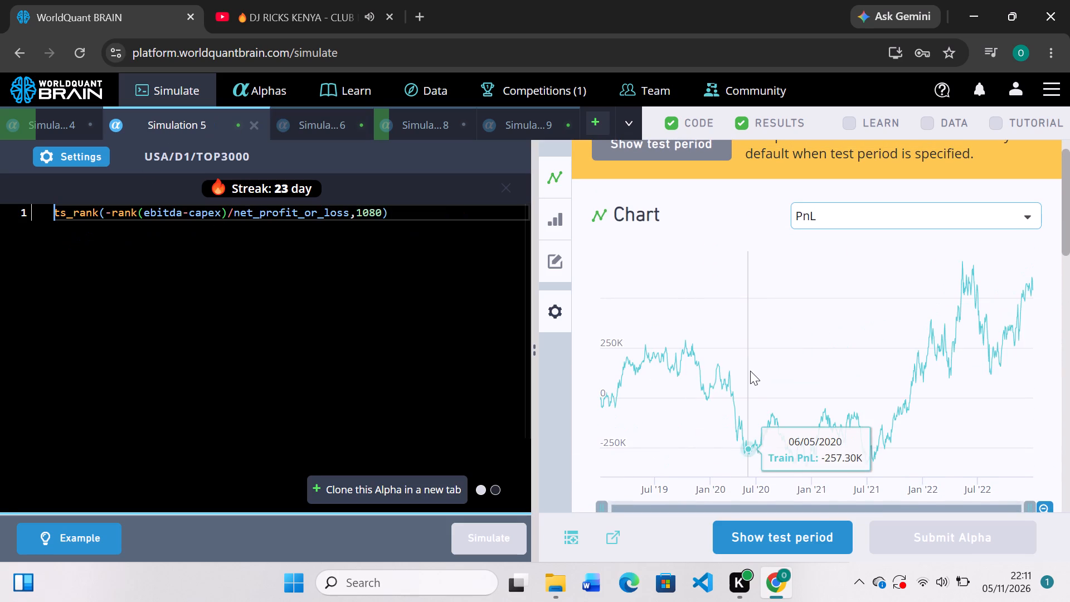
{"action": "scroll", "coordinate": [750, 371], "scroll_direction": "down", "scroll_amount": 1}
{"action": "scroll", "coordinate": [750, 371], "scroll_direction": "up", "scroll_amount": 3}
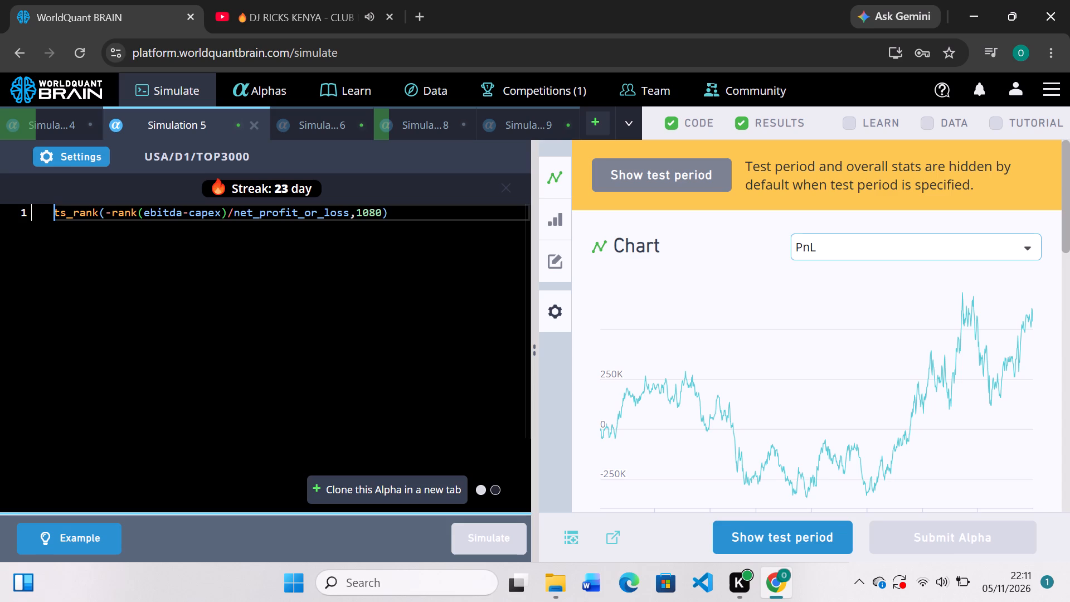
{"action": "scroll", "coordinate": [447, 413], "scroll_direction": "down", "scroll_amount": 2}
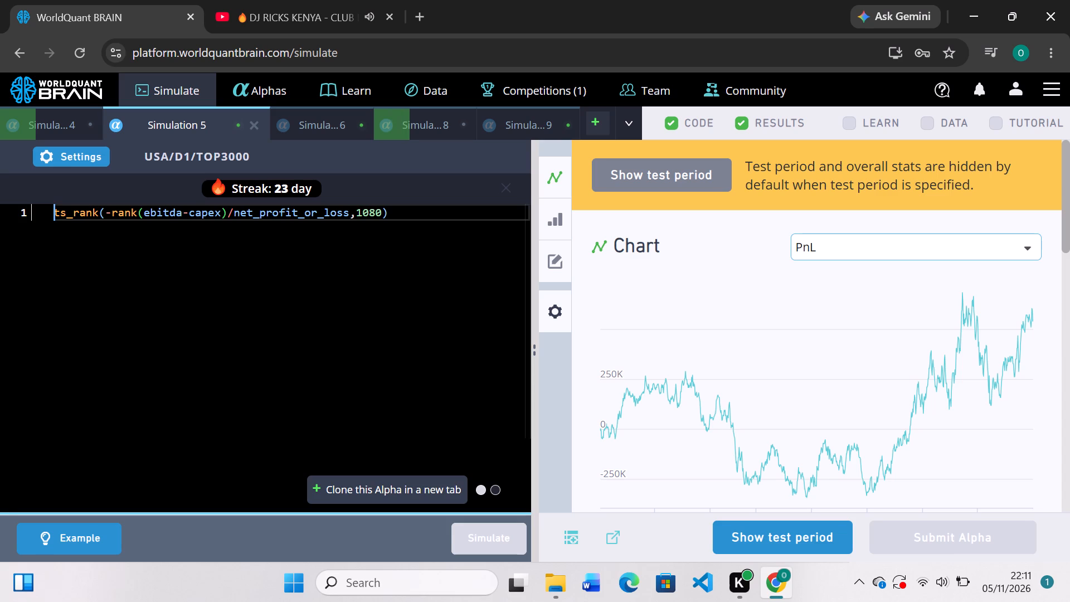
{"action": "left_click", "coordinate": [335, 118]}
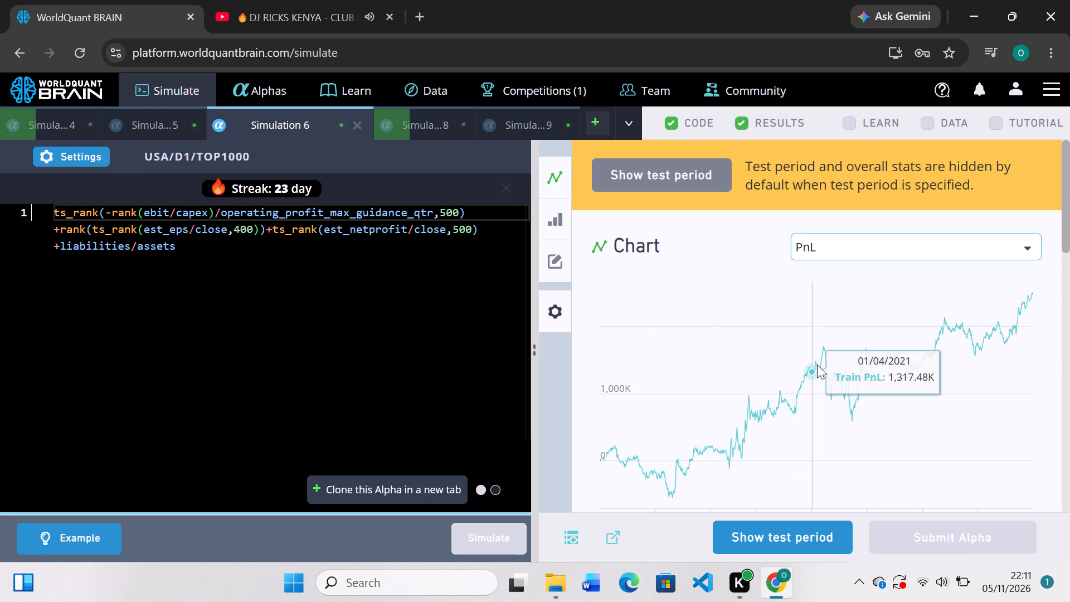
{"action": "scroll", "coordinate": [817, 365], "scroll_direction": "down", "scroll_amount": 3}
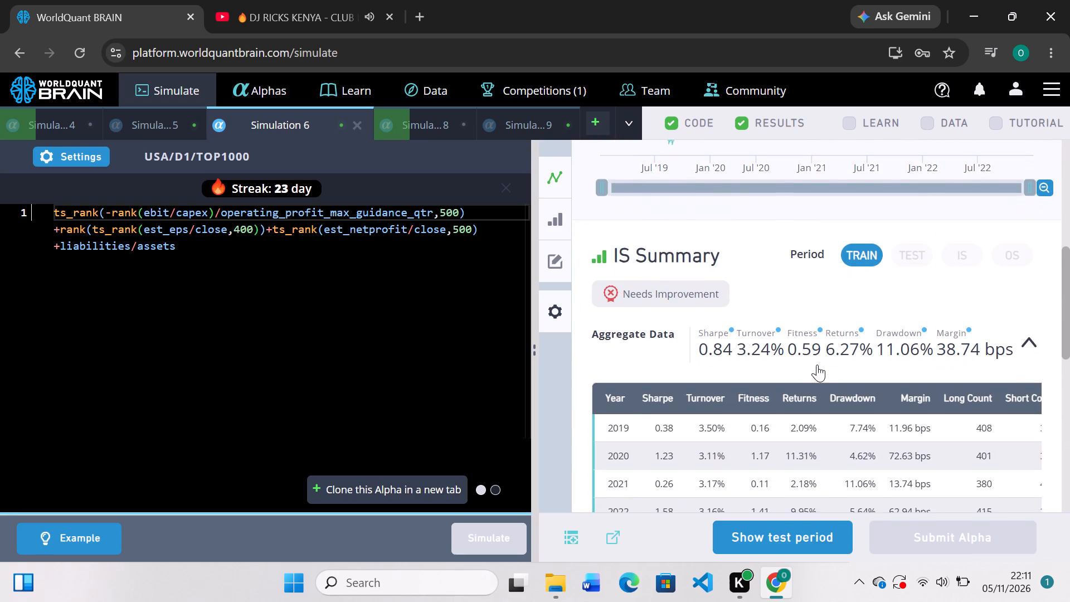
{"action": "scroll", "coordinate": [817, 365], "scroll_direction": "down", "scroll_amount": 2}
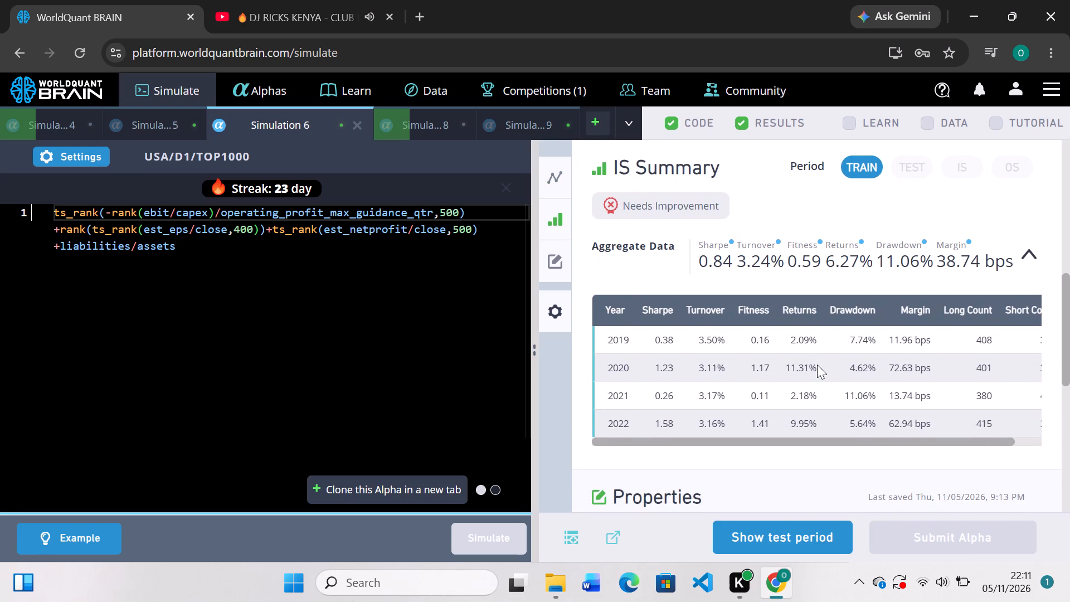
{"action": "scroll", "coordinate": [817, 365], "scroll_direction": "down", "scroll_amount": 1}
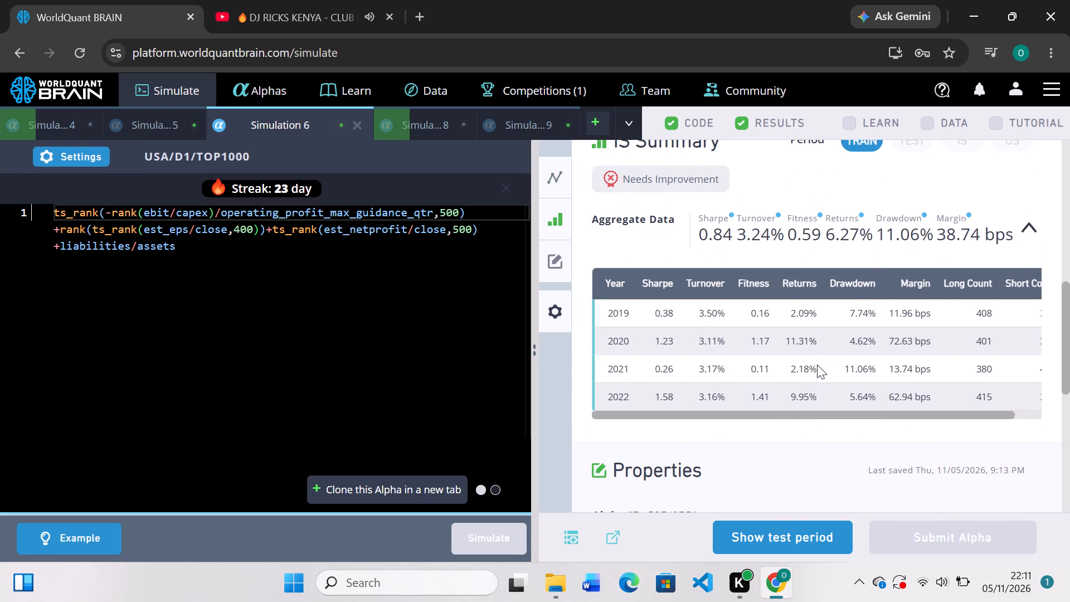
Check Simulation 9's chart and IS Summary, wrap its whole ts_mean expression in rank(), and simulate the alpha.
{"action": "left_click", "coordinate": [530, 125]}
{"action": "scroll", "coordinate": [631, 352], "scroll_direction": "up", "scroll_amount": 1}
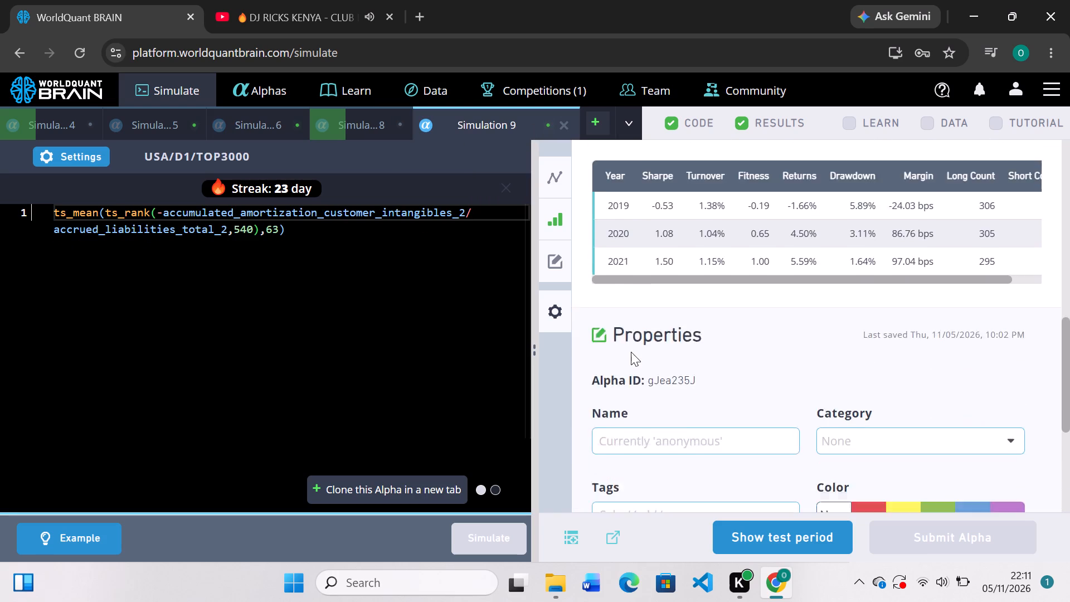
{"action": "scroll", "coordinate": [631, 352], "scroll_direction": "up", "scroll_amount": 3}
{"action": "scroll", "coordinate": [631, 352], "scroll_direction": "down", "scroll_amount": 1}
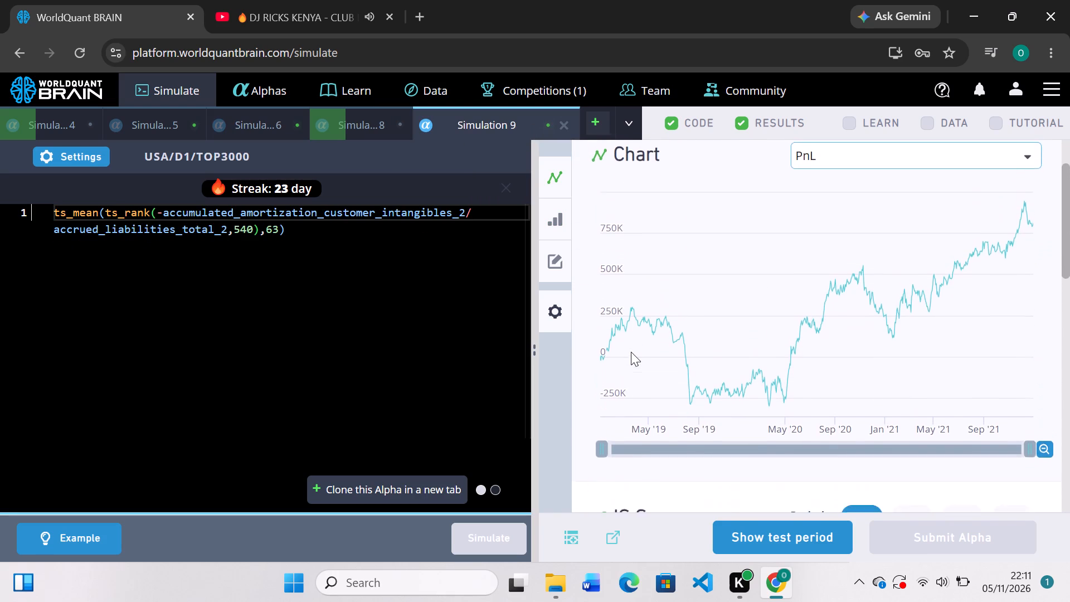
{"action": "scroll", "coordinate": [631, 352], "scroll_direction": "down", "scroll_amount": 1}
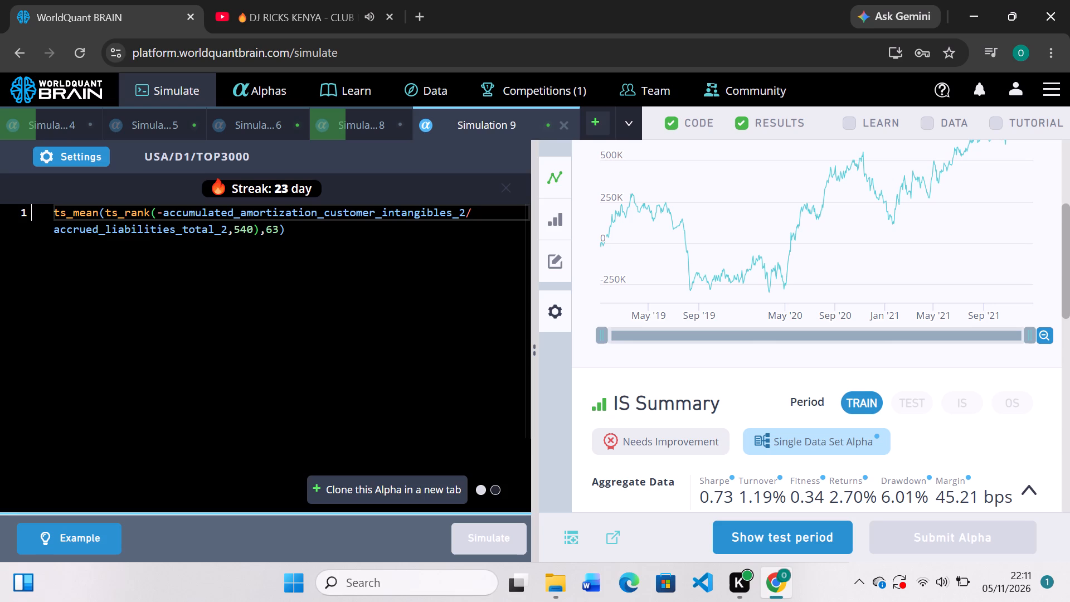
{"action": "type", "text": "ra"}
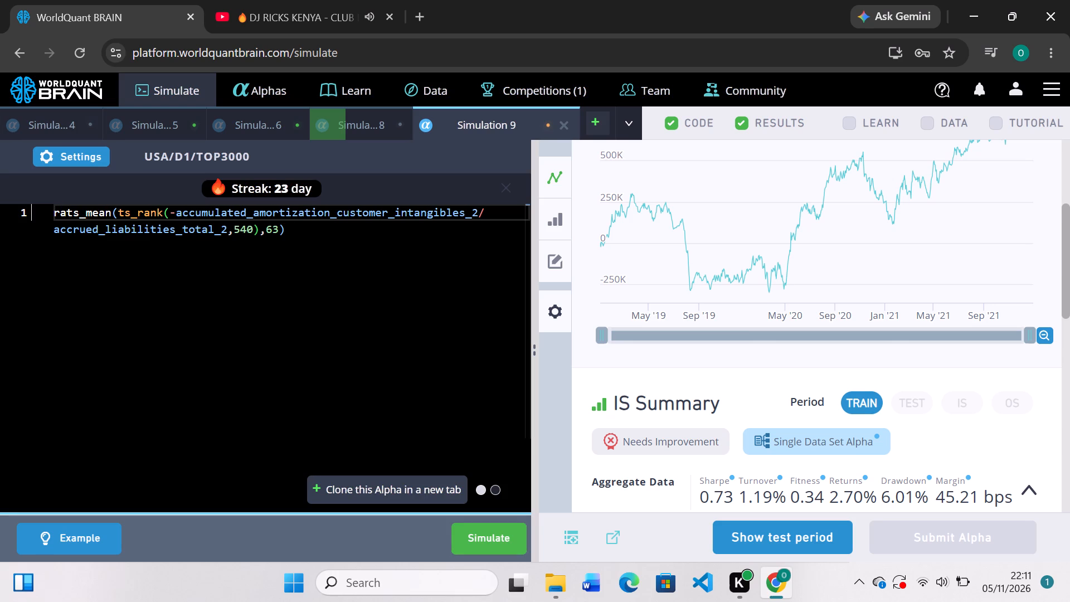
{"action": "type", "text": "nk"}
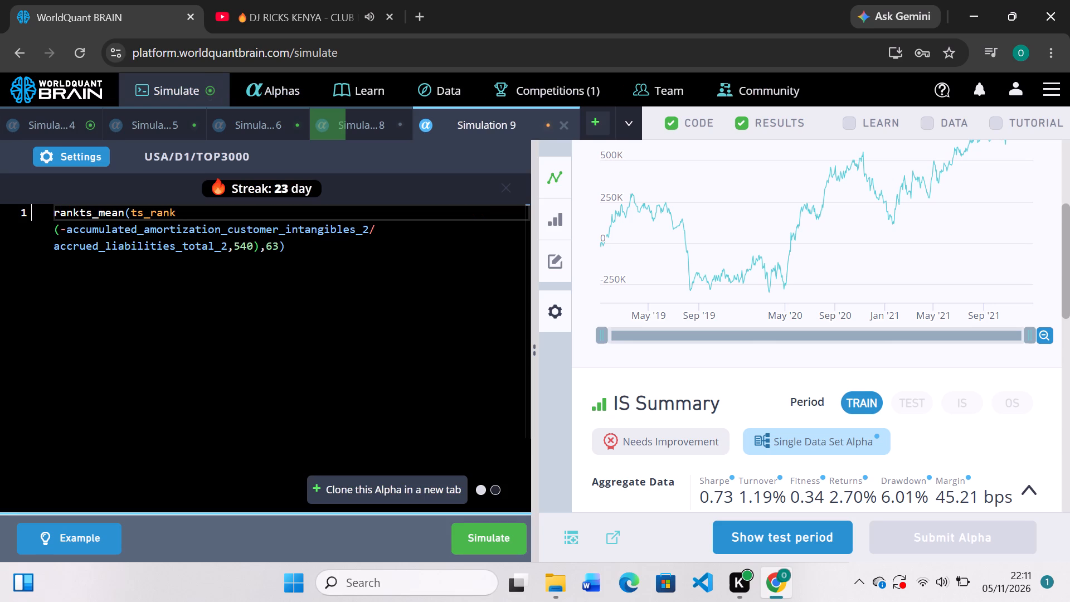
{"action": "key", "text": "shift+parenleft"}
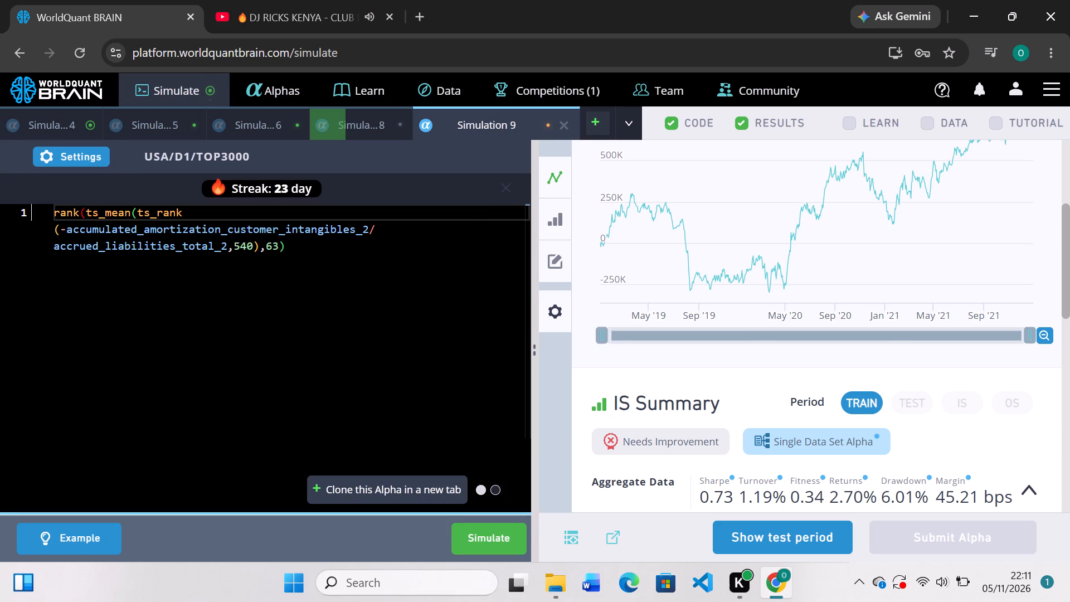
{"action": "left_click", "coordinate": [309, 258]}
{"action": "key", "text": "shift+parenright"}
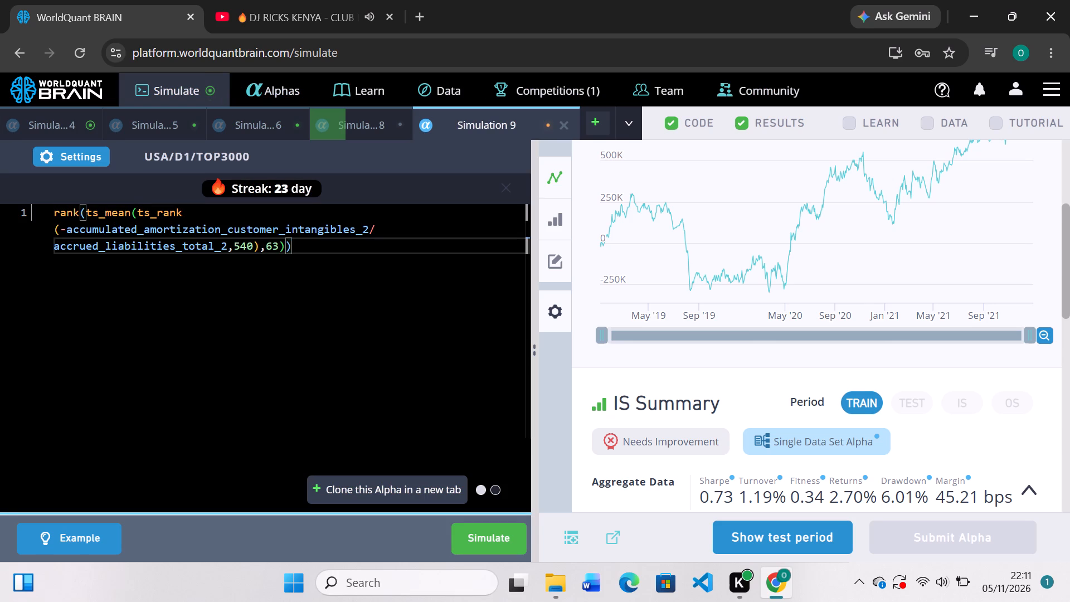
{"action": "left_click", "coordinate": [506, 532]}
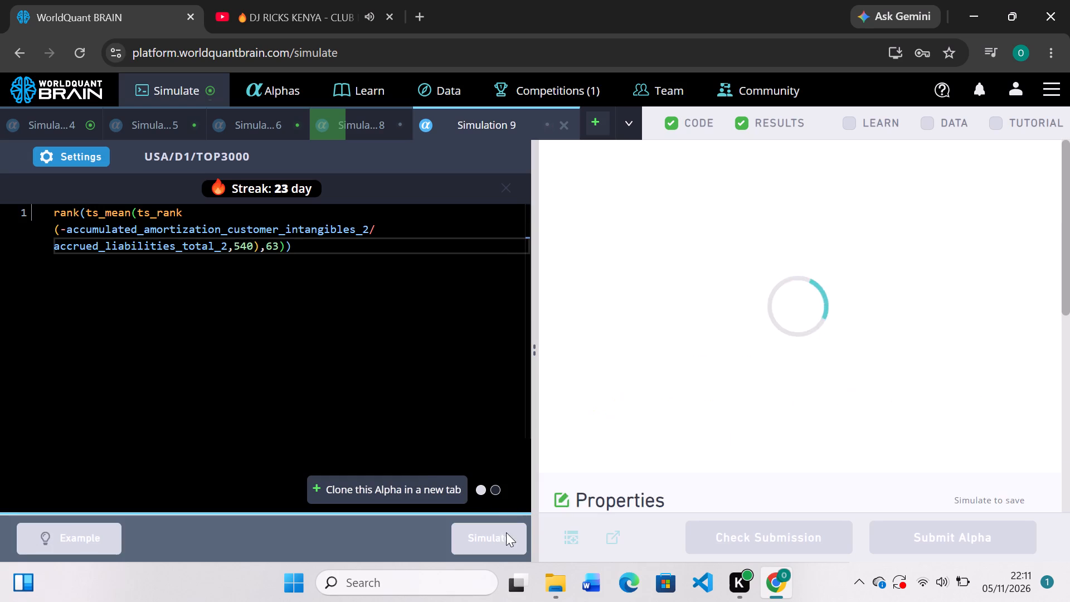
Review Simulation 4's PnL chart and IS Summary for the TOP2000 run.
{"action": "left_click", "coordinate": [84, 128]}
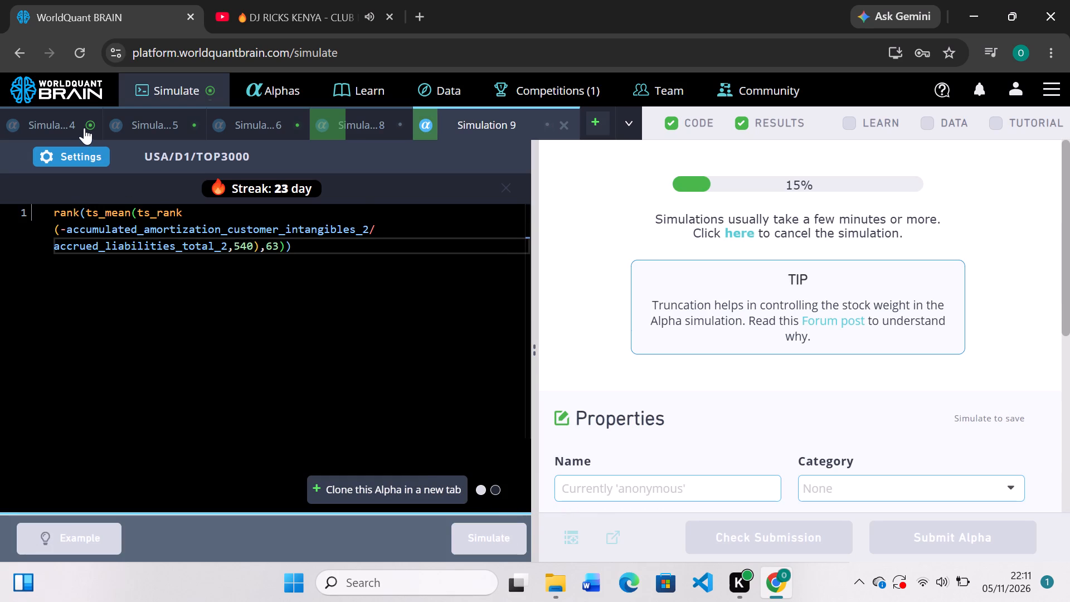
{"action": "scroll", "coordinate": [585, 346], "scroll_direction": "down", "scroll_amount": 2}
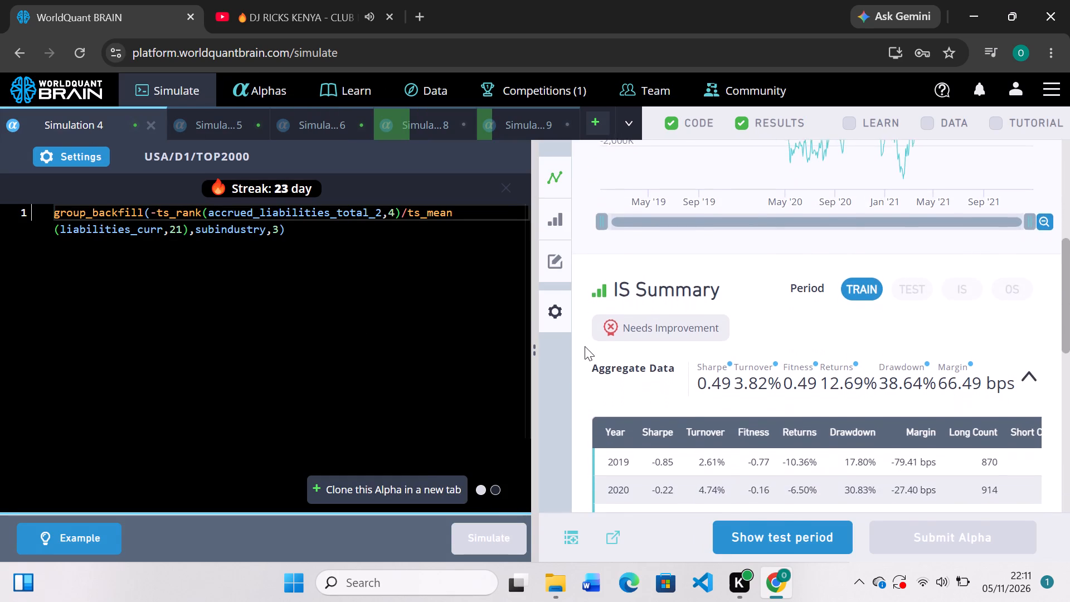
{"action": "scroll", "coordinate": [585, 346], "scroll_direction": "up", "scroll_amount": 3}
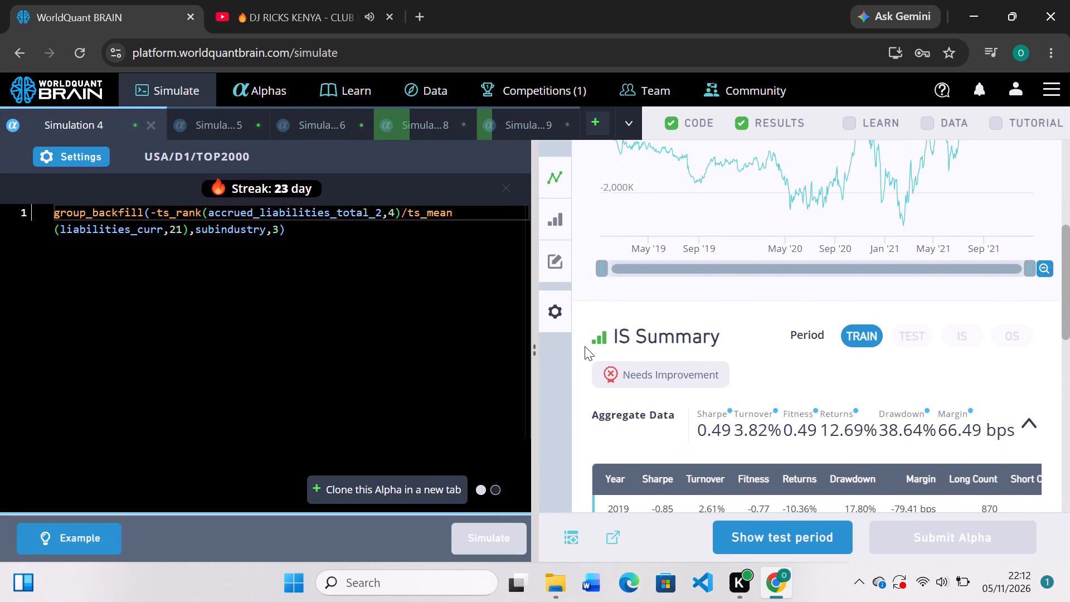
{"action": "scroll", "coordinate": [585, 346], "scroll_direction": "up", "scroll_amount": 3}
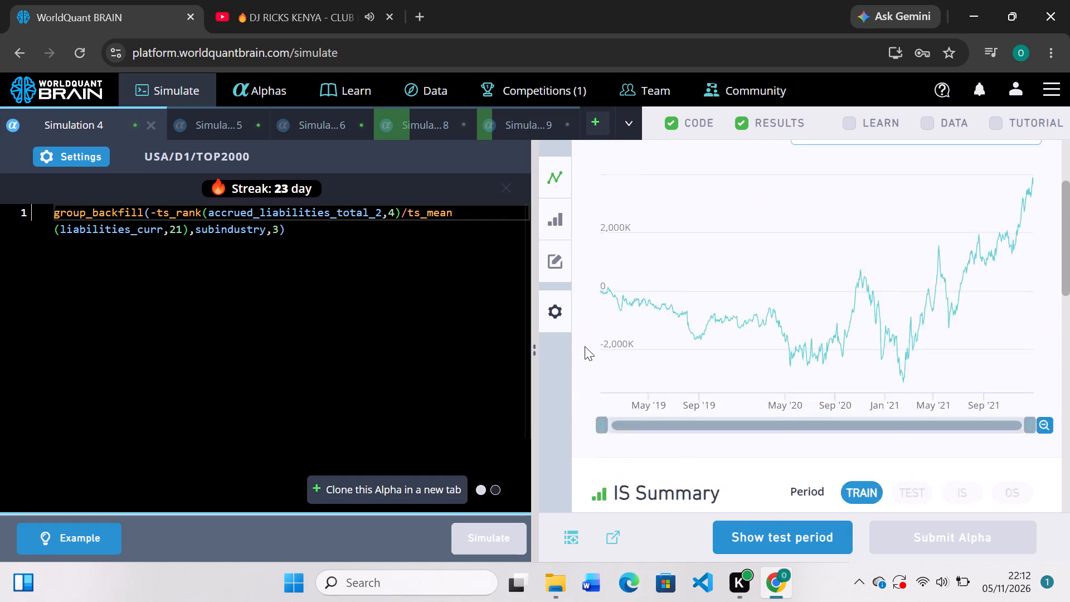
{"action": "scroll", "coordinate": [585, 346], "scroll_direction": "up", "scroll_amount": 1}
{"action": "scroll", "coordinate": [585, 346], "scroll_direction": "down", "scroll_amount": 3}
{"action": "scroll", "coordinate": [585, 346], "scroll_direction": "up", "scroll_amount": 1}
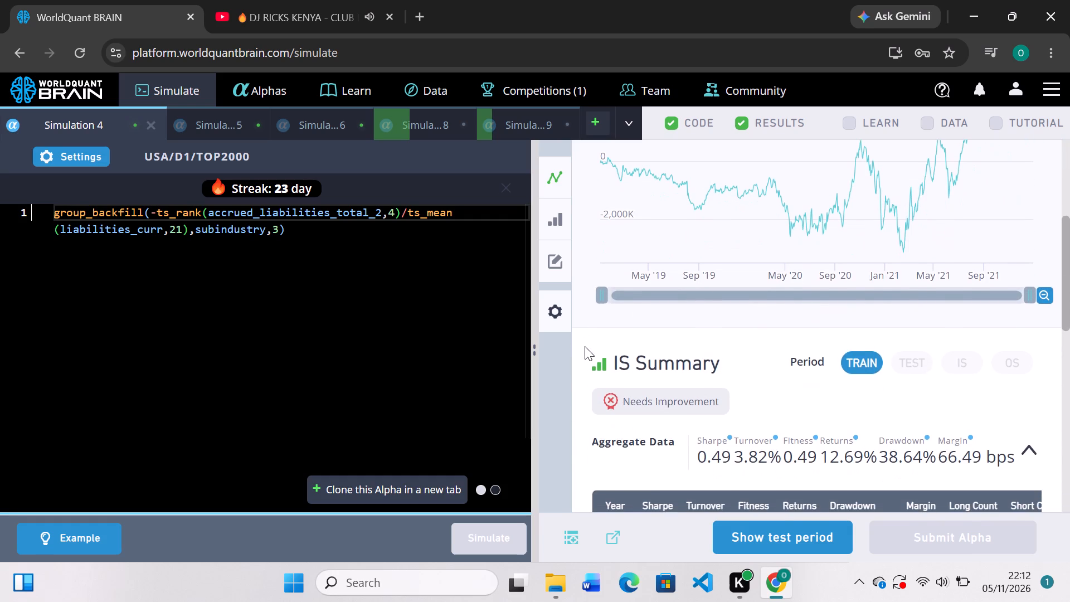
{"action": "scroll", "coordinate": [585, 346], "scroll_direction": "up", "scroll_amount": 1}
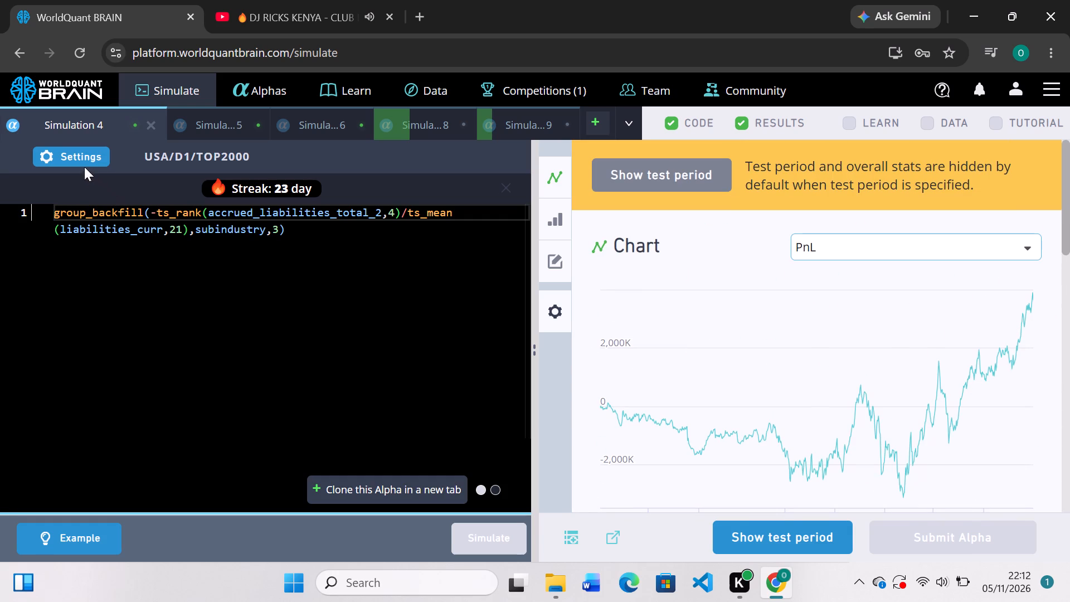
Set Simulation 4's universe to TOP3000, decay to 157 and neutralization to Industry, apply the settings, and simulate the alpha.
{"action": "left_click", "coordinate": [82, 159]}
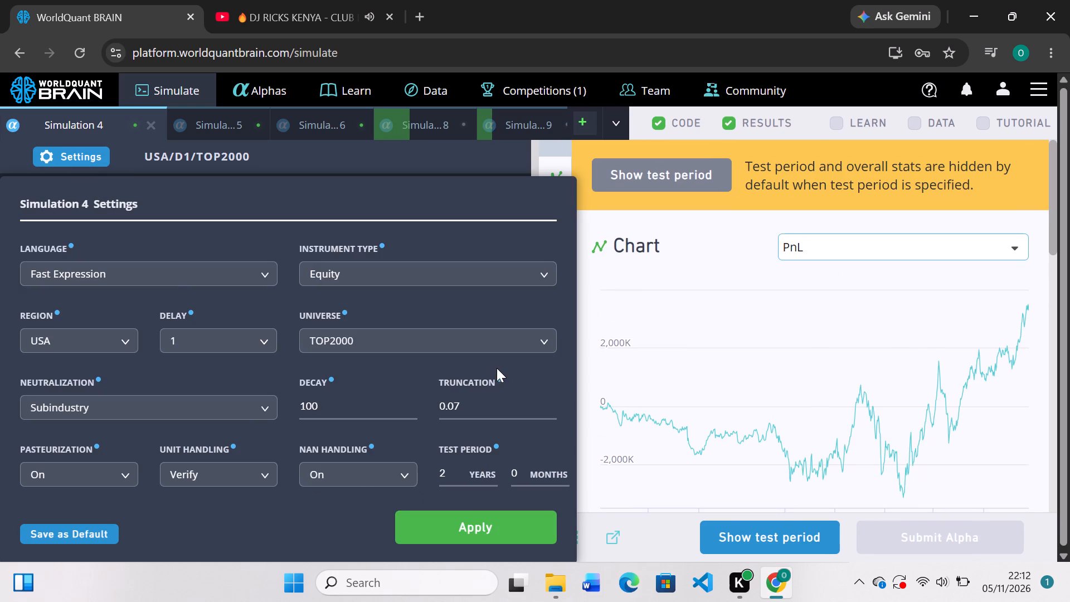
{"action": "left_click", "coordinate": [541, 333]}
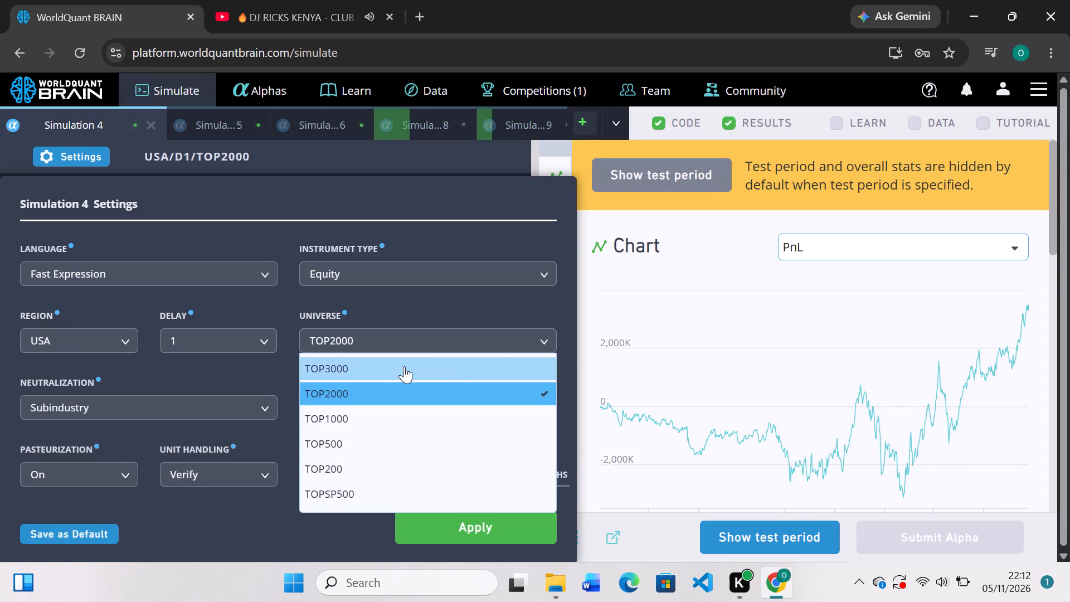
{"action": "left_click", "coordinate": [395, 366]}
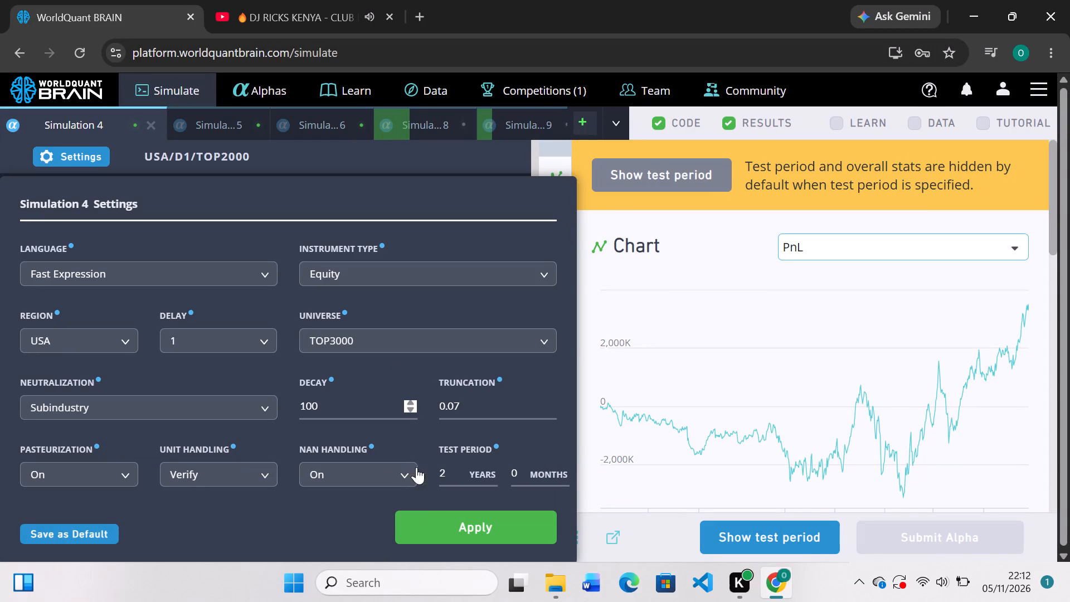
{"action": "left_click", "coordinate": [411, 402]}
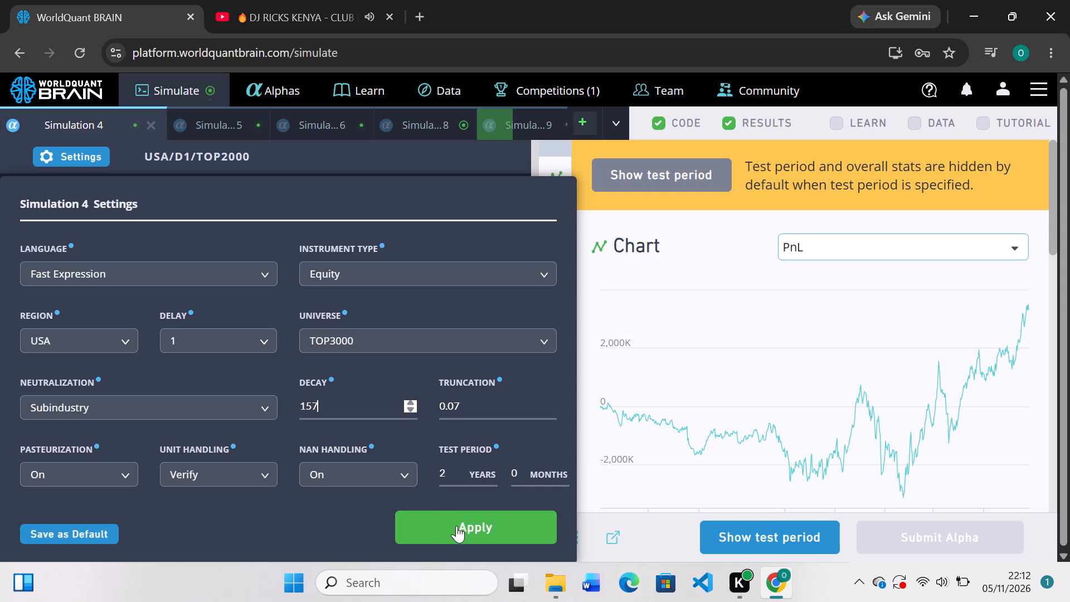
{"action": "left_click", "coordinate": [261, 404]}
{"action": "left_click", "coordinate": [186, 516]}
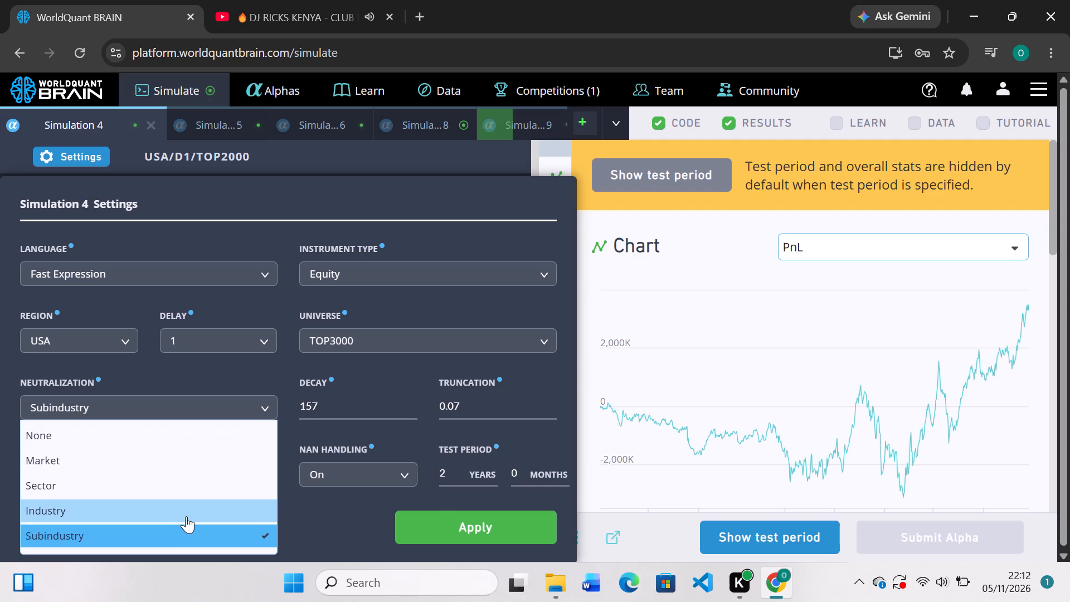
{"action": "left_click", "coordinate": [449, 526]}
{"action": "left_click", "coordinate": [475, 533]}
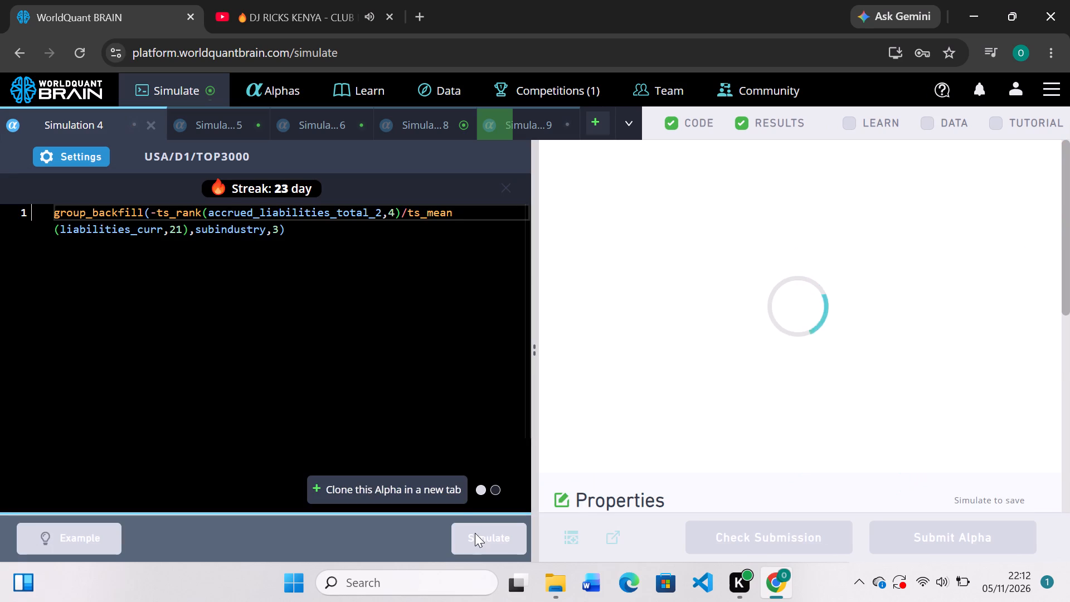
Check Simulation 8's PnL chart and IS Summary, replace volume<adv20 with returns in its expression, and simulate the alpha.
{"action": "left_click", "coordinate": [423, 127]}
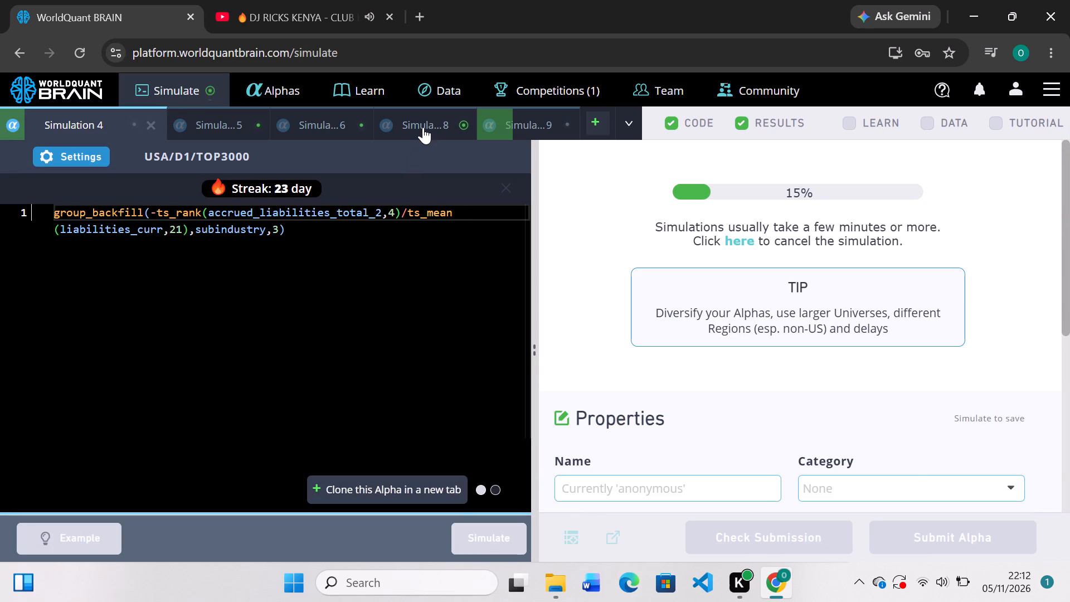
{"action": "scroll", "coordinate": [714, 312], "scroll_direction": "down", "scroll_amount": 3}
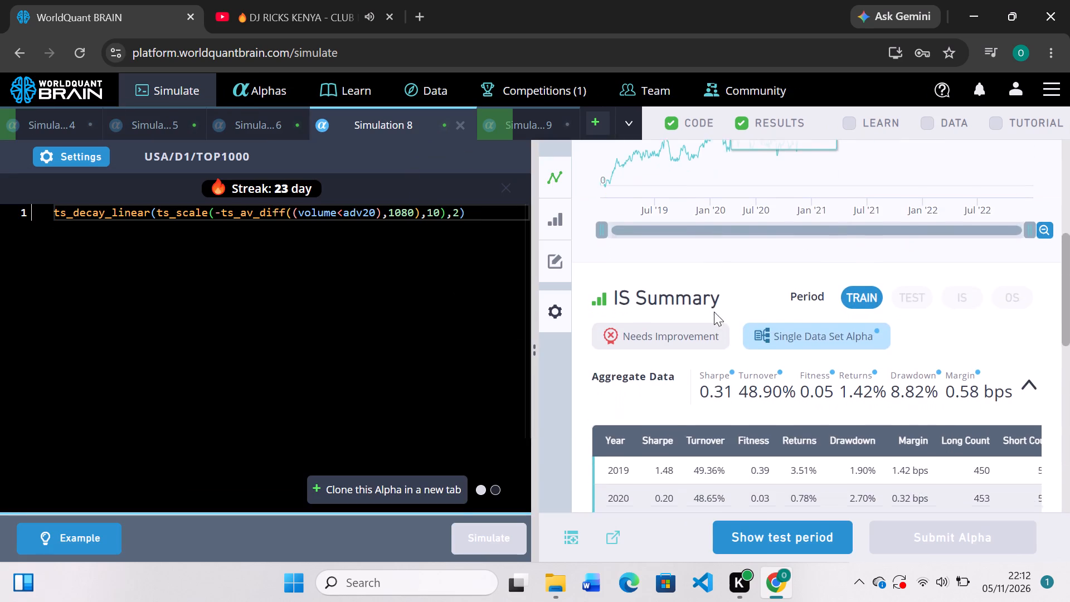
{"action": "scroll", "coordinate": [714, 312], "scroll_direction": "up", "scroll_amount": 2}
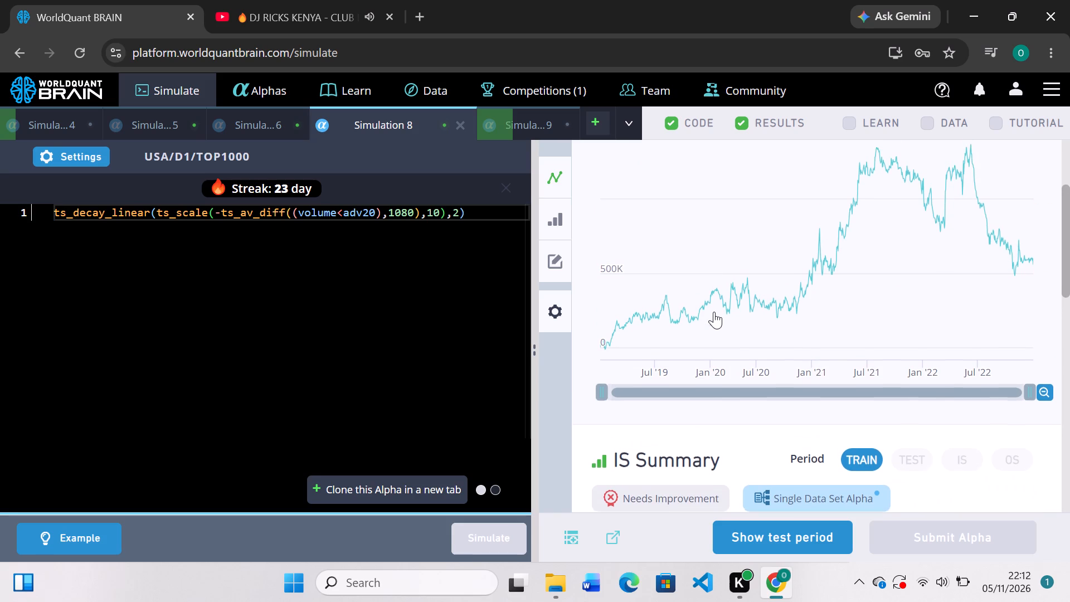
{"action": "scroll", "coordinate": [714, 312], "scroll_direction": "up", "scroll_amount": 2}
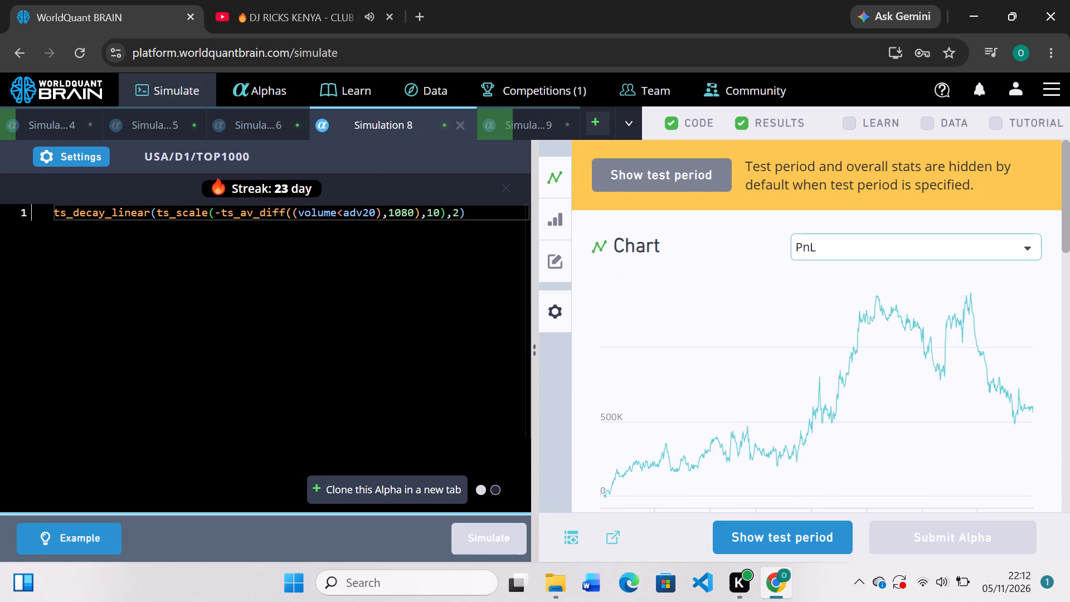
{"action": "left_click", "coordinate": [373, 217]}
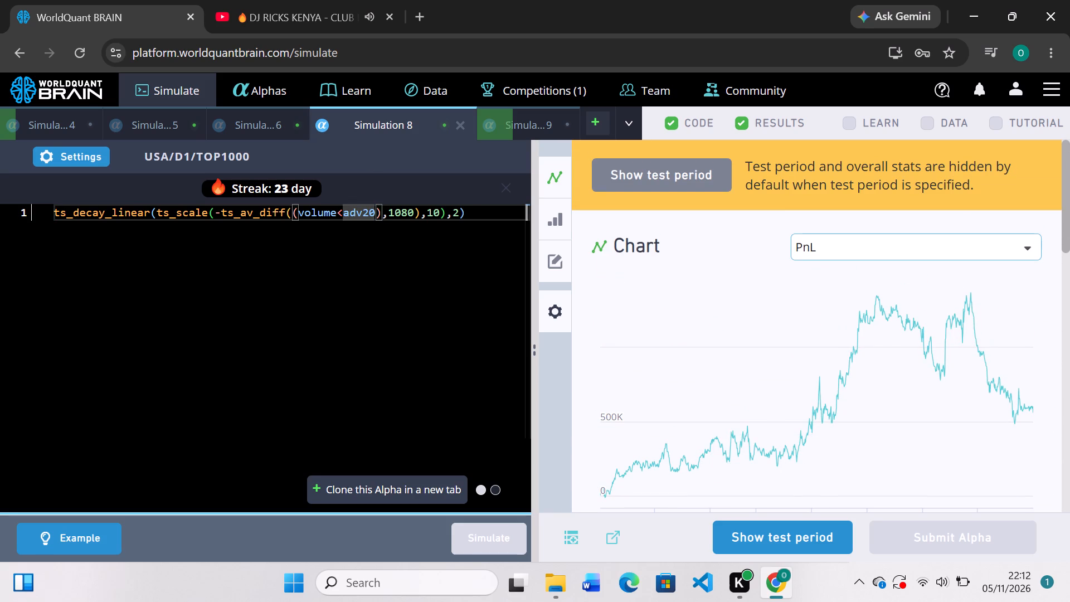
{"action": "key", "text": "BackSpace"}
{"action": "key", "text": "BackSpace"}
{"action": "key", "text": "BackSpace"}
{"action": "key", "text": "BackSpace"}
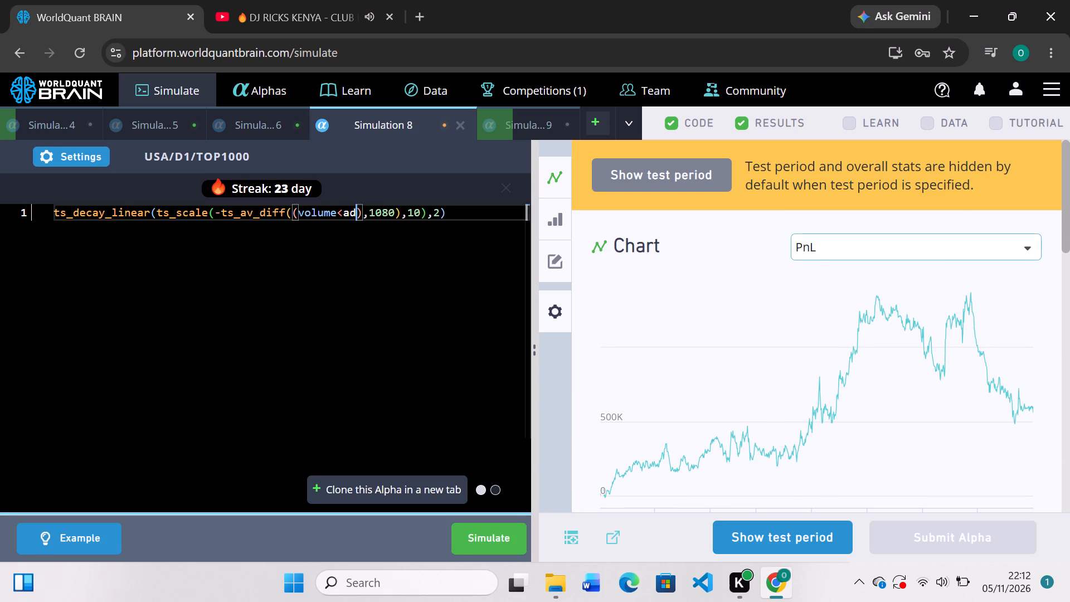
{"action": "key", "text": "BackSpace"}
{"action": "key", "text": "BackSpace"}
{"action": "key", "text": "BackSpace"}
{"action": "key", "text": "BackSpace"}
{"action": "key", "text": "BackSpace"}
{"action": "key", "text": "BackSpace"}
{"action": "key", "text": "BackSpace"}
{"action": "key", "text": "BackSpace"}
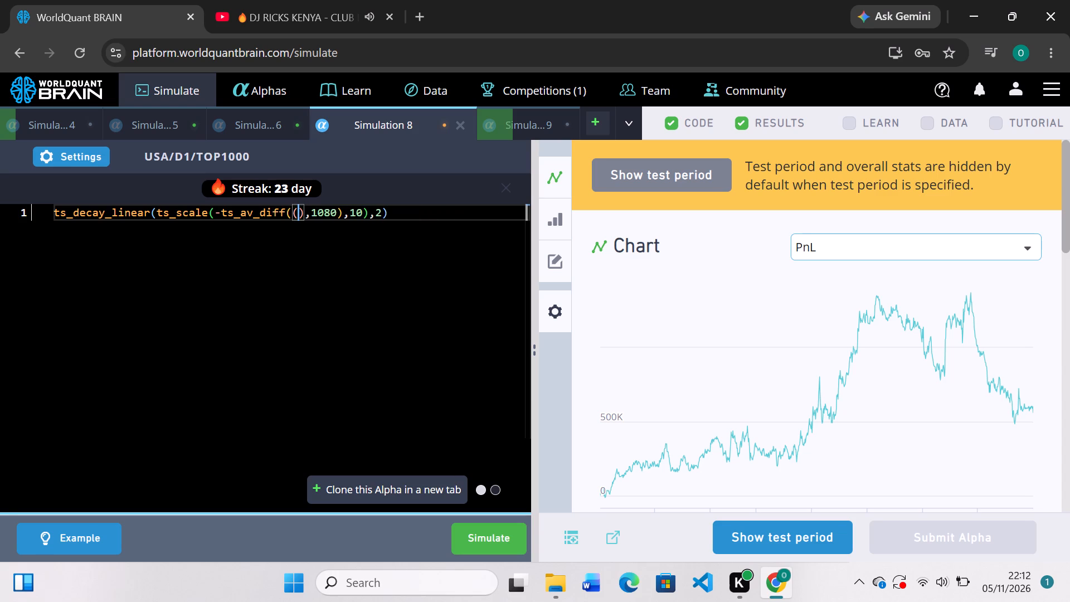
{"action": "type", "text": "re"}
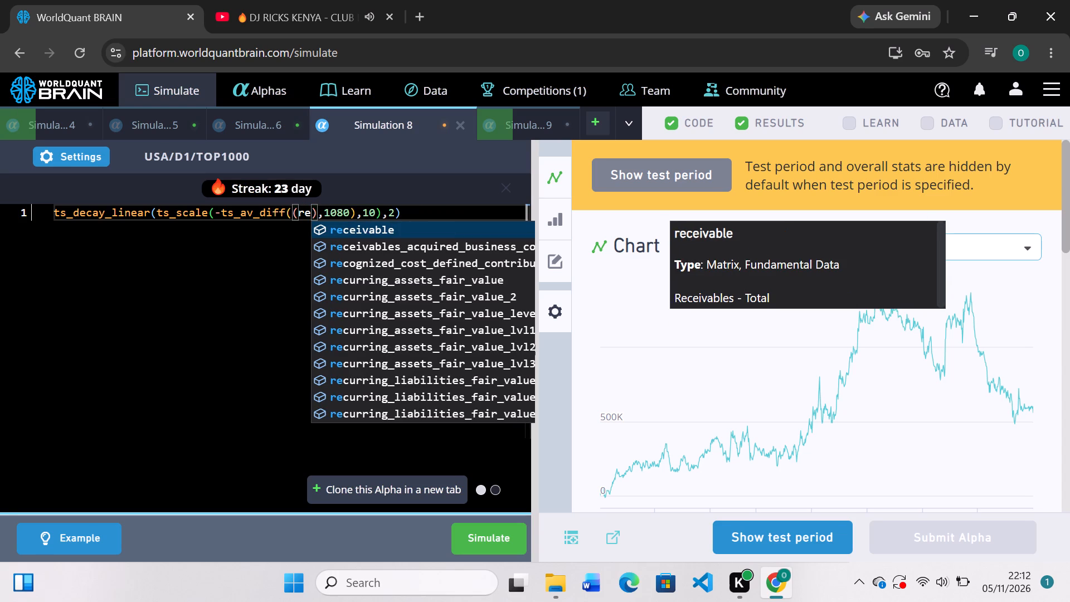
{"action": "type", "text": "turn"}
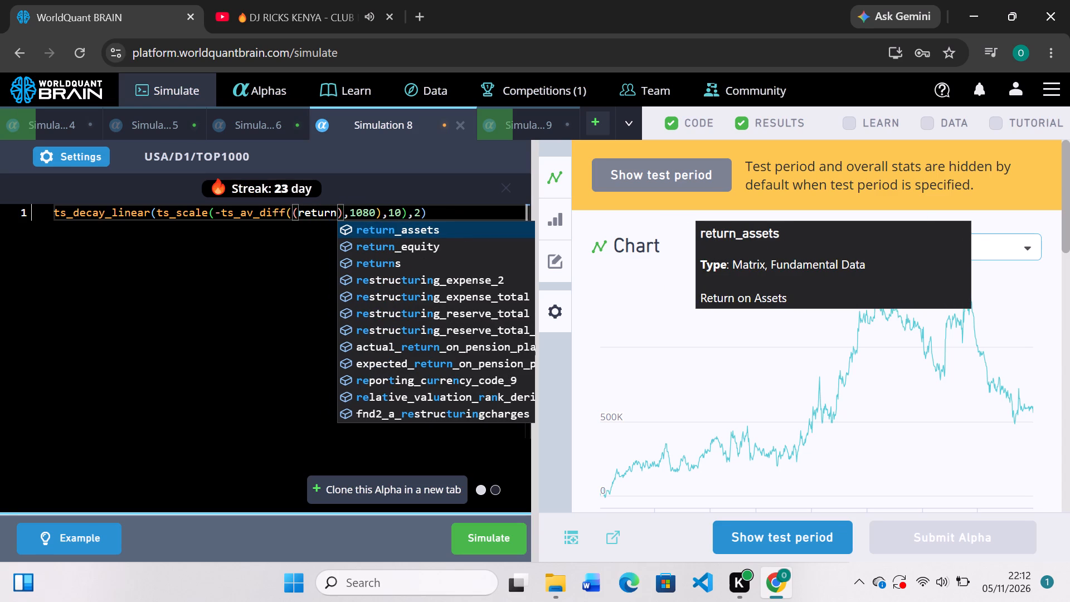
{"action": "key", "text": "s"}
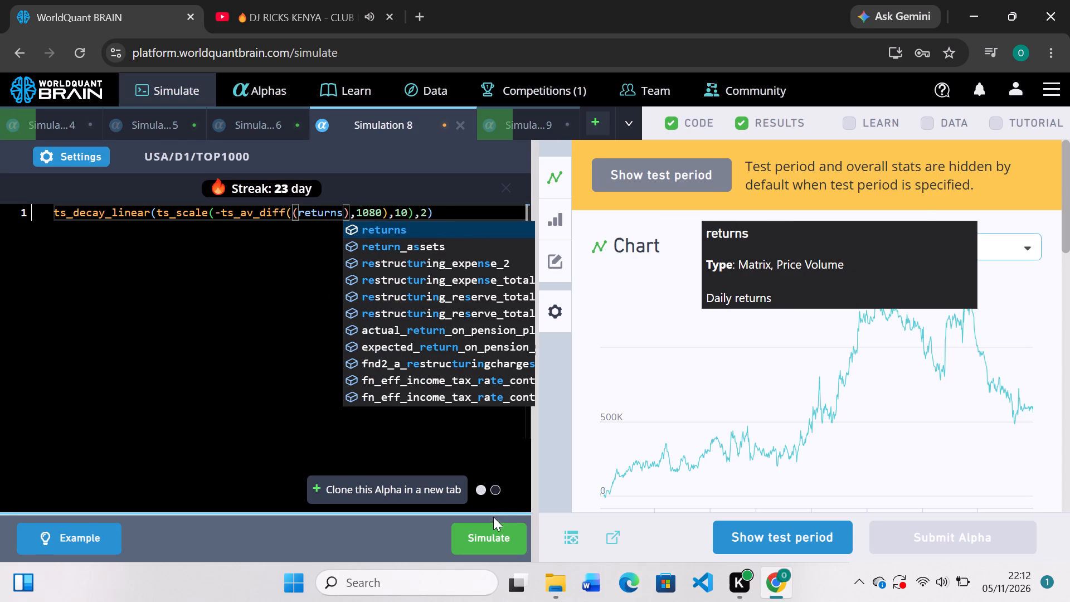
{"action": "left_click", "coordinate": [489, 527]}
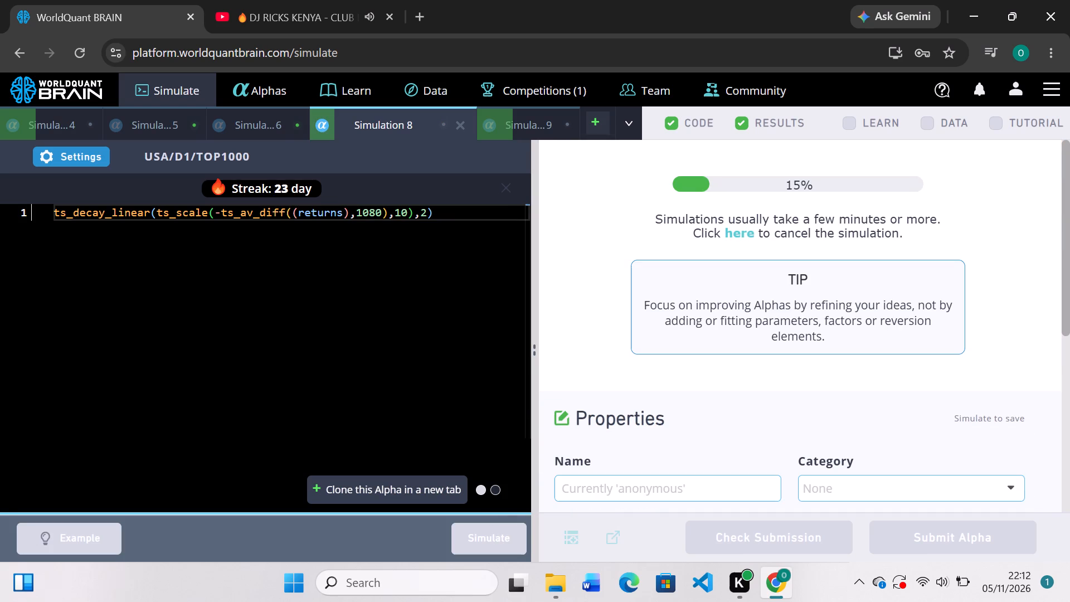
Clear Simulation 6's whole expression and start a variable assignment named eve in its place.
{"action": "left_click", "coordinate": [276, 132]}
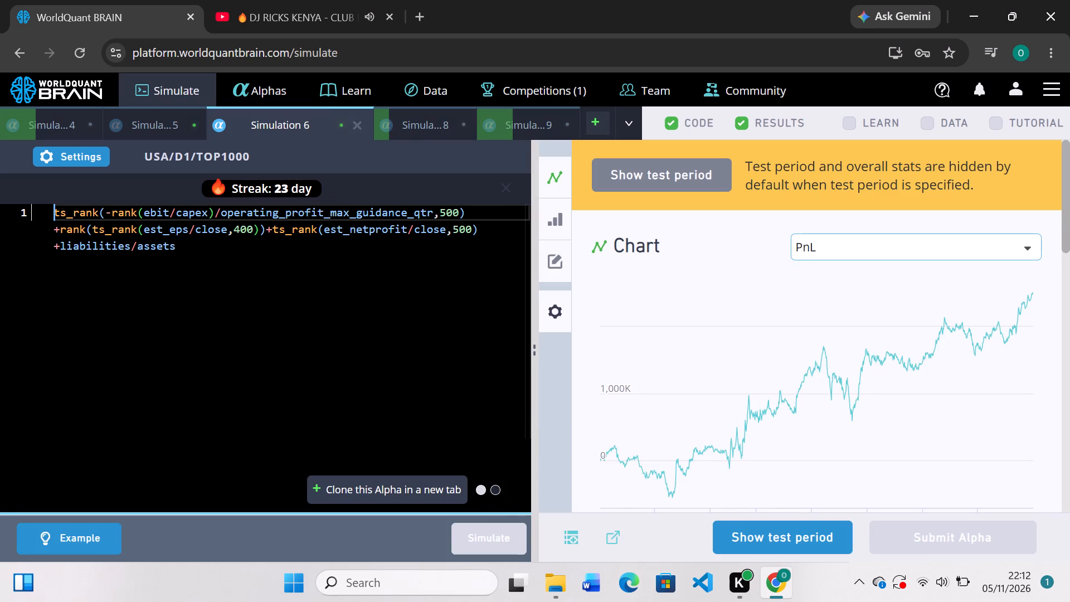
{"action": "left_click_drag", "start_coordinate": [227, 268], "coordinate": [42, 208]}
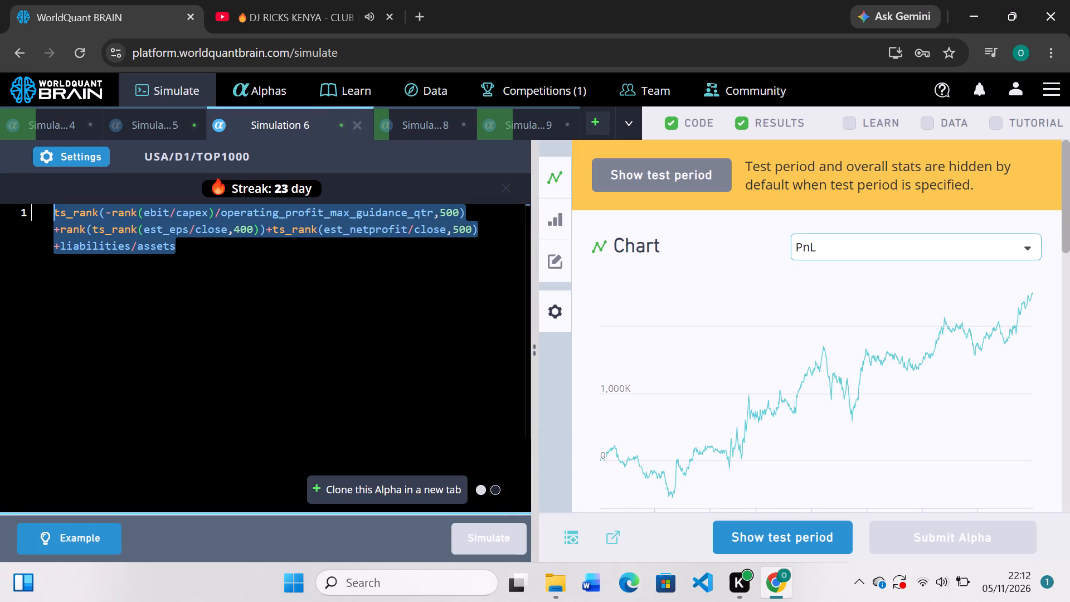
{"action": "left_click_drag", "start_coordinate": [42, 208], "coordinate": [39, 181]}
{"action": "key", "text": "Delete"}
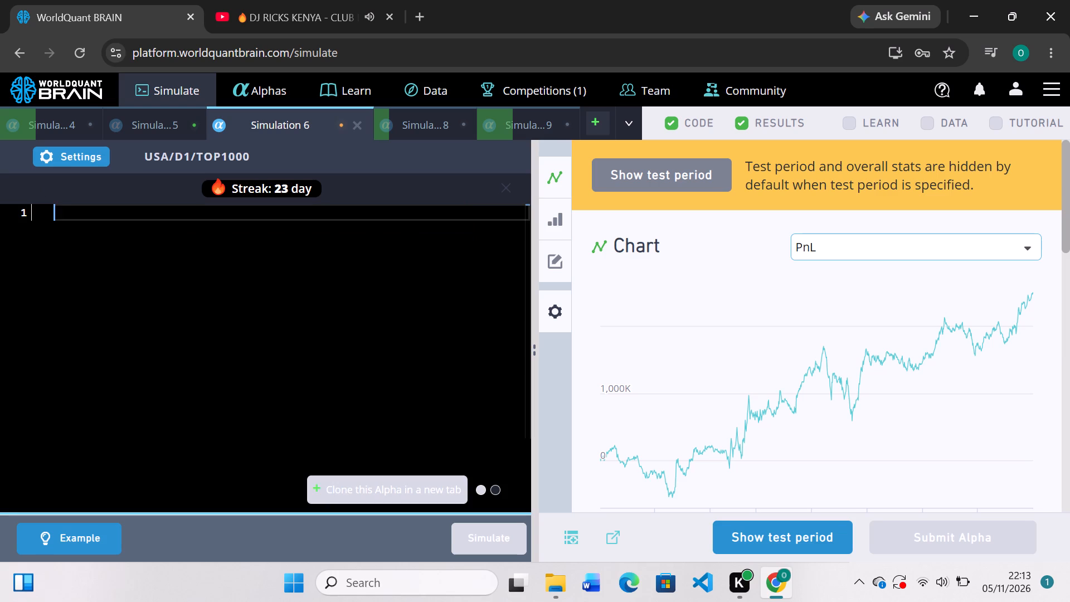
{"action": "type", "text": "en"}
{"action": "key", "text": "BackSpace"}
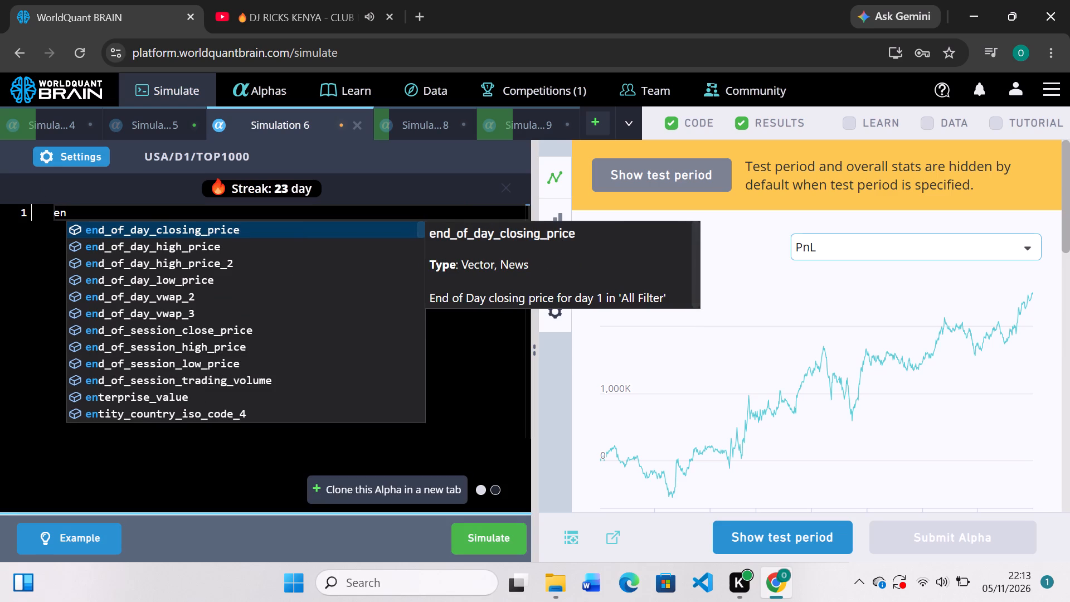
{"action": "type", "text": "ve"}
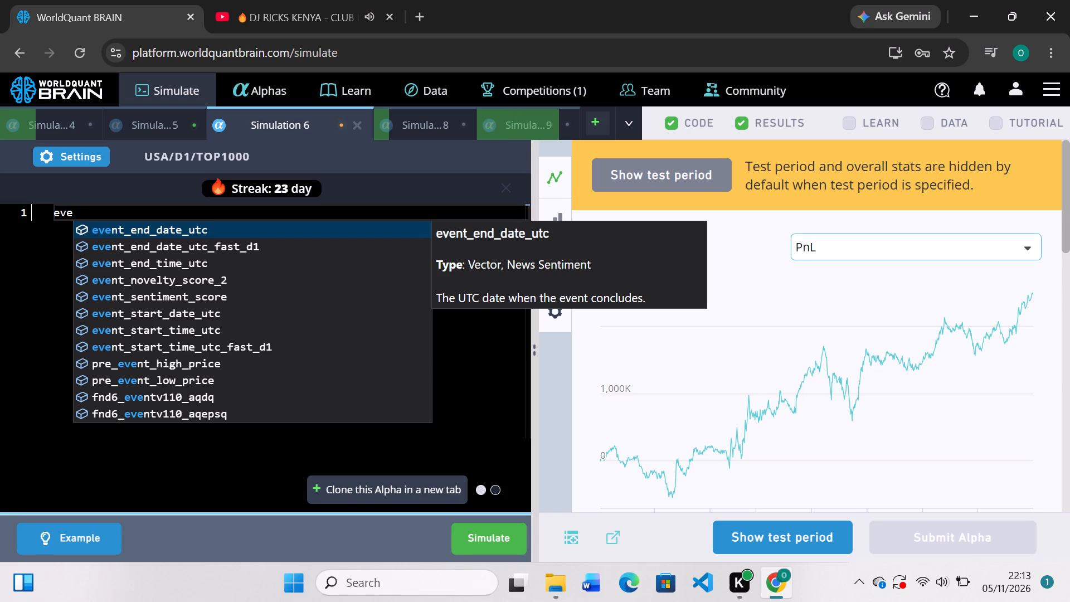
{"action": "key", "text": "equal"}
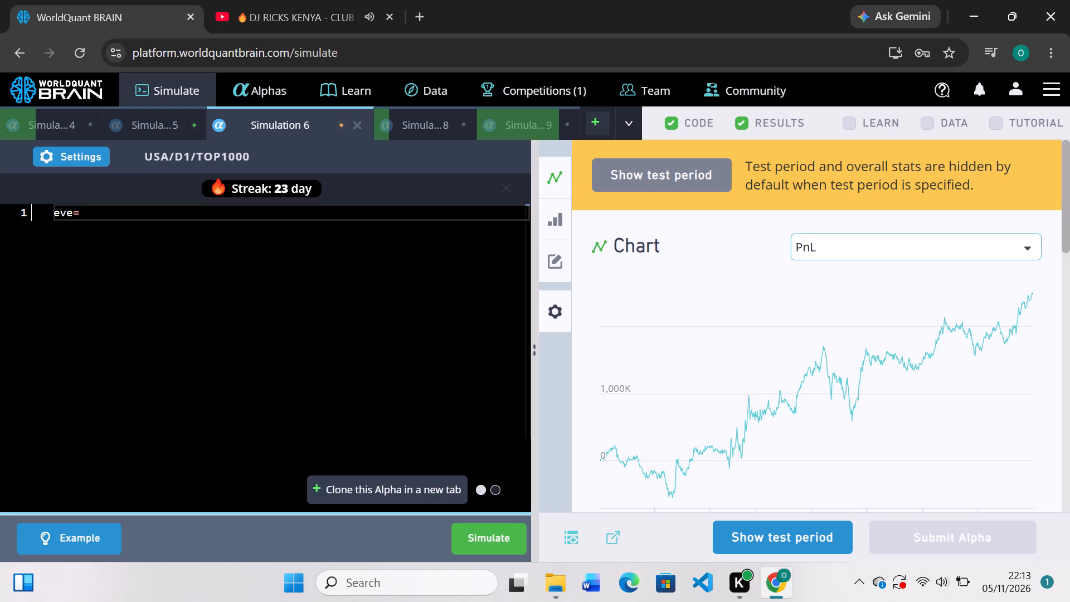
{"action": "key", "text": "space"}
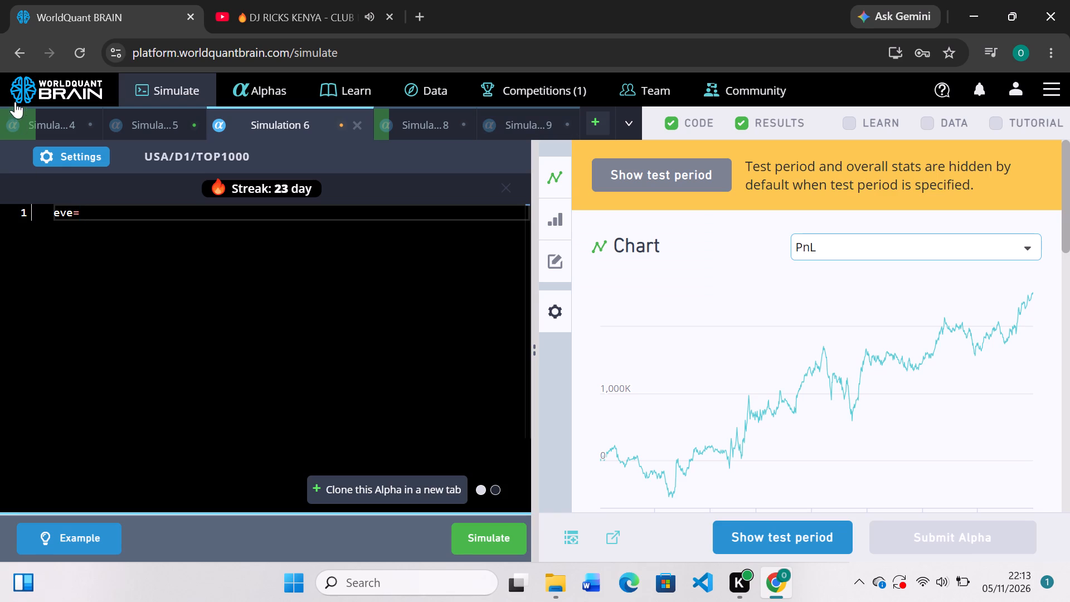
Copy Simulation 4's full group_backfill expression into Simulation 6 as the value of eve, ending the statement with a semicolon.
{"action": "left_click", "coordinate": [44, 123]}
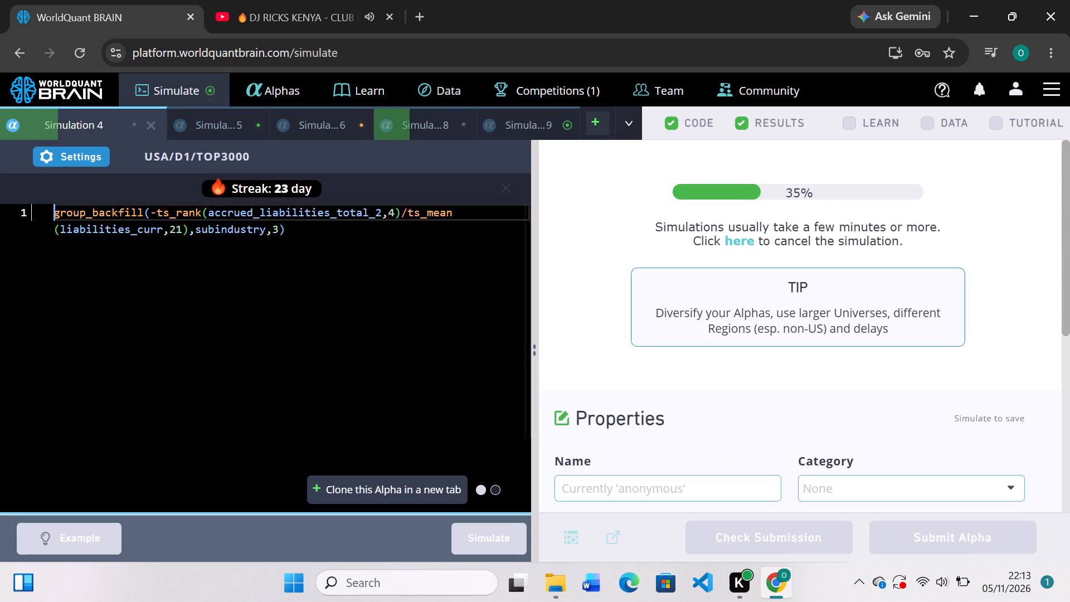
{"action": "left_click_drag", "start_coordinate": [302, 238], "coordinate": [18, 195]}
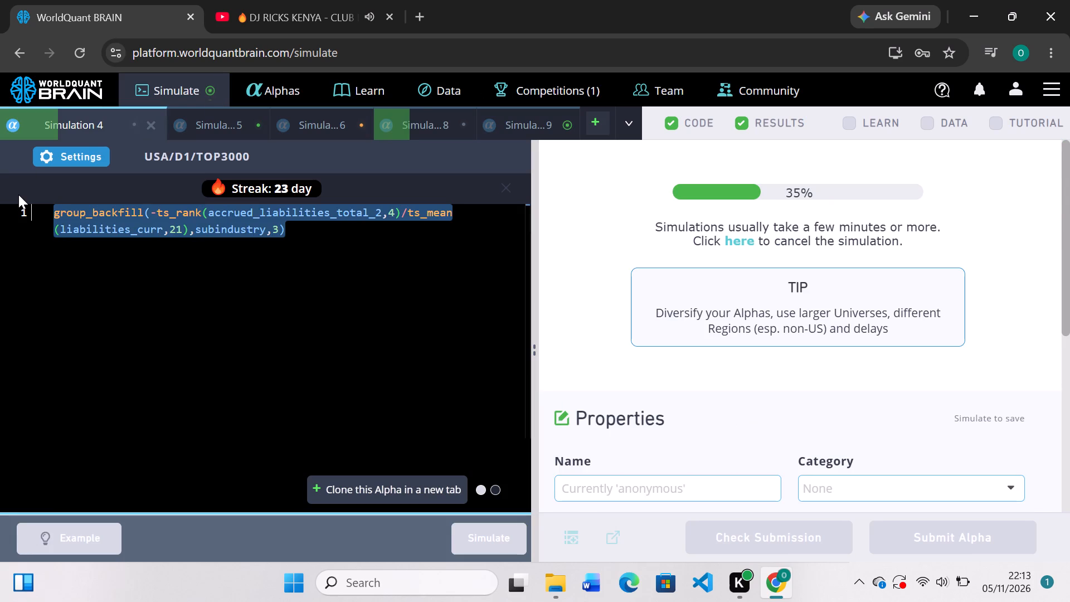
{"action": "key", "text": "ctrl+c"}
{"action": "left_click", "coordinate": [305, 125]}
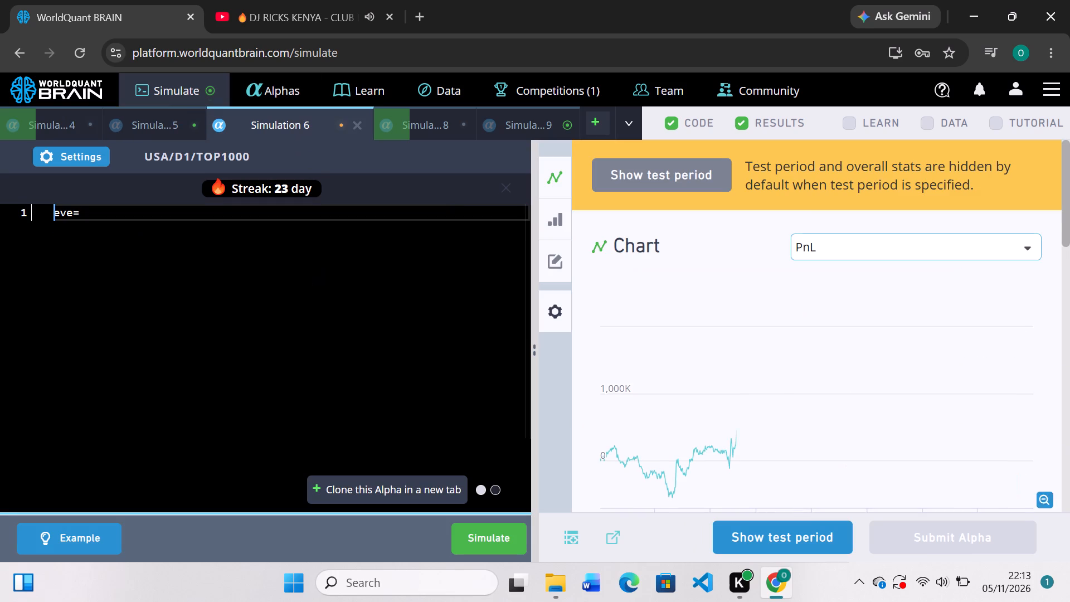
{"action": "left_click", "coordinate": [103, 215]}
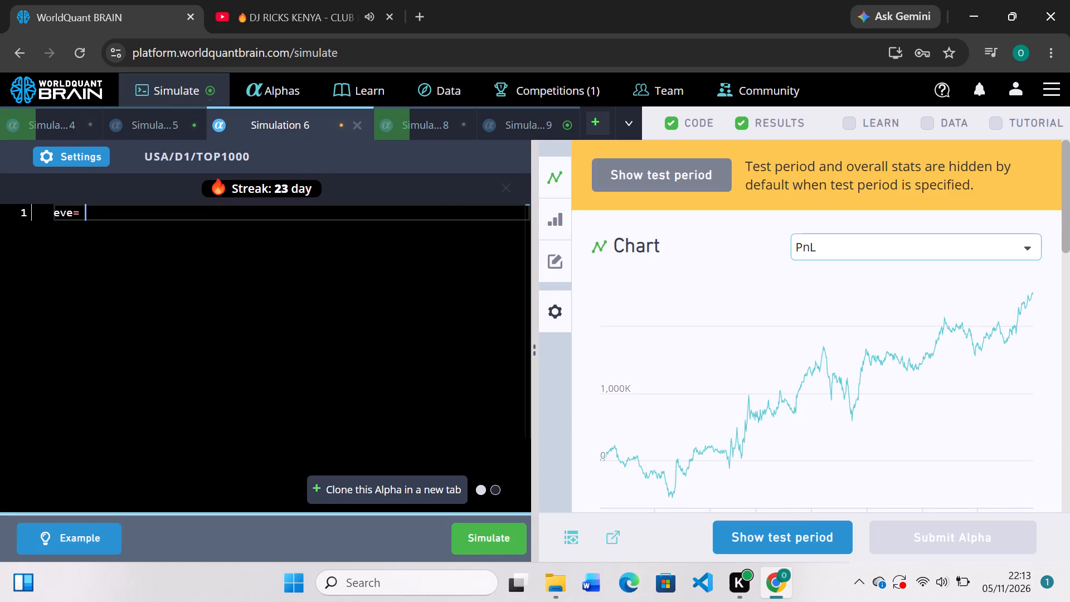
{"action": "key", "text": "ctrl+v"}
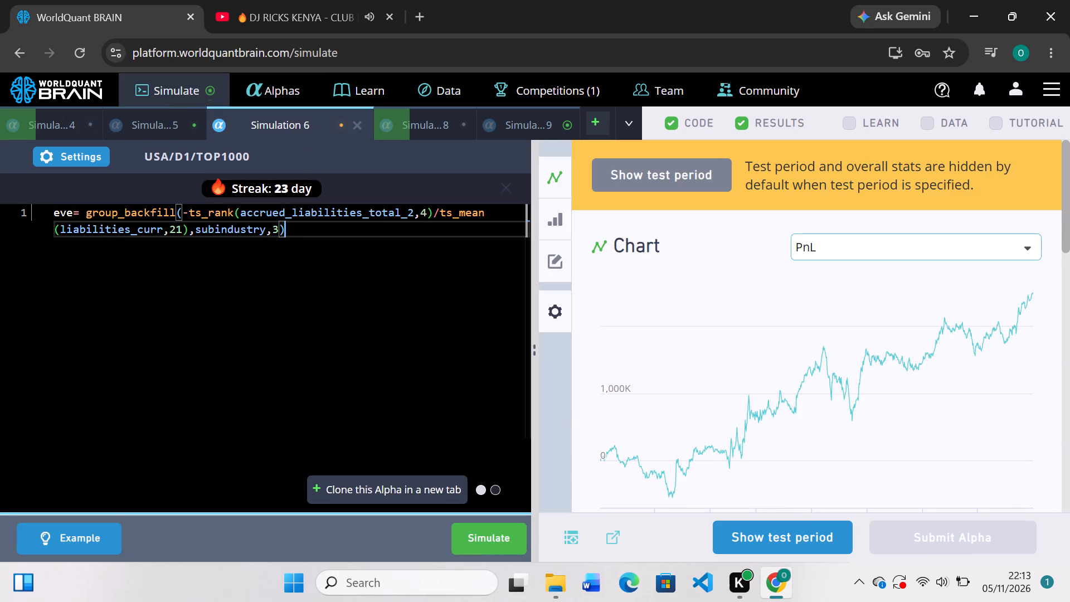
{"action": "key", "text": "semicolon"}
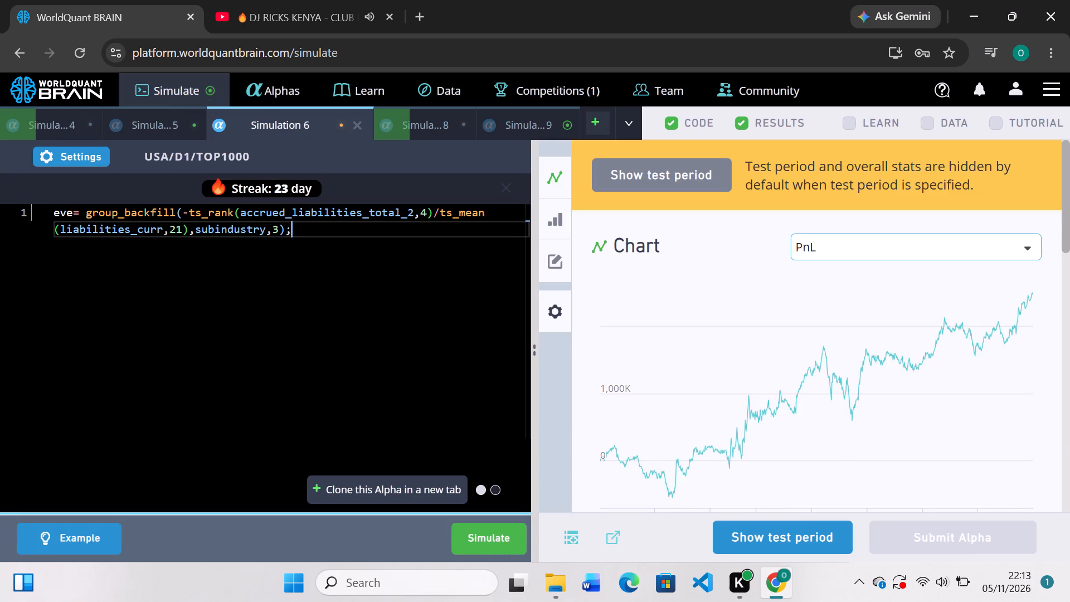
Start a second variable assignment named al on a new line below eve in Simulation 6.
{"action": "key", "text": "Return"}
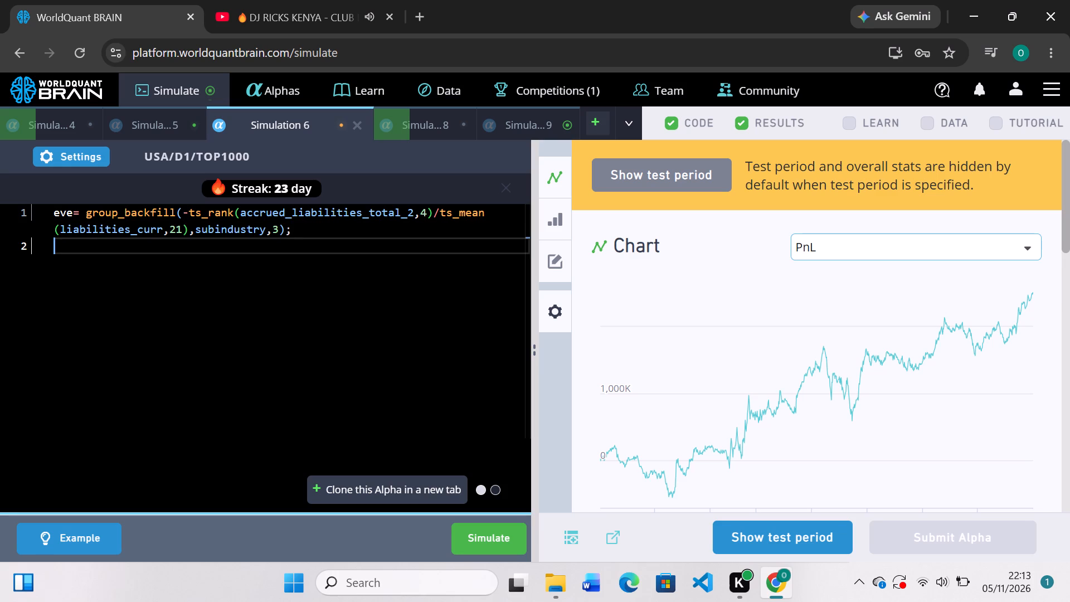
{"action": "key", "text": "a"}
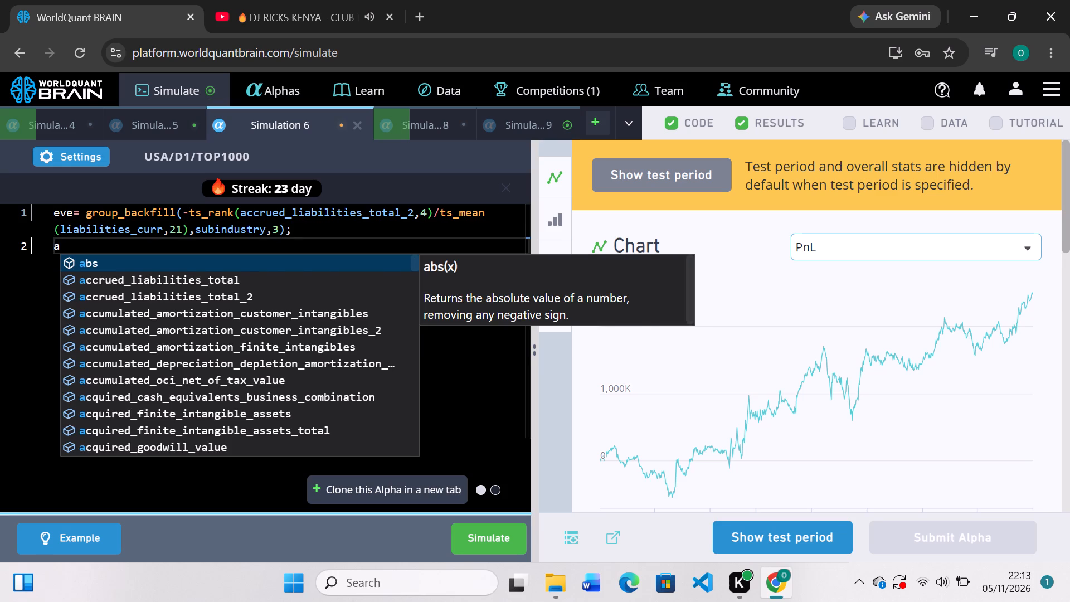
{"action": "key", "text": "l"}
{"action": "key", "text": "space"}
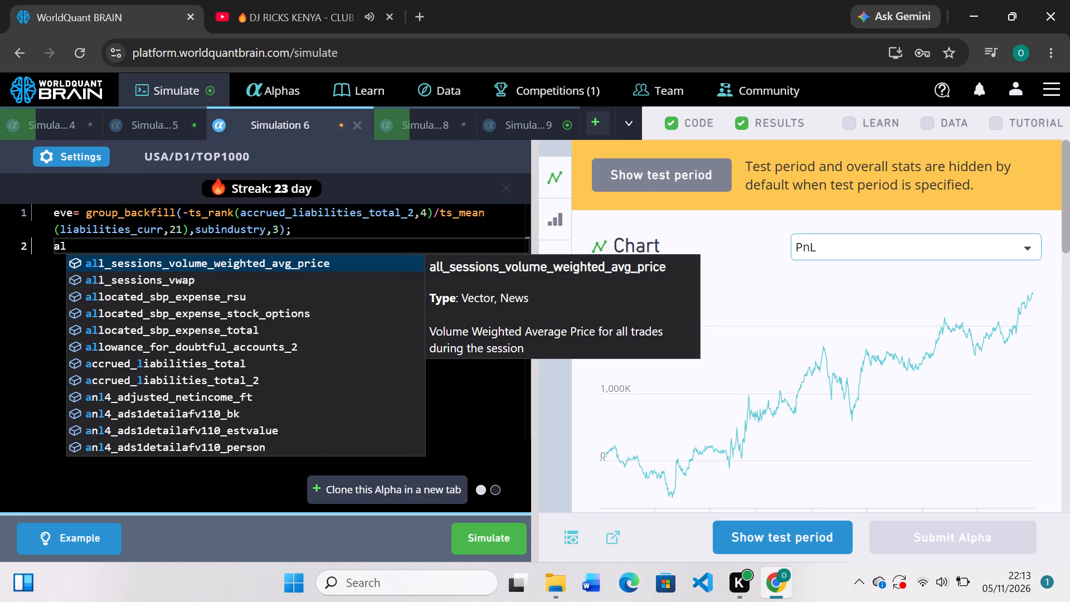
{"action": "type", "text": "="}
{"action": "key", "text": "space"}
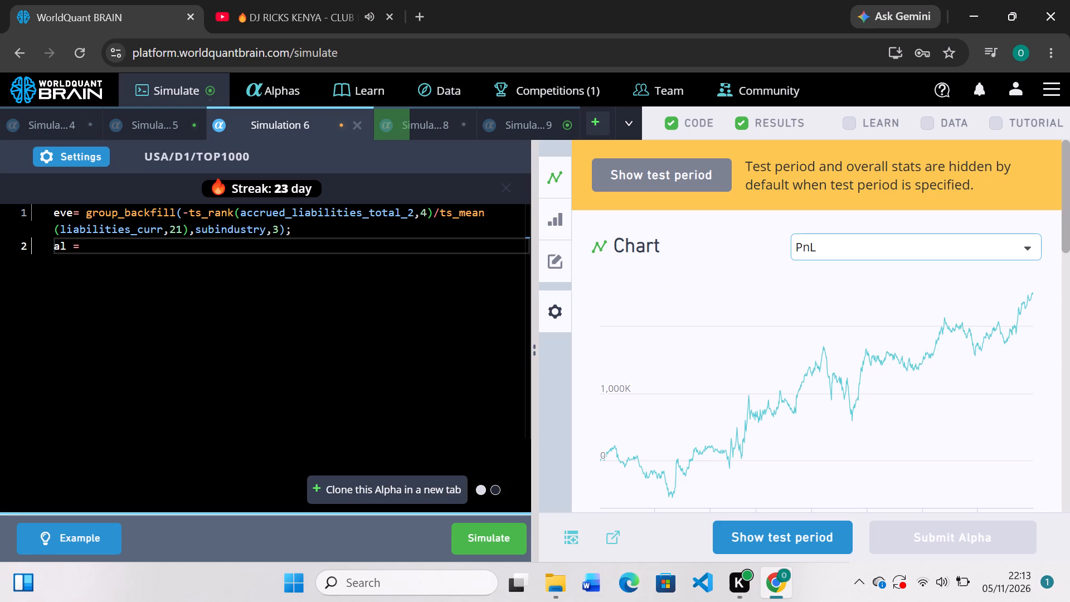
Copy Simulation 8's full ts_decay_linear expression into Simulation 6 as the value of al, ending the statement with a semicolon.
{"action": "left_click", "coordinate": [526, 124]}
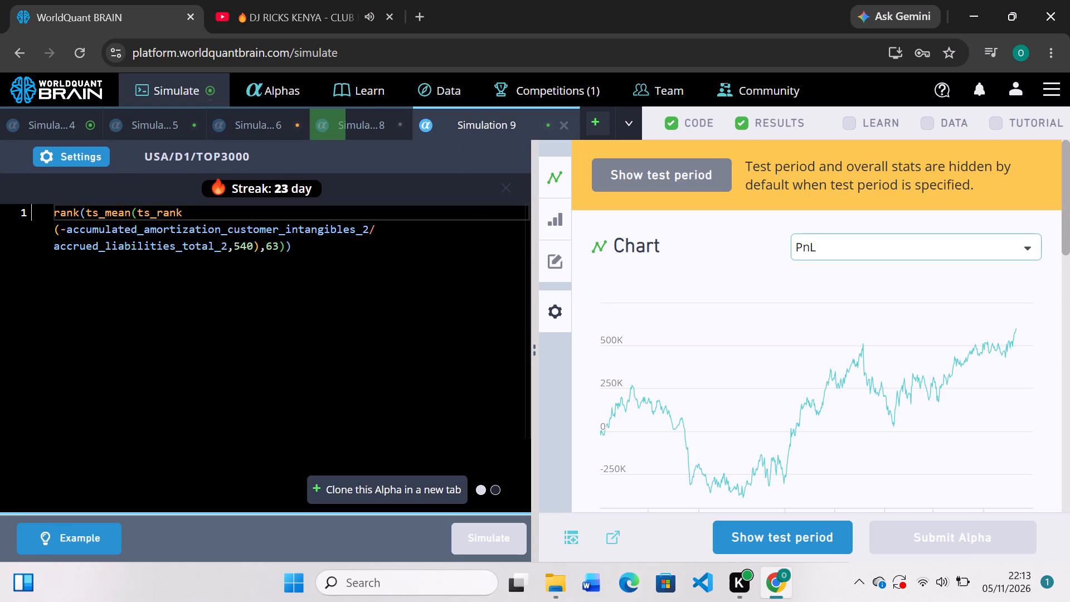
{"action": "left_click", "coordinate": [382, 128]}
{"action": "left_click_drag", "start_coordinate": [448, 214], "coordinate": [168, 216]}
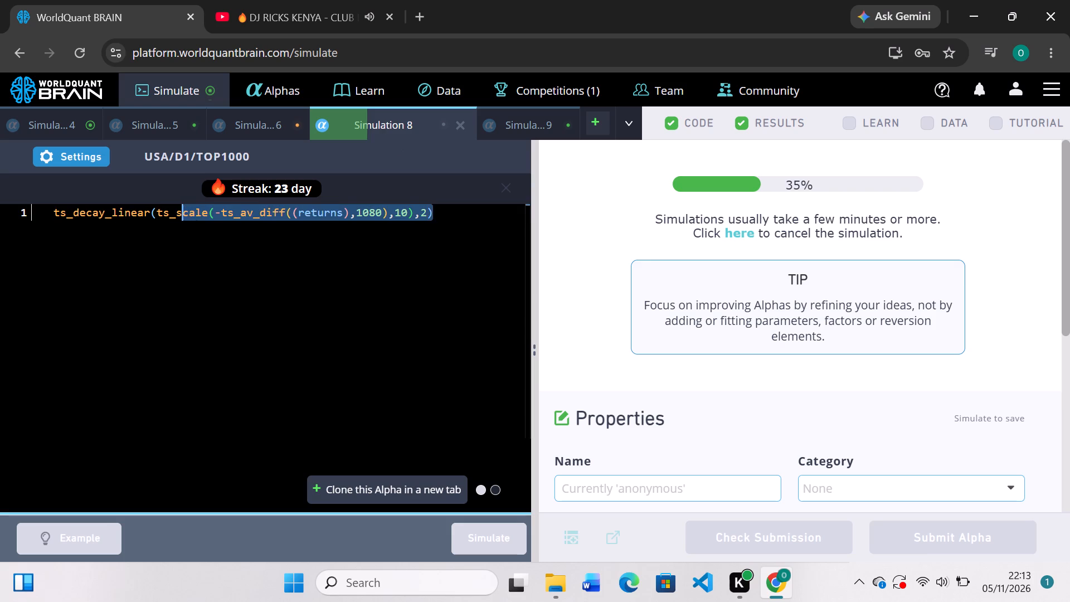
{"action": "left_click_drag", "start_coordinate": [168, 216], "coordinate": [36, 211]}
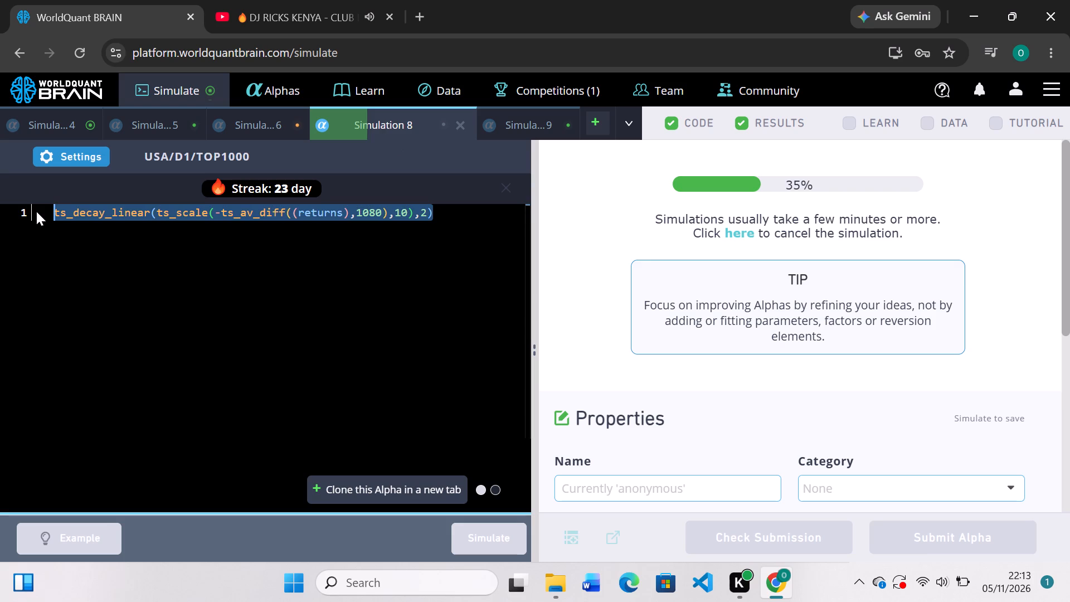
{"action": "key", "text": "ctrl+c"}
{"action": "left_click", "coordinate": [270, 113]}
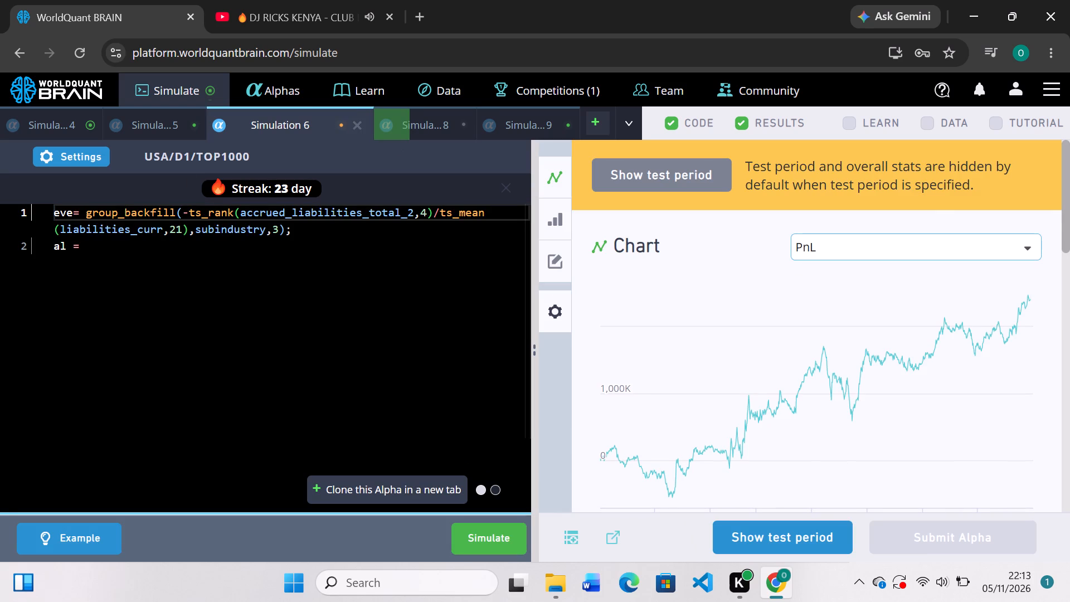
{"action": "left_click", "coordinate": [111, 247]}
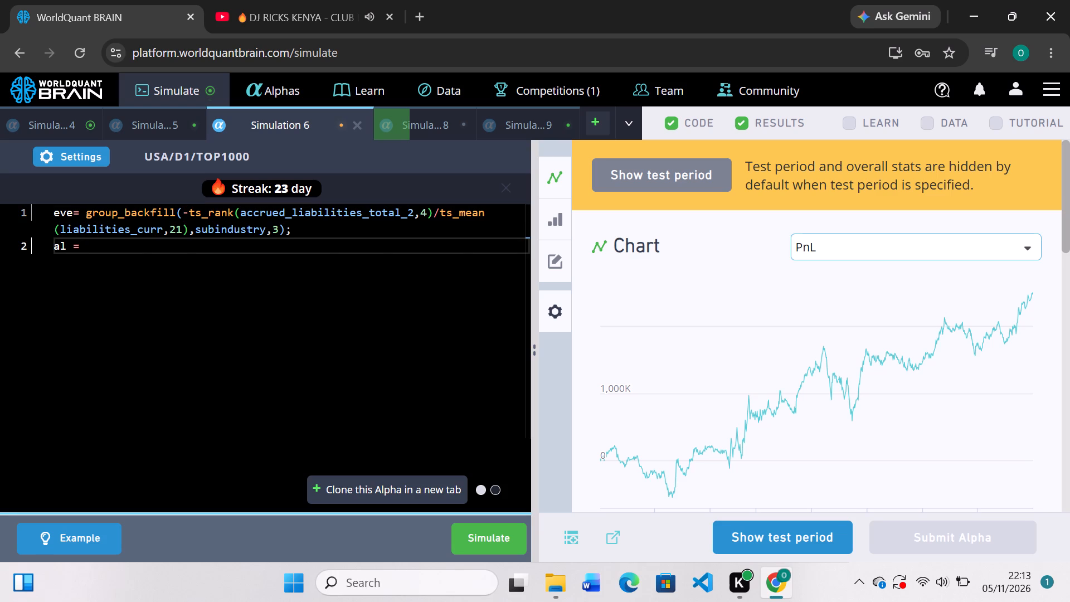
{"action": "key", "text": "ctrl+v"}
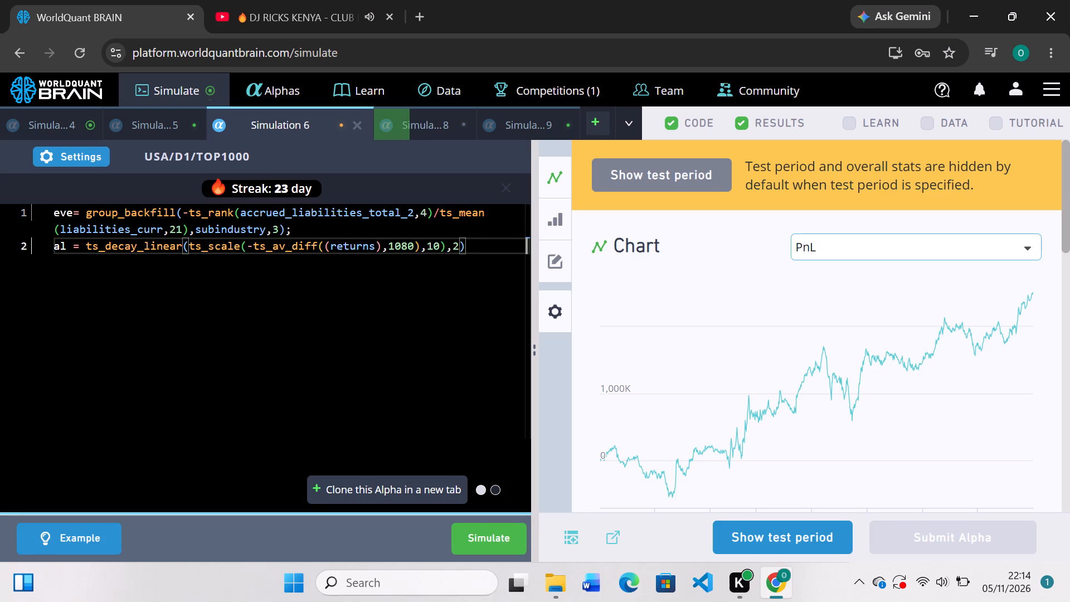
{"action": "key", "text": "semicolon"}
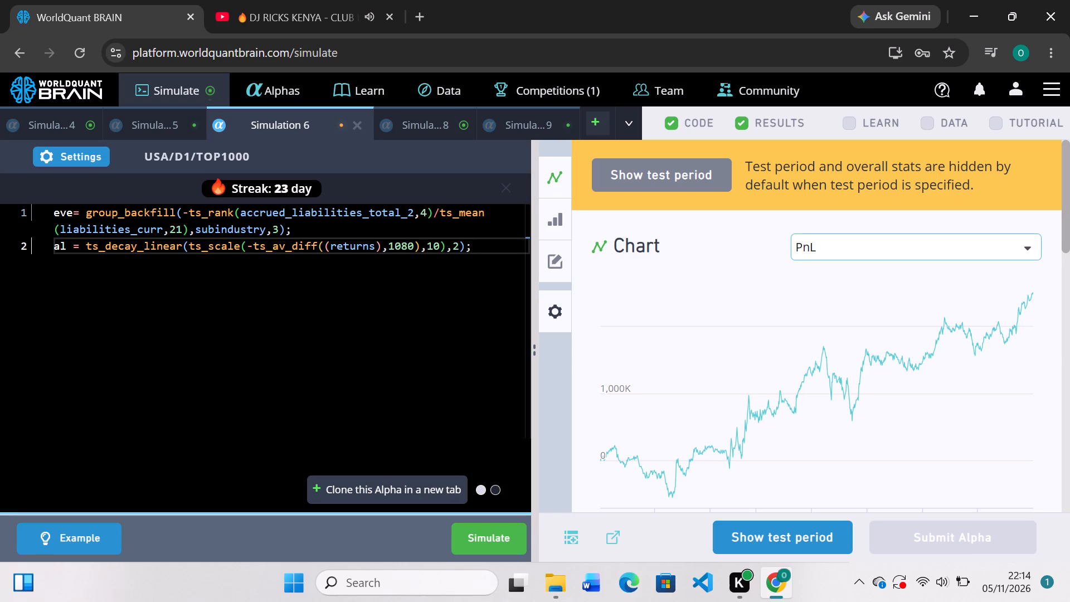
On a new line below al, begin a trade_when call whose condition starts with returns>1.6*.
{"action": "key", "text": "Return"}
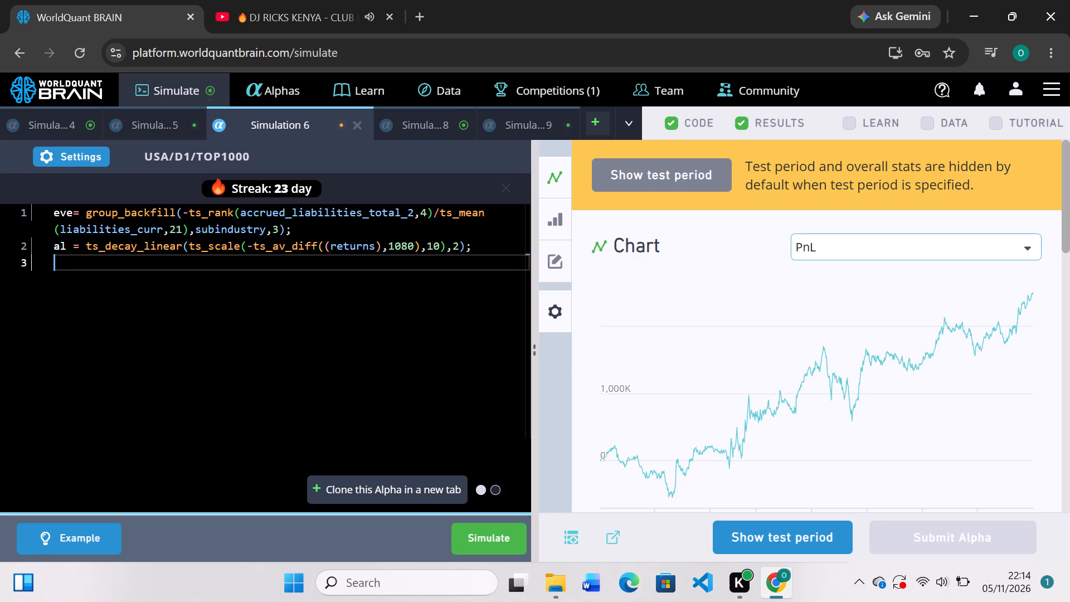
{"action": "type", "text": "tra"}
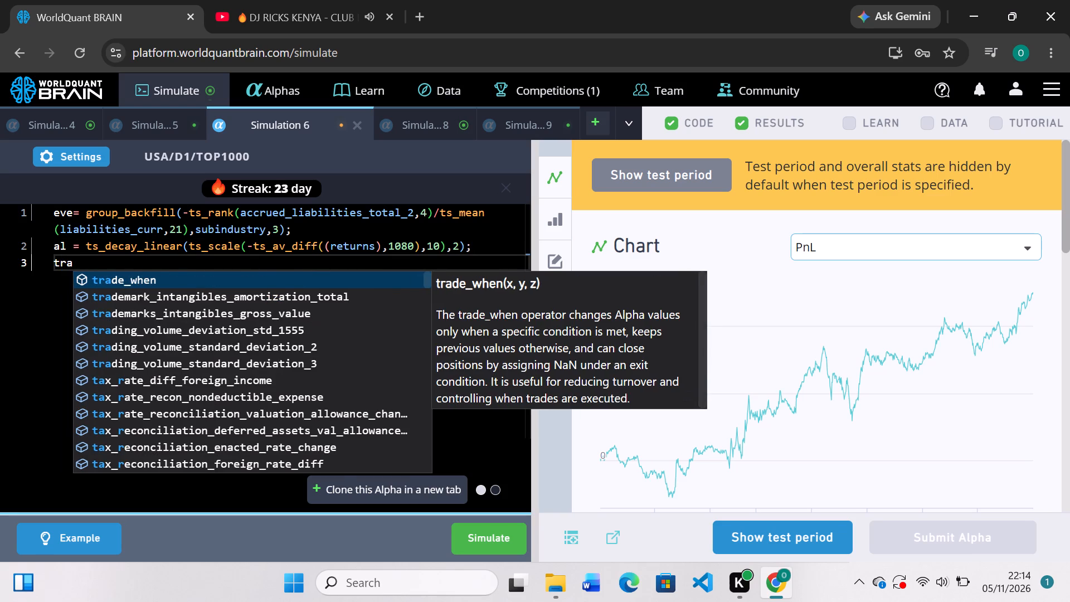
{"action": "key", "text": "Tab"}
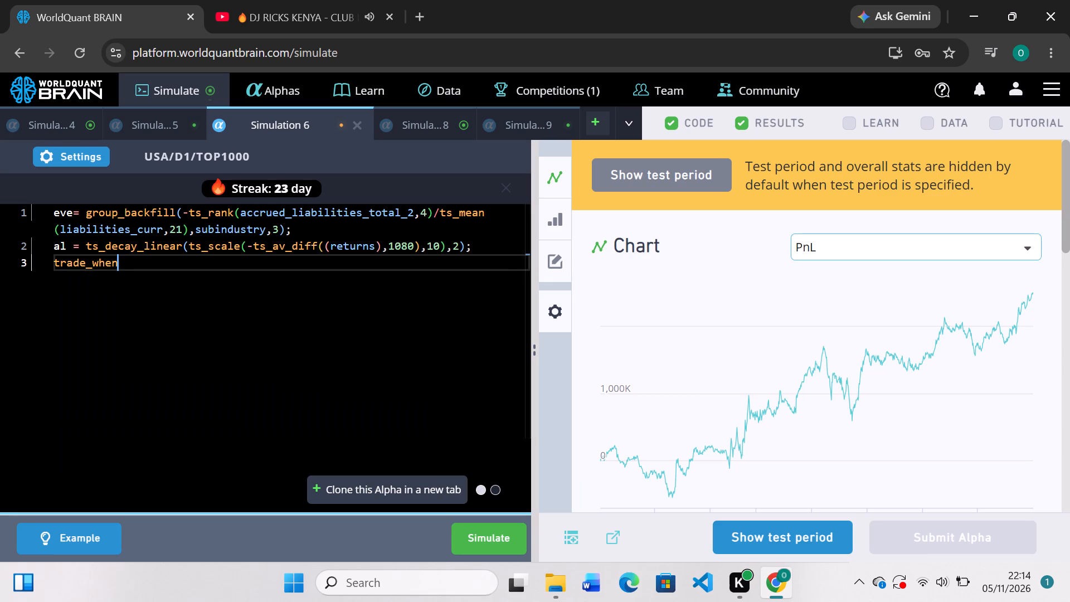
{"action": "key", "text": "shift+parenleft"}
{"action": "key", "text": "r"}
{"action": "type", "text": "eturn"}
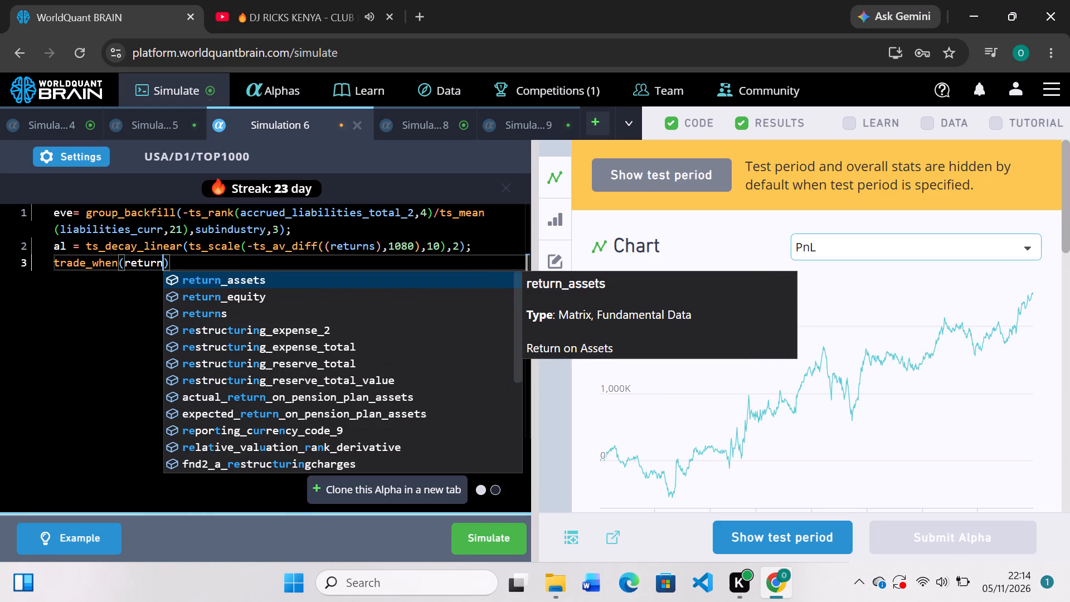
{"action": "key", "text": "s"}
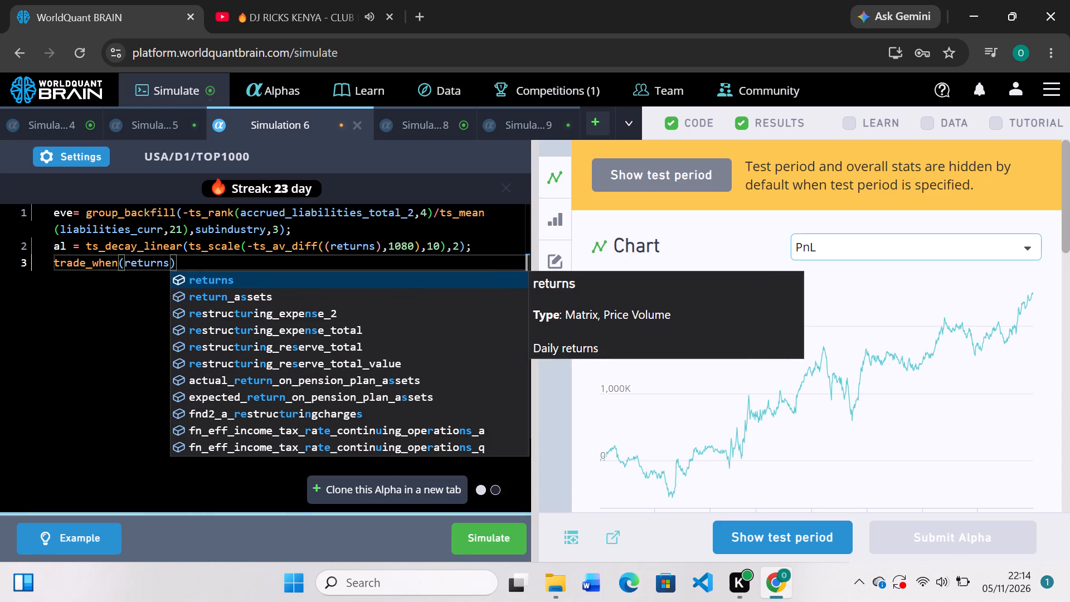
{"action": "key", "text": "shift+greater"}
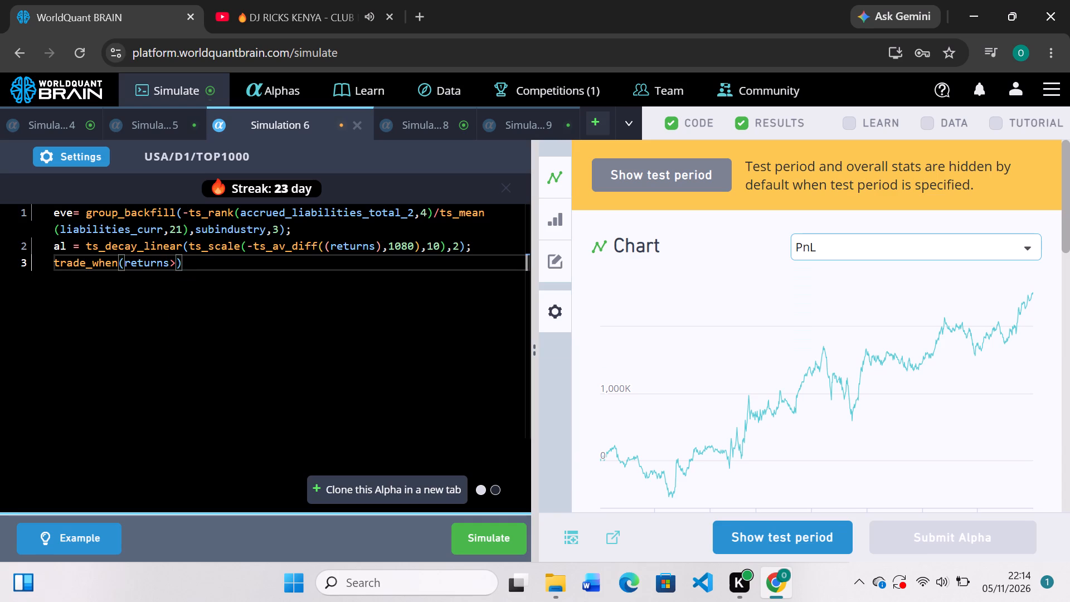
{"action": "key", "text": "1"}
{"action": "key", "text": "period"}
{"action": "key", "text": "6"}
{"action": "key", "text": "shift+asterisk"}
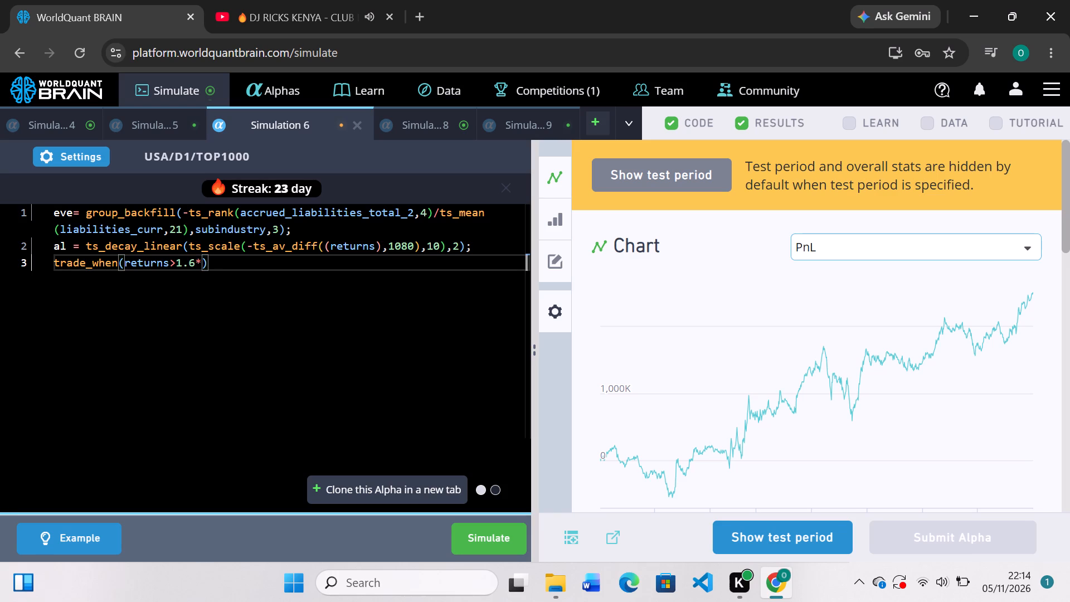
Complete the trade_when condition with ts_mean(returns,5) as the multiplied term, and add a comma after it for the second argument.
{"action": "type", "text": "ts"}
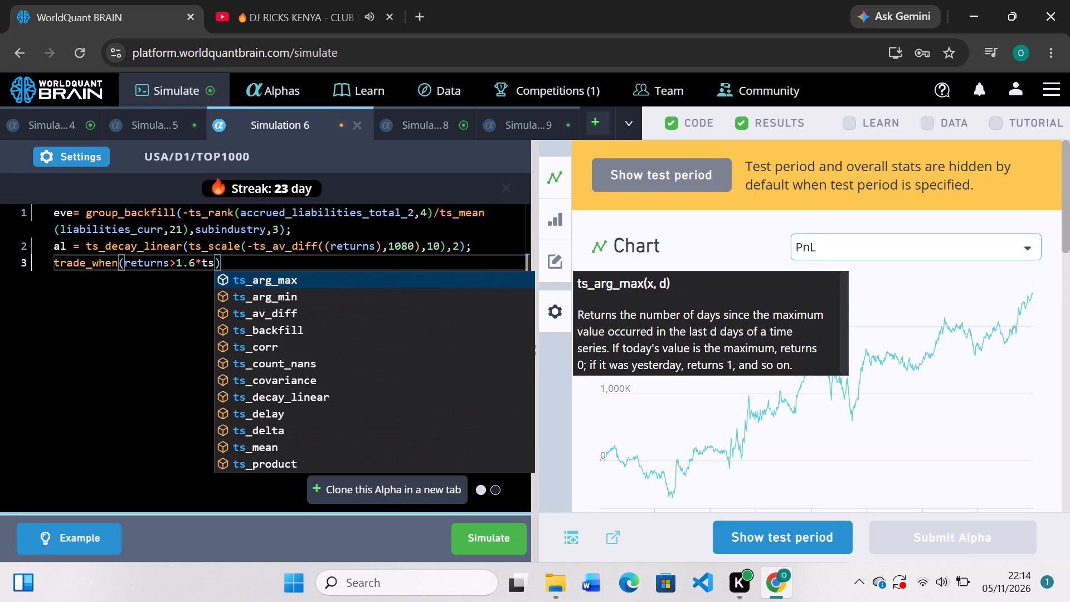
{"action": "key", "text": "shift+underscore"}
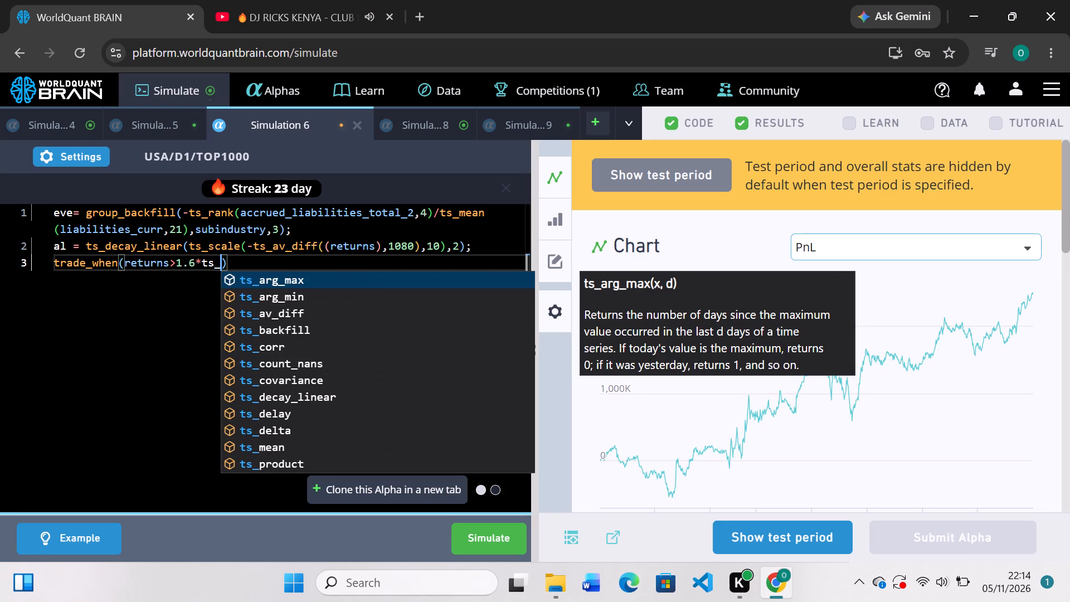
{"action": "type", "text": "men"}
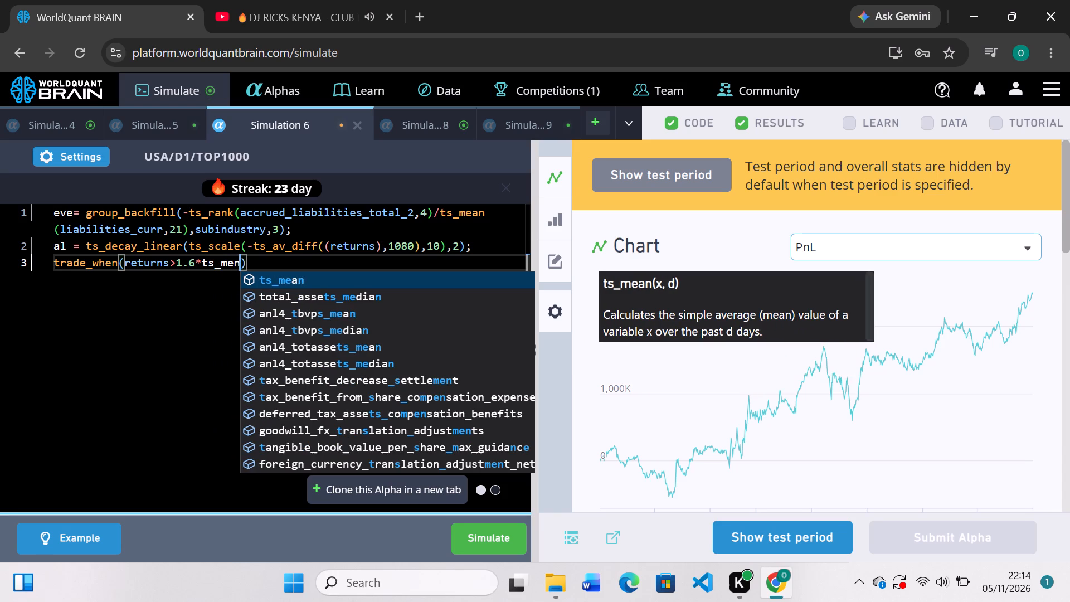
{"action": "key", "text": "BackSpace"}
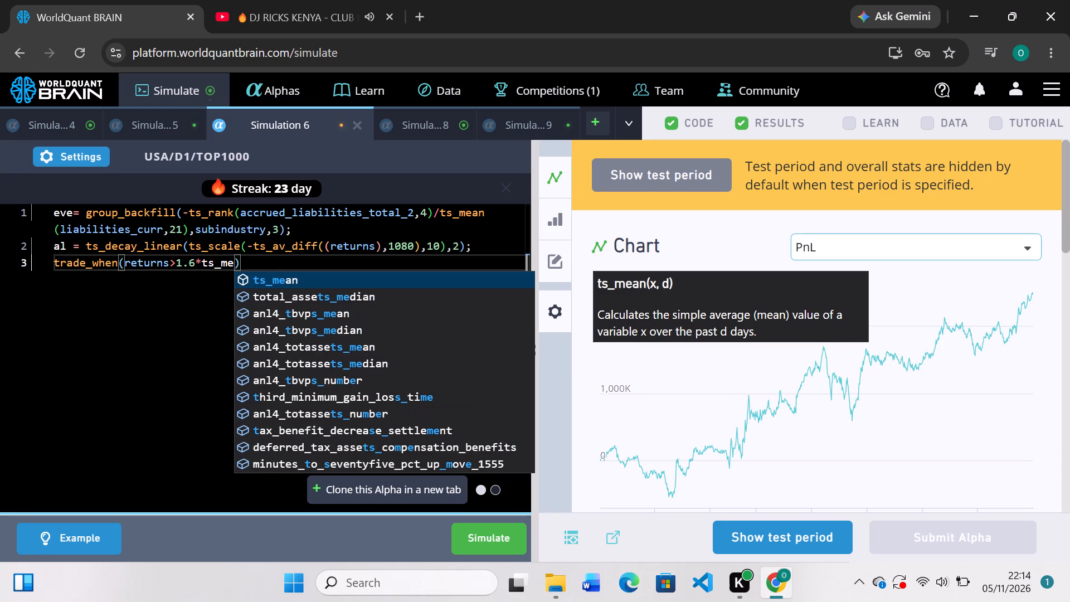
{"action": "key", "text": "Tab"}
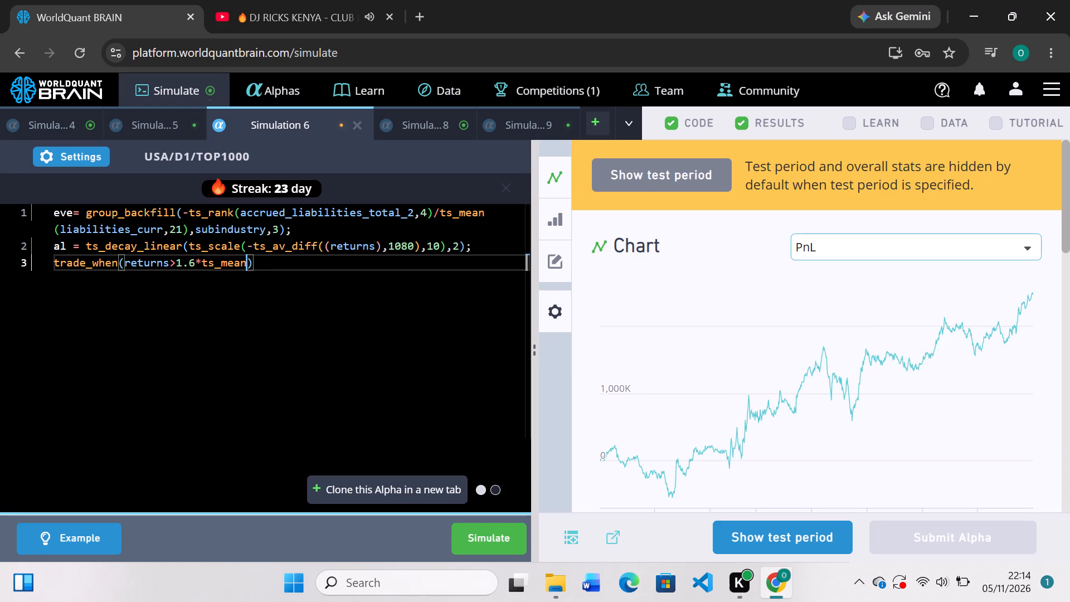
{"action": "key", "text": "shift+parenleft"}
{"action": "type", "text": "retu"}
{"action": "type", "text": "rn"}
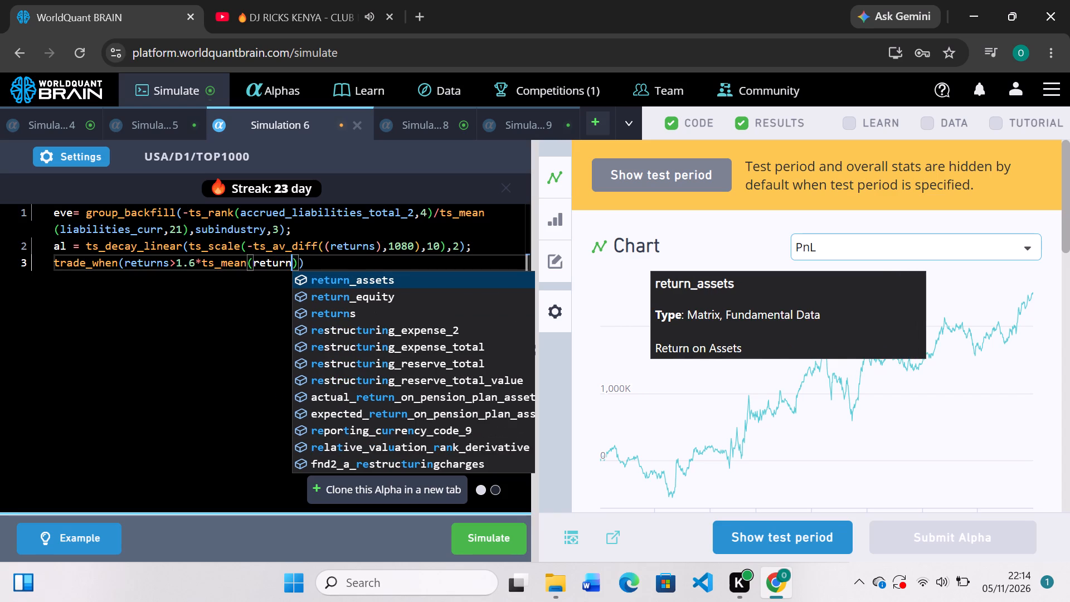
{"action": "key", "text": "s"}
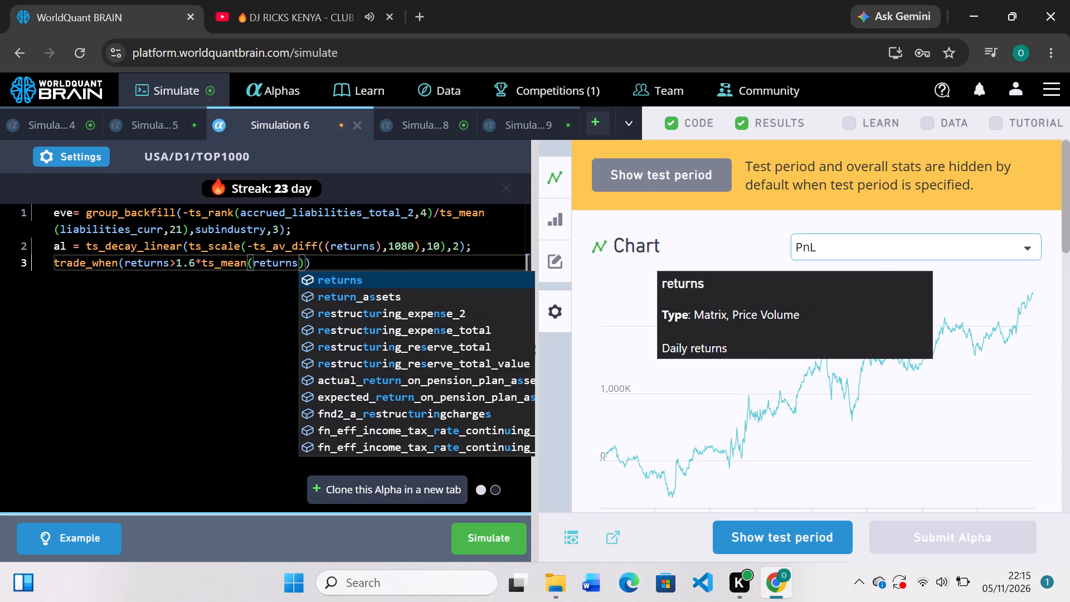
{"action": "key", "text": "comma"}
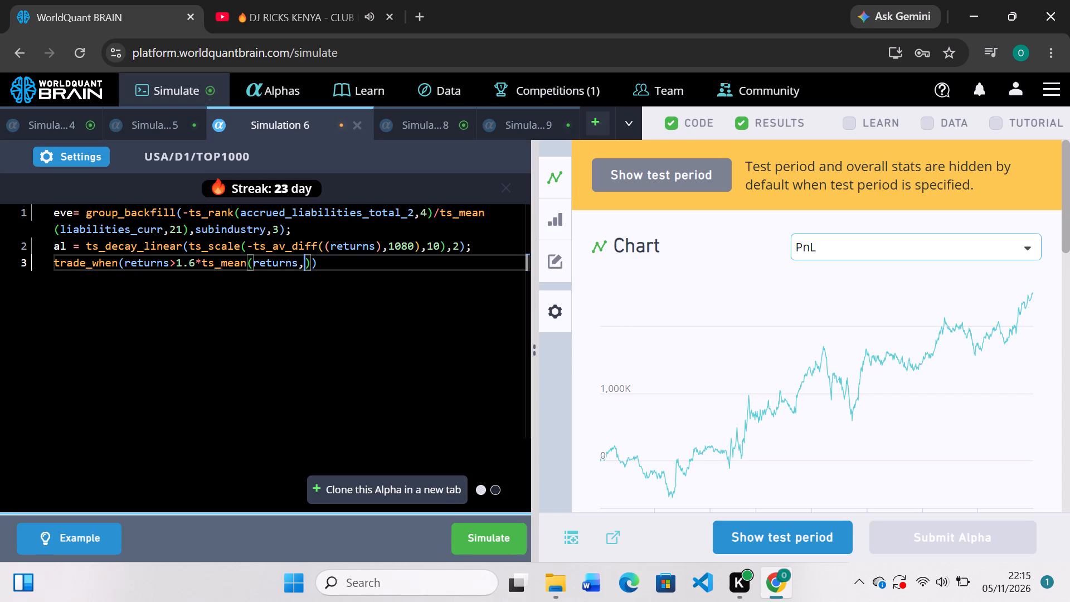
{"action": "key", "text": "5"}
{"action": "left_click", "coordinate": [320, 266]}
{"action": "key", "text": "comma"}
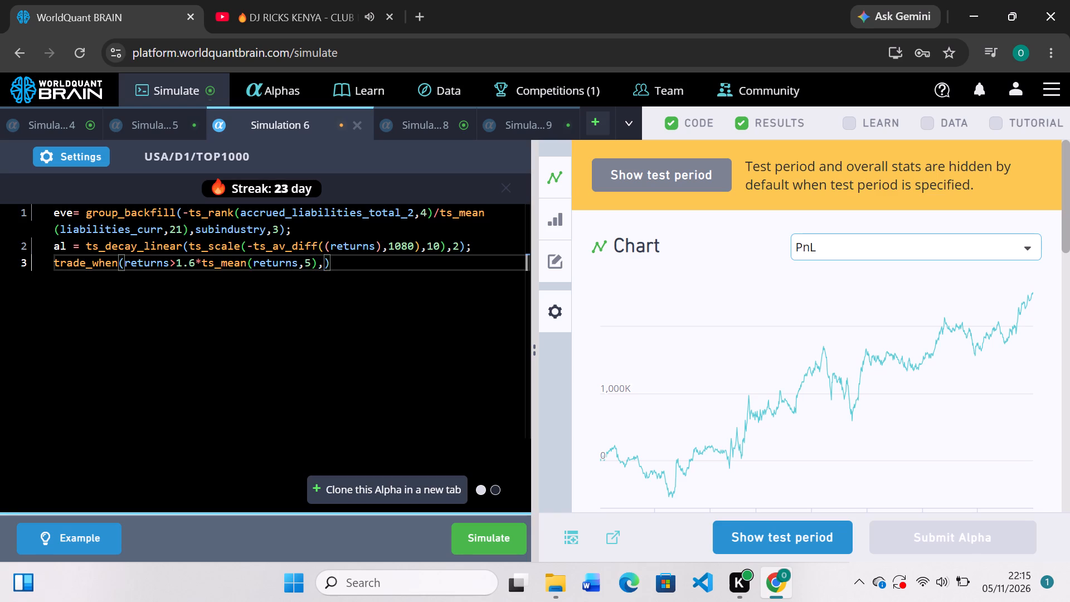
Complete Simulation 6's trade_when call with eve as the second argument and al as the third, and simulate the alpha.
{"action": "key", "text": "e"}
{"action": "type", "text": "ve"}
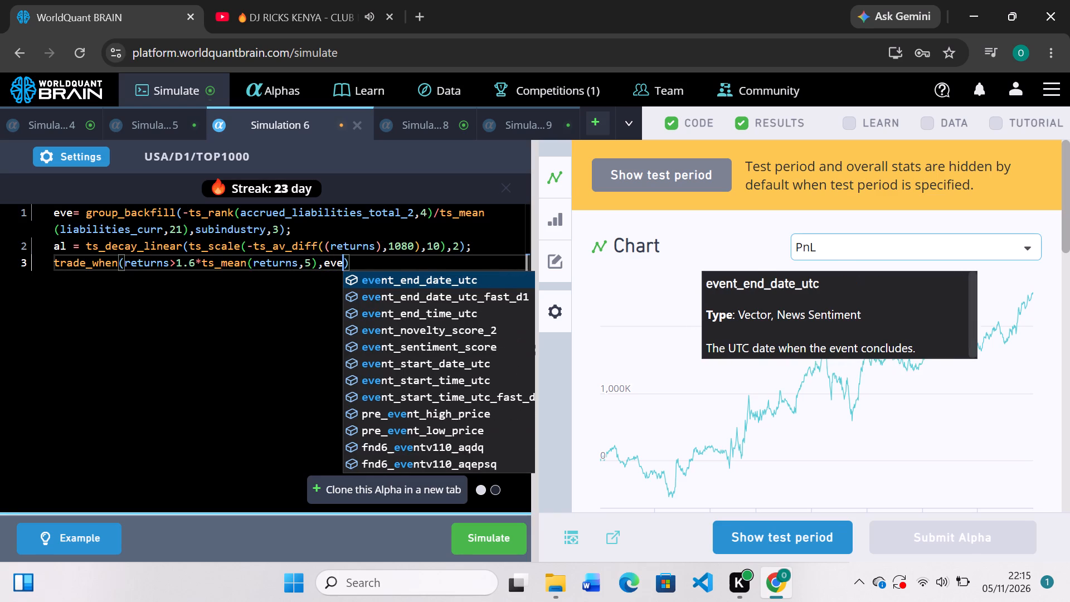
{"action": "key", "text": "comma"}
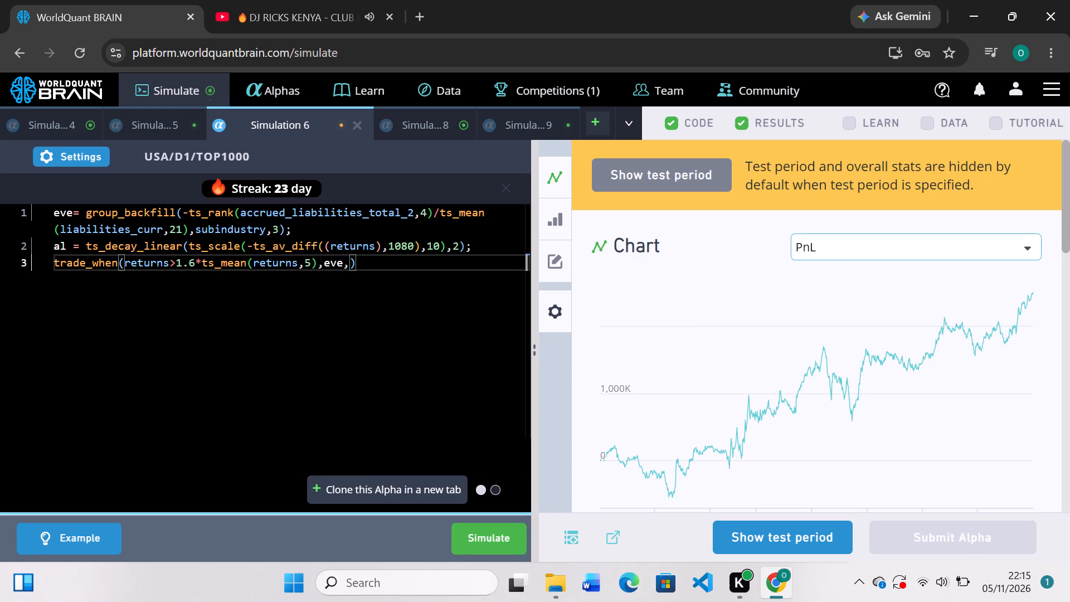
{"action": "type", "text": "al"}
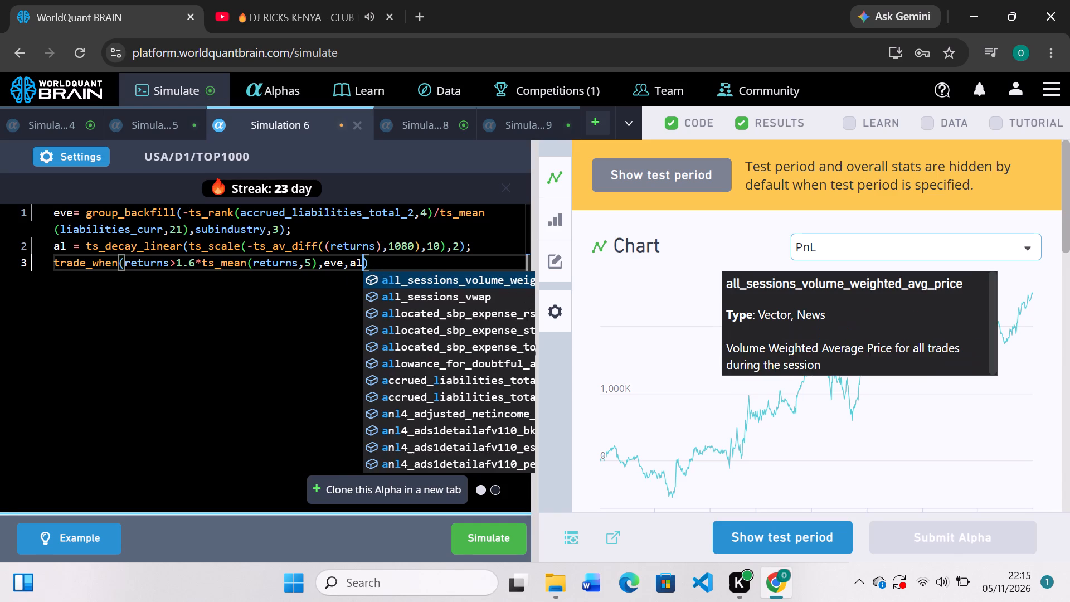
{"action": "left_click", "coordinate": [489, 540]}
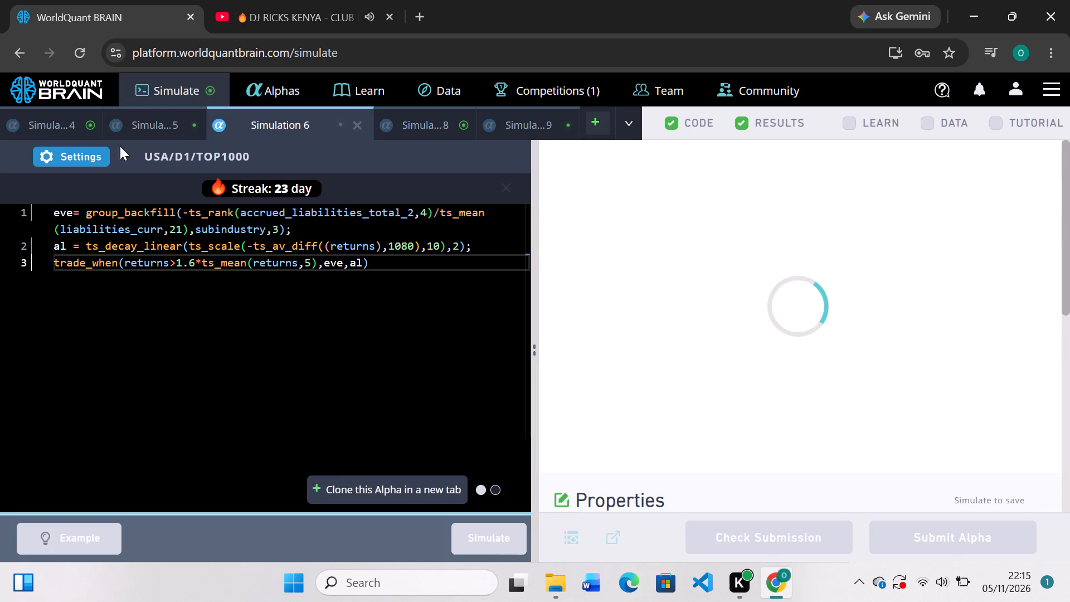
Show the test period for Simulation 4's alpha and examine its aggregate and yearly IS Summary data.
{"action": "left_click", "coordinate": [78, 124]}
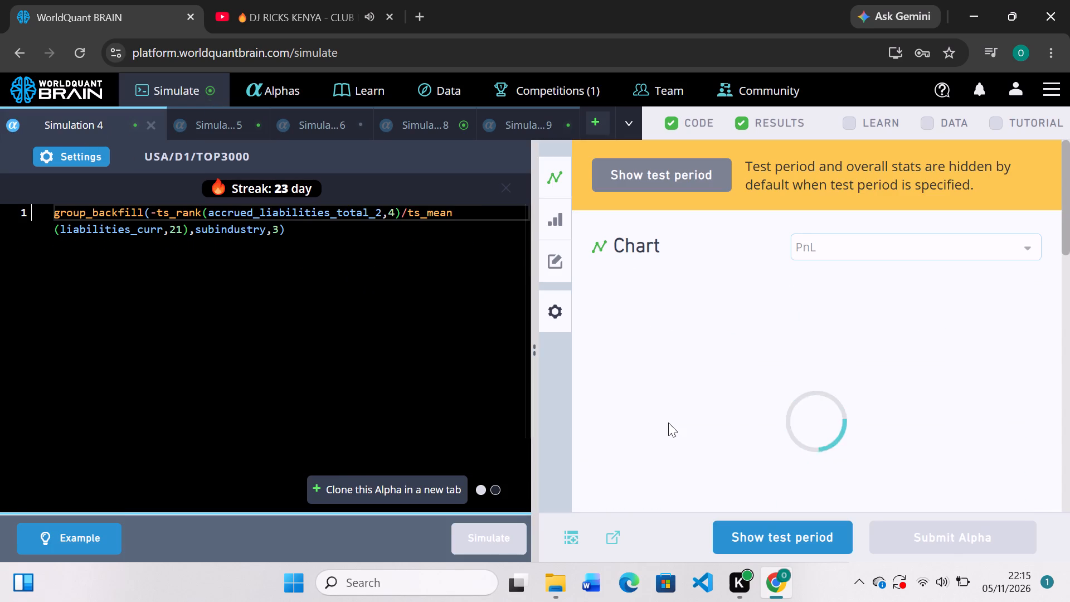
{"action": "scroll", "coordinate": [668, 423], "scroll_direction": "down", "scroll_amount": 3}
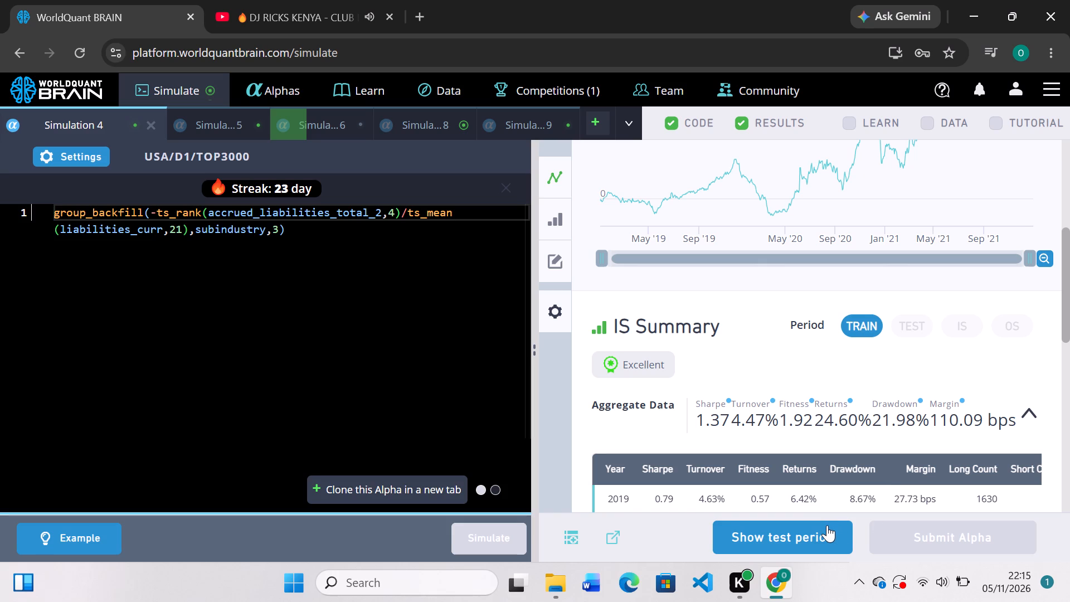
{"action": "left_click", "coordinate": [827, 525]}
{"action": "scroll", "coordinate": [887, 440], "scroll_direction": "down", "scroll_amount": 3}
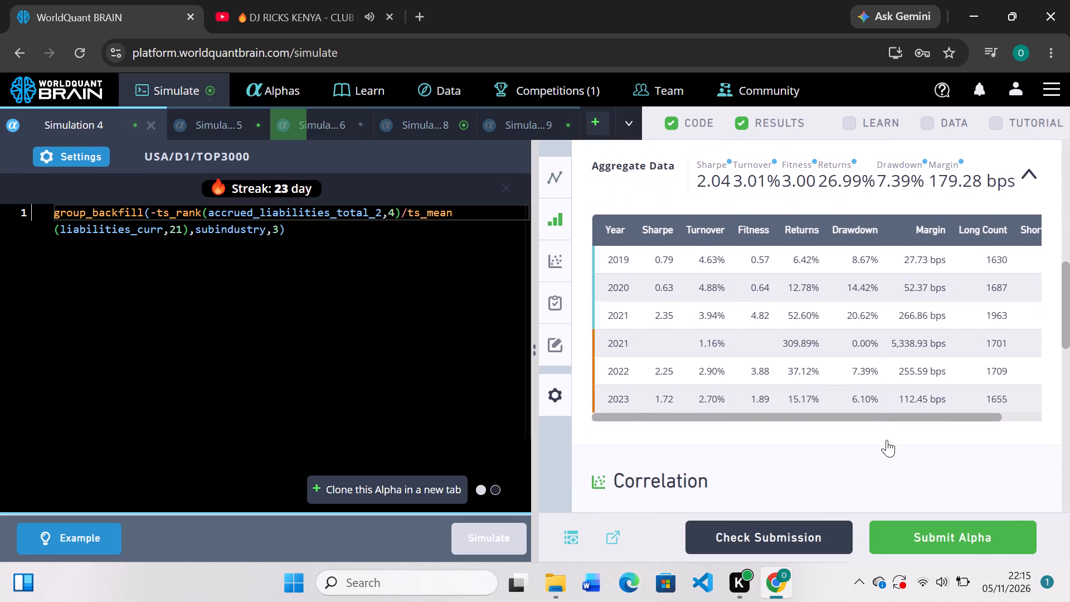
Check Simulation 4's IS Testing Status and run its self-correlation calculation.
{"action": "scroll", "coordinate": [887, 440], "scroll_direction": "down", "scroll_amount": 3}
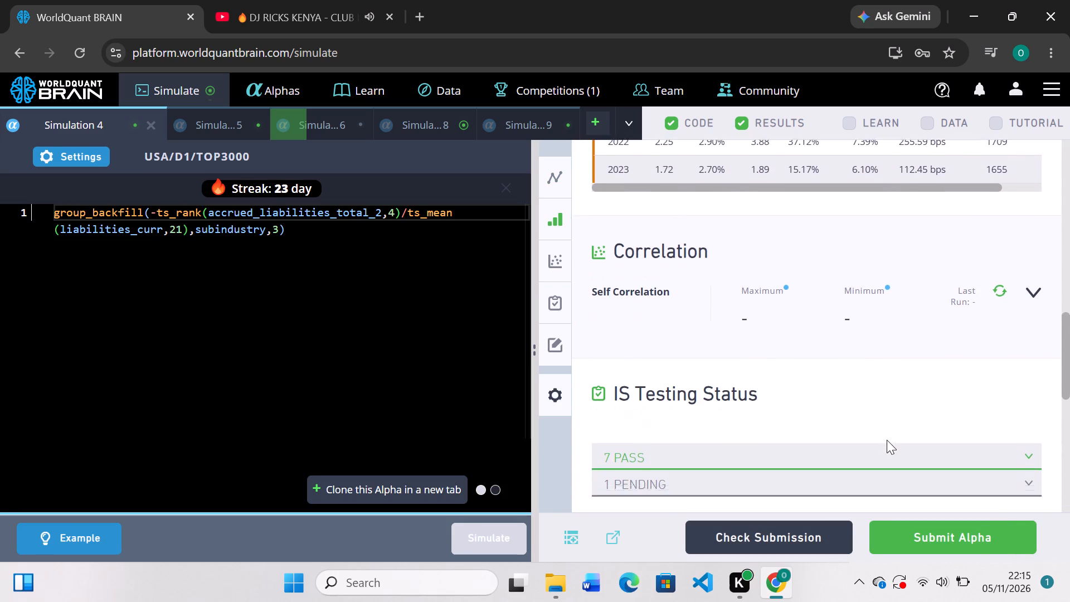
{"action": "scroll", "coordinate": [887, 440], "scroll_direction": "down", "scroll_amount": 1}
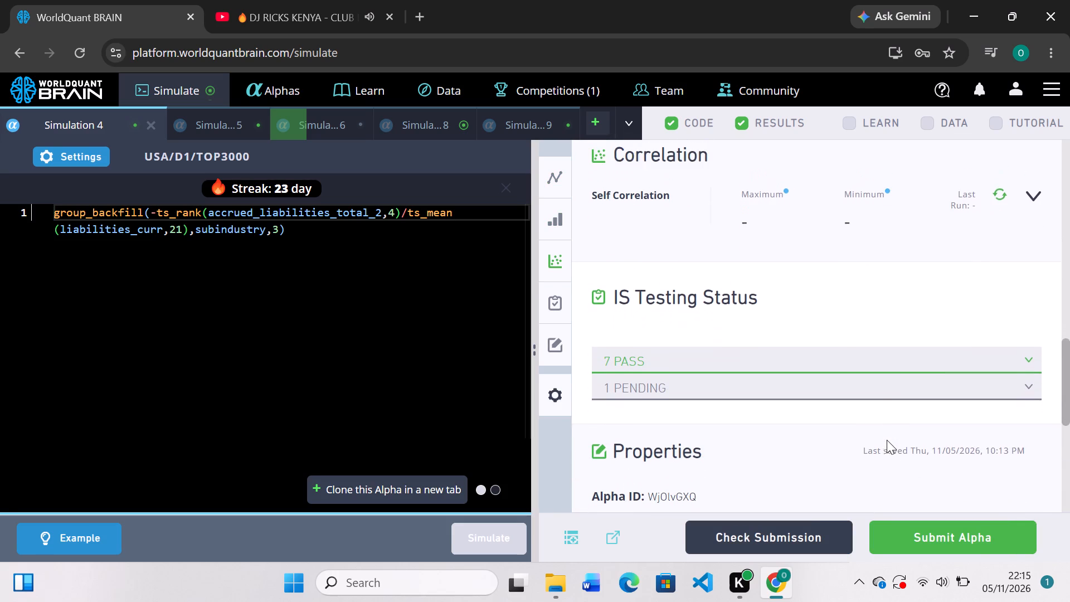
{"action": "scroll", "coordinate": [887, 440], "scroll_direction": "up", "scroll_amount": 1}
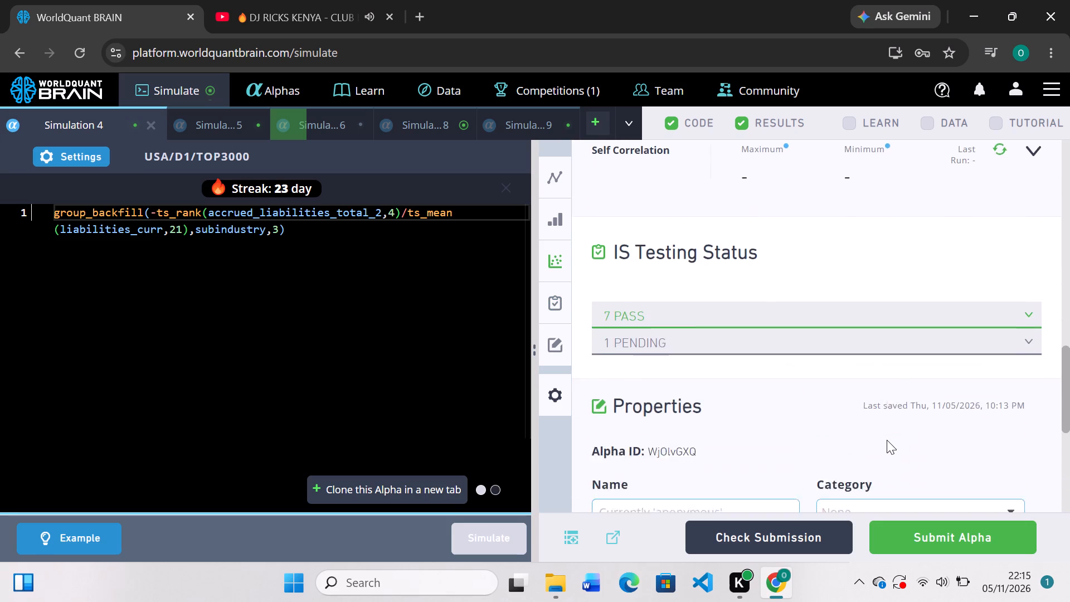
{"action": "scroll", "coordinate": [887, 440], "scroll_direction": "up", "scroll_amount": 1}
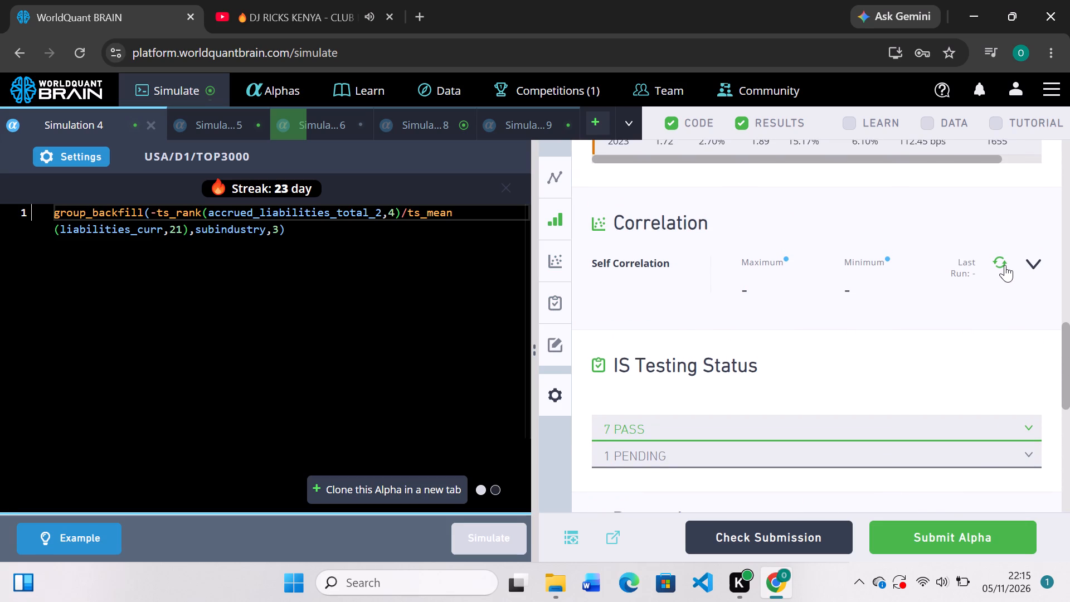
{"action": "left_click", "coordinate": [1005, 265]}
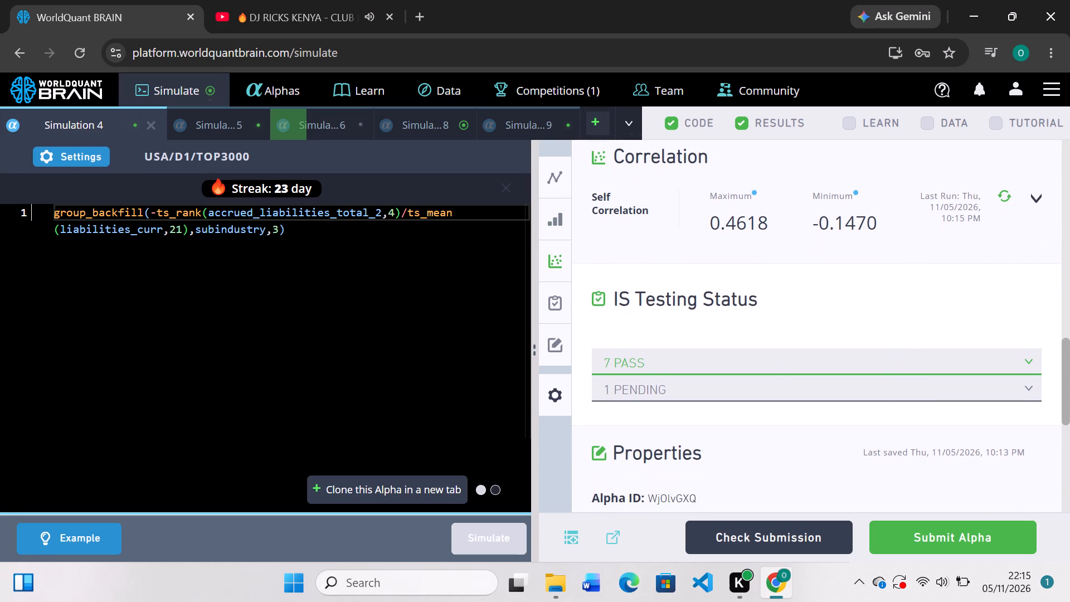
Change the group_backfill grouping in Simulation 4 to industry and re-simulate the alpha.
{"action": "left_click", "coordinate": [214, 232]}
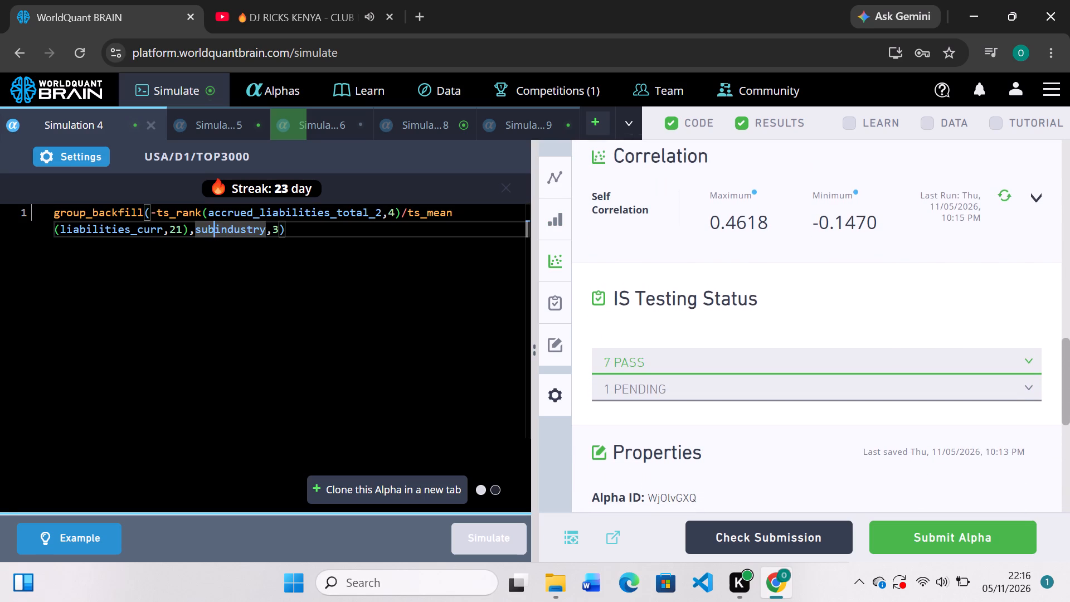
{"action": "key", "text": "BackSpace"}
{"action": "key", "text": "BackSpace"}
{"action": "key", "text": "BackSpace"}
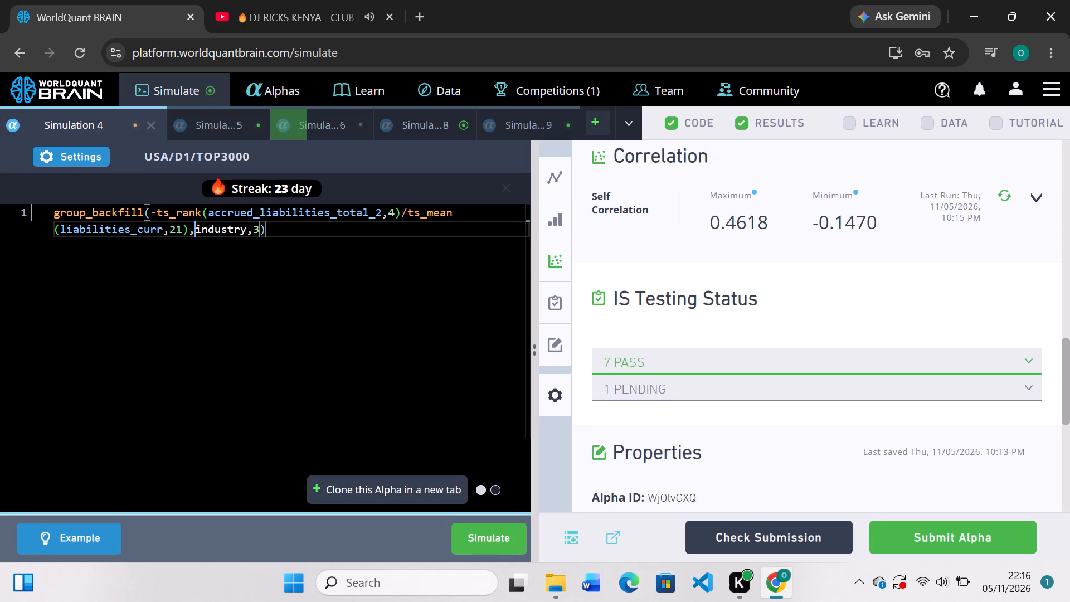
{"action": "left_click", "coordinate": [484, 537]}
Begin wrapping Simulation 8's ts_decay_linear expression by inserting group_backfill( in front of it.
{"action": "left_click", "coordinate": [433, 129]}
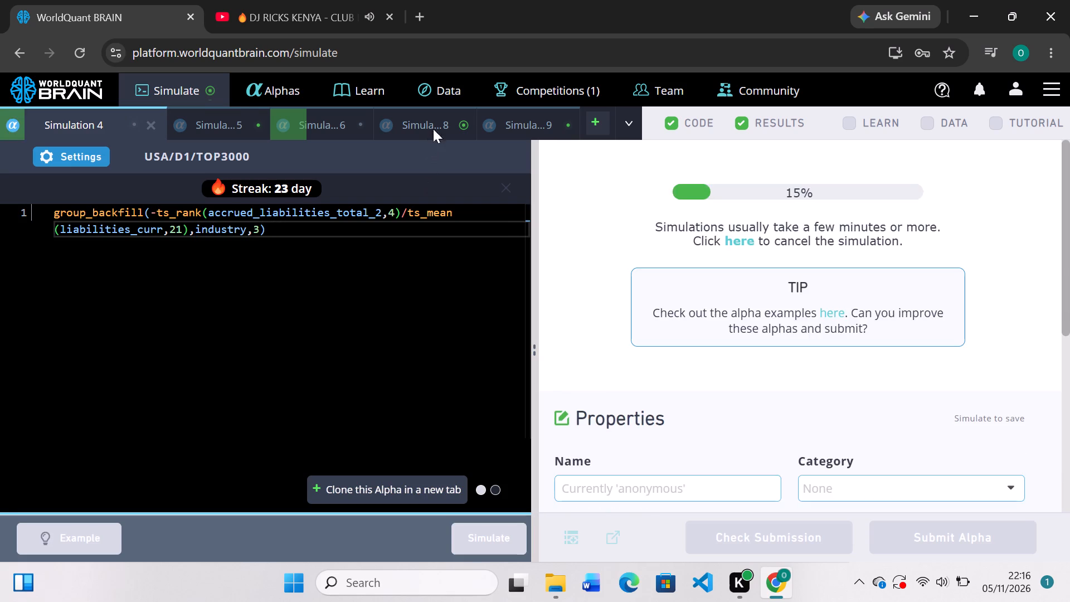
{"action": "scroll", "coordinate": [712, 403], "scroll_direction": "down", "scroll_amount": 3}
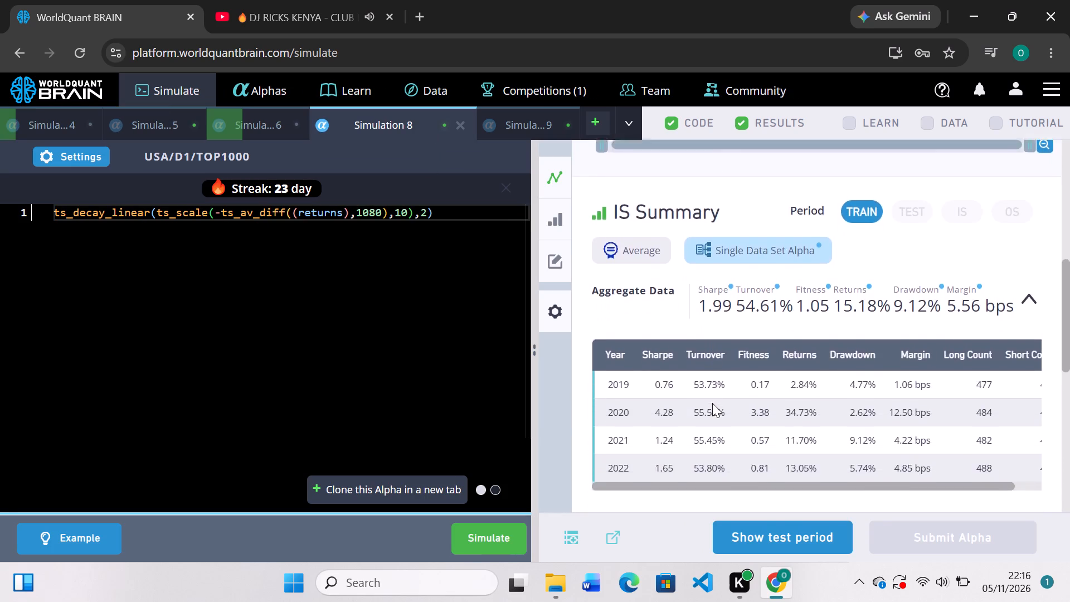
{"action": "scroll", "coordinate": [712, 403], "scroll_direction": "up", "scroll_amount": 3}
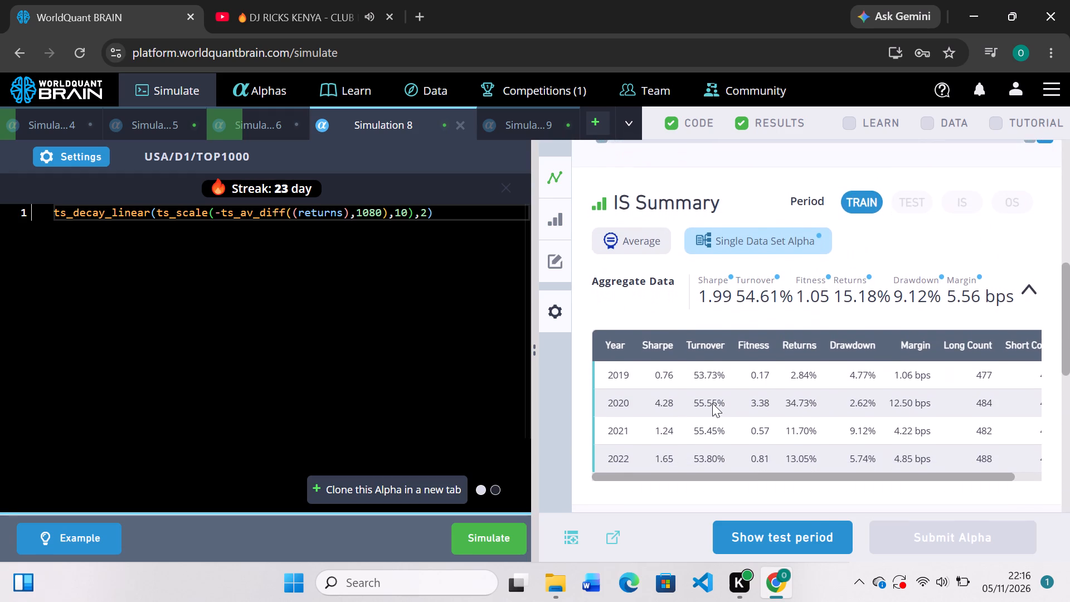
{"action": "scroll", "coordinate": [712, 403], "scroll_direction": "up", "scroll_amount": 1}
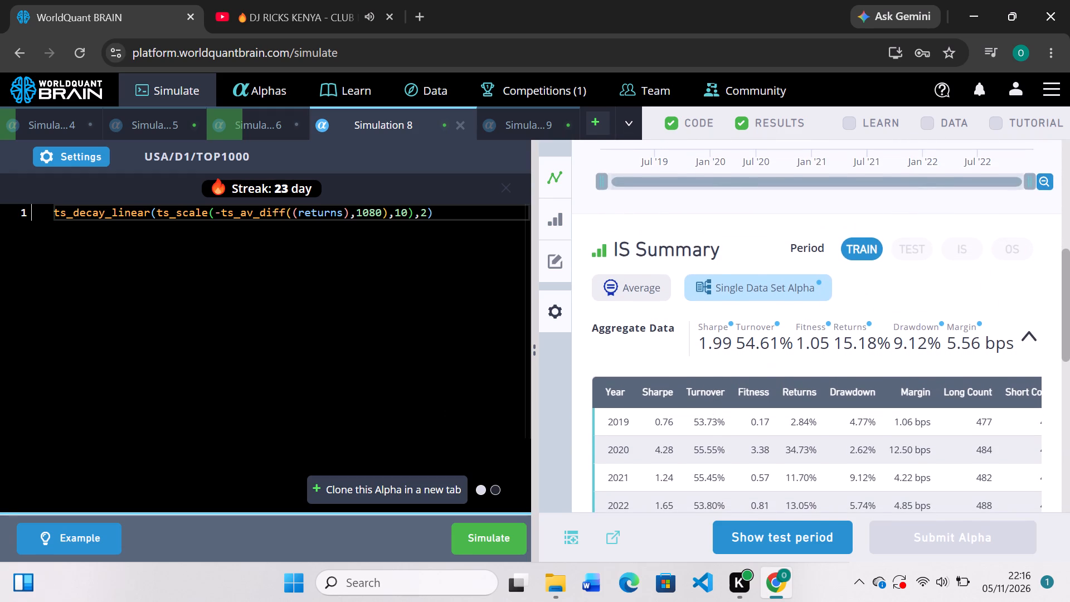
{"action": "type", "text": "gr"}
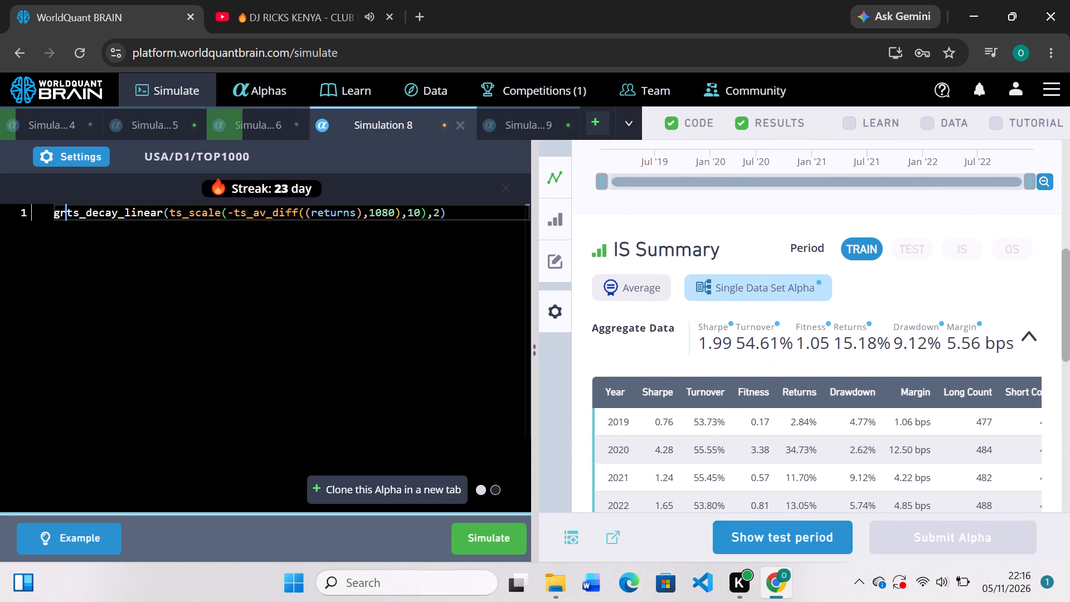
{"action": "key", "text": "o"}
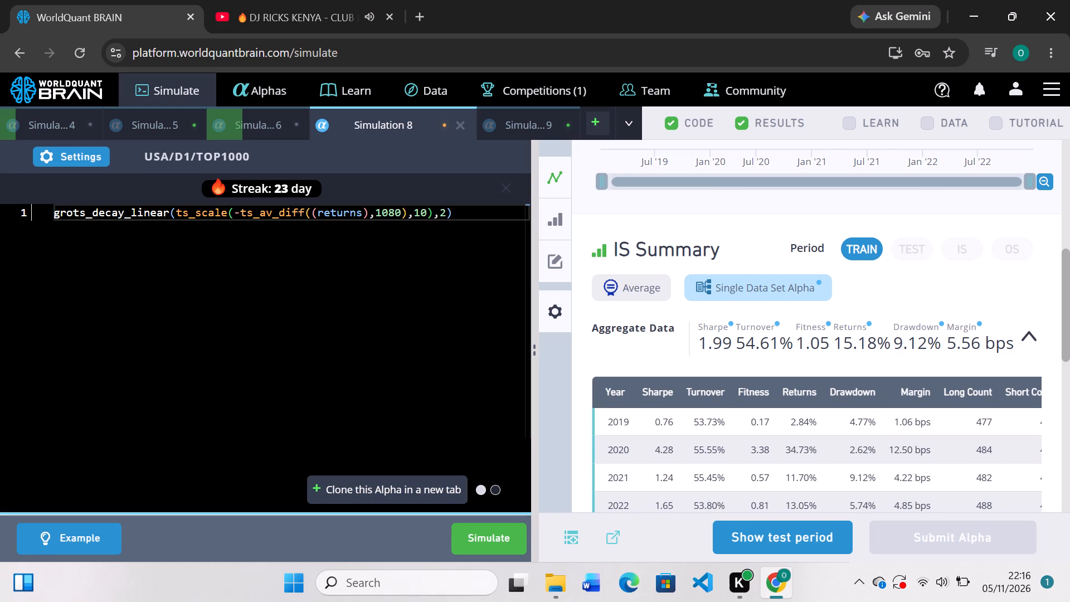
{"action": "key", "text": "u"}
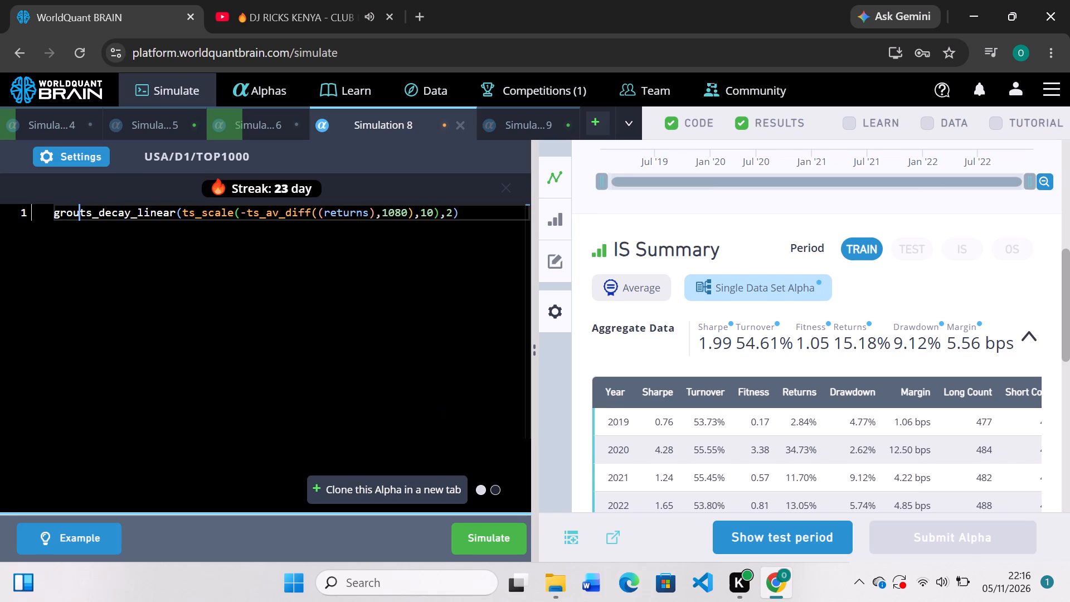
{"action": "key", "text": "p"}
{"action": "key", "text": "shift+underscore"}
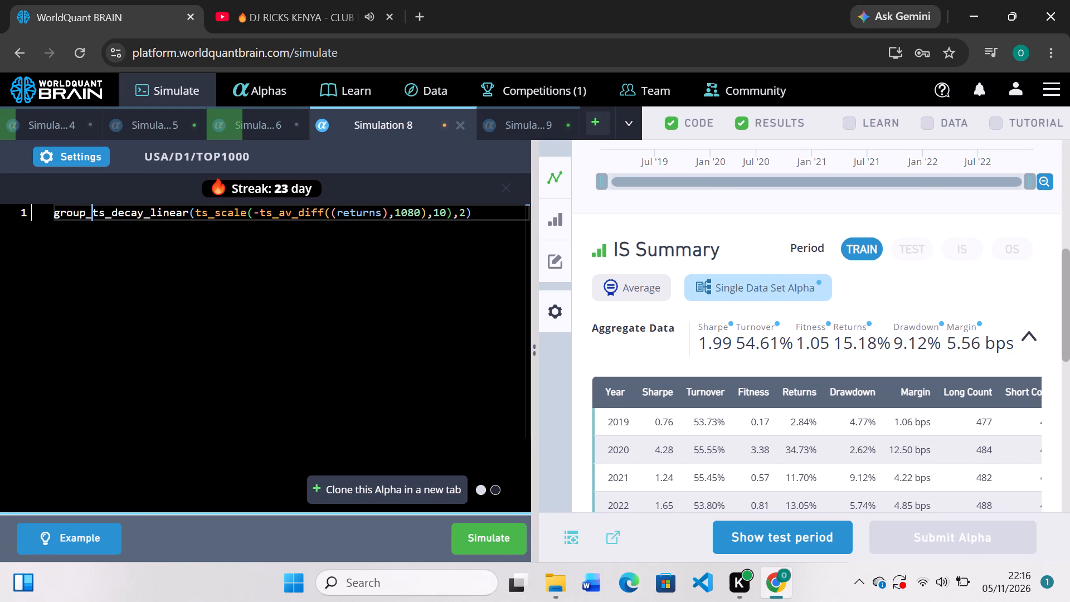
{"action": "type", "text": "ba"}
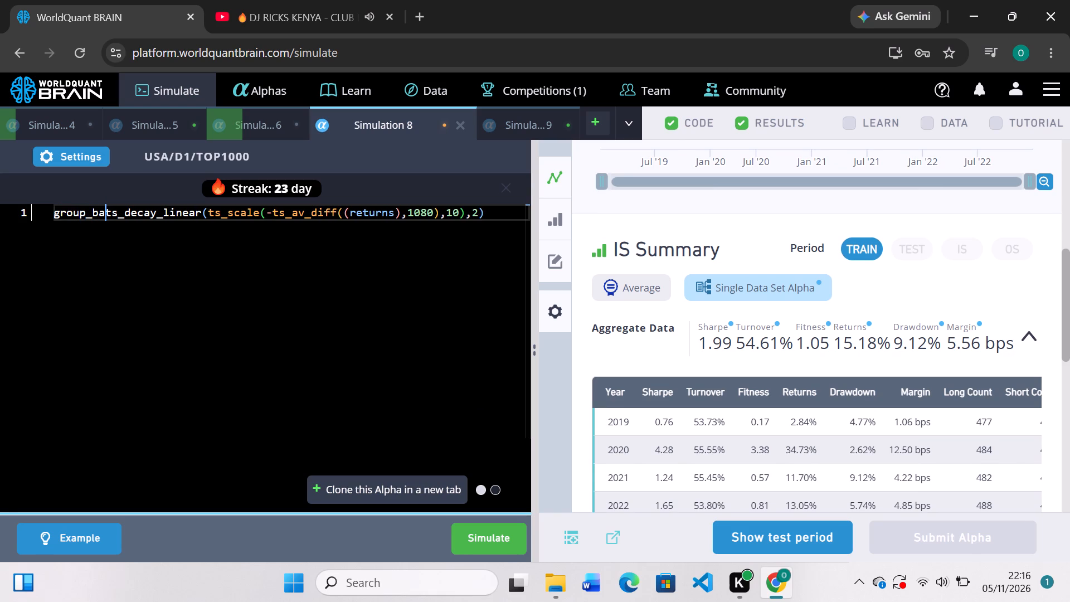
{"action": "key", "text": "c"}
{"action": "key", "text": "k"}
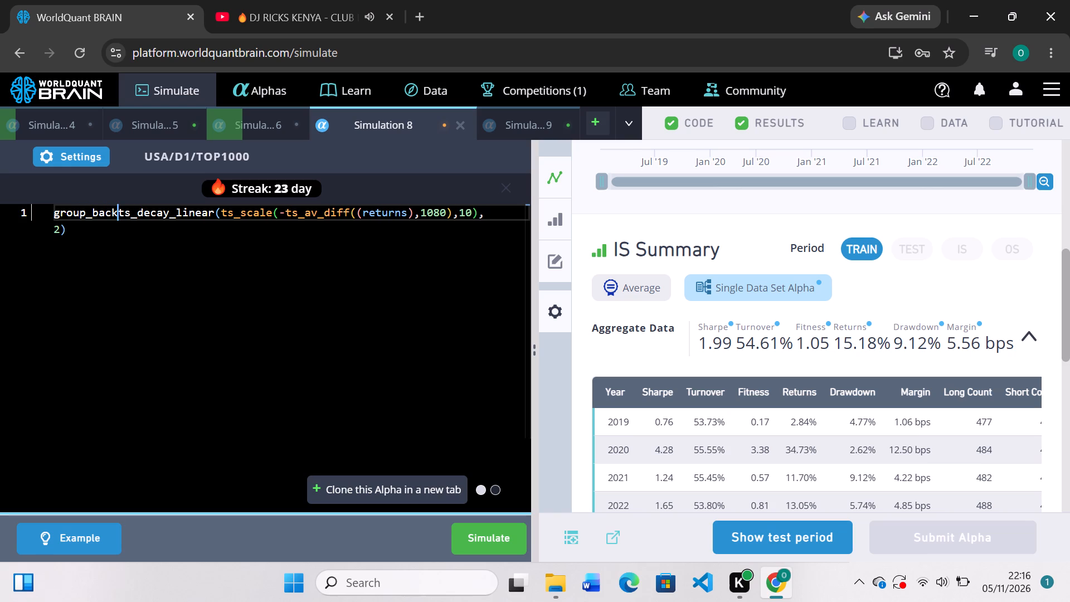
{"action": "type", "text": "fill"}
{"action": "key", "text": "shift+parenleft"}
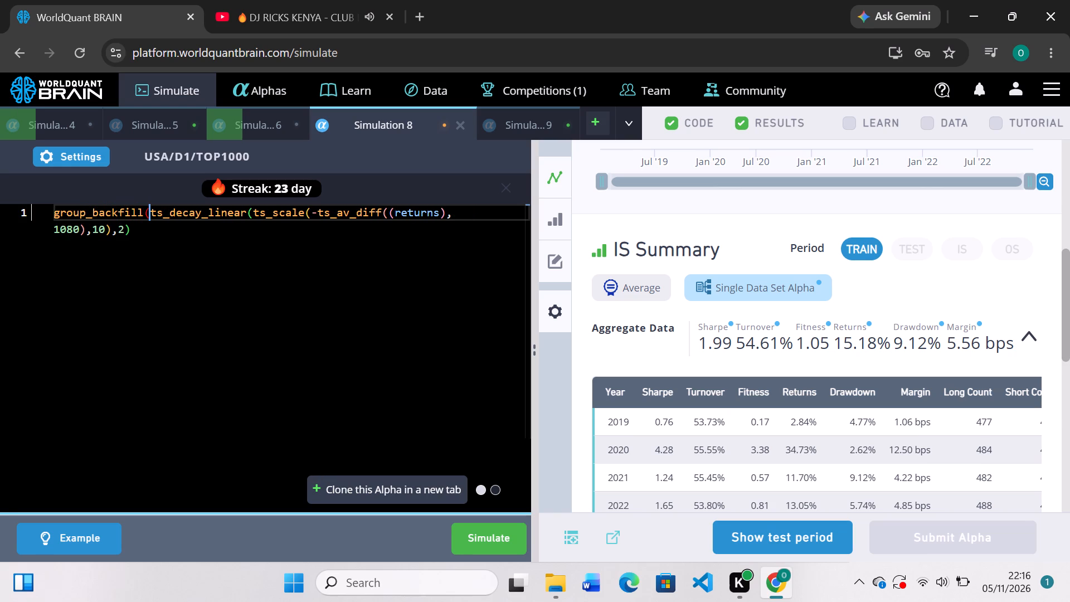
Close Simulation 8's group_backfill call with the arguments subindustry and 4, and simulate the alpha.
{"action": "left_click", "coordinate": [154, 226]}
{"action": "key", "text": "comma"}
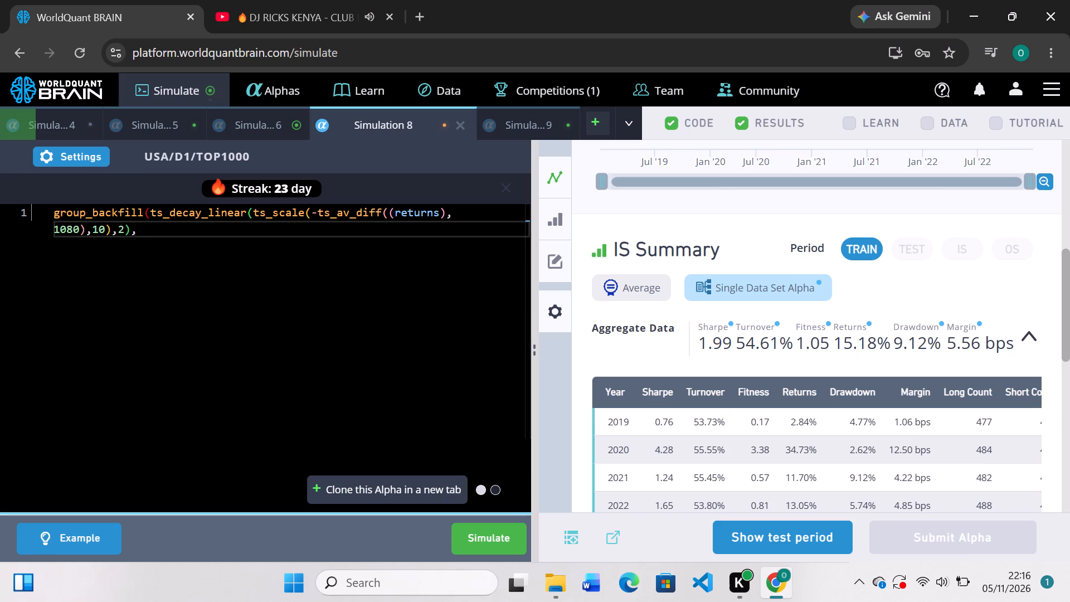
{"action": "key", "text": "s"}
{"action": "key", "text": "u"}
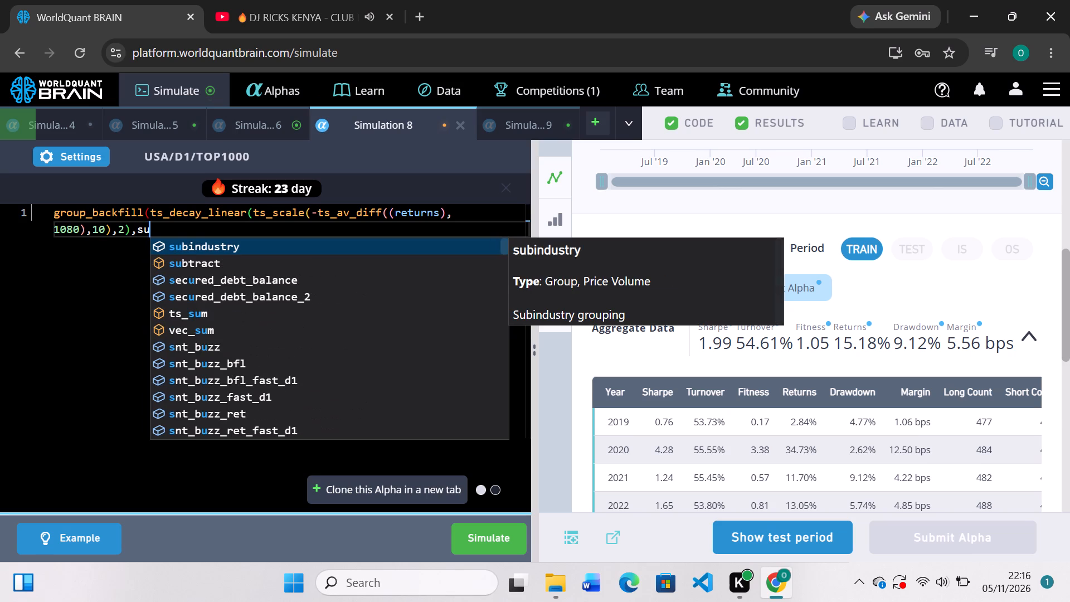
{"action": "key", "text": "Tab"}
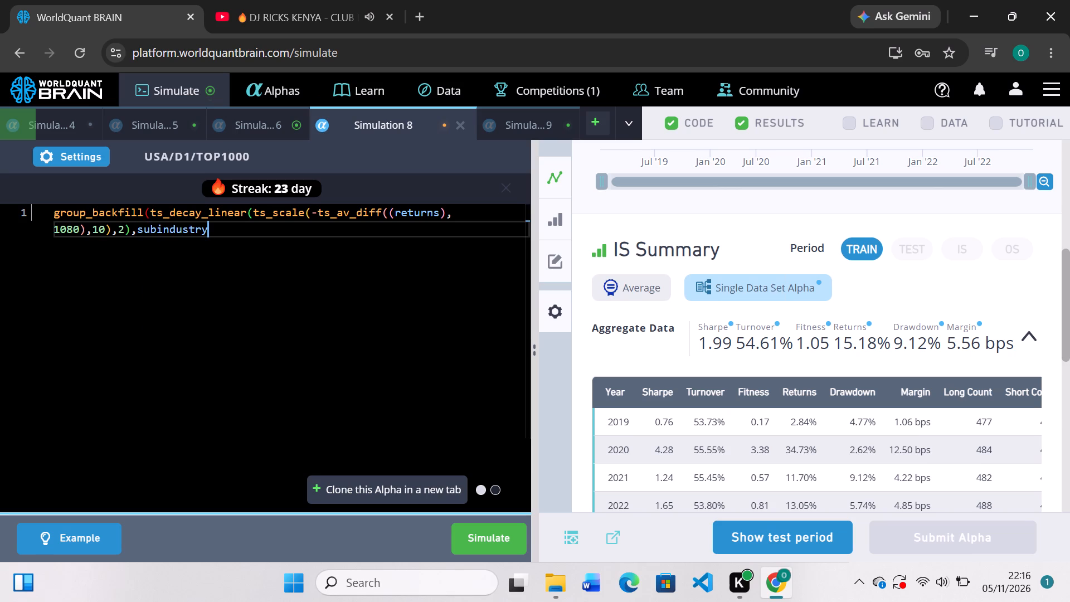
{"action": "key", "text": "comma"}
{"action": "key", "text": "4"}
{"action": "key", "text": "shift+parenright"}
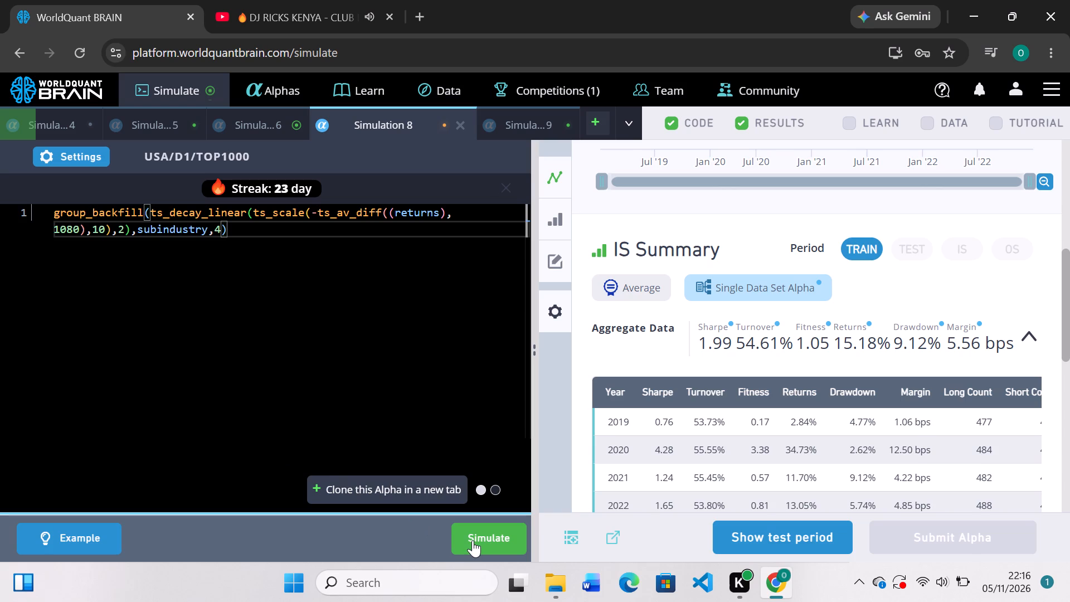
{"action": "left_click", "coordinate": [473, 540]}
In Simulation 6, remove the returns>1.6*ts_mean(returns,5) condition and its comma from the trade_when call, leaving eve as the first argument.
{"action": "left_click", "coordinate": [271, 125]}
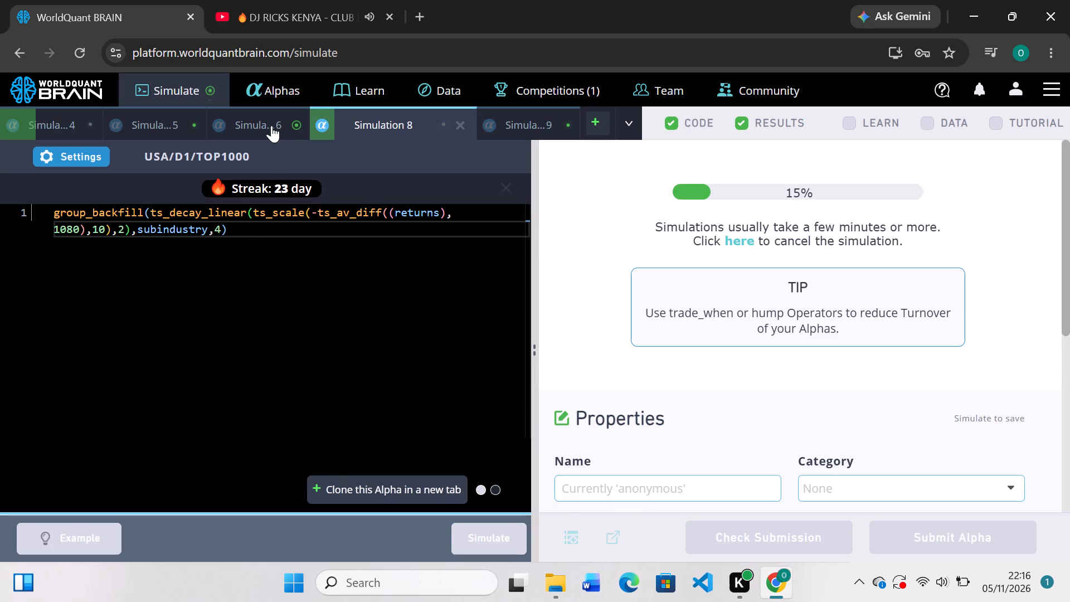
{"action": "scroll", "coordinate": [699, 405], "scroll_direction": "down", "scroll_amount": 2}
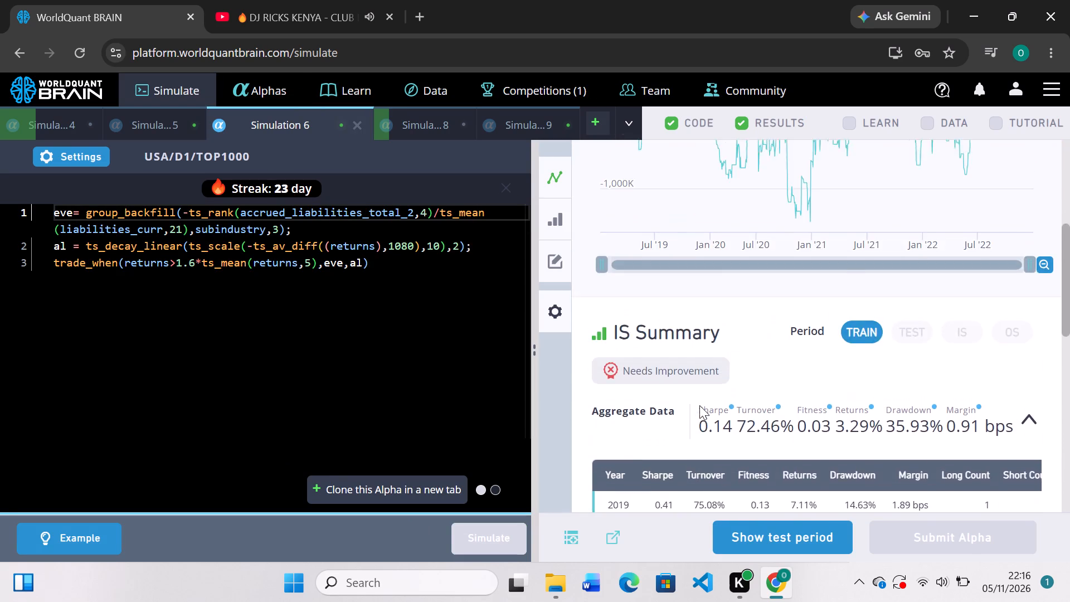
{"action": "scroll", "coordinate": [699, 405], "scroll_direction": "up", "scroll_amount": 2}
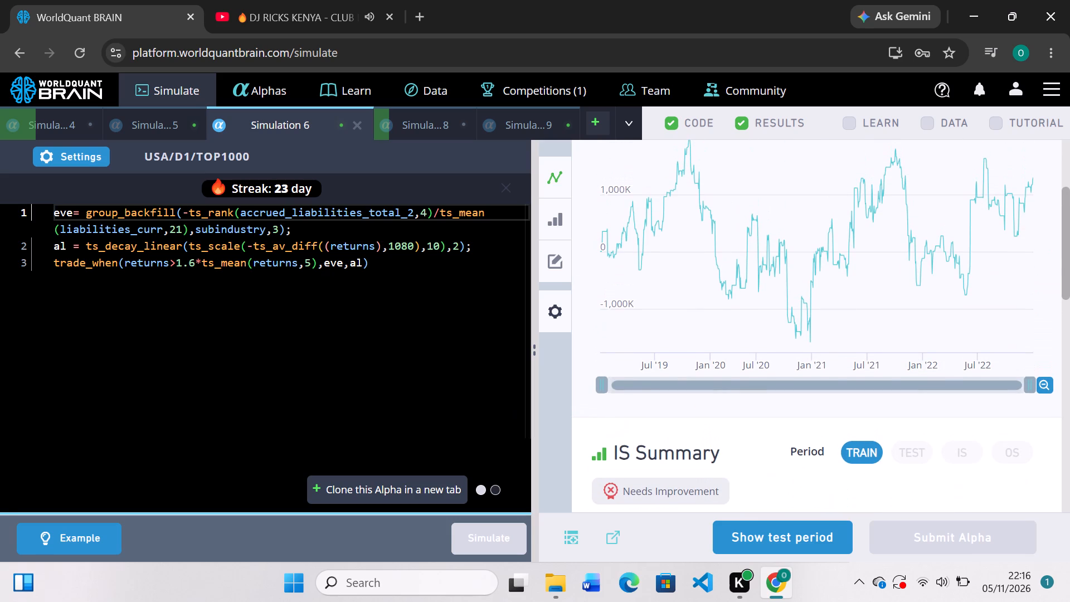
{"action": "left_click", "coordinate": [316, 265]}
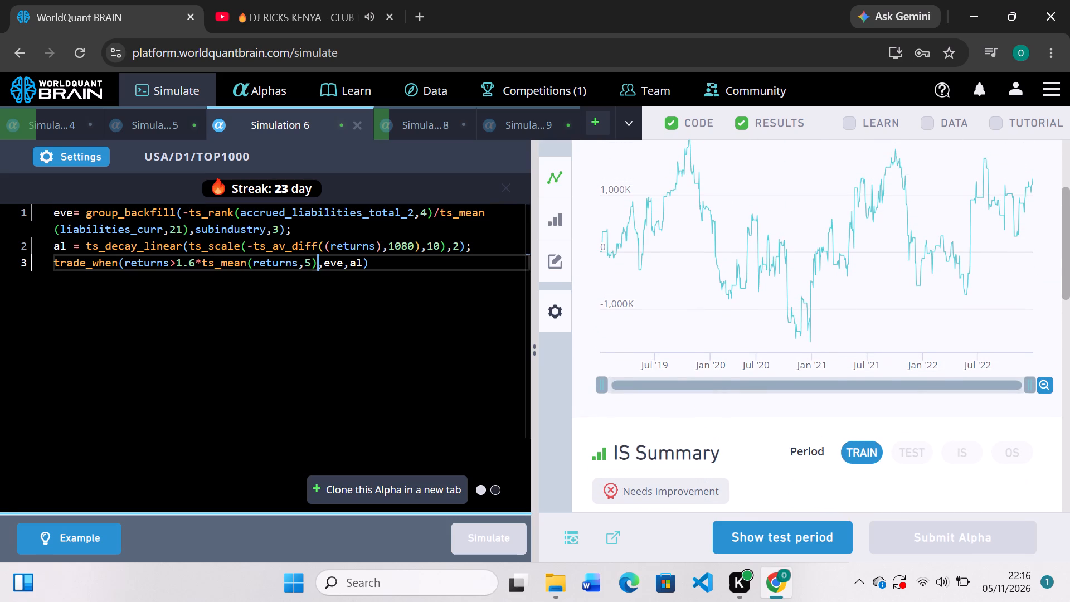
{"action": "key", "text": "BackSpace"}
{"action": "key", "text": "BackSpace"}
{"action": "key", "text": "BackSpace"}
{"action": "key", "text": "BackSpace"}
{"action": "key", "text": "BackSpace"}
{"action": "key", "text": "BackSpace"}
{"action": "key", "text": "BackSpace"}
{"action": "key", "text": "BackSpace"}
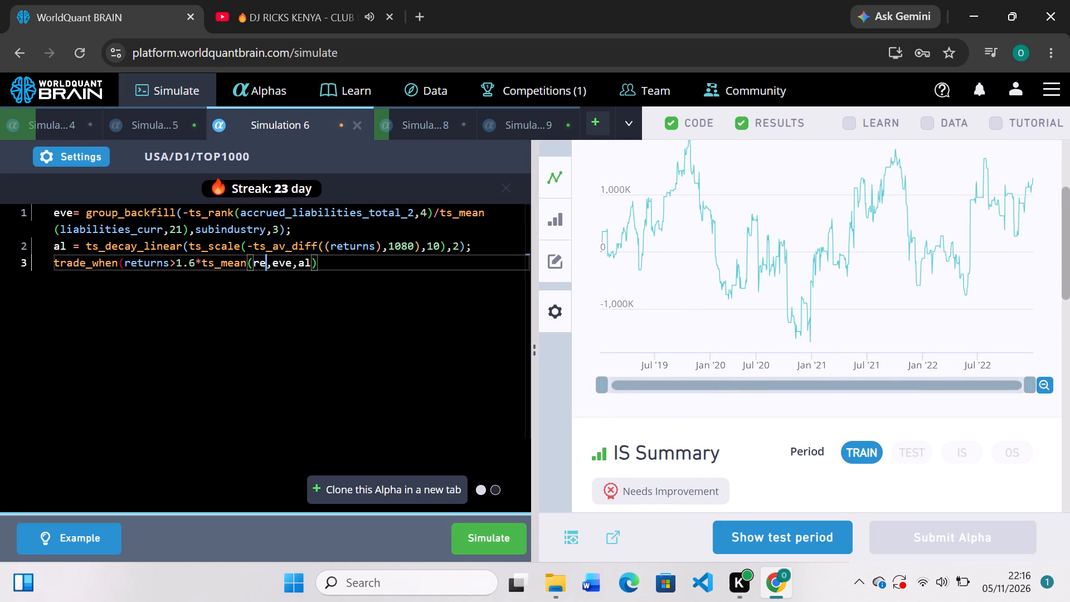
{"action": "key", "text": "BackSpace"}
{"action": "key", "text": "BackSpace"}
{"action": "key", "text": "BackSpace"}
{"action": "key", "text": "BackSpace"}
{"action": "key", "text": "BackSpace"}
{"action": "key", "text": "BackSpace"}
{"action": "key", "text": "BackSpace"}
{"action": "key", "text": "BackSpace"}
{"action": "key", "text": "BackSpace"}
{"action": "key", "text": "BackSpace"}
{"action": "key", "text": "BackSpace"}
{"action": "key", "text": "BackSpace"}
{"action": "key", "text": "BackSpace"}
{"action": "key", "text": "BackSpace"}
{"action": "key", "text": "BackSpace"}
{"action": "key", "text": "BackSpace"}
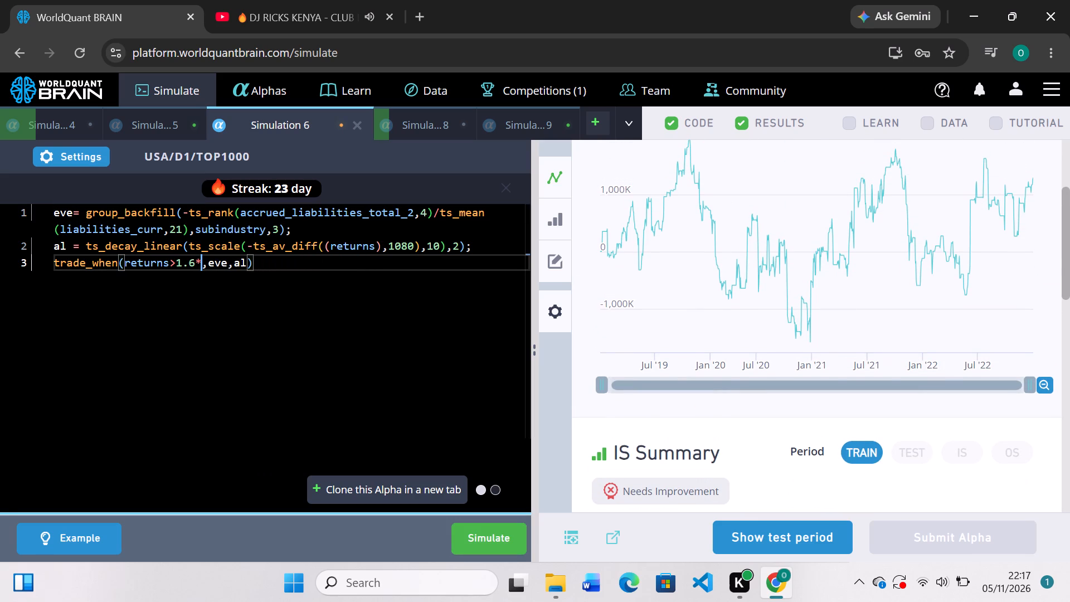
{"action": "key", "text": "BackSpace"}
{"action": "key", "text": "BackSpace"}
{"action": "key", "text": "BackSpace"}
{"action": "key", "text": "BackSpace"}
{"action": "key", "text": "BackSpace"}
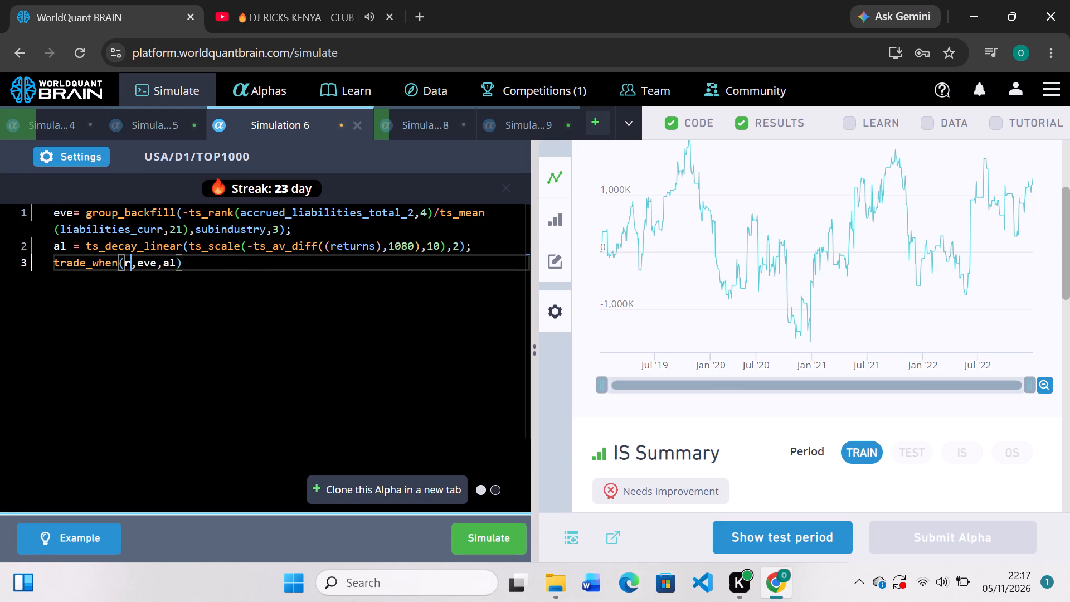
{"action": "key", "text": "BackSpace"}
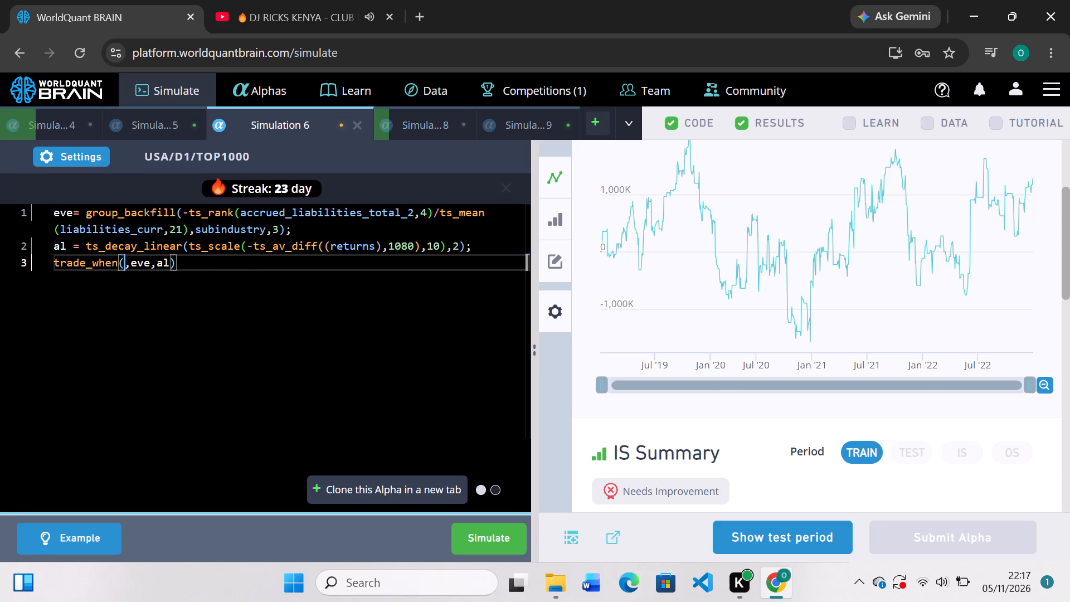
{"action": "key", "text": "Delete"}
Add -1 as the third argument of Simulation 6's trade_when call, after al, and simulate the alpha.
{"action": "key", "text": "Right"}
{"action": "key", "text": "Right"}
{"action": "key", "text": "Right"}
{"action": "key", "text": "Right"}
{"action": "key", "text": "Right"}
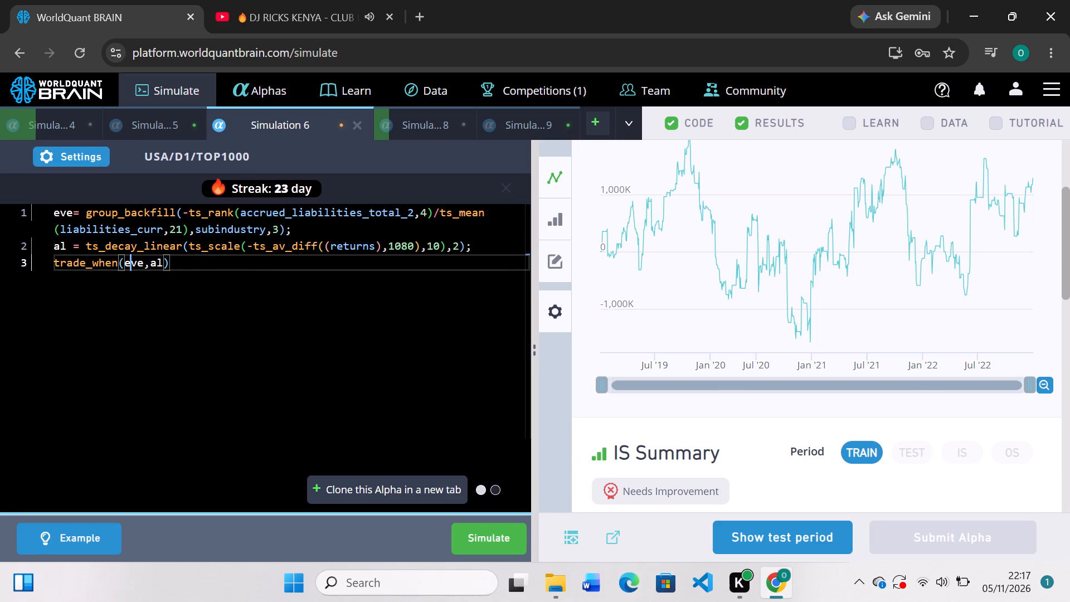
{"action": "key", "text": "Right"}
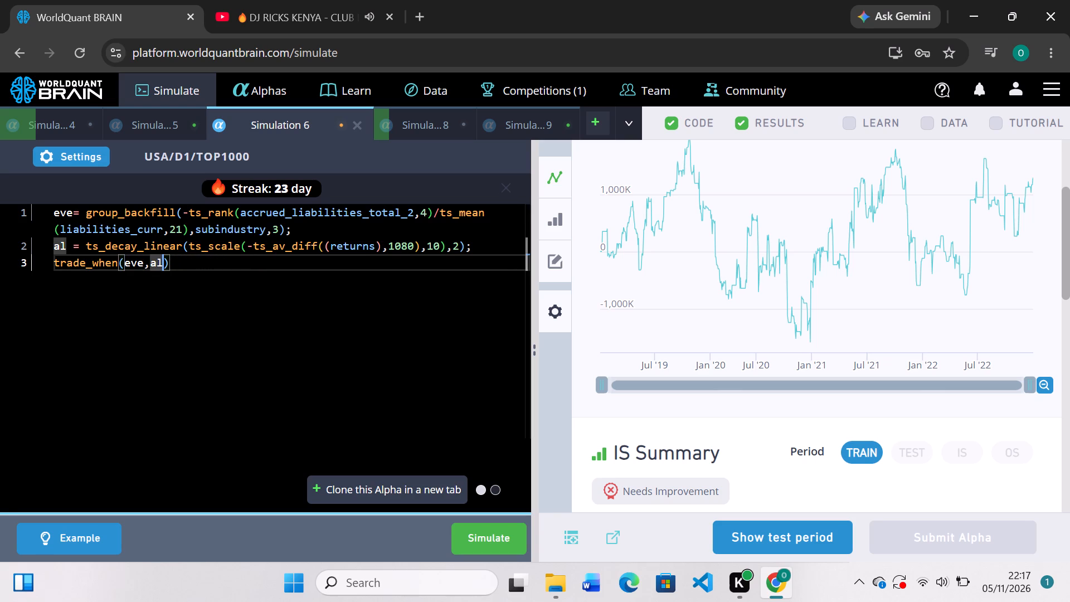
{"action": "key", "text": "comma"}
{"action": "key", "text": "minus"}
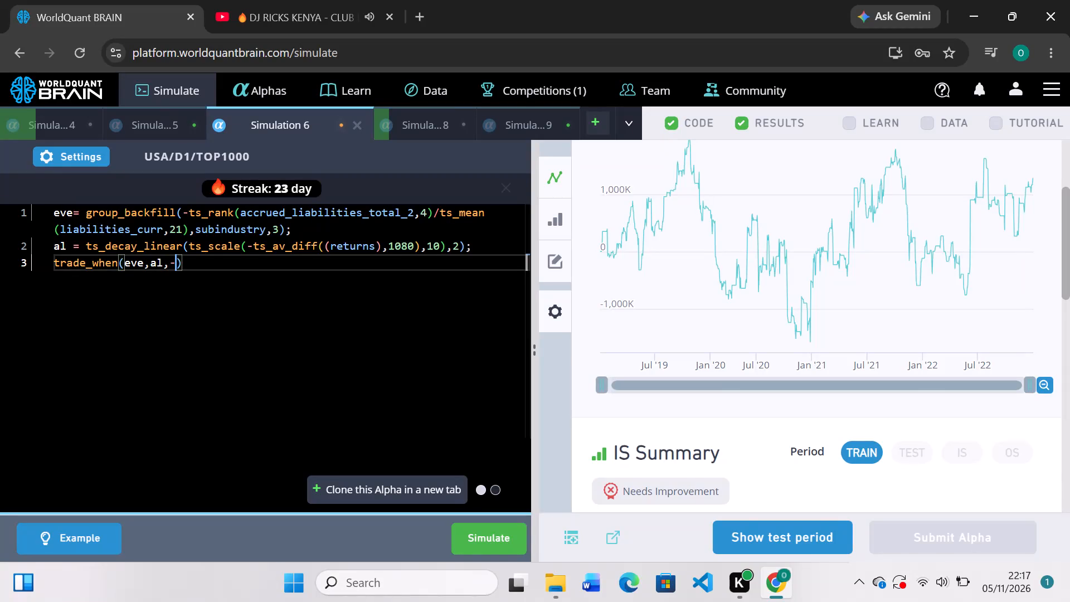
{"action": "key", "text": "1"}
{"action": "left_click", "coordinate": [502, 543]}
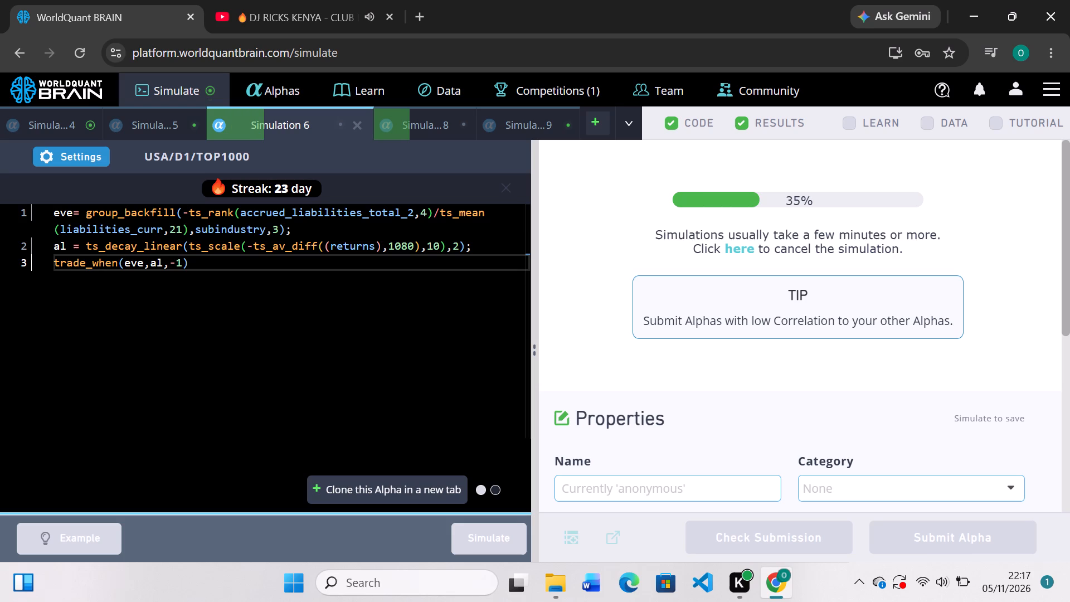
Review Simulation 4's summary, reveal its test period and run its self-correlation calculation.
{"action": "left_click", "coordinate": [81, 121]}
{"action": "scroll", "coordinate": [709, 258], "scroll_direction": "down", "scroll_amount": 3}
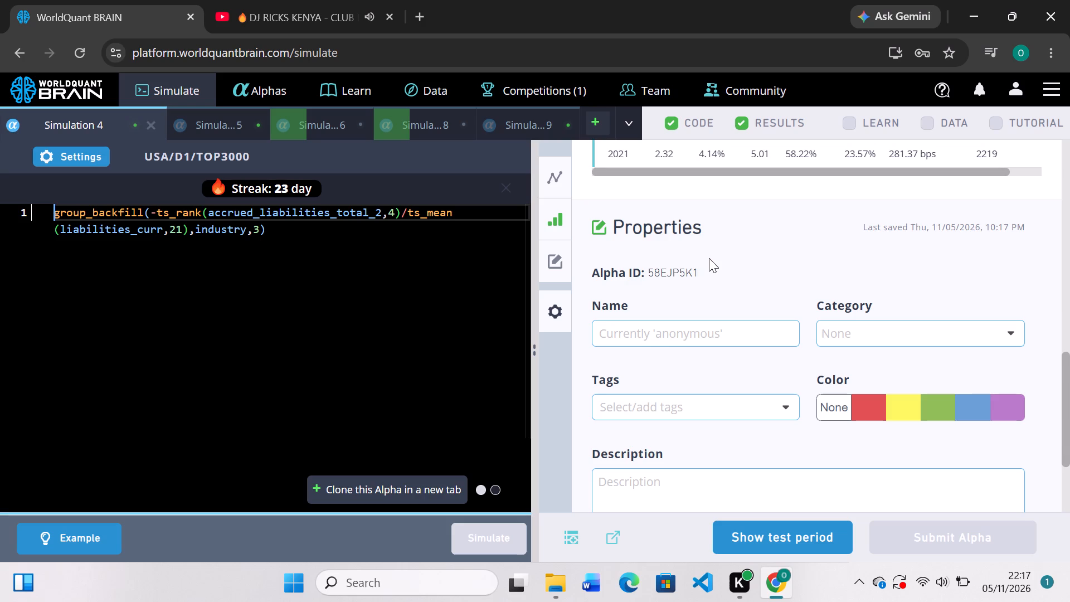
{"action": "scroll", "coordinate": [709, 258], "scroll_direction": "up", "scroll_amount": 2}
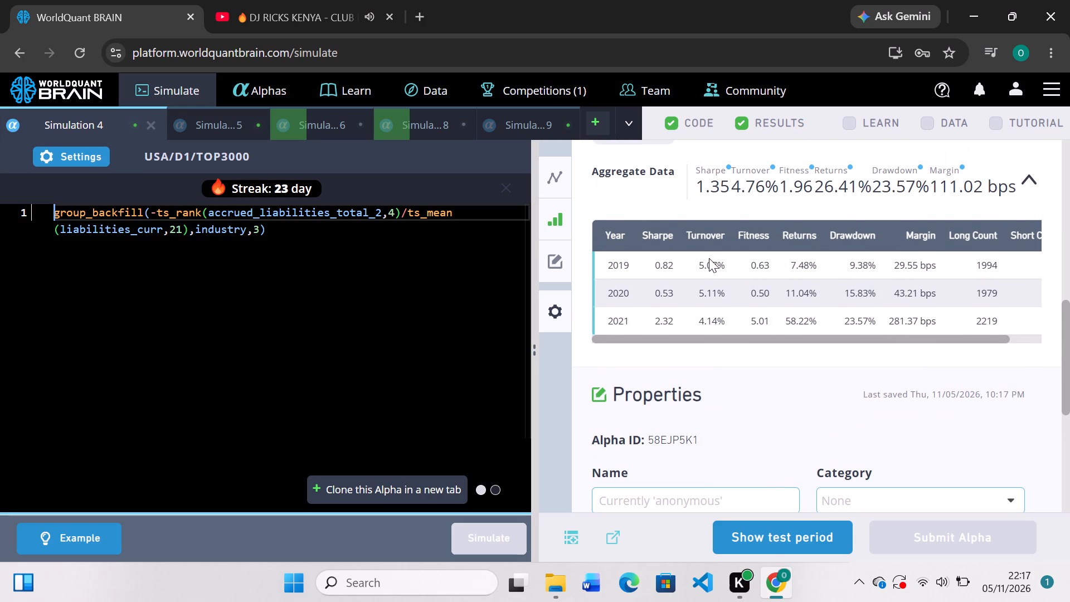
{"action": "scroll", "coordinate": [709, 258], "scroll_direction": "down", "scroll_amount": 1}
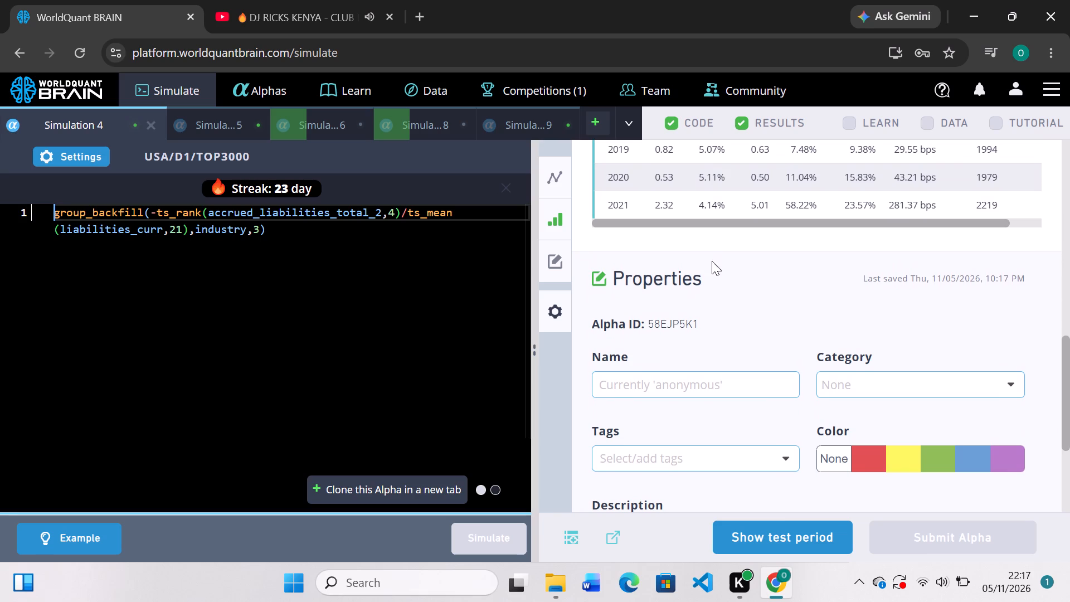
{"action": "left_click", "coordinate": [772, 516]}
{"action": "left_click", "coordinate": [784, 537]}
{"action": "scroll", "coordinate": [801, 395], "scroll_direction": "down", "scroll_amount": 2}
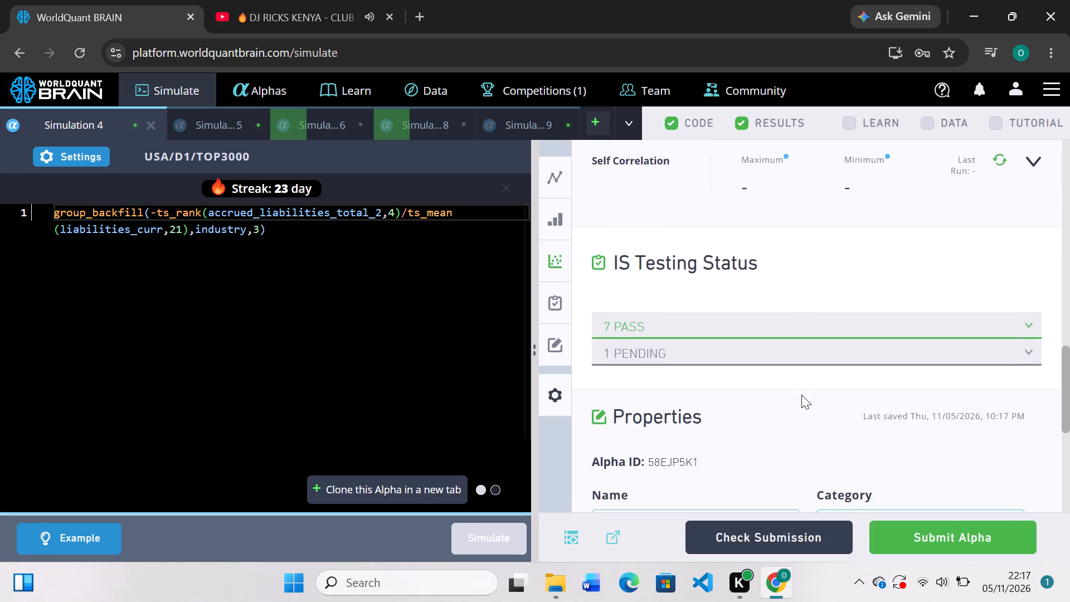
{"action": "scroll", "coordinate": [921, 318], "scroll_direction": "up", "scroll_amount": 3}
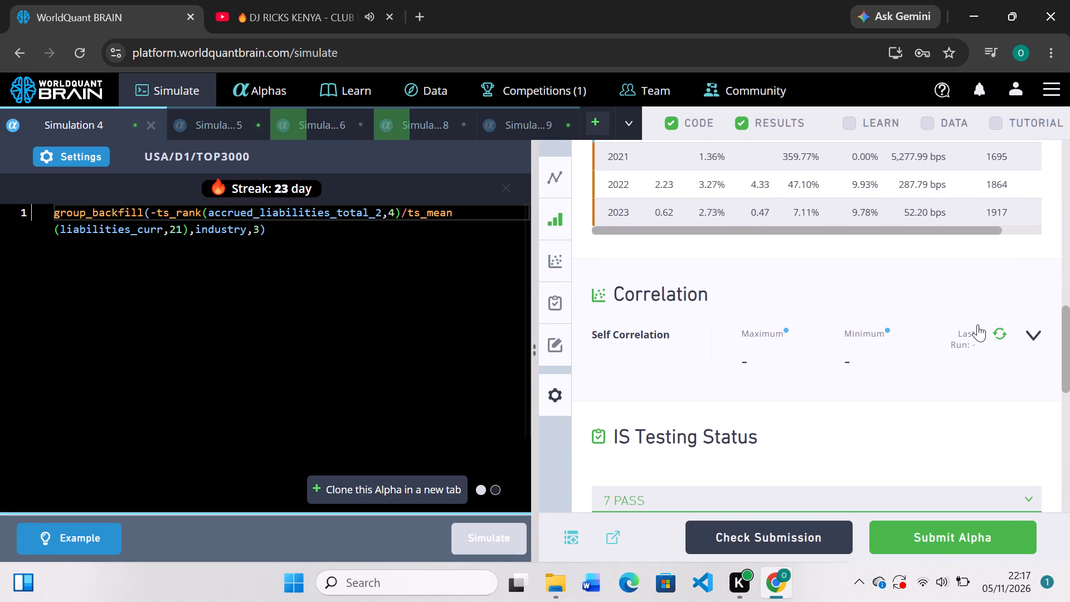
{"action": "left_click", "coordinate": [994, 336]}
Change the group_backfill grouping in Simulation 4 to sector and re-simulate the alpha.
{"action": "left_click", "coordinate": [247, 230]}
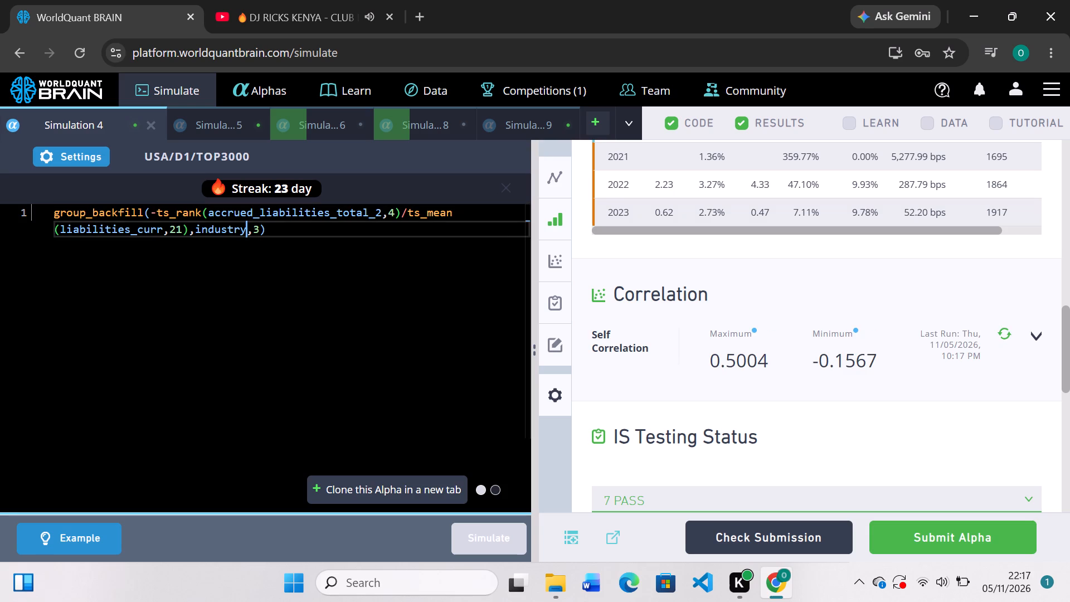
{"action": "key", "text": "BackSpace"}
{"action": "key", "text": "BackSpace"}
{"action": "key", "text": "BackSpace"}
{"action": "key", "text": "BackSpace"}
{"action": "key", "text": "BackSpace"}
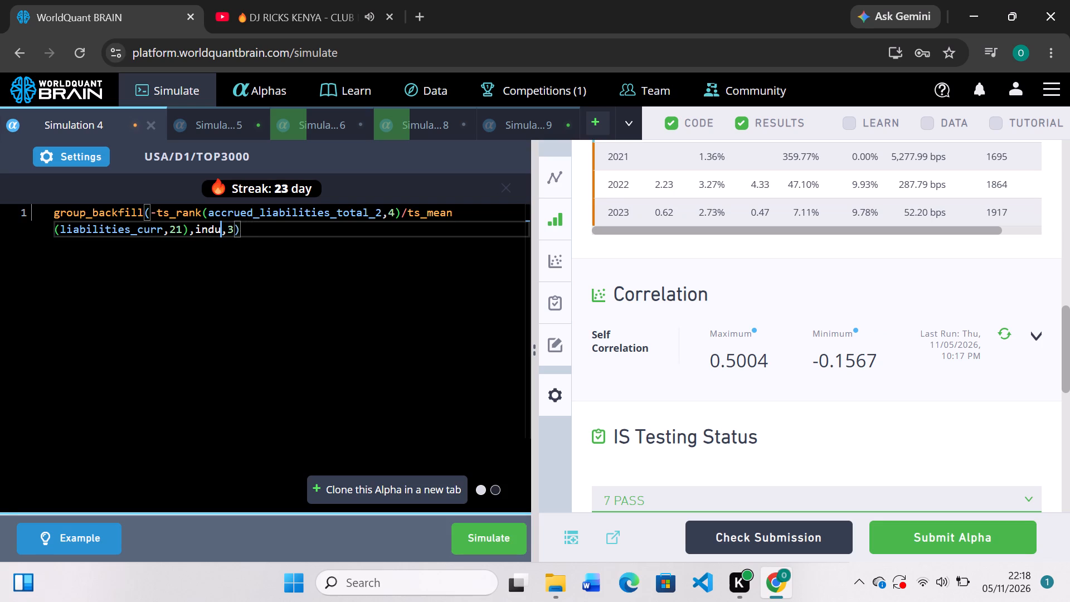
{"action": "key", "text": "BackSpace"}
{"action": "key", "text": "BackSpace"}
{"action": "key", "text": "BackSpace"}
{"action": "type", "text": "sec"}
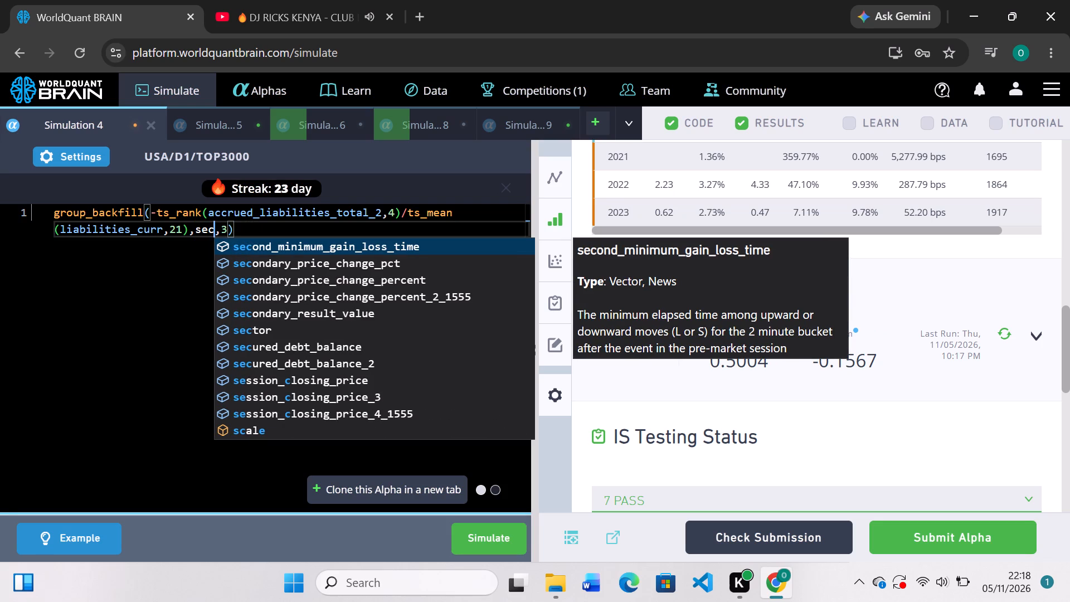
{"action": "key", "text": "t"}
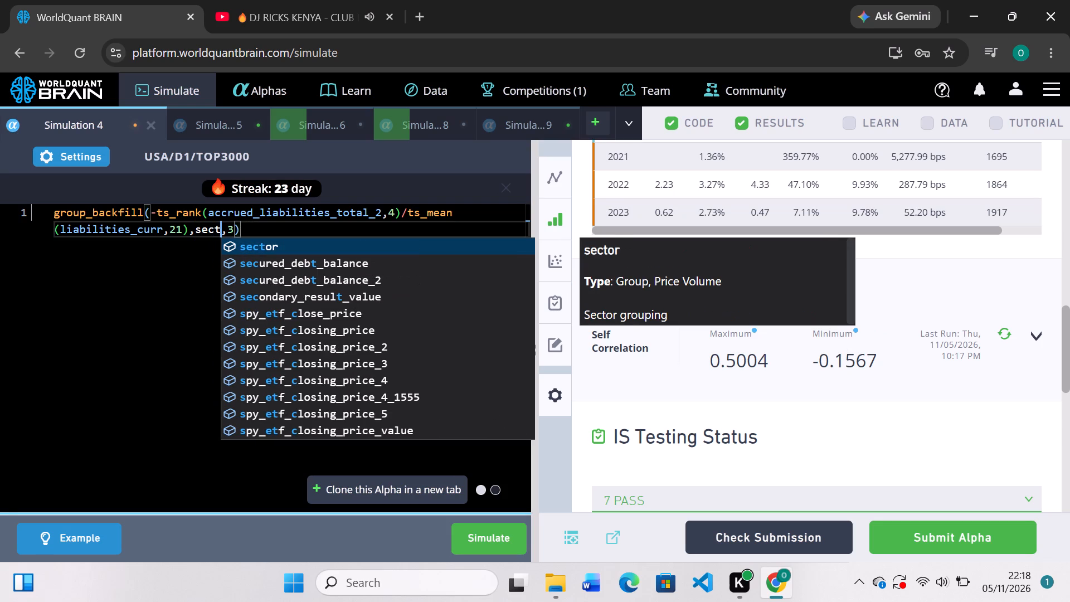
{"action": "key", "text": "Tab"}
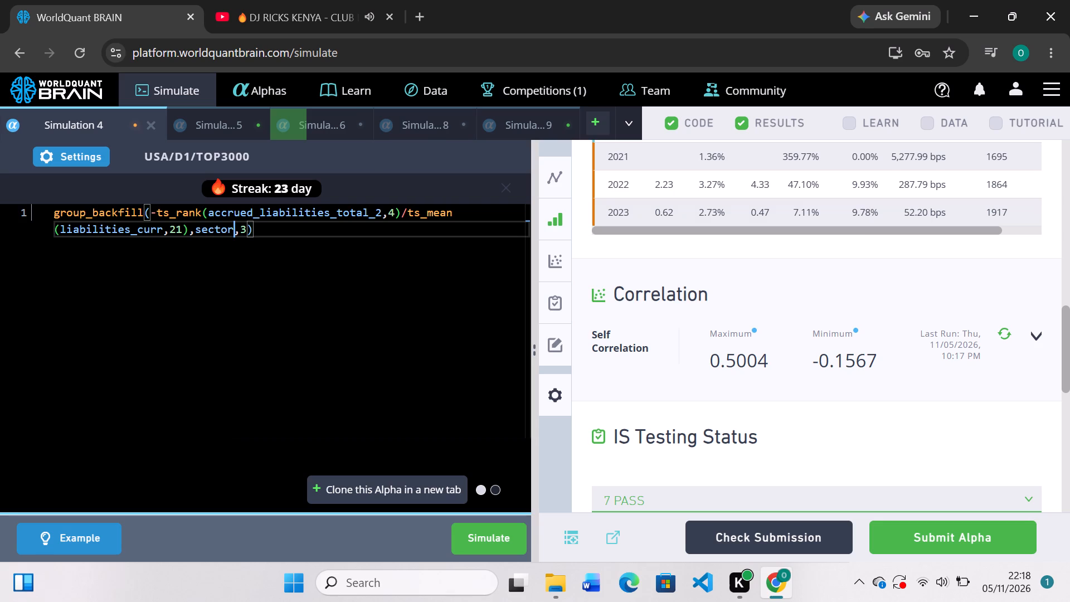
{"action": "left_click", "coordinate": [483, 530]}
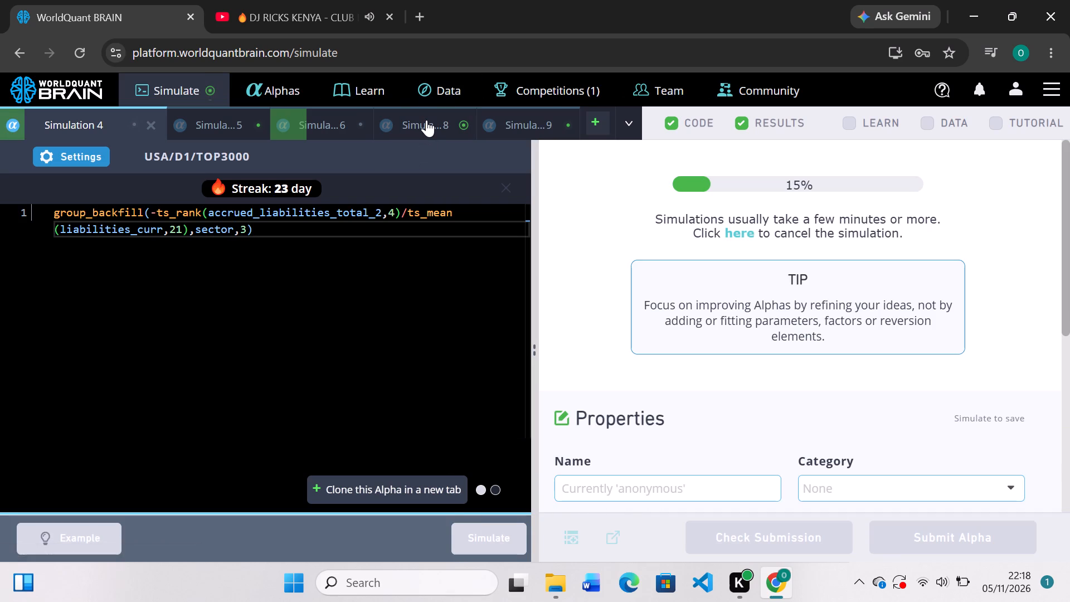
Review Simulation 8's IS Summary, reveal its test period, run its self-correlation calculation and check its IS Testing Status.
{"action": "left_click", "coordinate": [426, 120]}
{"action": "scroll", "coordinate": [755, 414], "scroll_direction": "down", "scroll_amount": 3}
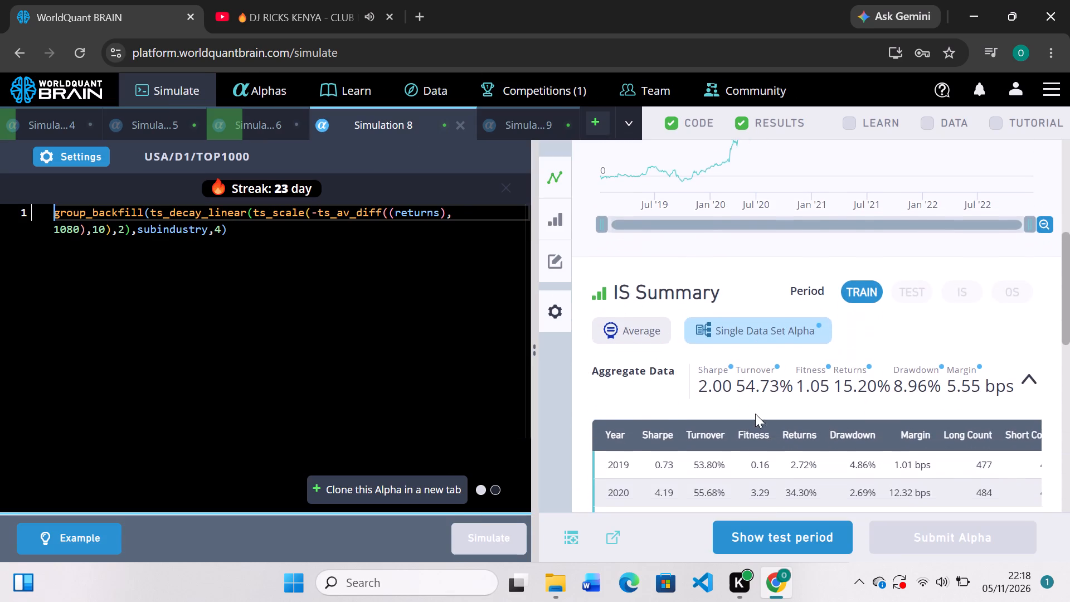
{"action": "scroll", "coordinate": [755, 414], "scroll_direction": "up", "scroll_amount": 3}
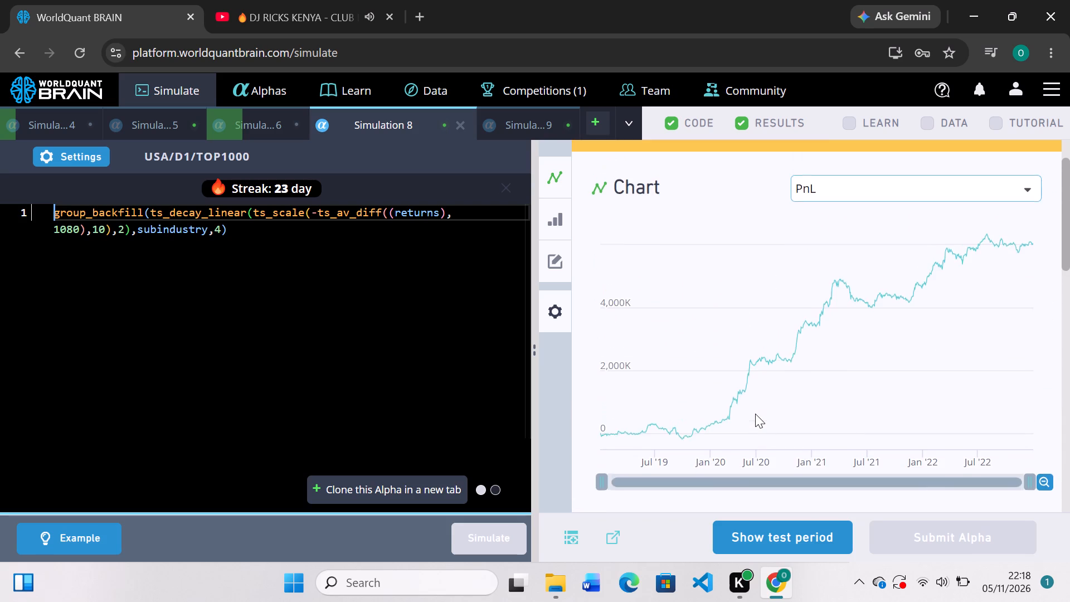
{"action": "left_click", "coordinate": [729, 541]}
{"action": "scroll", "coordinate": [757, 452], "scroll_direction": "down", "scroll_amount": 4}
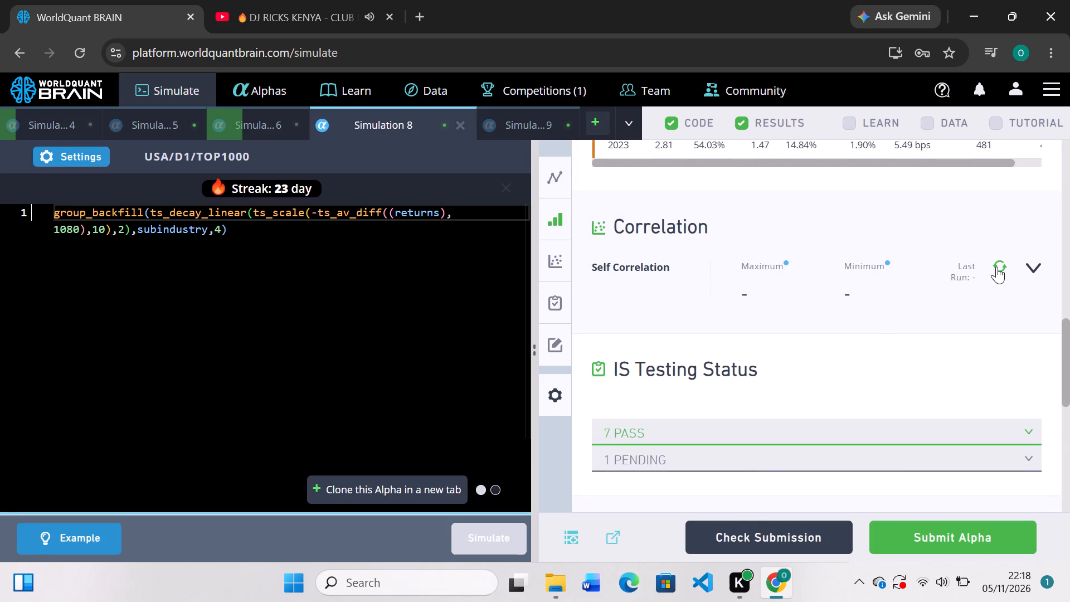
{"action": "left_click", "coordinate": [996, 266]}
{"action": "scroll", "coordinate": [616, 249], "scroll_direction": "up", "scroll_amount": 2}
{"action": "scroll", "coordinate": [616, 249], "scroll_direction": "down", "scroll_amount": 1}
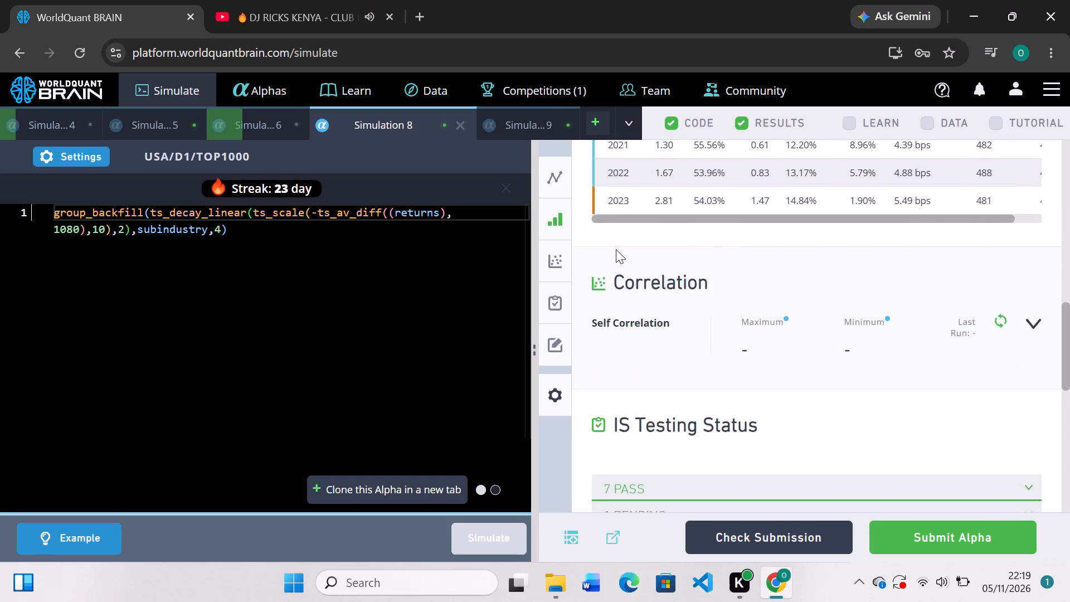
{"action": "scroll", "coordinate": [616, 249], "scroll_direction": "down", "scroll_amount": 2}
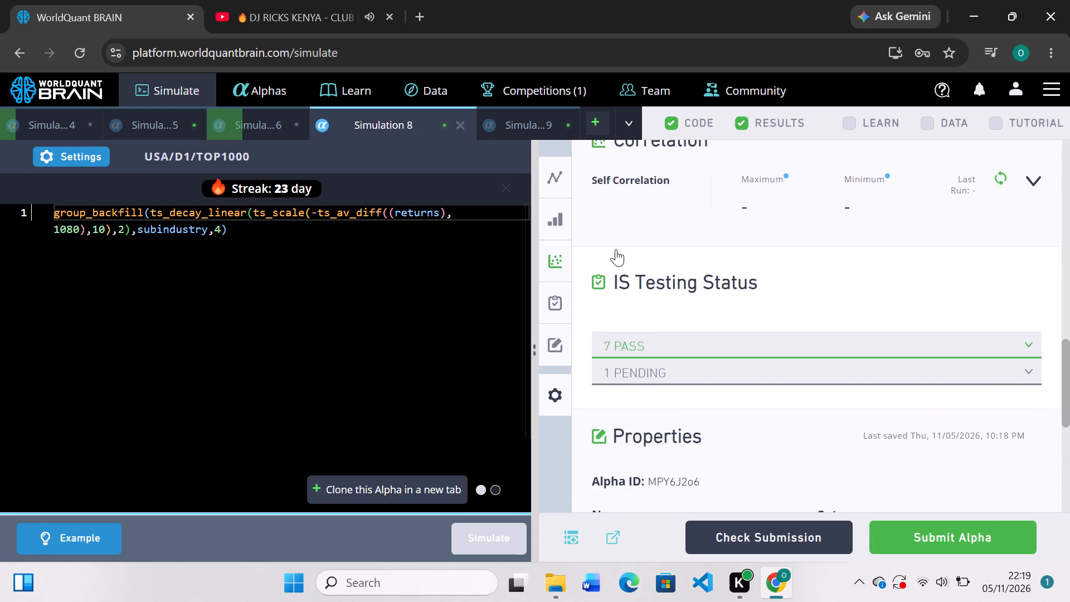
Check Simulation 4's progress, look over Simulation 5's results and close Simulation 5.
{"action": "left_click", "coordinate": [75, 127]}
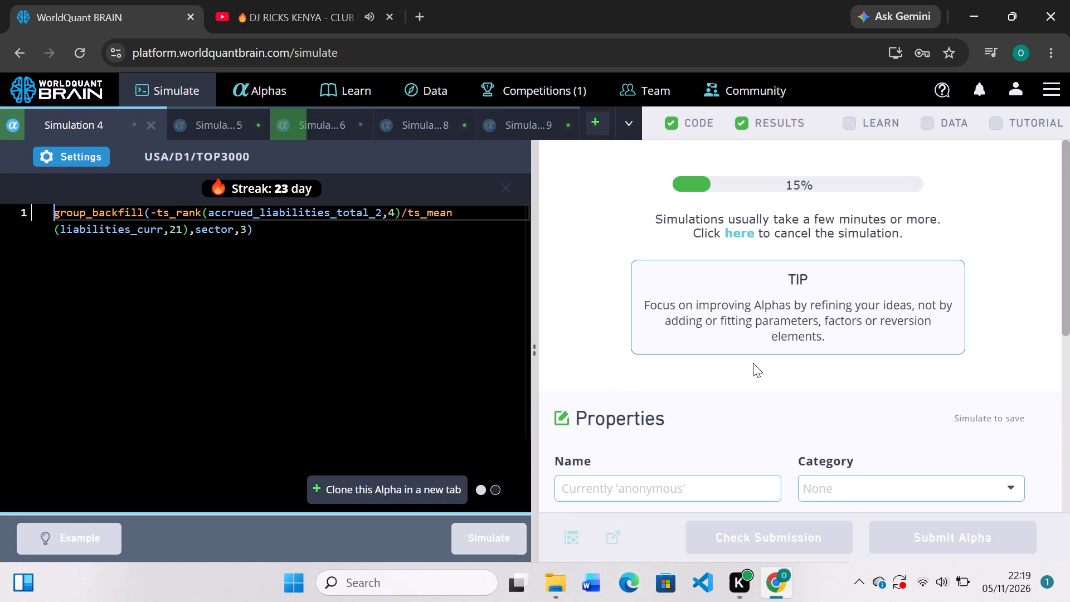
{"action": "scroll", "coordinate": [753, 363], "scroll_direction": "up", "scroll_amount": 3}
{"action": "left_click", "coordinate": [230, 132]}
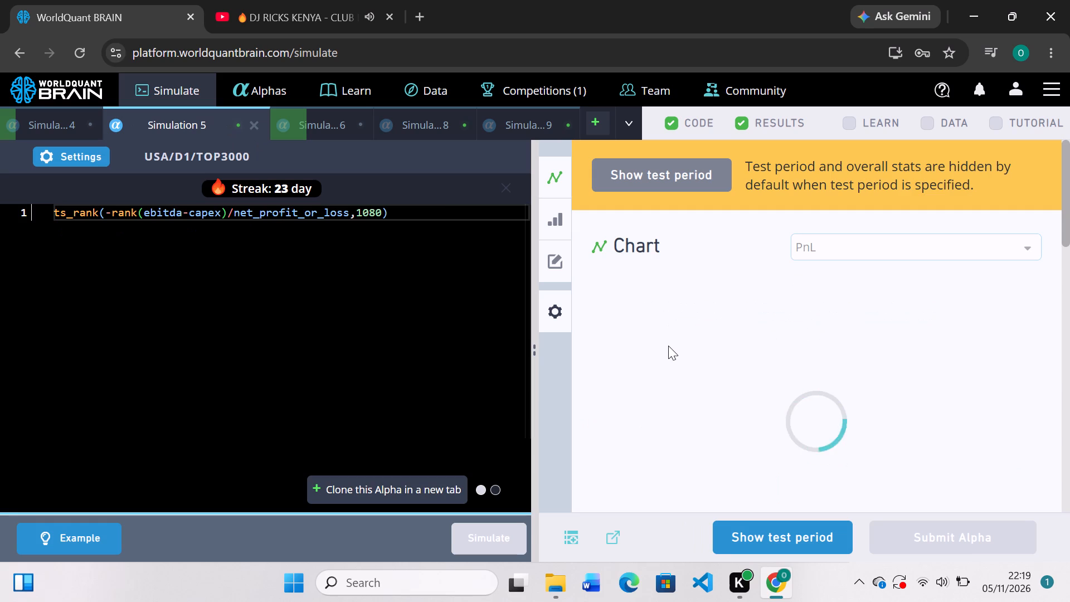
{"action": "scroll", "coordinate": [668, 346], "scroll_direction": "down", "scroll_amount": 3}
{"action": "scroll", "coordinate": [668, 346], "scroll_direction": "up", "scroll_amount": 1}
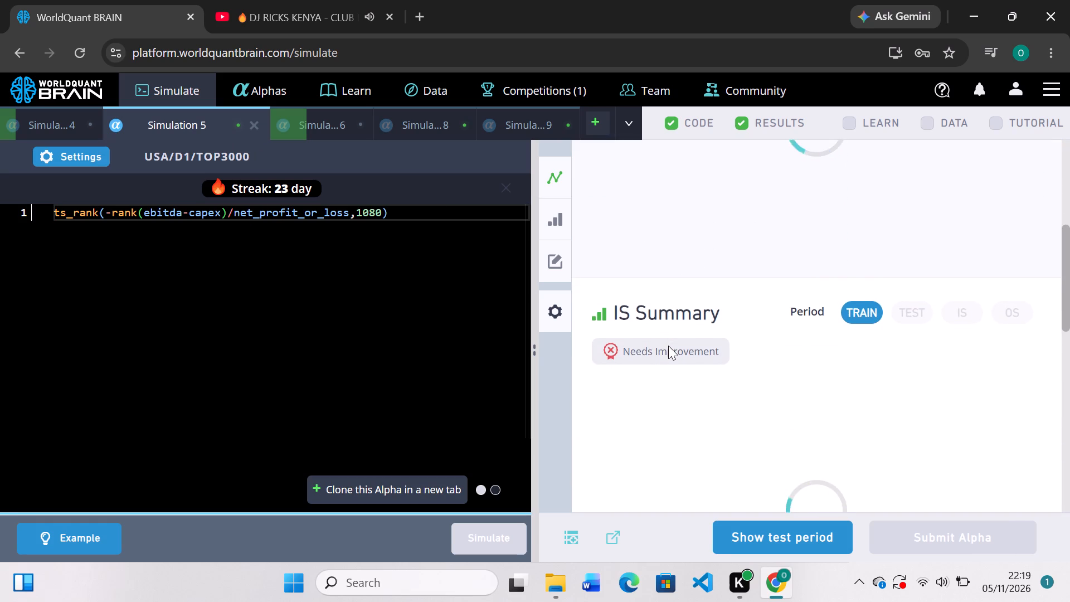
{"action": "scroll", "coordinate": [668, 346], "scroll_direction": "up", "scroll_amount": 1}
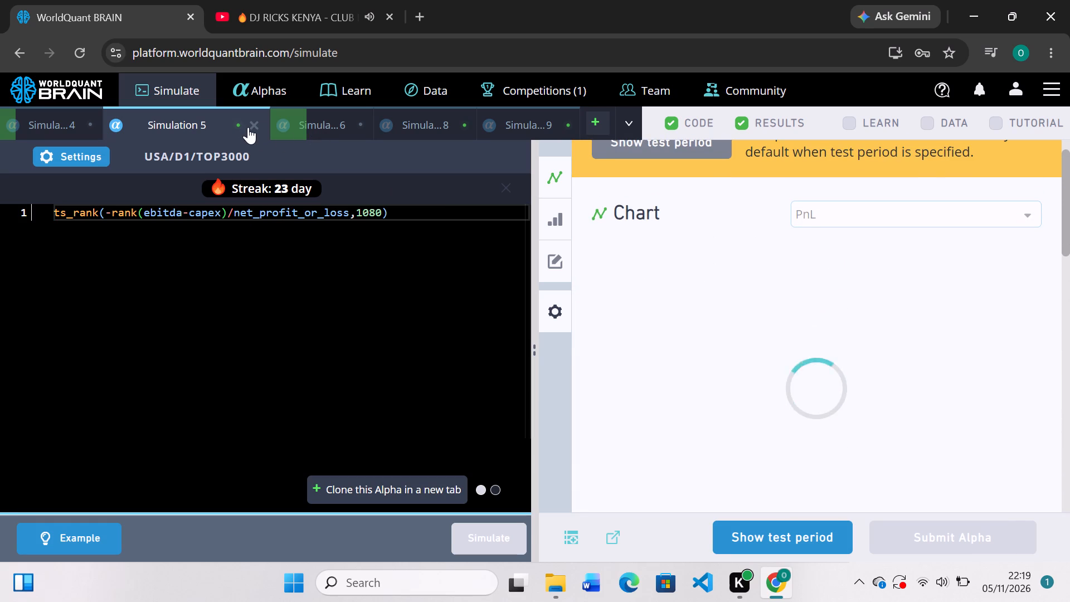
{"action": "left_click", "coordinate": [248, 127]}
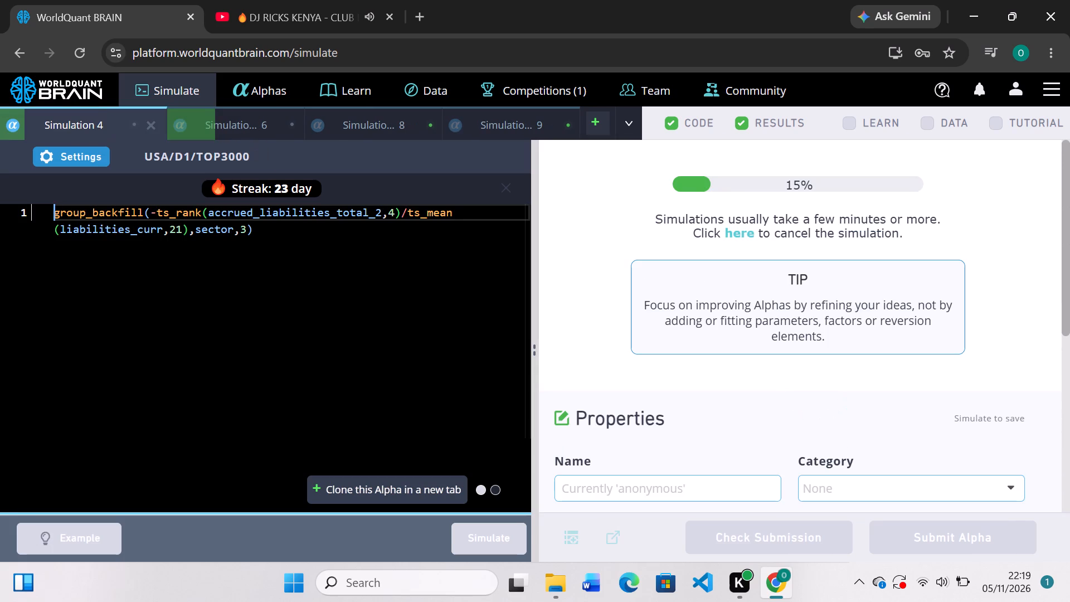
Review Simulation 4's chart and IS Summary, reveal its test period and run its self-correlation calculation.
{"action": "scroll", "coordinate": [600, 349], "scroll_direction": "up", "scroll_amount": 1}
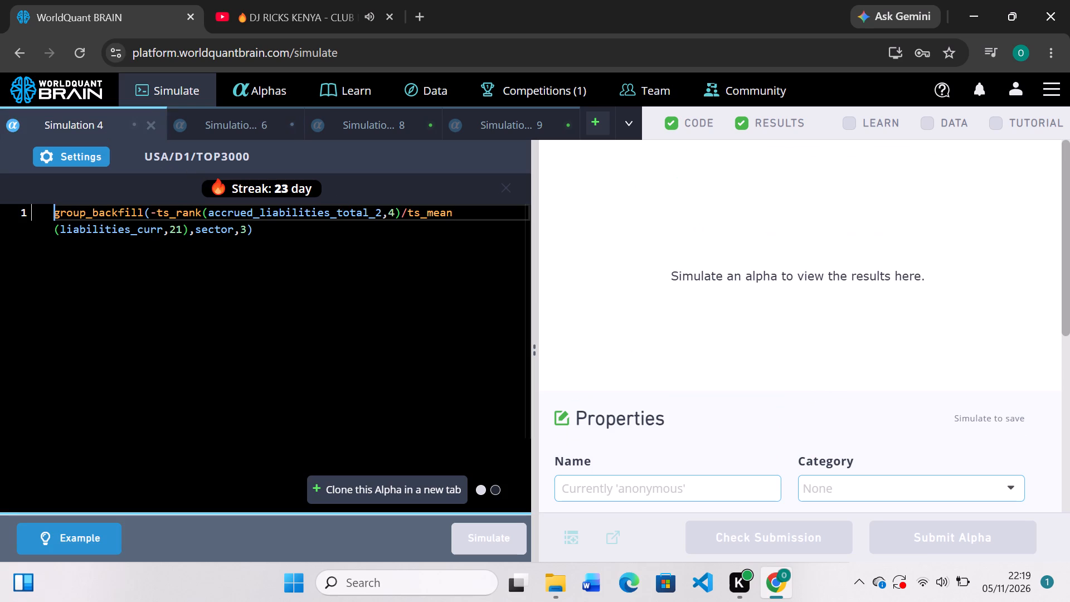
{"action": "left_click", "coordinate": [118, 125]}
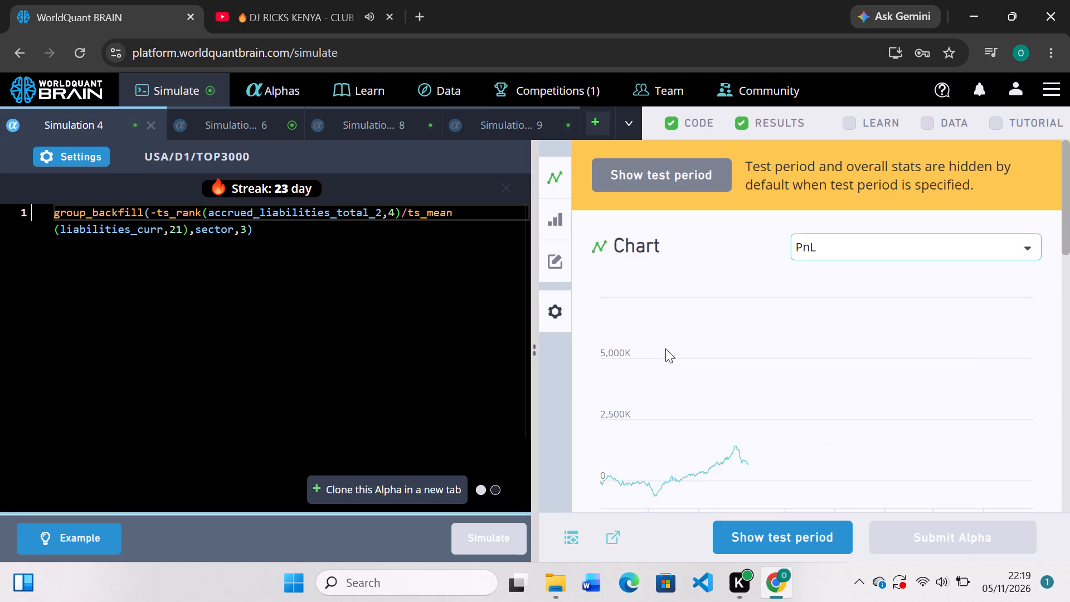
{"action": "scroll", "coordinate": [665, 348], "scroll_direction": "down", "scroll_amount": 4}
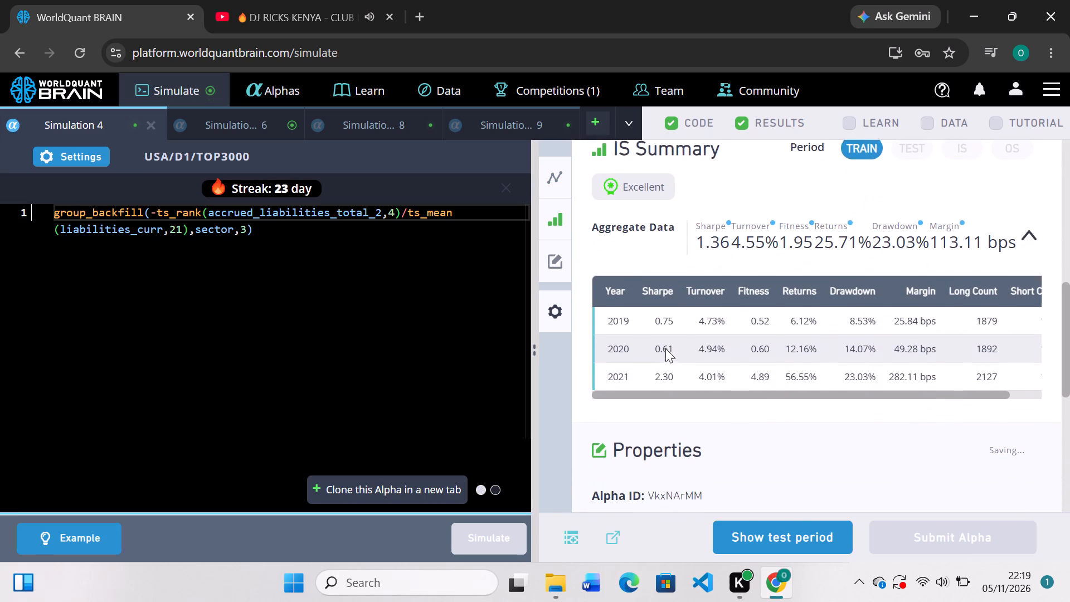
{"action": "left_click", "coordinate": [815, 535]}
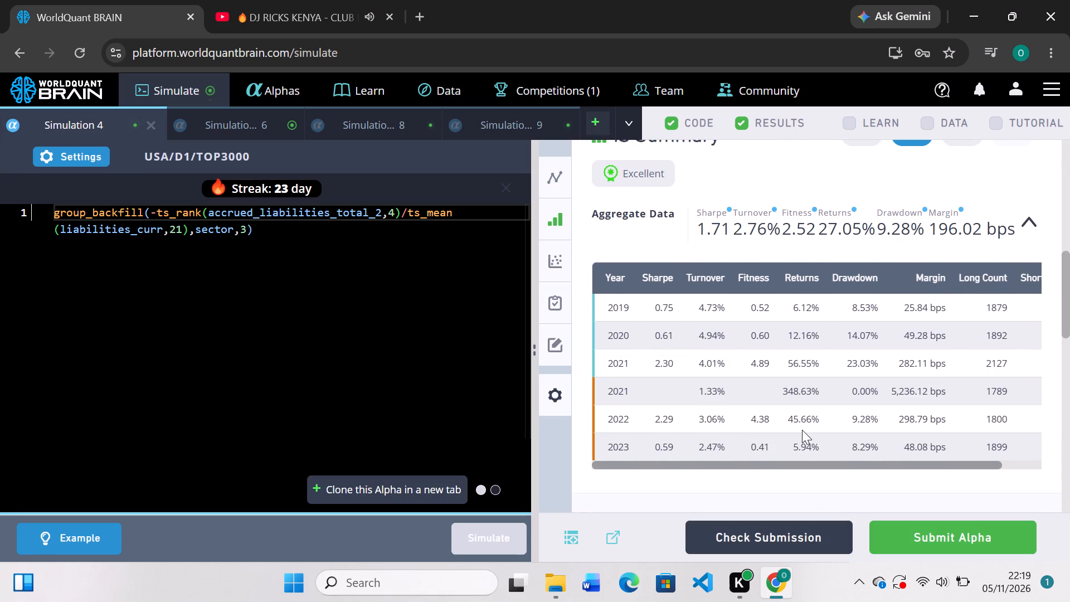
{"action": "scroll", "coordinate": [802, 430], "scroll_direction": "down", "scroll_amount": 2}
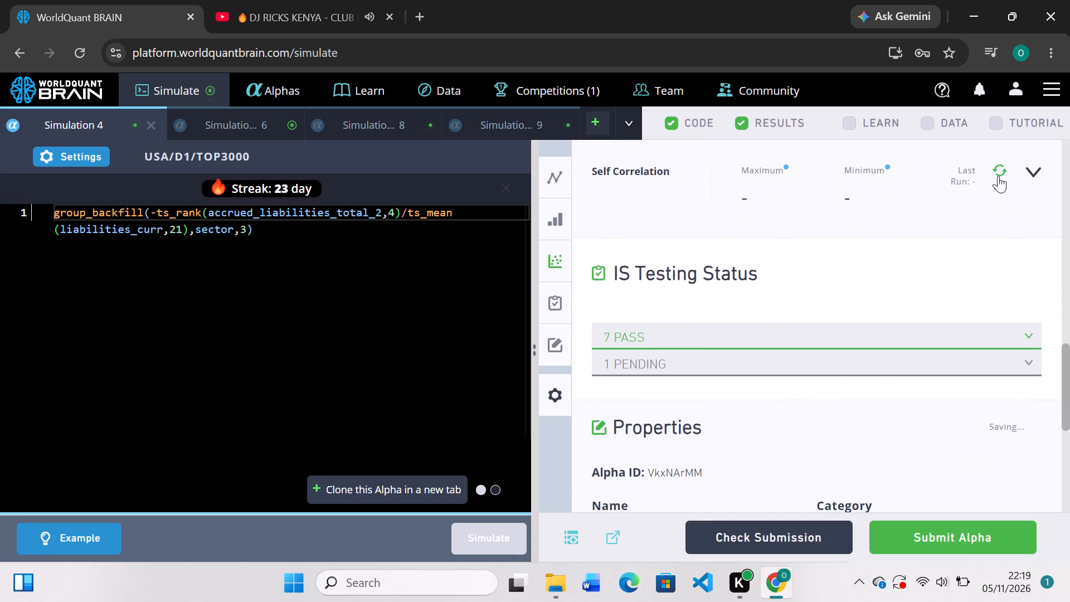
{"action": "left_click", "coordinate": [1001, 163]}
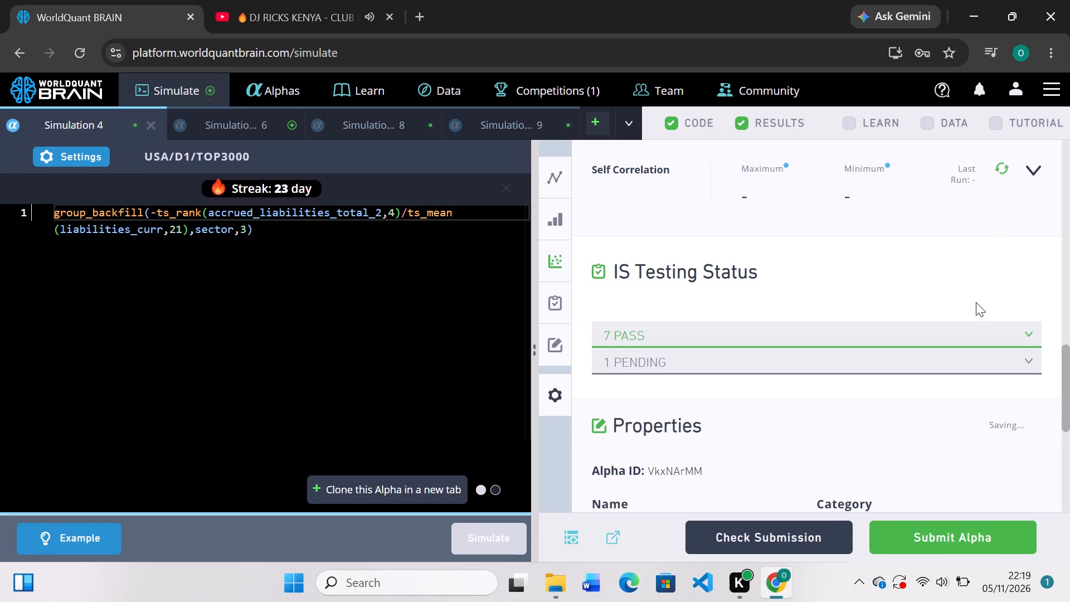
{"action": "scroll", "coordinate": [976, 302], "scroll_direction": "up", "scroll_amount": 2}
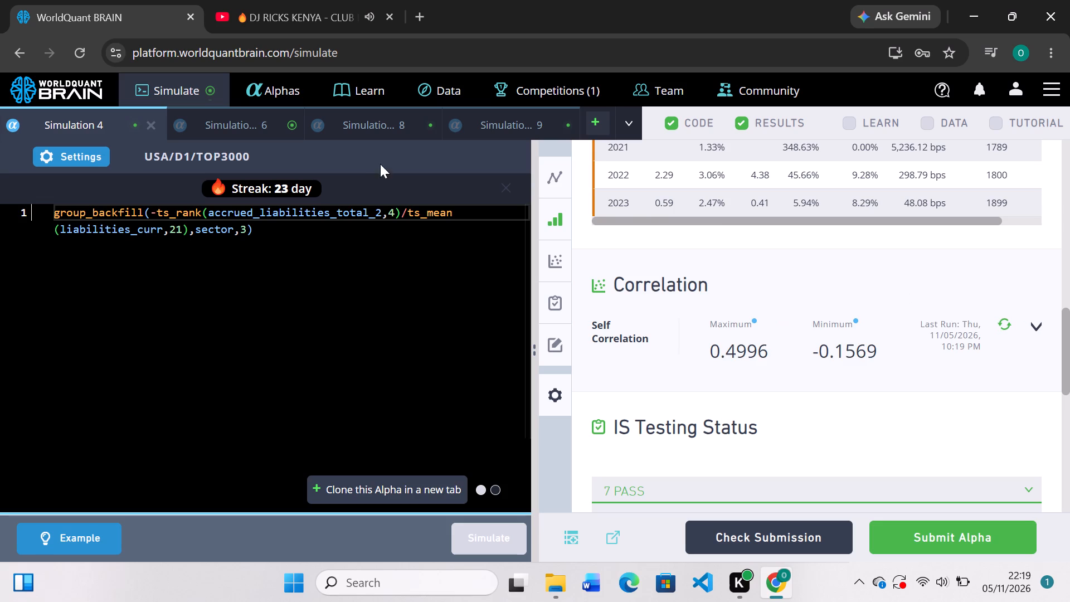
Change Simulation 4's group_backfill grouping to subindustry and its last argument to 5, and re-simulate the alpha.
{"action": "left_click", "coordinate": [230, 229]}
{"action": "key", "text": "BackSpace"}
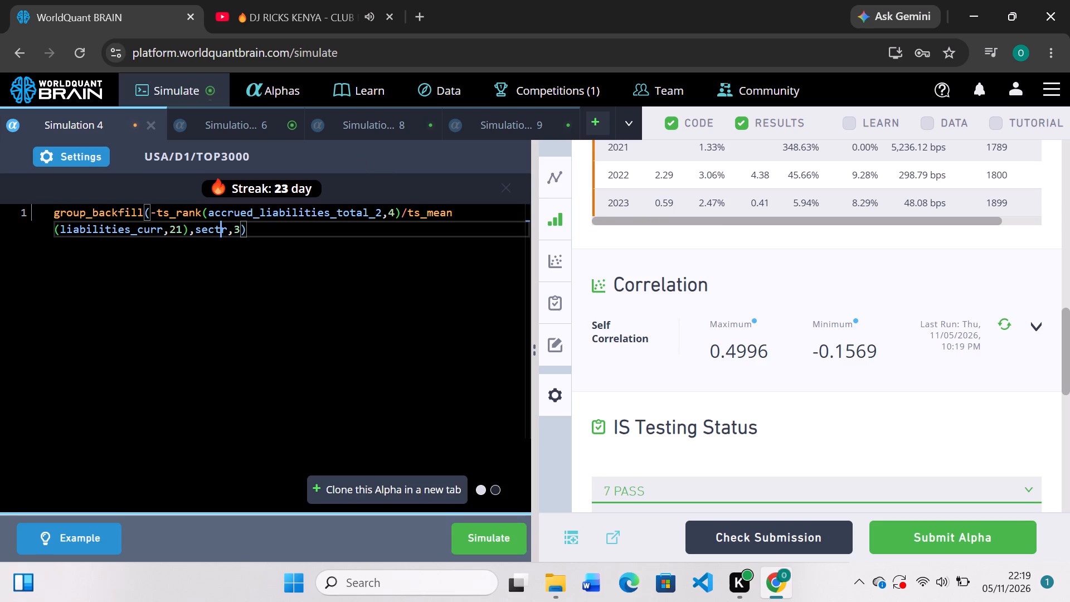
{"action": "key", "text": "BackSpace"}
{"action": "key", "text": "BackSpace"}
{"action": "key", "text": "BackSpace"}
{"action": "key", "text": "Delete"}
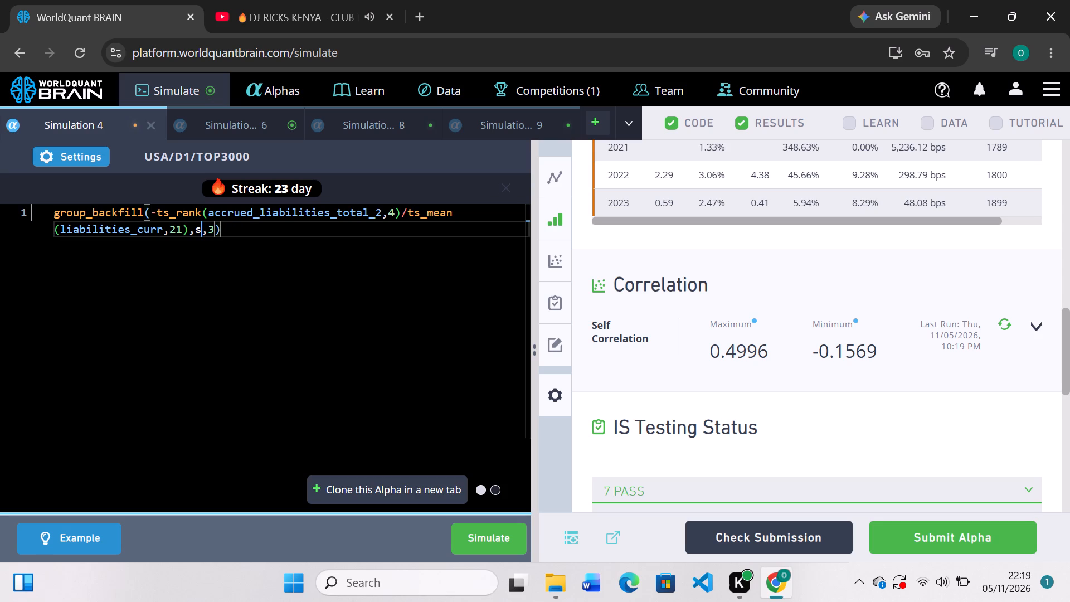
{"action": "type", "text": "ub"}
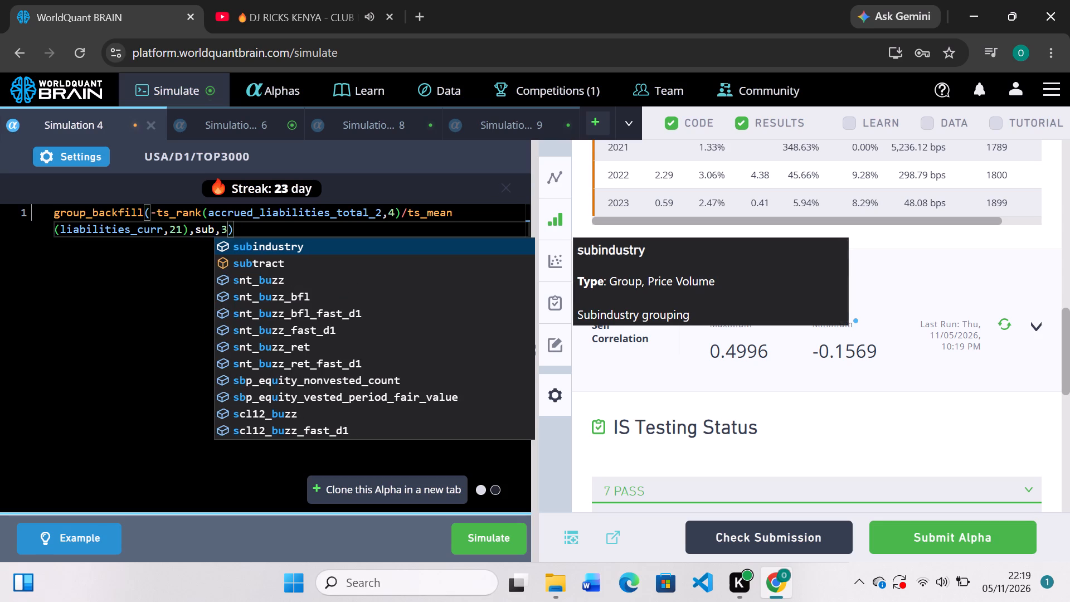
{"action": "key", "text": "Tab"}
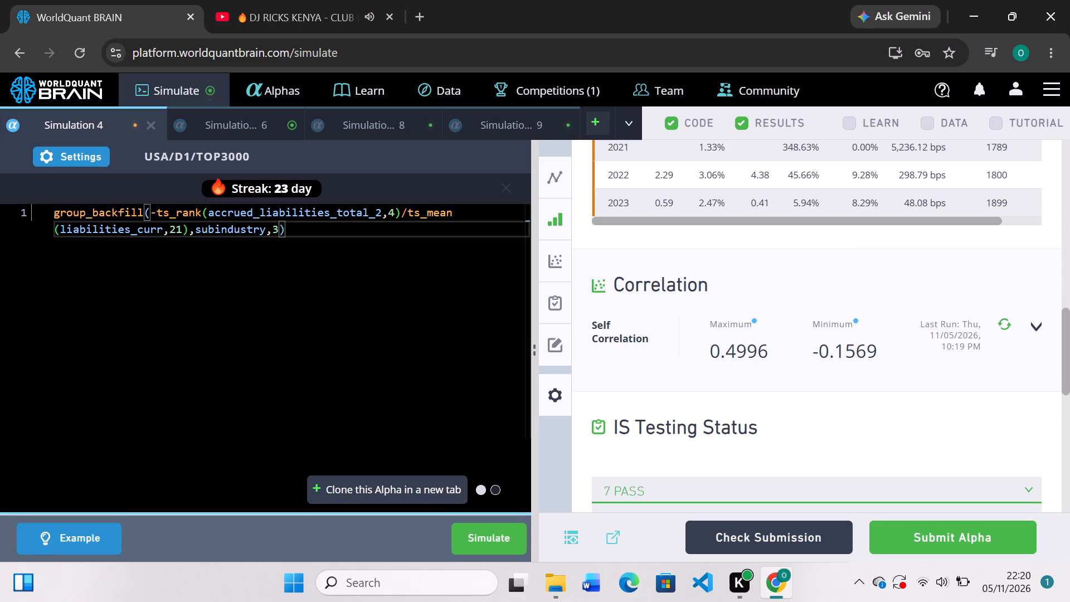
{"action": "left_click", "coordinate": [278, 227]}
{"action": "key", "text": "BackSpace"}
{"action": "key", "text": "5"}
{"action": "left_click", "coordinate": [477, 532]}
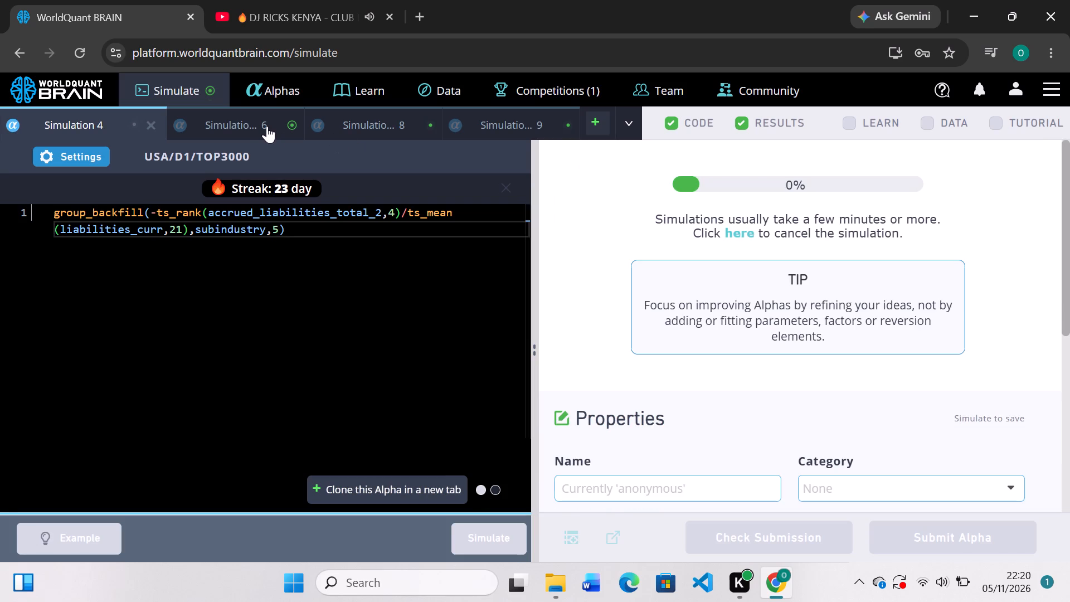
Examine Simulation 6's PnL chart and IS Summary for the training period.
{"action": "left_click", "coordinate": [261, 124]}
{"action": "scroll", "coordinate": [633, 321], "scroll_direction": "down", "scroll_amount": 1}
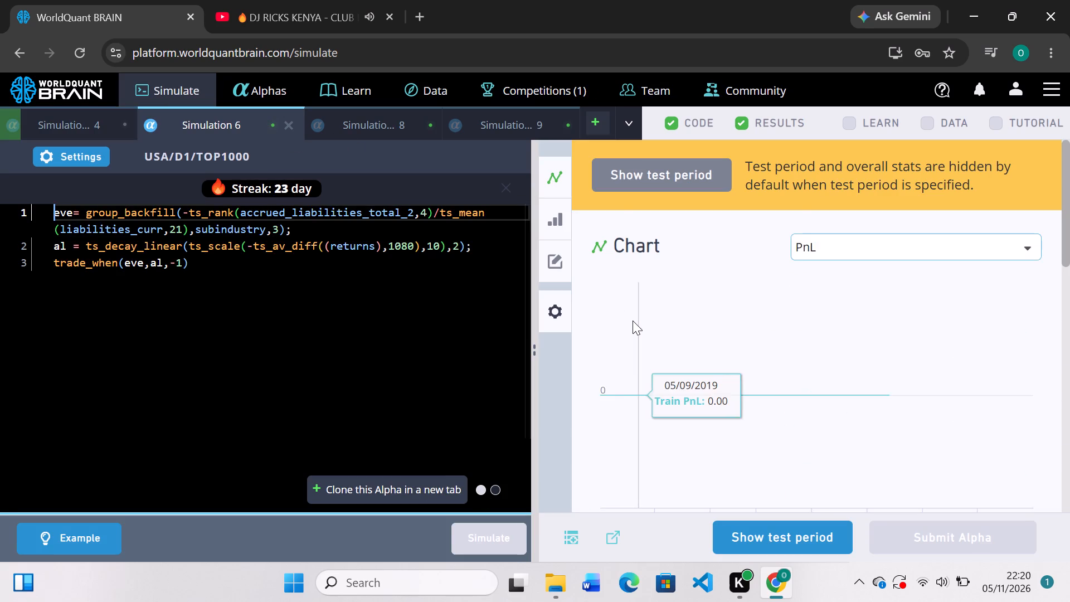
{"action": "scroll", "coordinate": [633, 321], "scroll_direction": "down", "scroll_amount": 2}
{"action": "scroll", "coordinate": [633, 321], "scroll_direction": "up", "scroll_amount": 3}
{"action": "scroll", "coordinate": [633, 321], "scroll_direction": "down", "scroll_amount": 2}
{"action": "scroll", "coordinate": [633, 321], "scroll_direction": "up", "scroll_amount": 1}
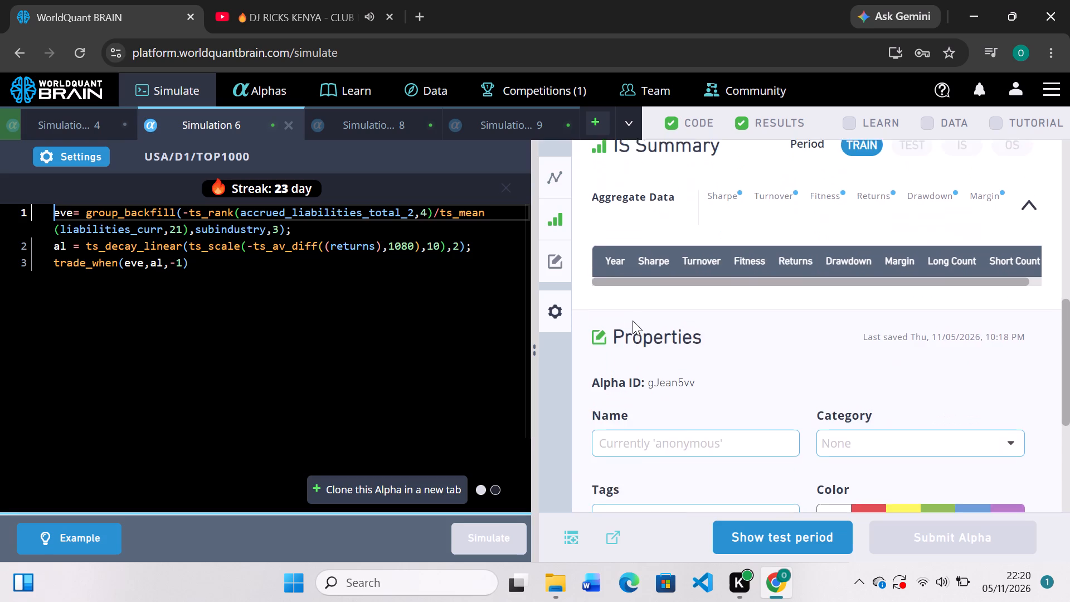
{"action": "scroll", "coordinate": [633, 321], "scroll_direction": "up", "scroll_amount": 2}
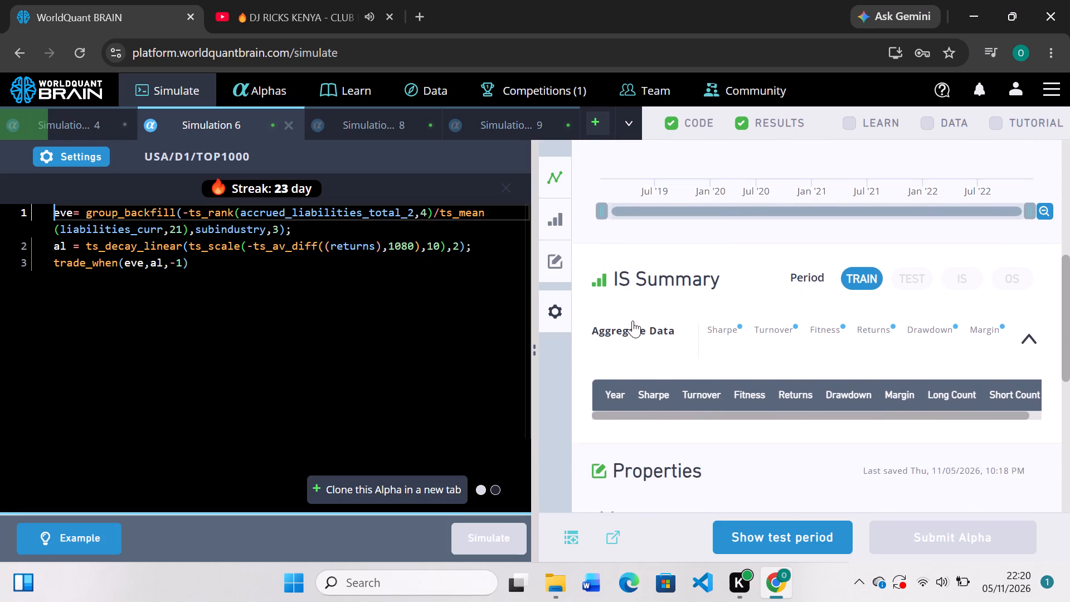
{"action": "scroll", "coordinate": [633, 321], "scroll_direction": "up", "scroll_amount": 1}
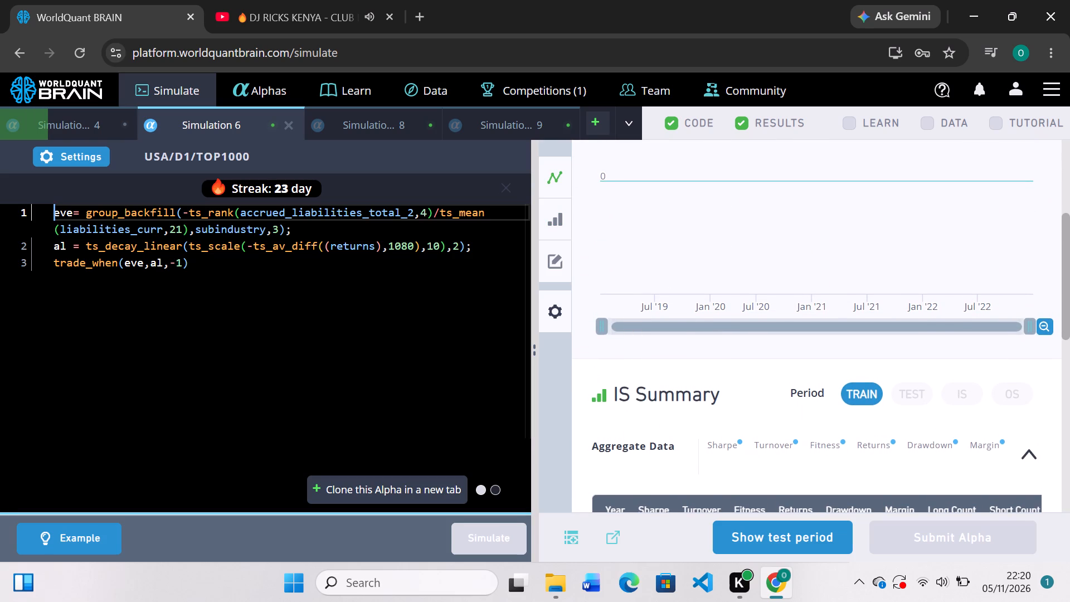
Set the third argument of Simulation 6's trade_when call to 0 and re-simulate the alpha.
{"action": "left_click", "coordinate": [182, 262]}
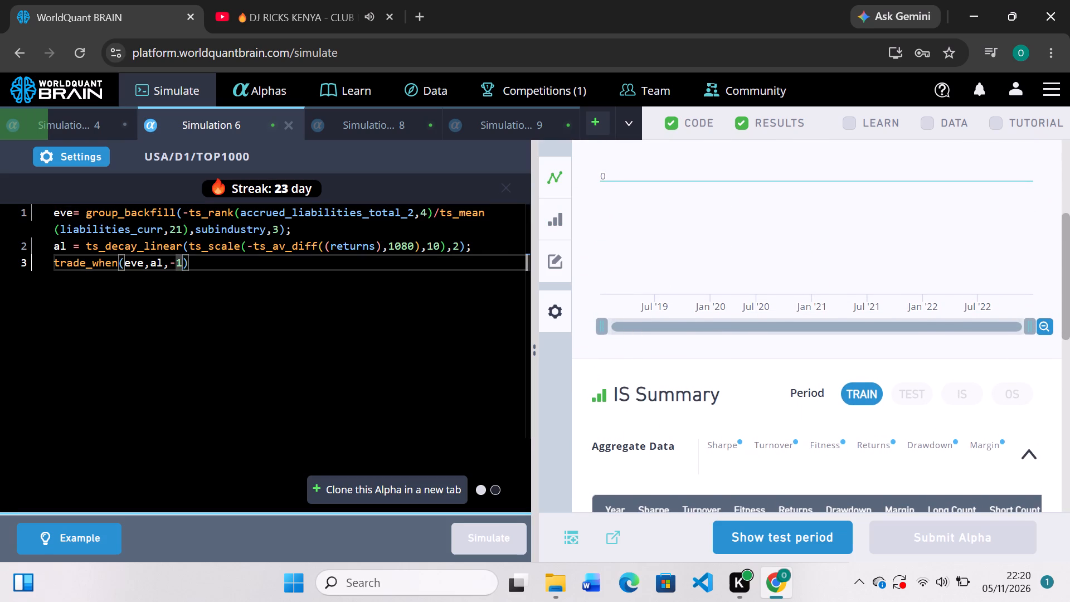
{"action": "key", "text": "BackSpace"}
{"action": "key", "text": "BackSpace"}
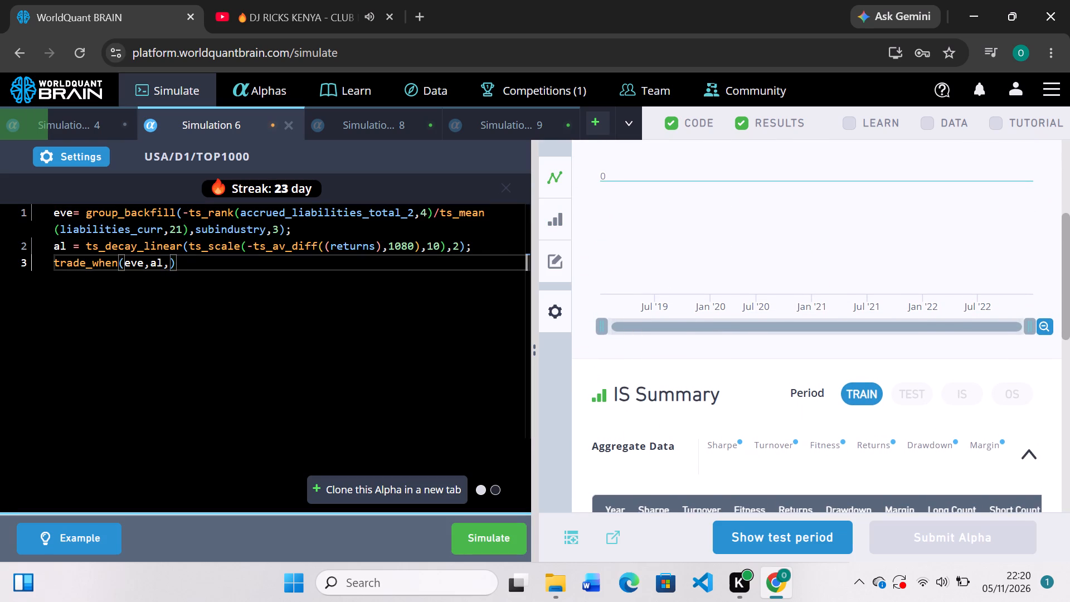
{"action": "key", "text": "0"}
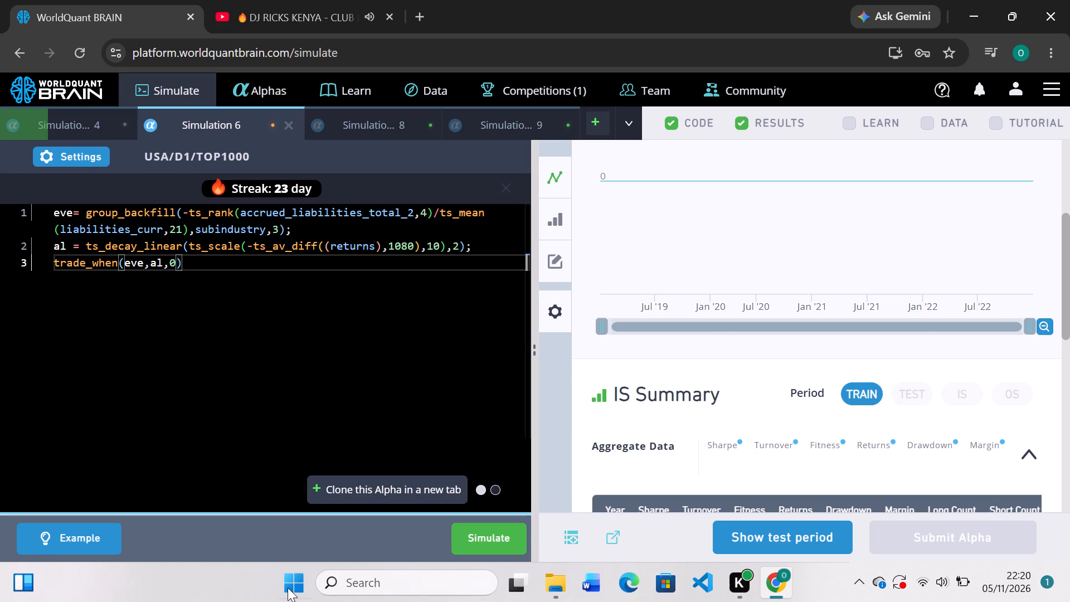
{"action": "left_click", "coordinate": [480, 547]}
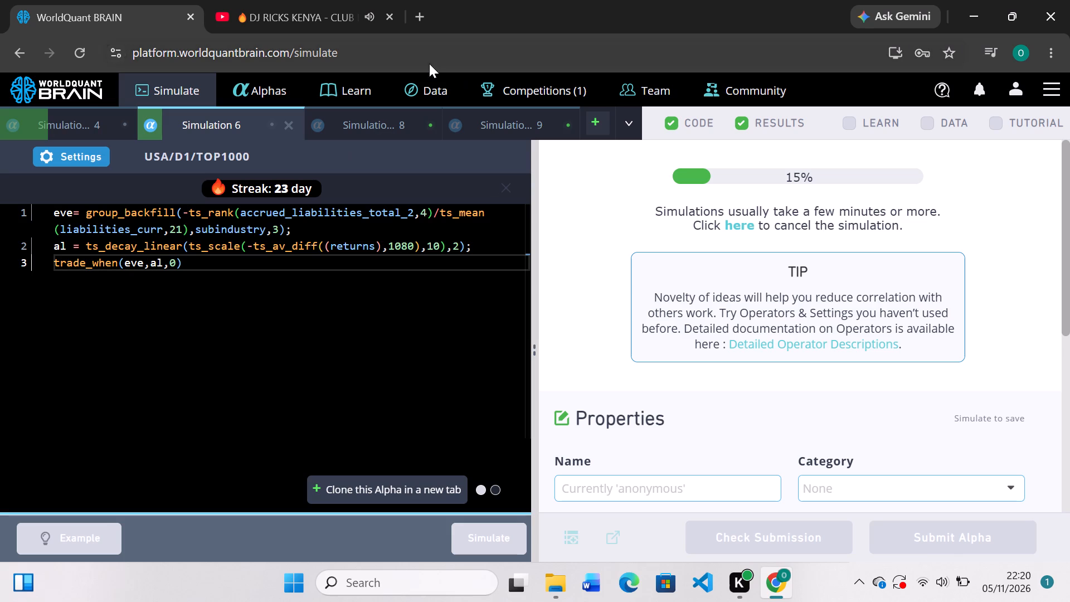
Search Google for live score in a new browser tab and open the LiveScore site to view today's football.
{"action": "left_click", "coordinate": [418, 10]}
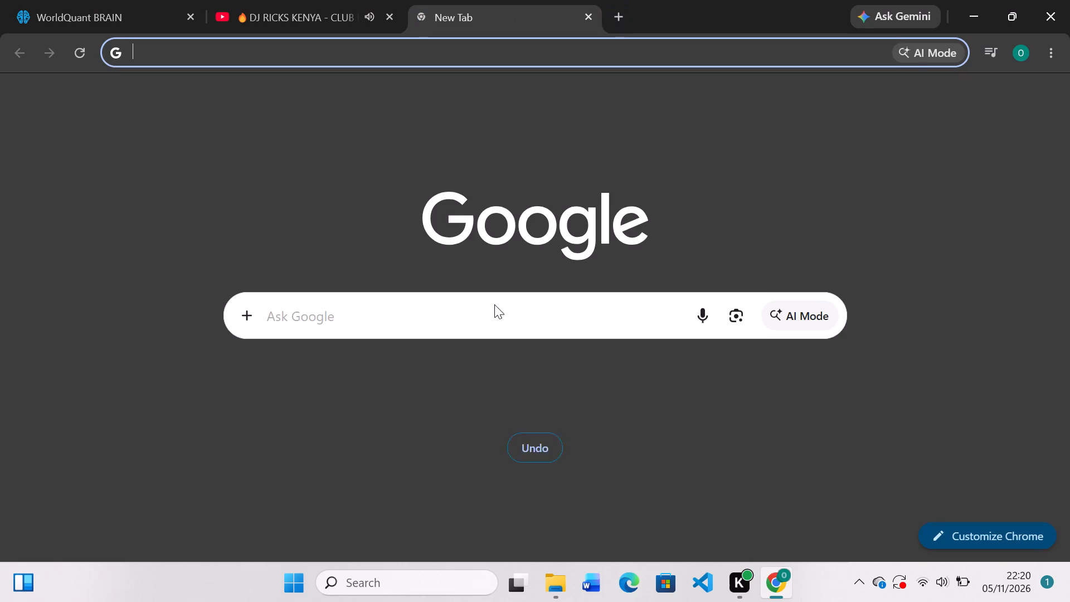
{"action": "left_click", "coordinate": [262, 53]}
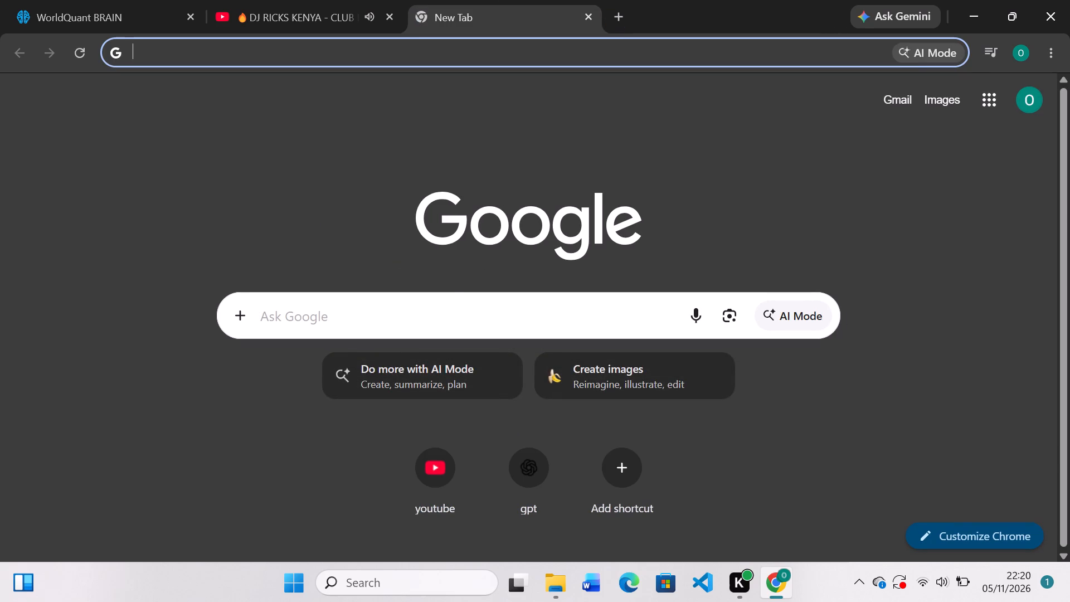
{"action": "left_click", "coordinate": [197, 86]}
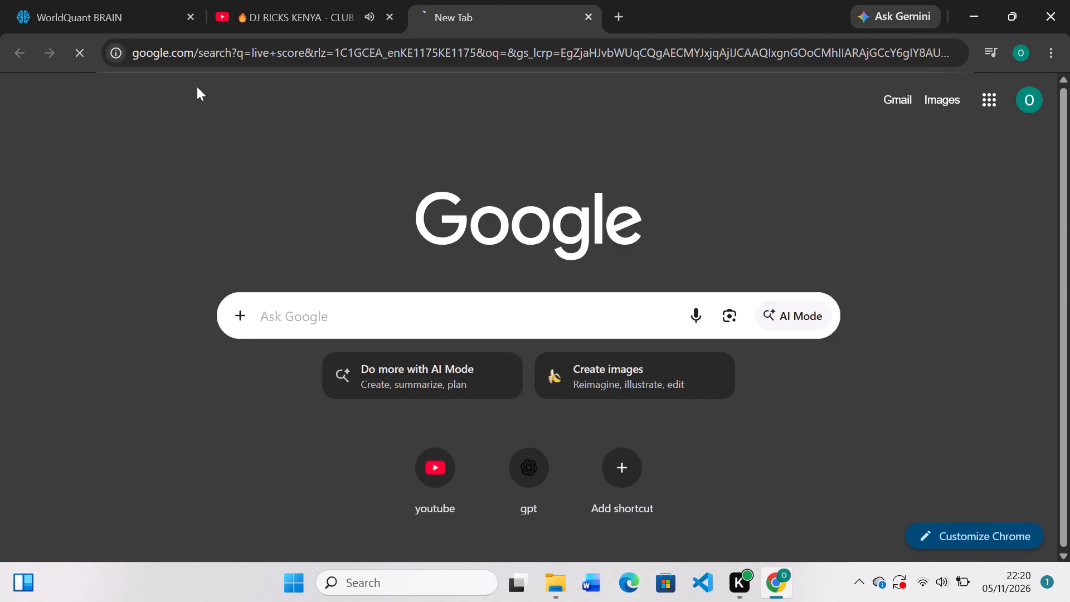
{"action": "scroll", "coordinate": [346, 327], "scroll_direction": "down", "scroll_amount": 1}
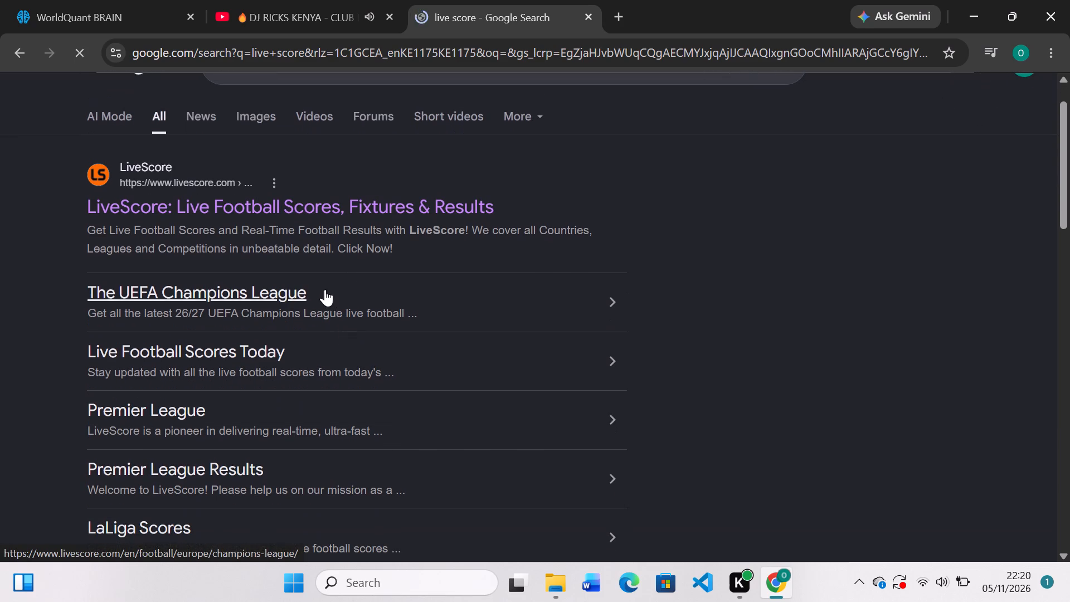
{"action": "left_click", "coordinate": [289, 208]}
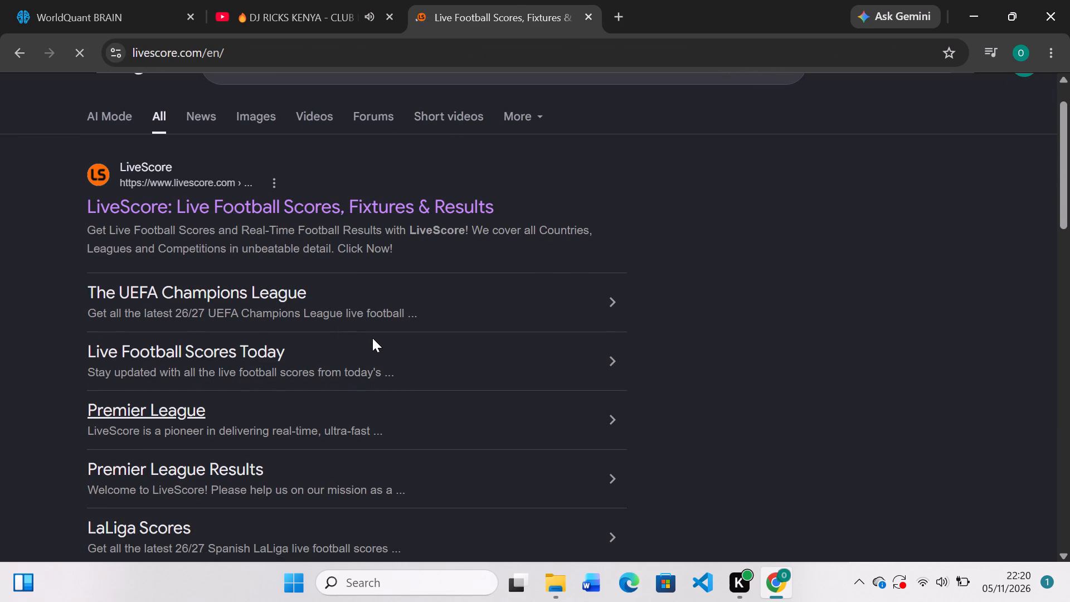
{"action": "scroll", "coordinate": [360, 297], "scroll_direction": "down", "scroll_amount": 1}
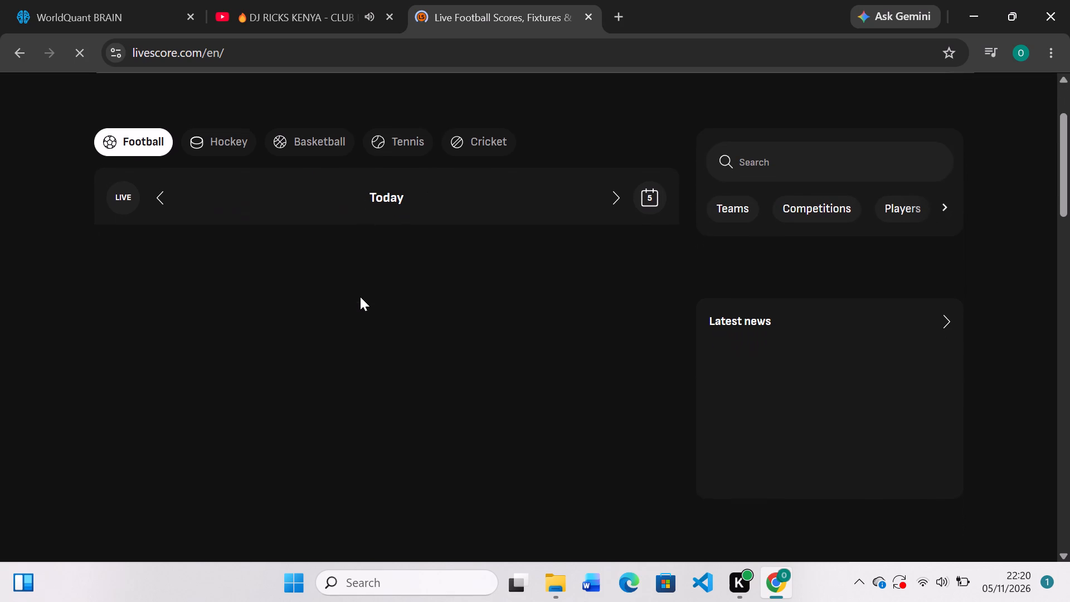
Look through today's Europa League football scores and fixtures on LiveScore, and close the site to return to WorldQuant BRAIN.
{"action": "scroll", "coordinate": [360, 297], "scroll_direction": "down", "scroll_amount": 1}
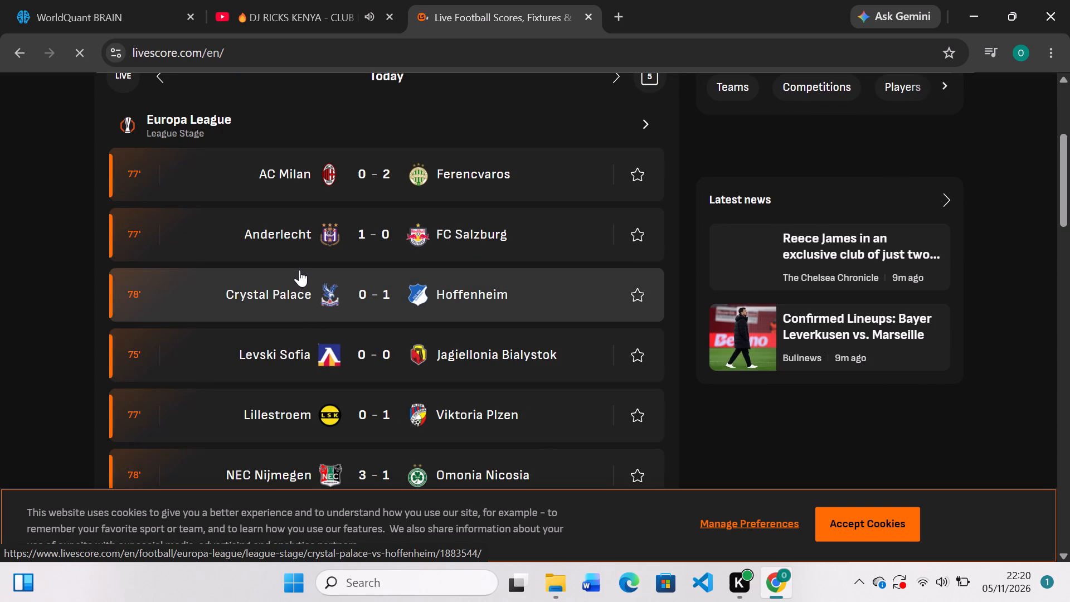
{"action": "scroll", "coordinate": [299, 270], "scroll_direction": "down", "scroll_amount": 2}
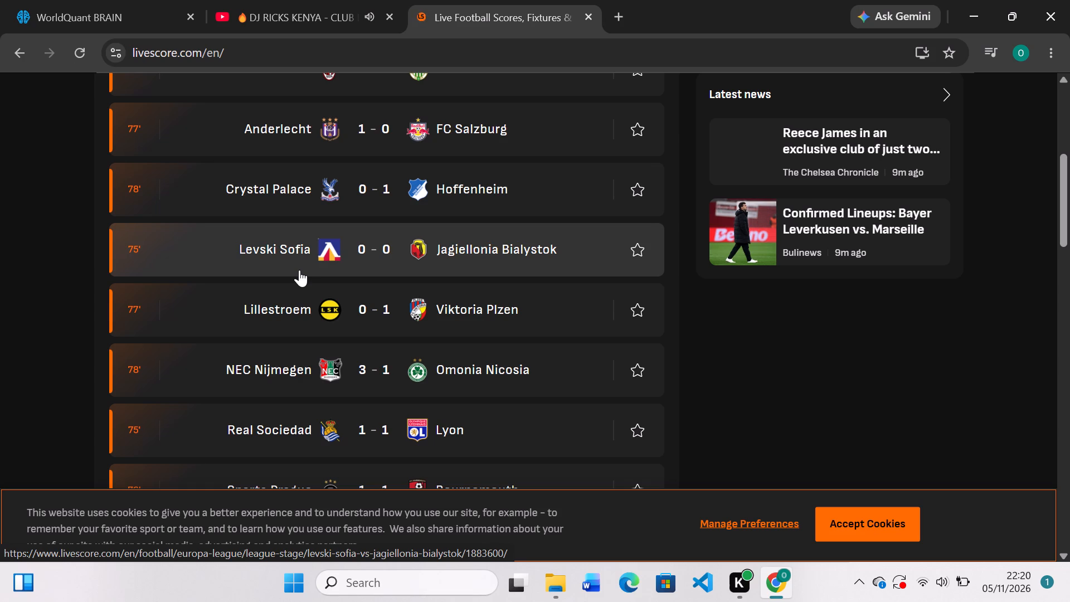
{"action": "scroll", "coordinate": [299, 270], "scroll_direction": "down", "scroll_amount": 2}
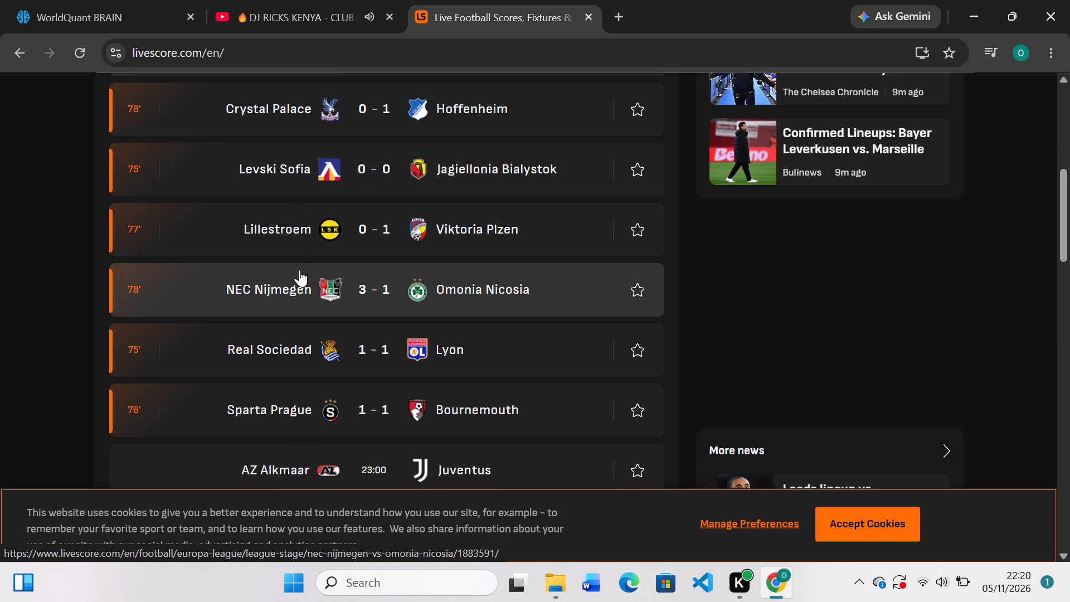
{"action": "scroll", "coordinate": [299, 270], "scroll_direction": "down", "scroll_amount": 2}
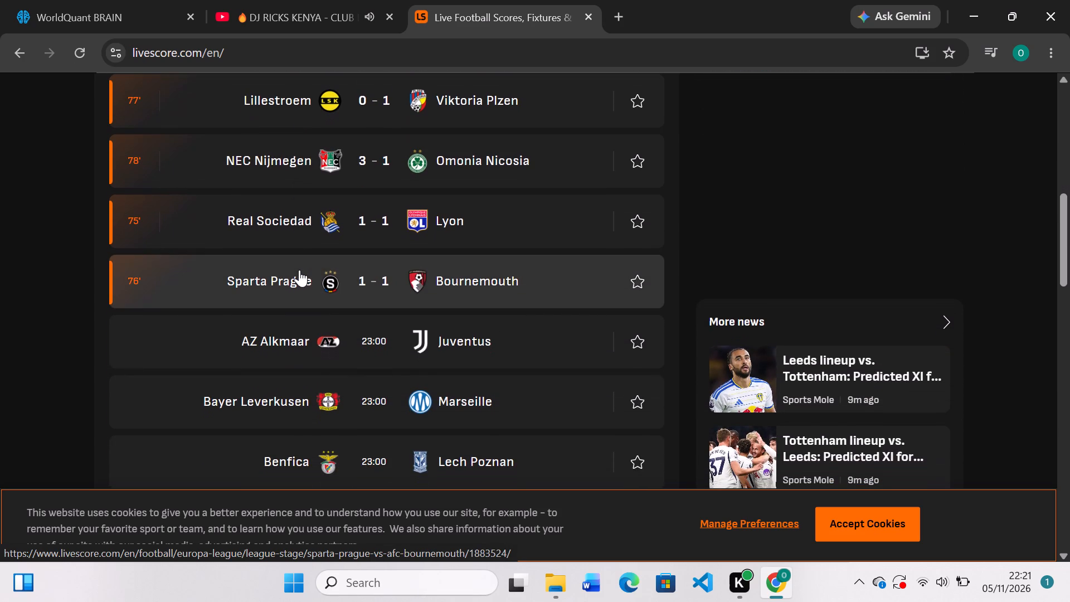
{"action": "scroll", "coordinate": [299, 270], "scroll_direction": "down", "scroll_amount": 2}
{"action": "scroll", "coordinate": [299, 270], "scroll_direction": "up", "scroll_amount": 2}
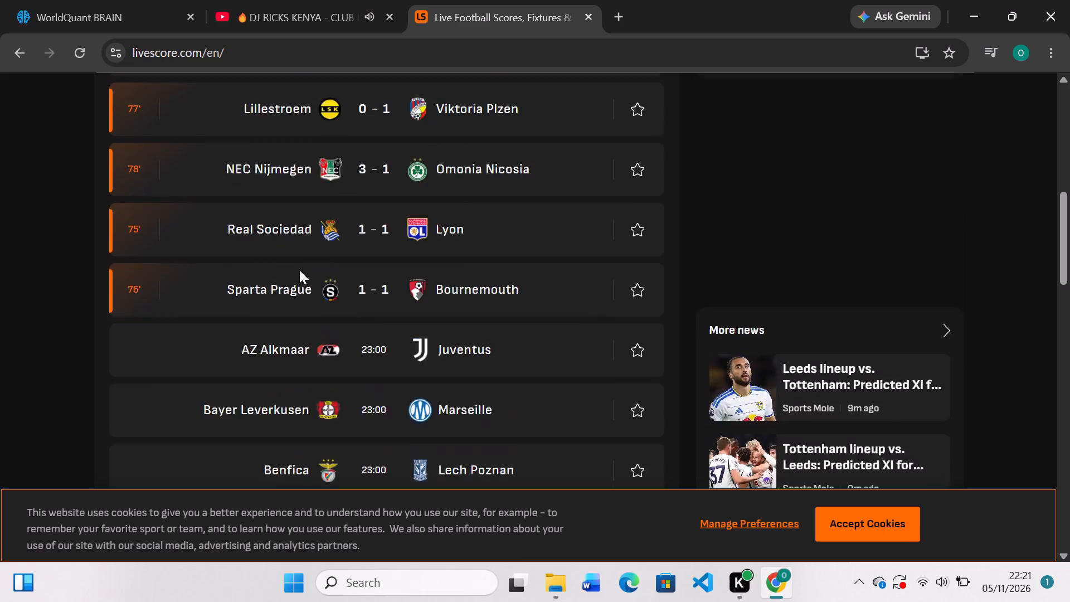
{"action": "scroll", "coordinate": [299, 270], "scroll_direction": "up", "scroll_amount": 5}
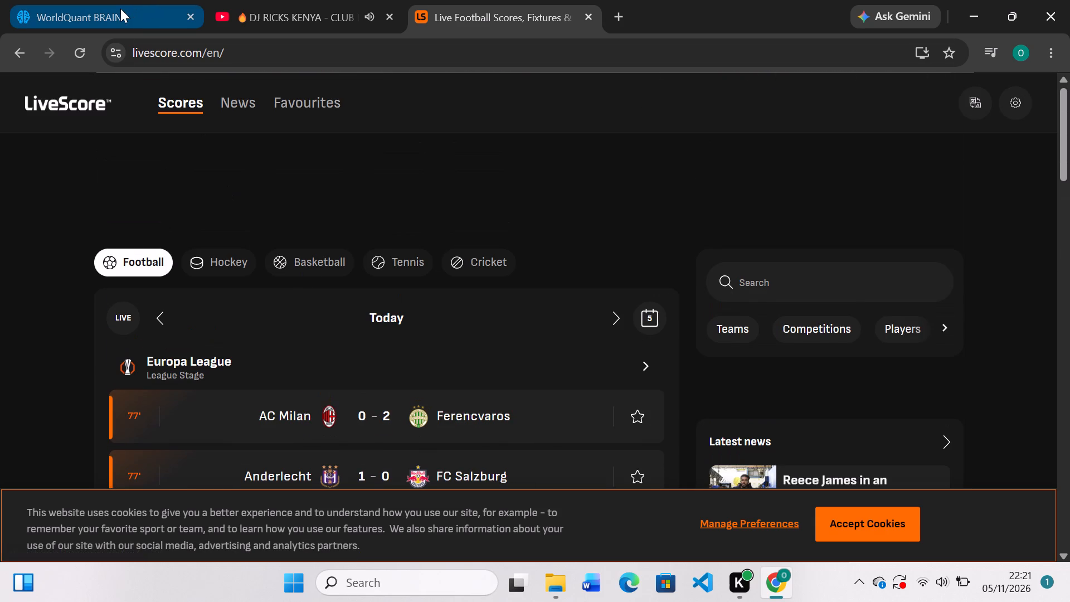
{"action": "left_click", "coordinate": [591, 18]}
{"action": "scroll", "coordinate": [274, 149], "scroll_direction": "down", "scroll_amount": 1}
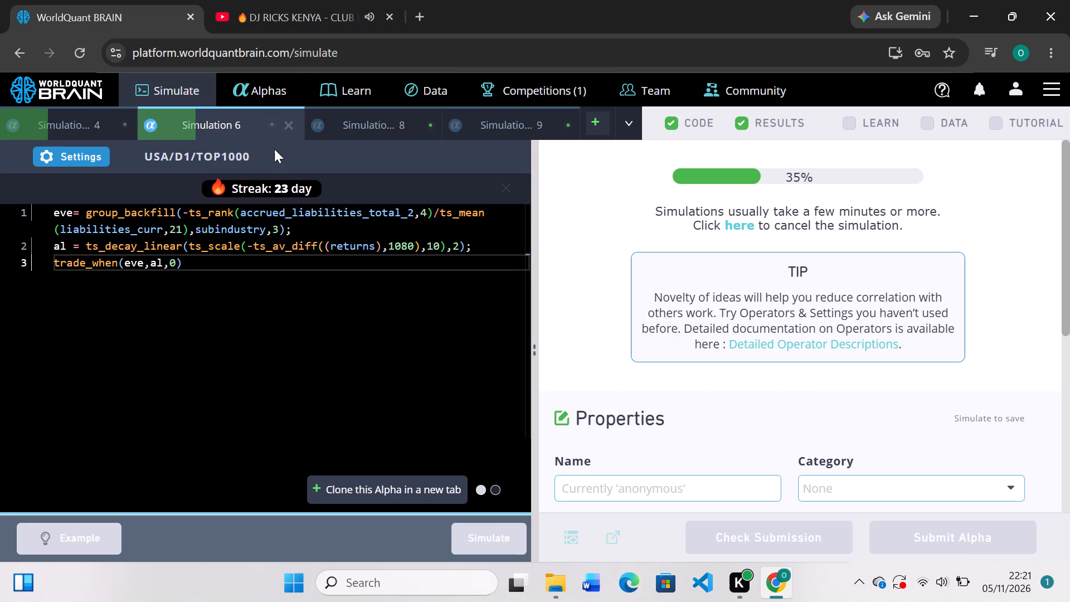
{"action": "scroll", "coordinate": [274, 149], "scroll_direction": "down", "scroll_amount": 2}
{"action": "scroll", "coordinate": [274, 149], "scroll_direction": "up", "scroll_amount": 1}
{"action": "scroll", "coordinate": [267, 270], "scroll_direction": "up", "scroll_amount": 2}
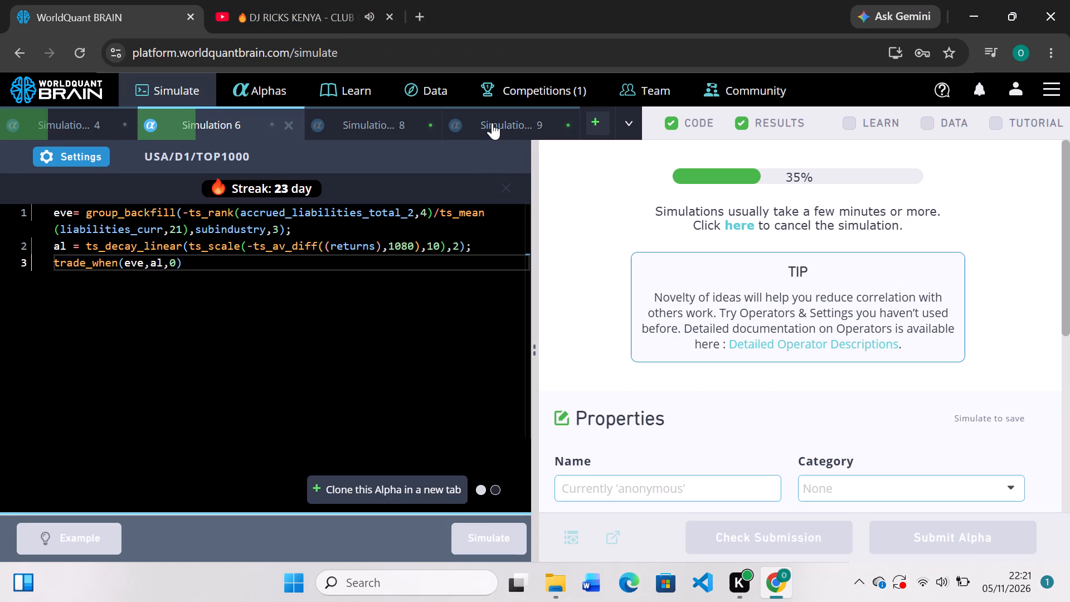
In Simulation 9, multiply accumulated_amortization_customer_intangibles_2 by accrued_liabilities_total_2 instead of dividing, and re-simulate the alpha.
{"action": "left_click", "coordinate": [492, 123]}
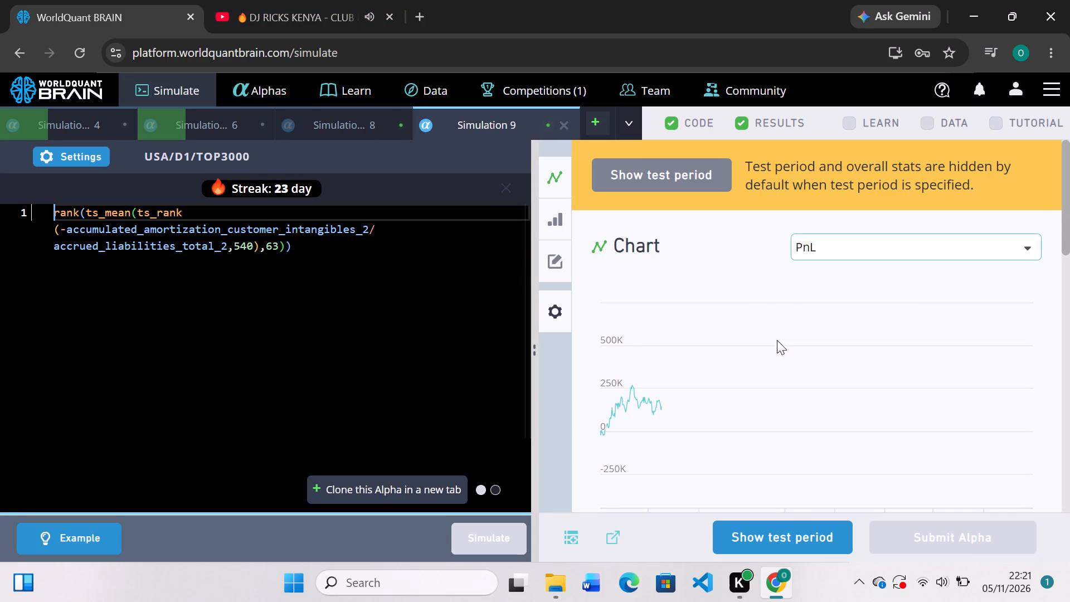
{"action": "scroll", "coordinate": [799, 394], "scroll_direction": "down", "scroll_amount": 2}
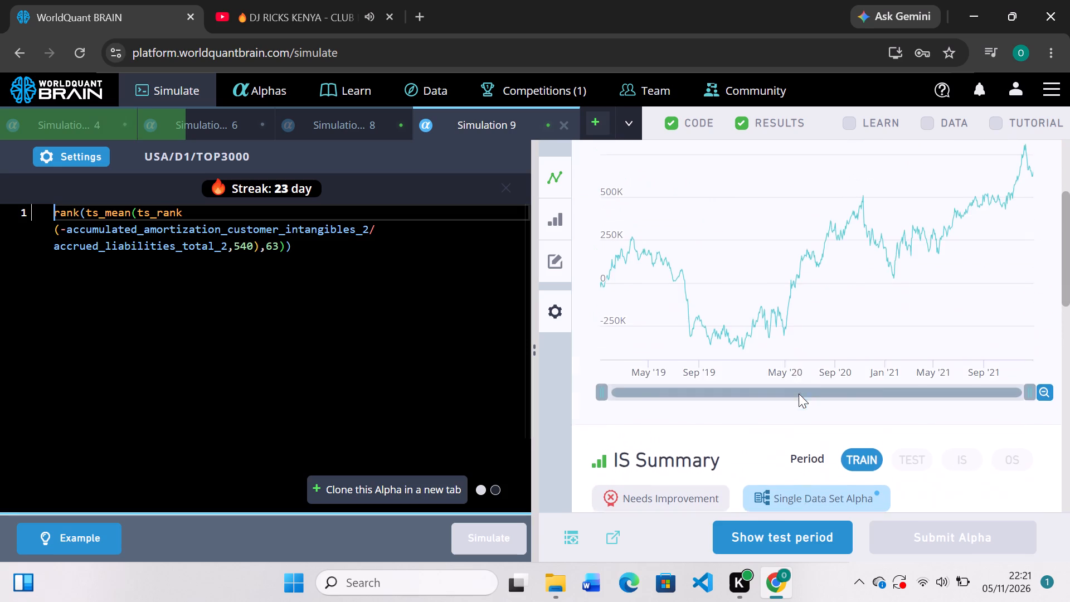
{"action": "scroll", "coordinate": [799, 394], "scroll_direction": "up", "scroll_amount": 2}
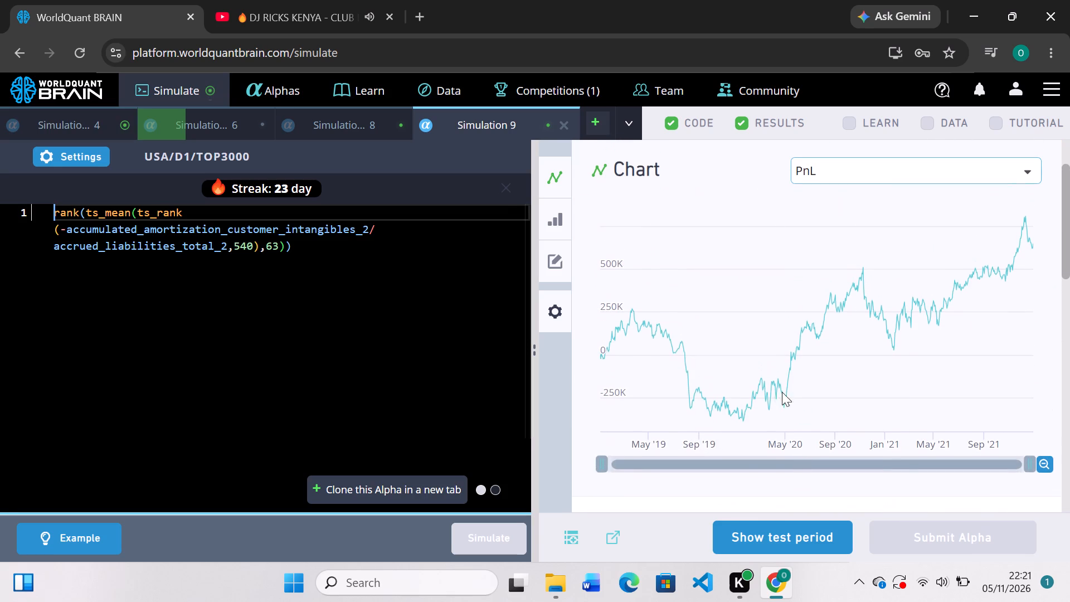
{"action": "left_click", "coordinate": [382, 233]}
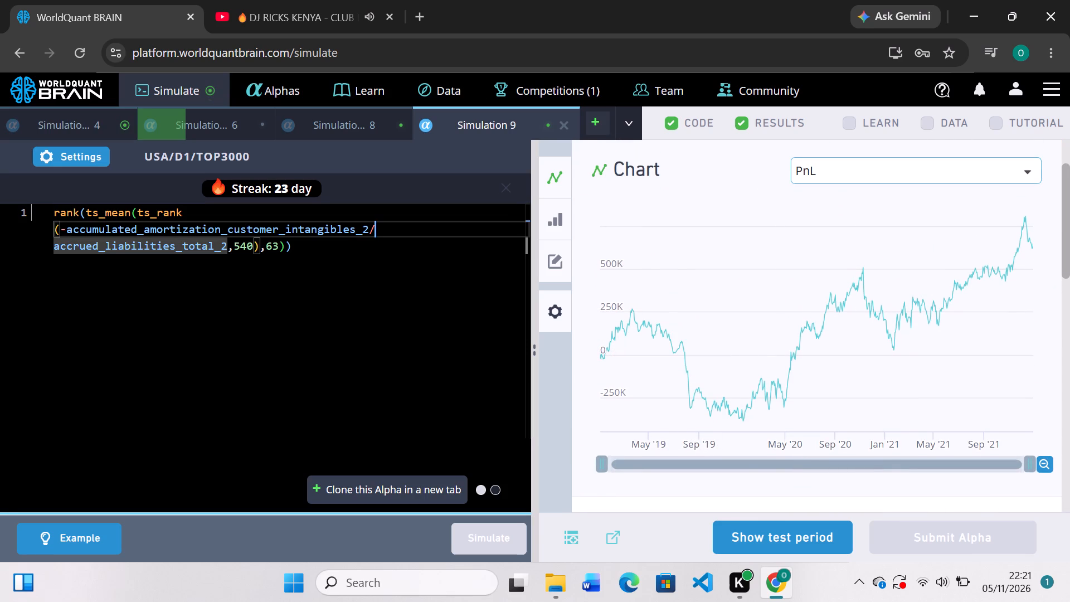
{"action": "key", "text": "BackSpace"}
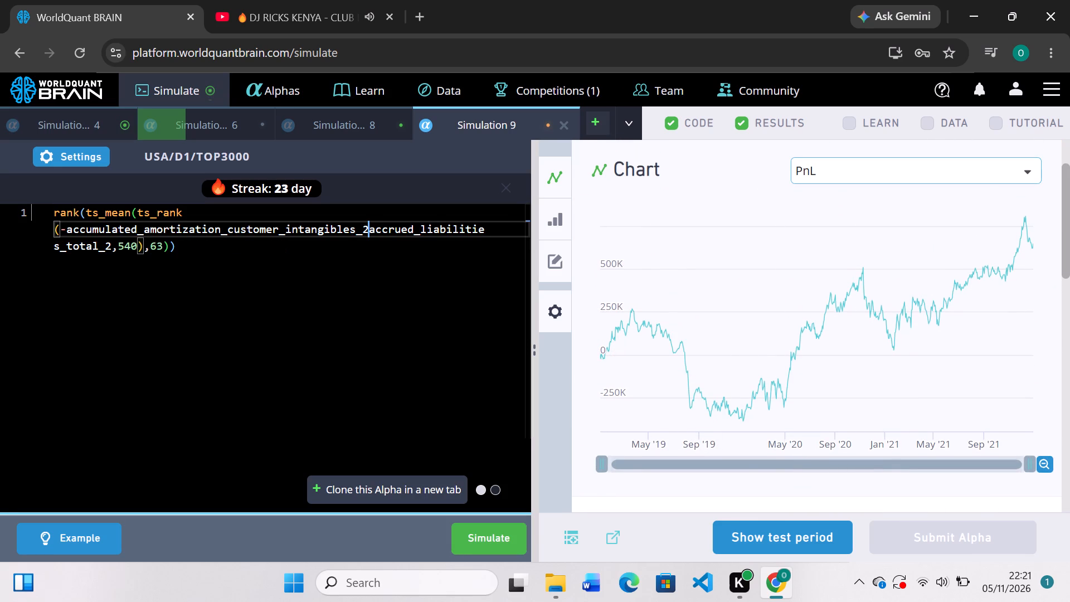
{"action": "key", "text": "shift+asterisk"}
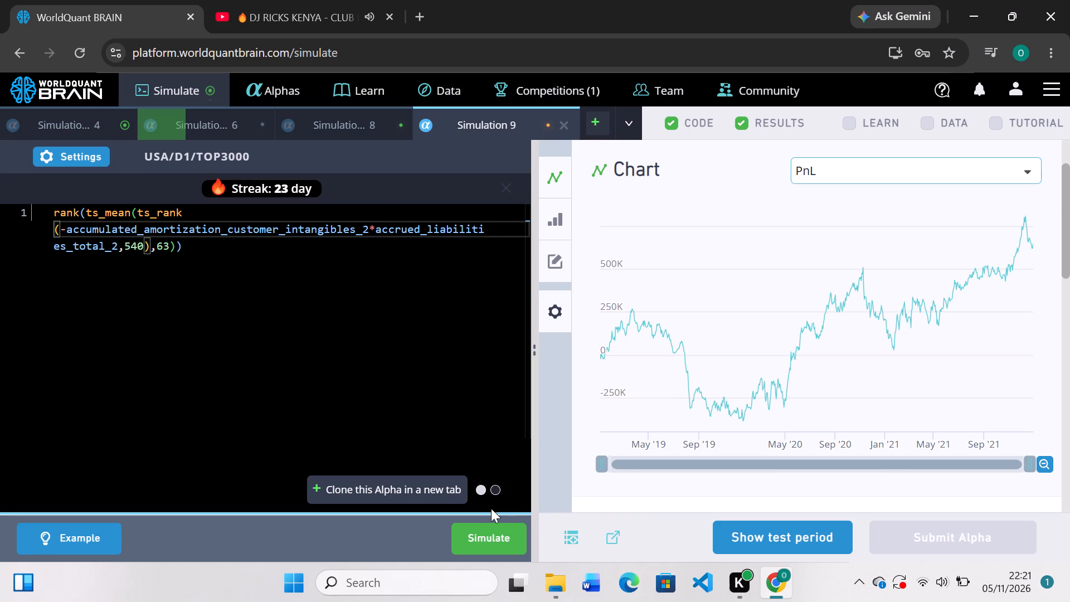
{"action": "left_click", "coordinate": [481, 535]}
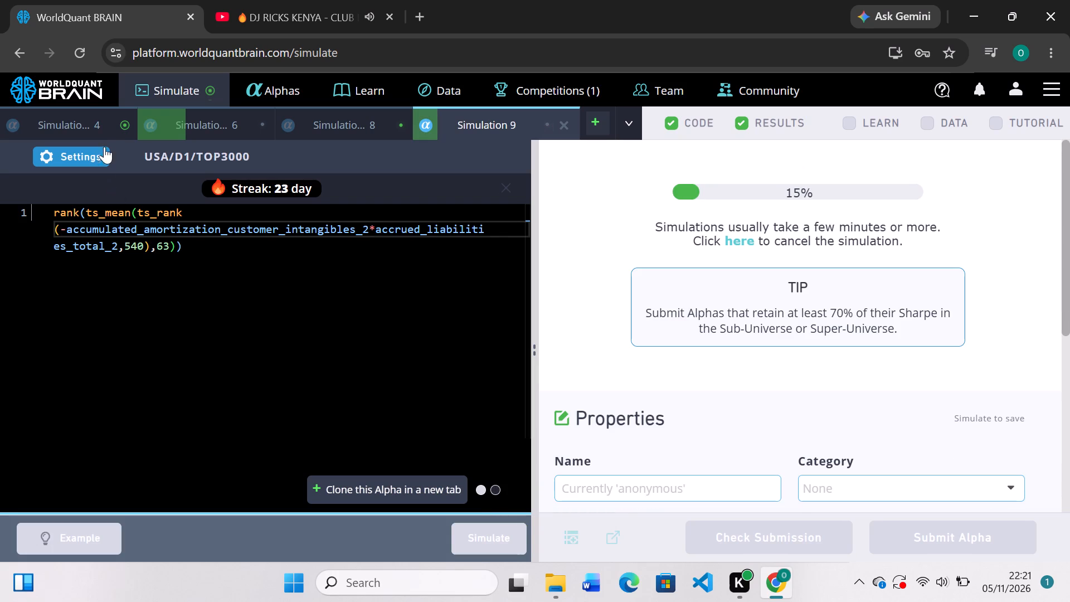
Review Simulation 4's IS Summary, reveal its test period and run the self-correlation check.
{"action": "left_click", "coordinate": [108, 122]}
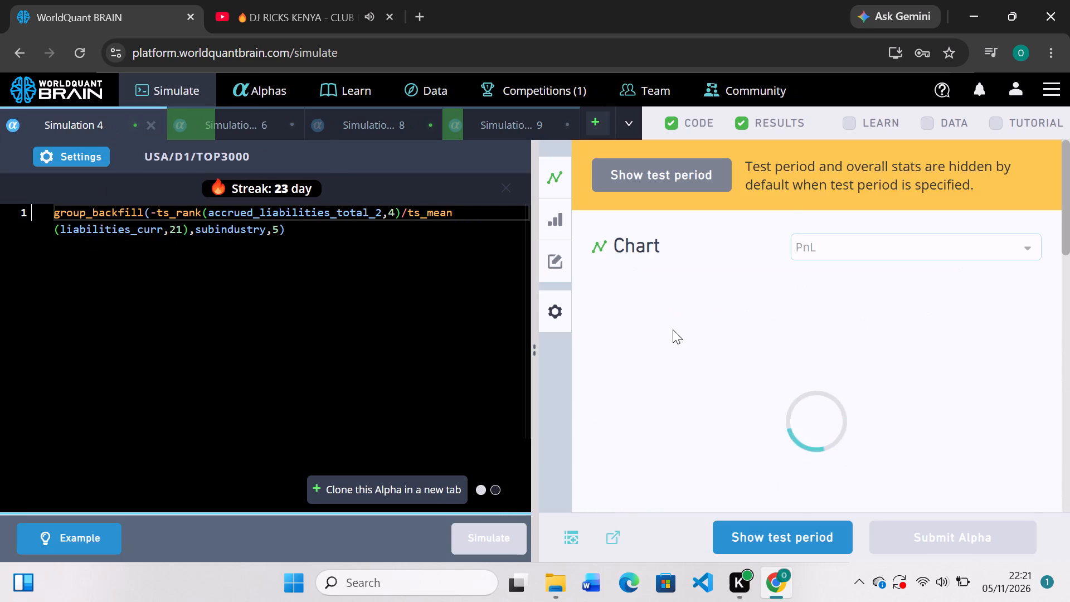
{"action": "scroll", "coordinate": [673, 329], "scroll_direction": "down", "scroll_amount": 3}
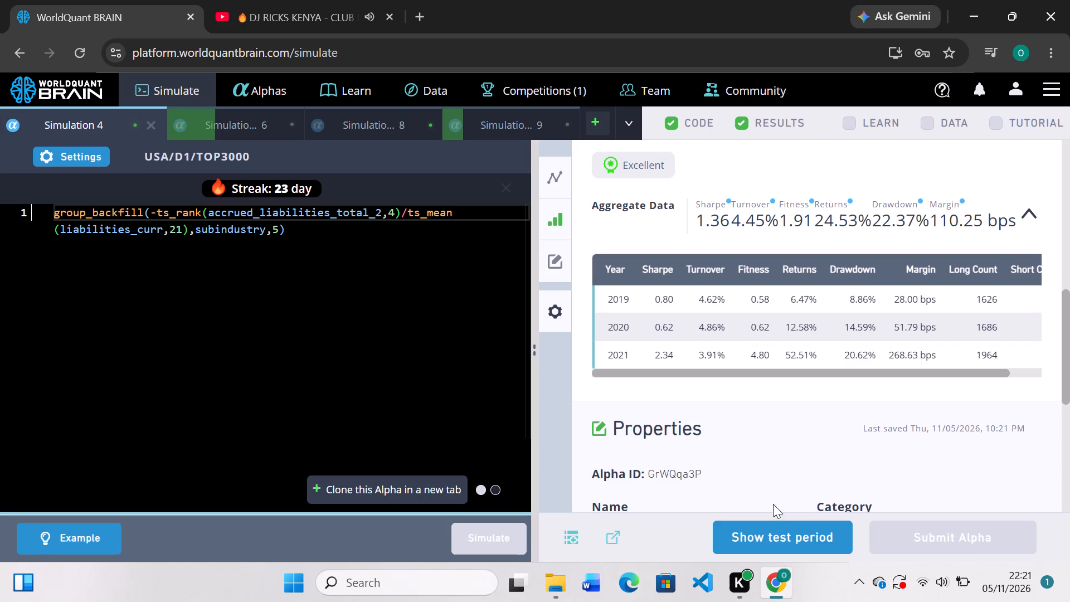
{"action": "left_click", "coordinate": [771, 532]}
{"action": "scroll", "coordinate": [749, 372], "scroll_direction": "down", "scroll_amount": 2}
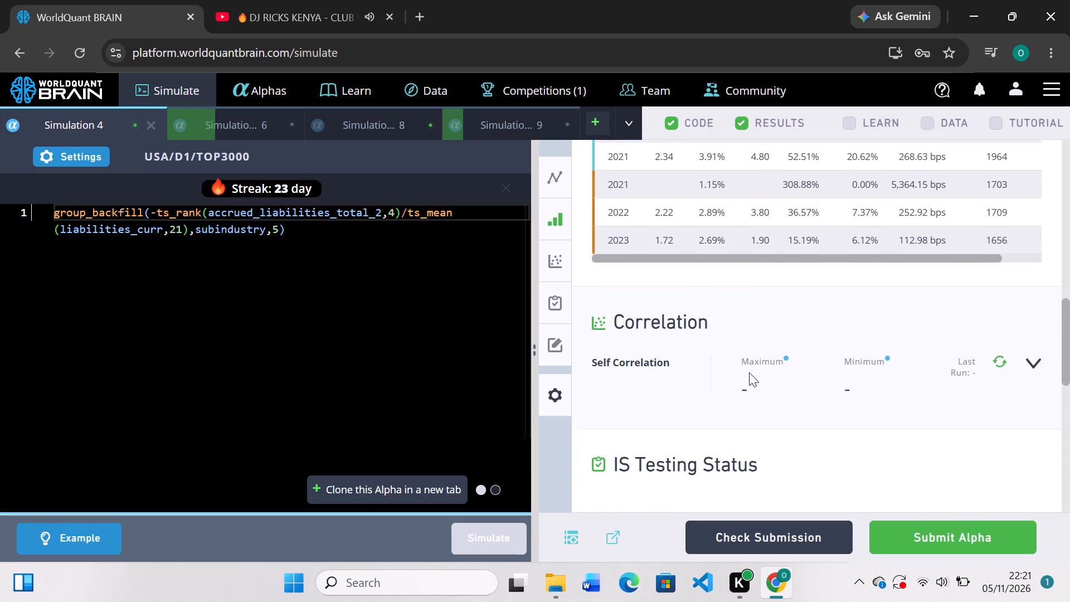
{"action": "left_click", "coordinate": [1000, 338]}
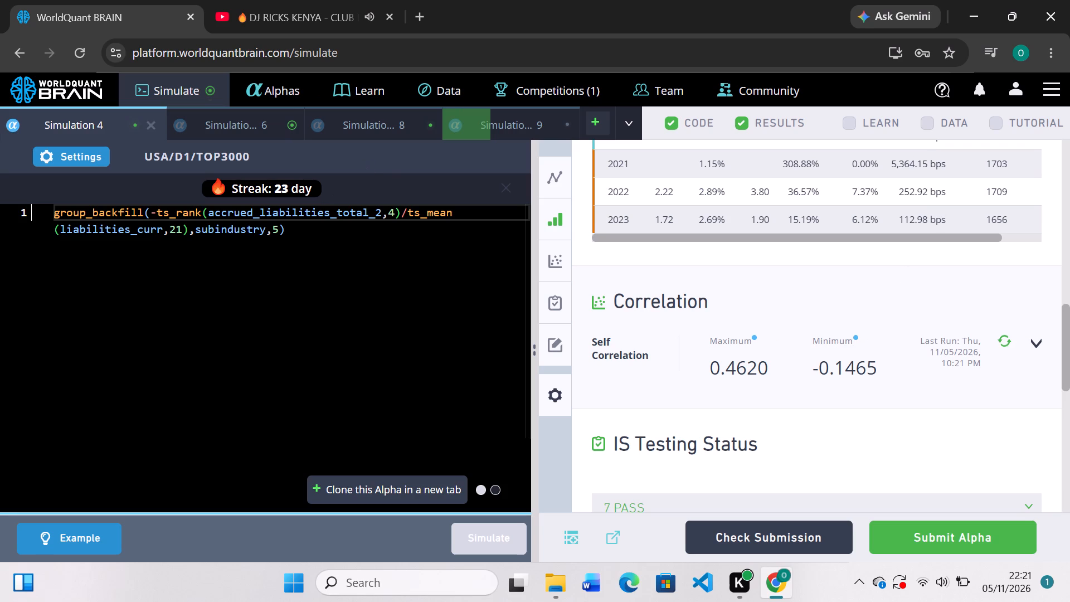
Set the last argument of Simulation 4's group_backfill call to 10 and re-simulate the alpha.
{"action": "left_click", "coordinate": [278, 228]}
{"action": "key", "text": "BackSpace"}
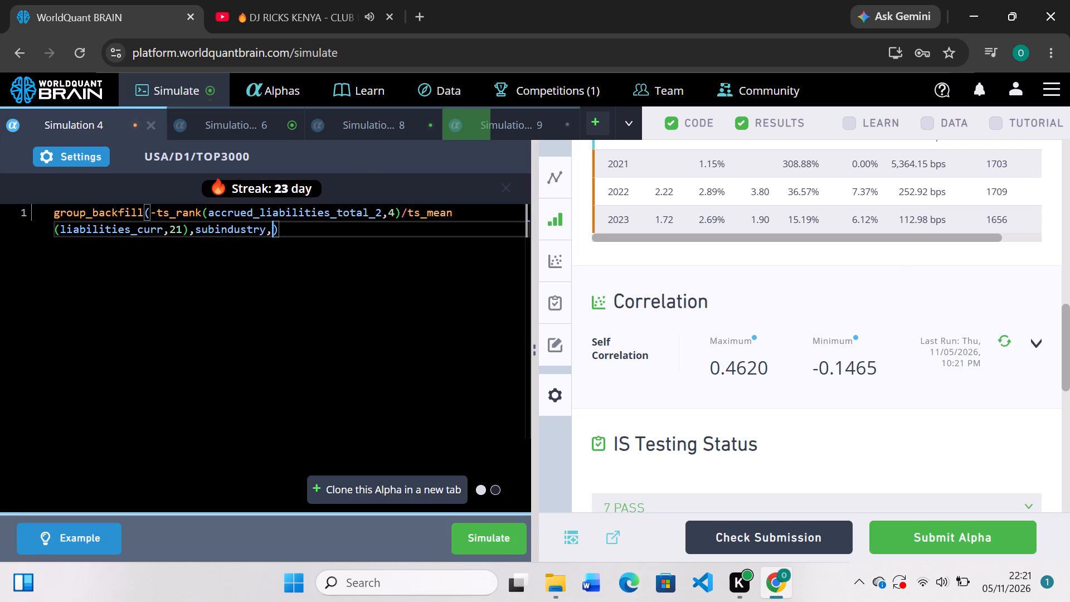
{"action": "key", "text": "1"}
{"action": "key", "text": "0"}
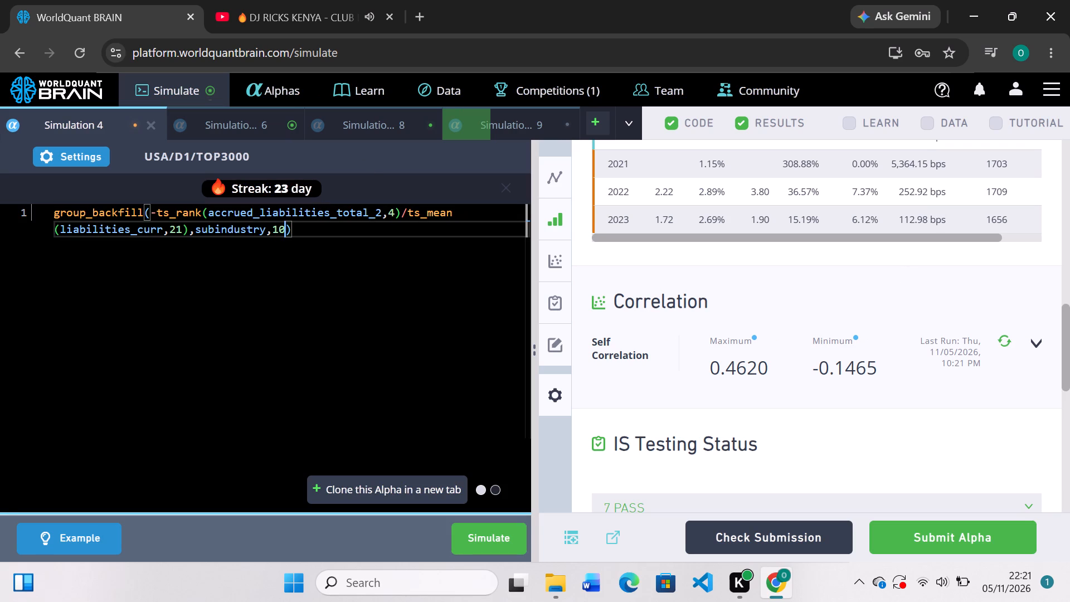
{"action": "left_click", "coordinate": [487, 543]}
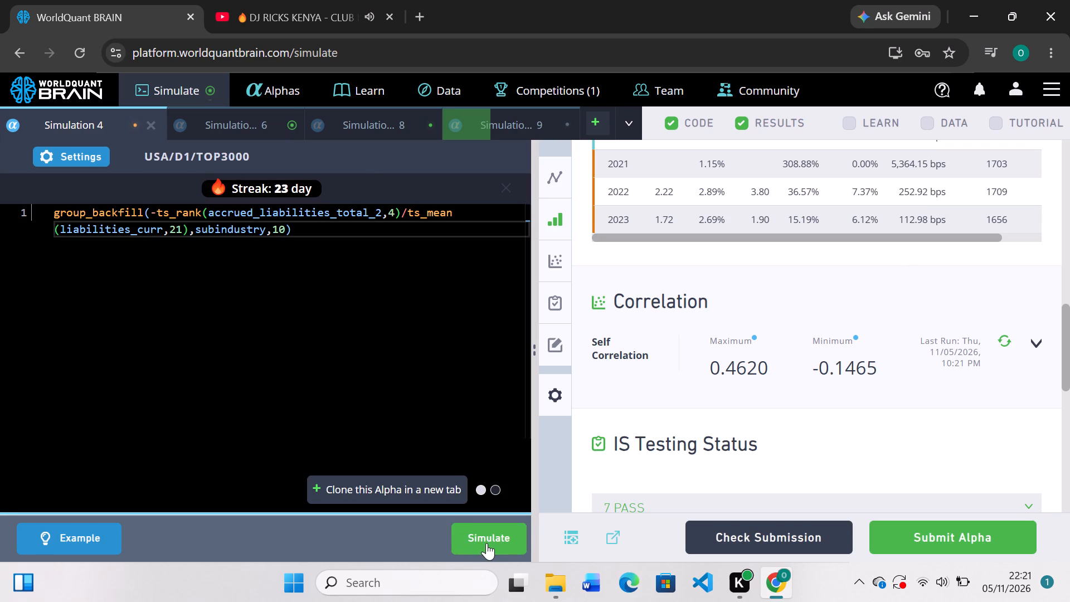
Review Simulation 6's PnL chart and IS Summary, and delete the third argument of its trade_when call.
{"action": "left_click", "coordinate": [269, 119]}
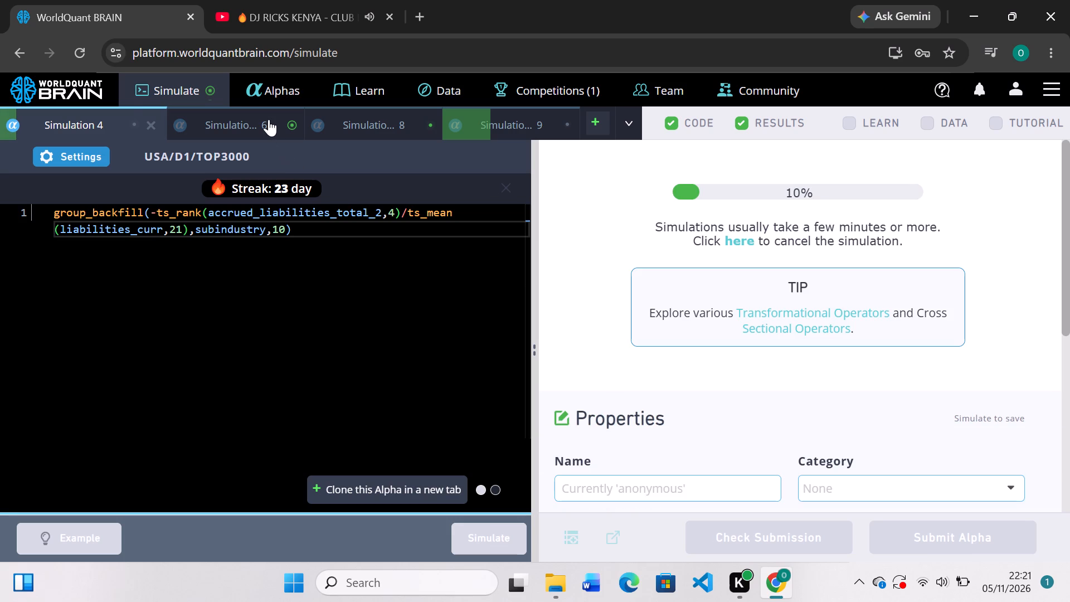
{"action": "scroll", "coordinate": [664, 362], "scroll_direction": "down", "scroll_amount": 2}
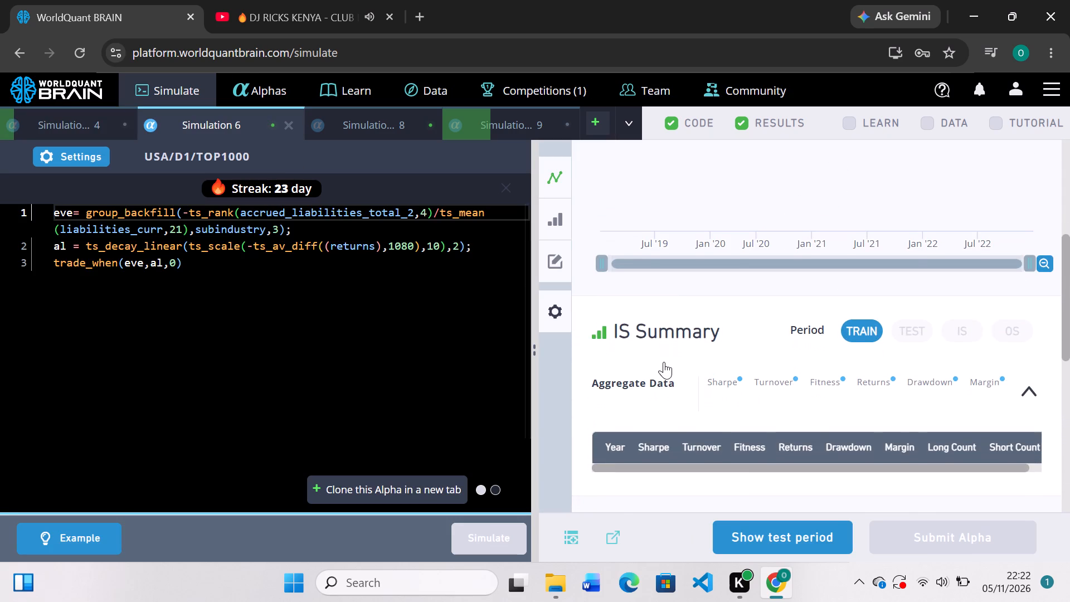
{"action": "scroll", "coordinate": [664, 362], "scroll_direction": "up", "scroll_amount": 3}
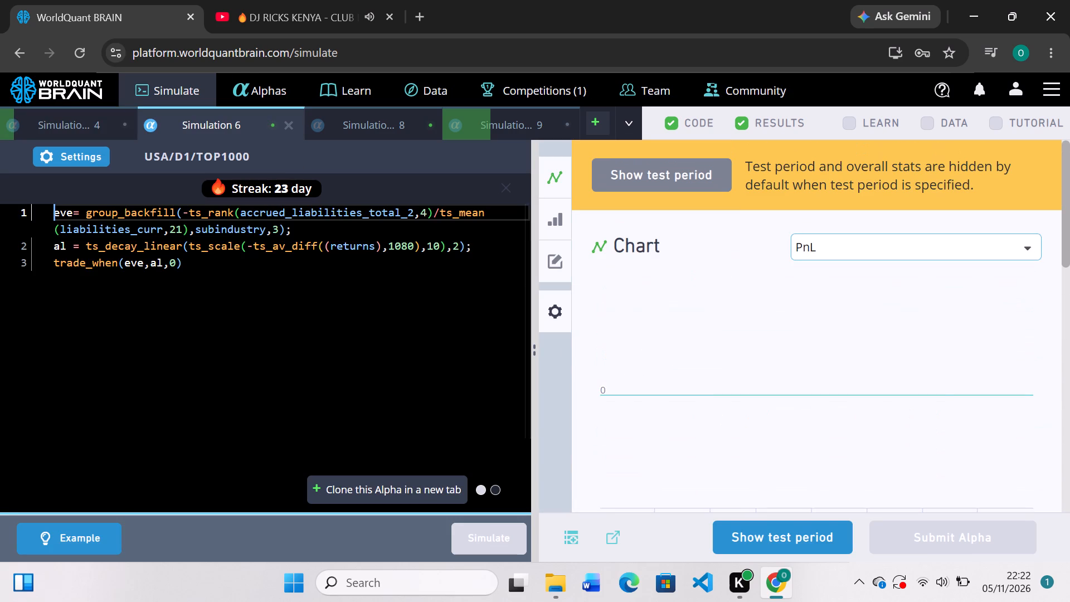
{"action": "left_click", "coordinate": [177, 262]}
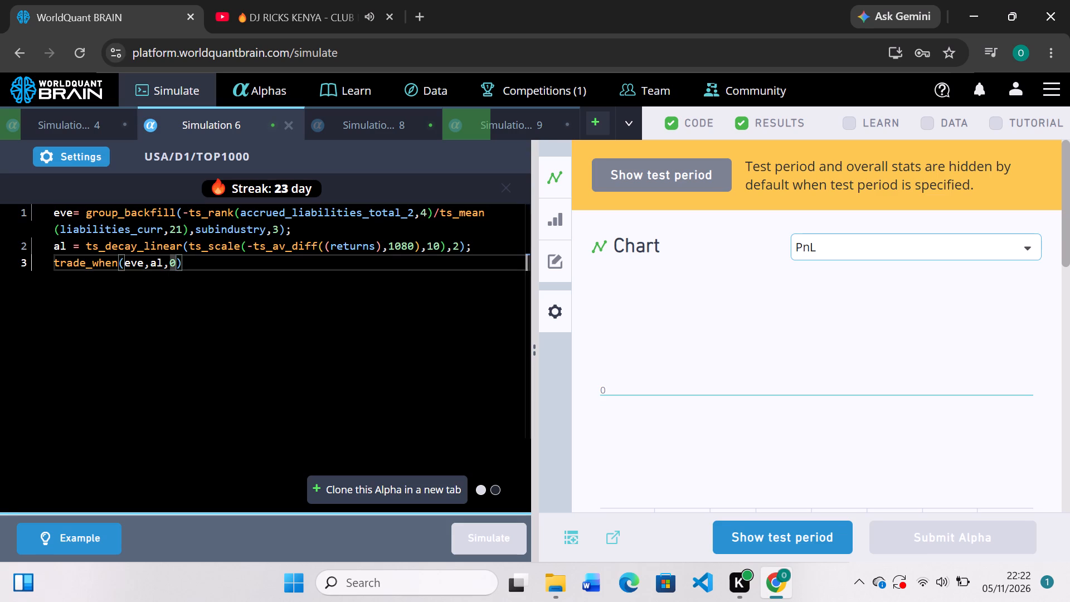
{"action": "key", "text": "BackSpace"}
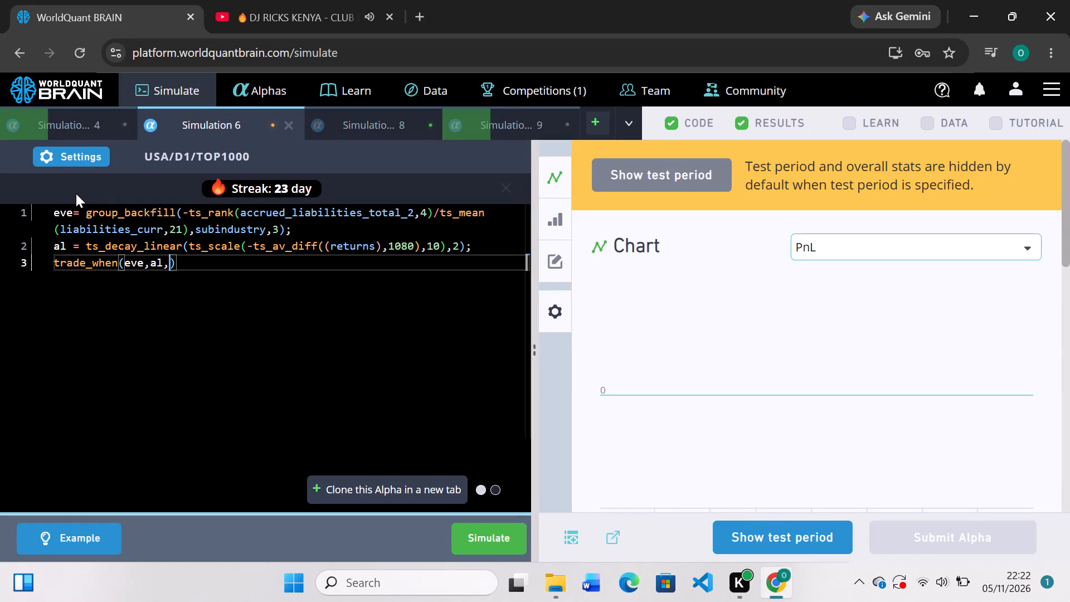
Add a new first line to Simulation 6's code reading con = returns > 1.6*ts_delta(returns,21).
{"action": "left_click", "coordinate": [93, 201]}
{"action": "left_click", "coordinate": [57, 208]}
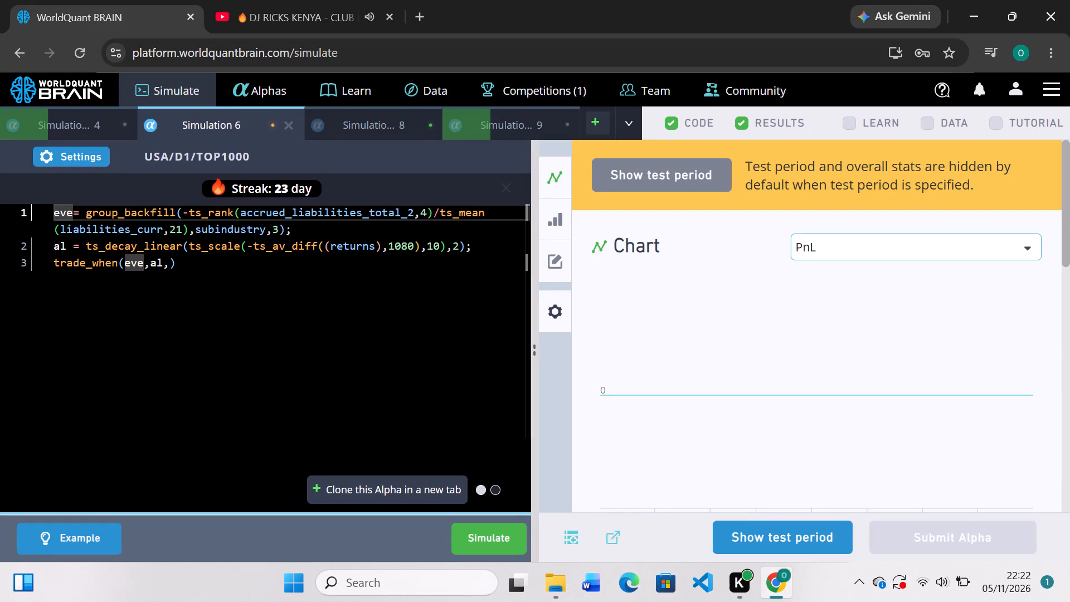
{"action": "key", "text": "Left"}
{"action": "key", "text": "Return"}
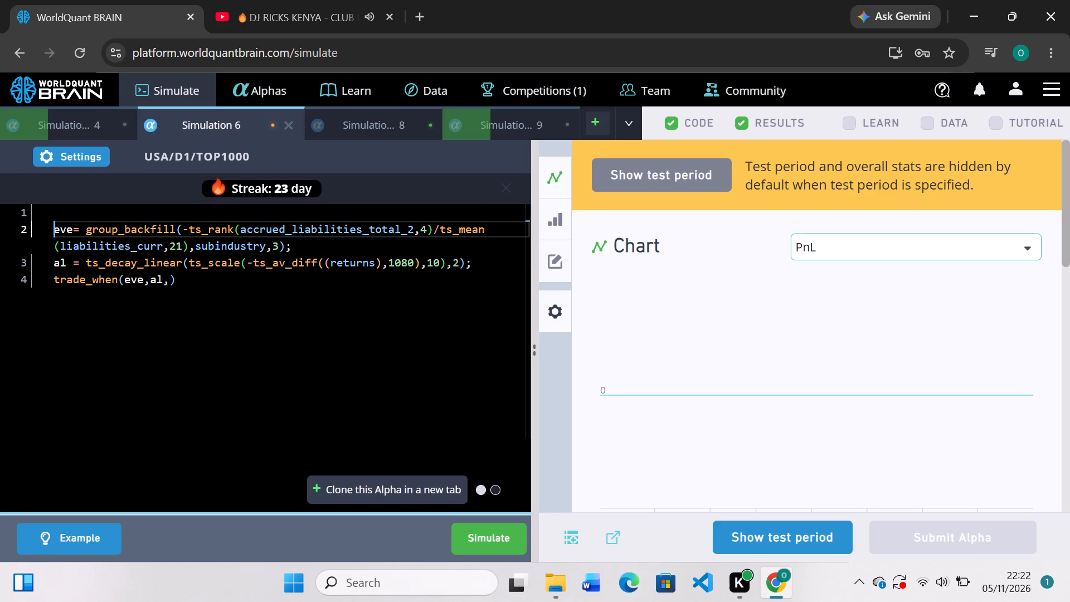
{"action": "key", "text": "Up"}
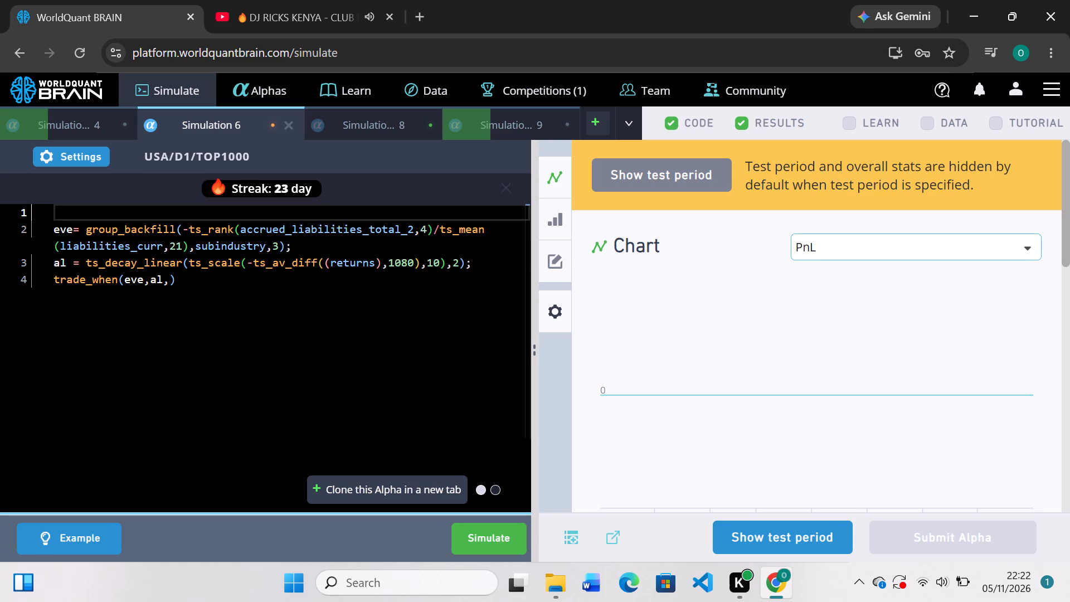
{"action": "type", "text": "con"}
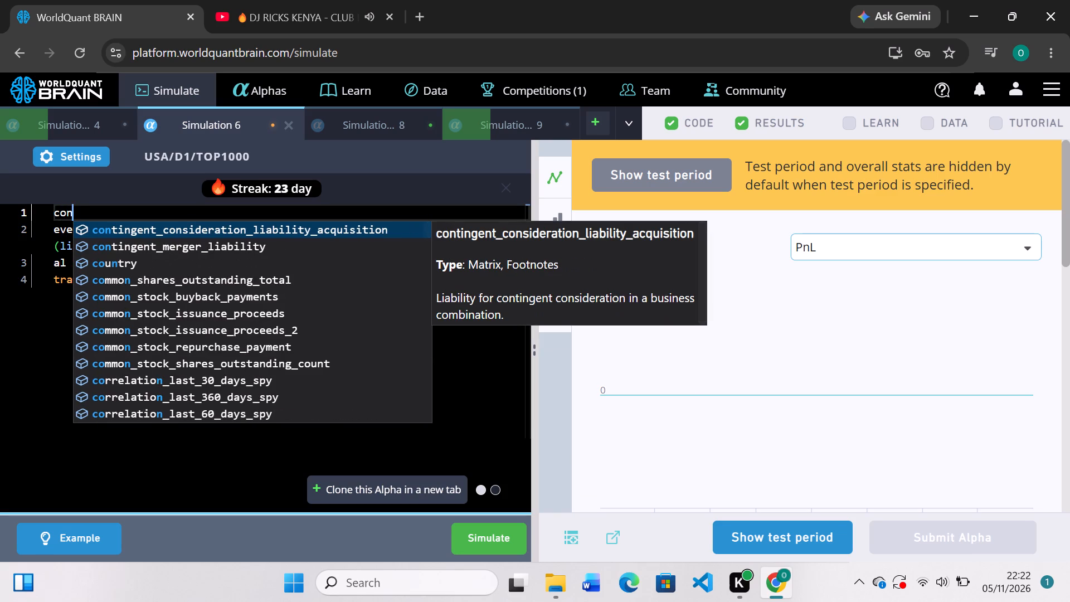
{"action": "key", "text": "space"}
{"action": "type", "text": "="}
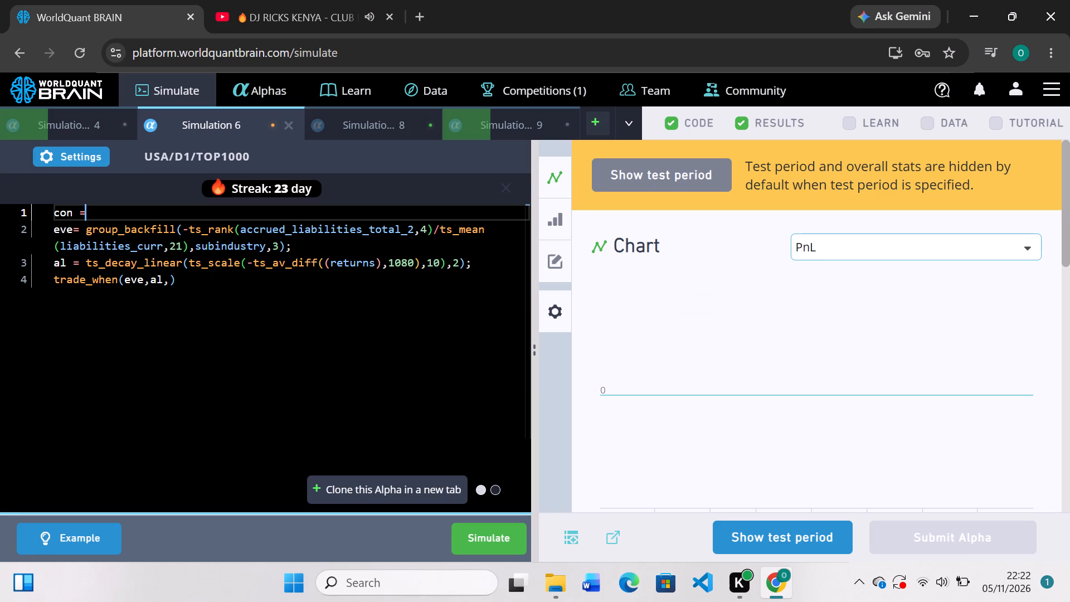
{"action": "key", "text": "space"}
{"action": "key", "text": "r"}
{"action": "type", "text": "eturn"}
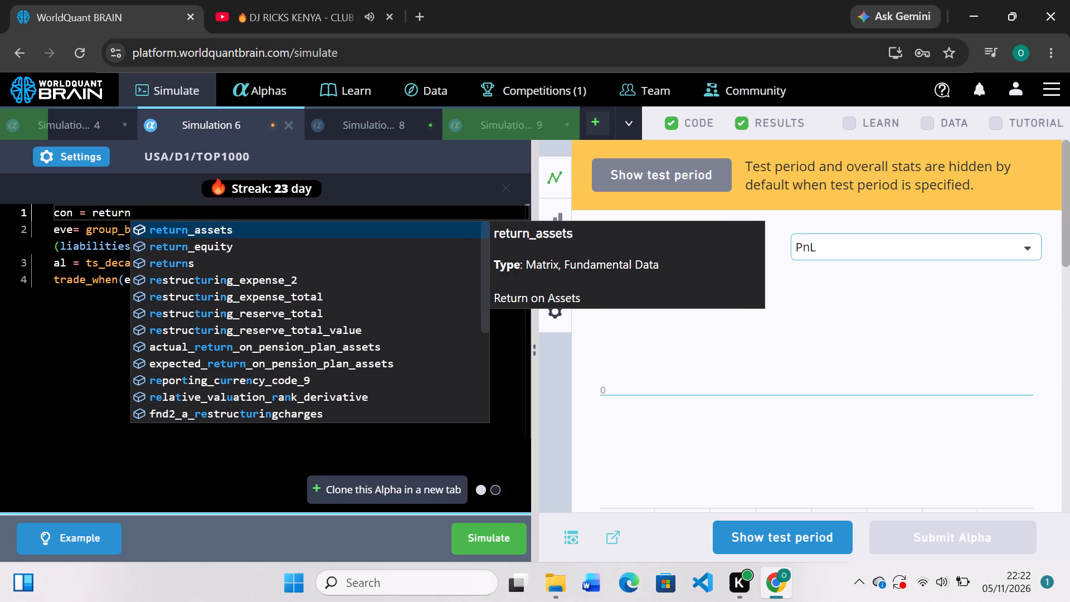
{"action": "type", "text": "s"}
{"action": "key", "text": "space"}
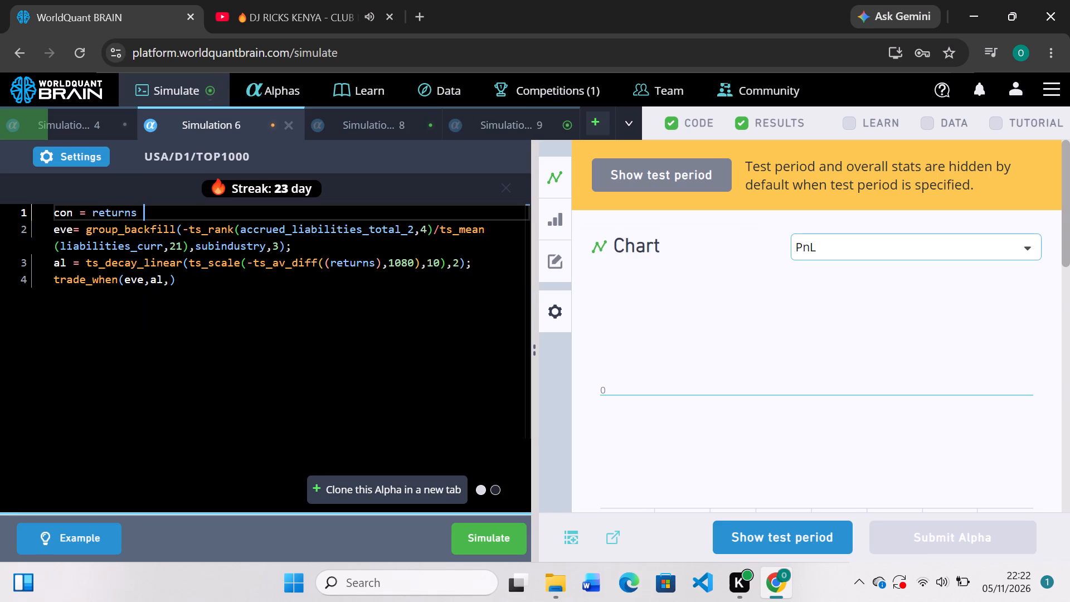
{"action": "key", "text": "shift+greater"}
{"action": "key", "text": "space"}
{"action": "key", "text": "1"}
{"action": "key", "text": "period"}
{"action": "key", "text": "6"}
{"action": "key", "text": "shift+asterisk"}
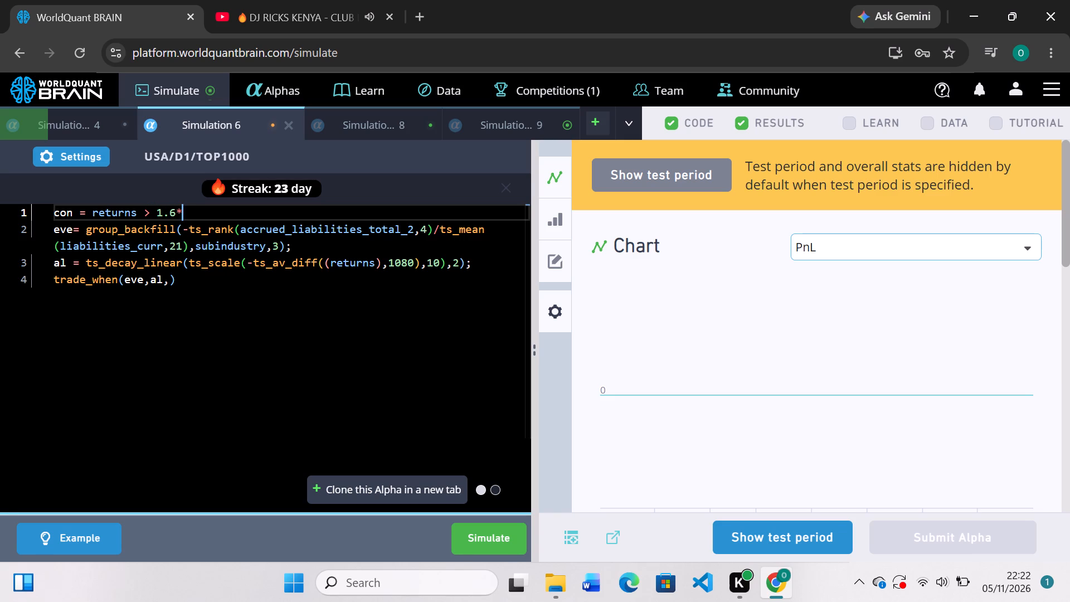
{"action": "type", "text": "ts"}
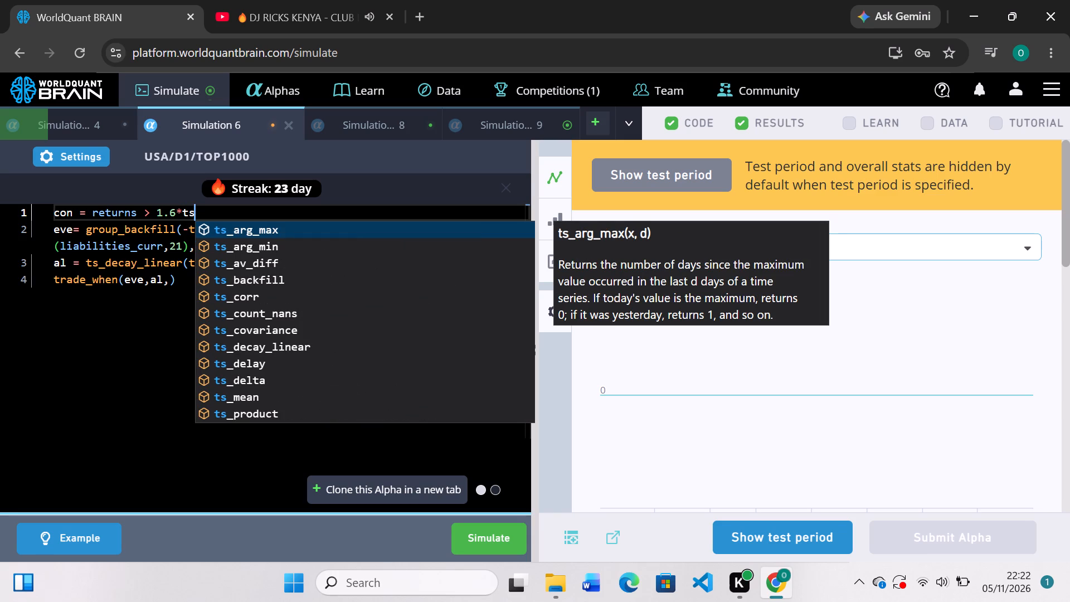
{"action": "key", "text": "shift+underscore"}
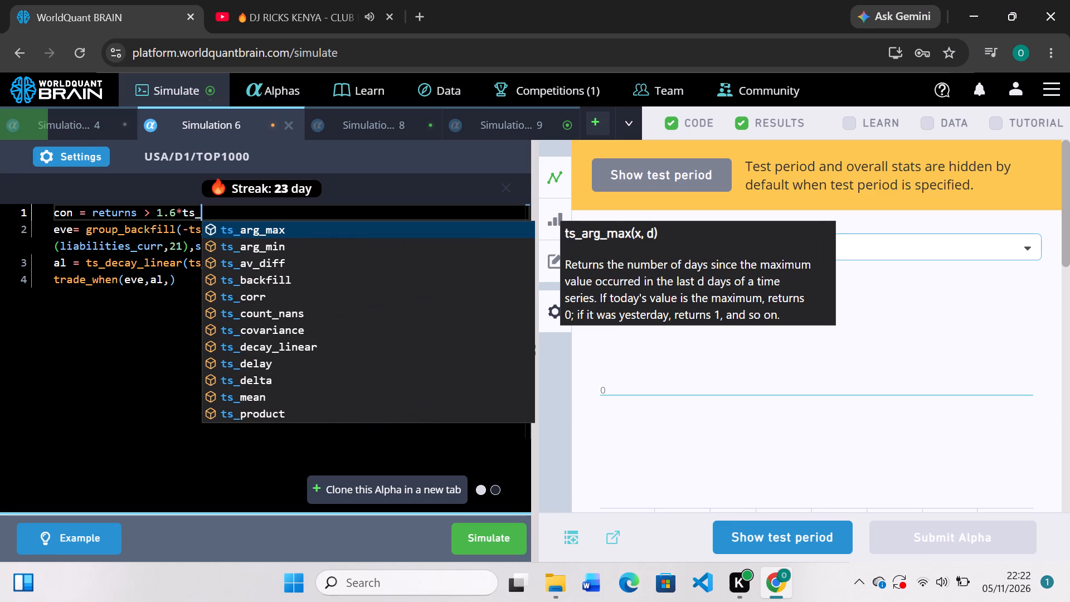
{"action": "type", "text": "me"}
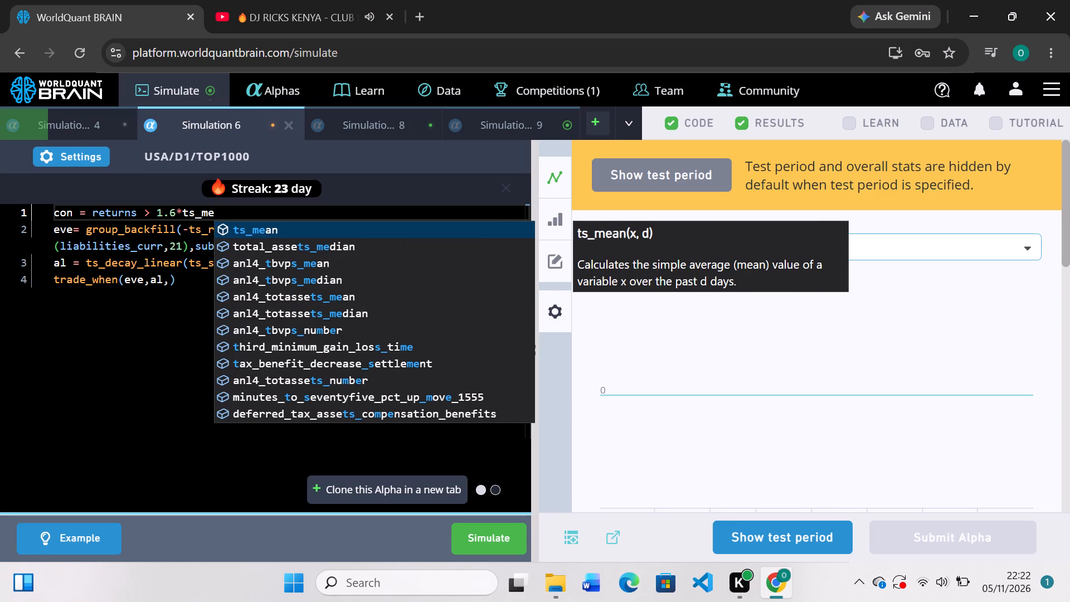
{"action": "key", "text": "BackSpace"}
{"action": "key", "text": "BackSpace"}
{"action": "type", "text": "del"}
{"action": "type", "text": "ta"}
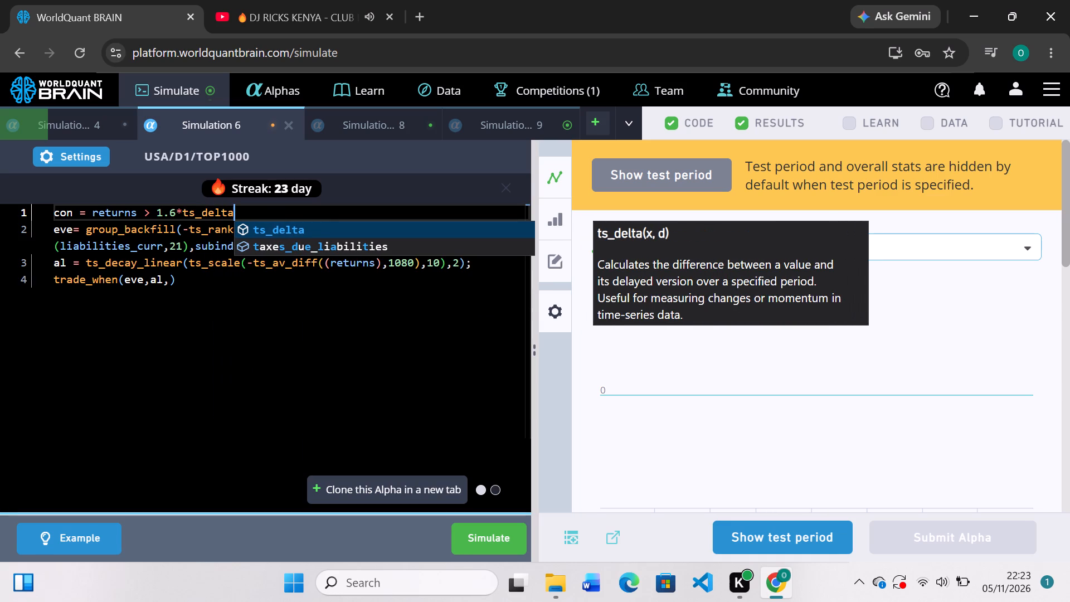
{"action": "key", "text": "shift+parenleft"}
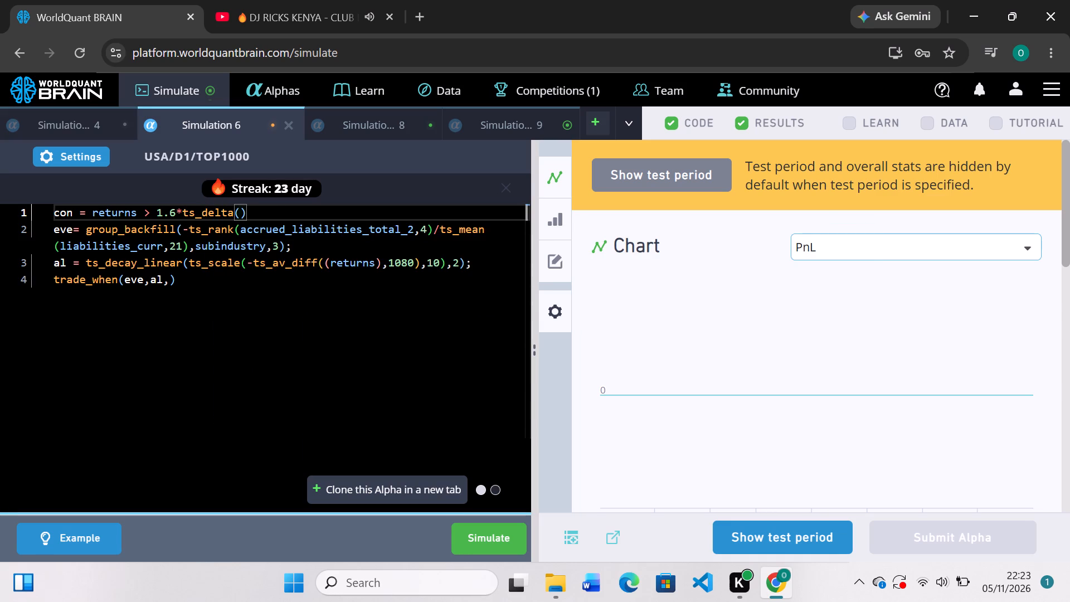
{"action": "type", "text": "retu"}
{"action": "type", "text": "rns"}
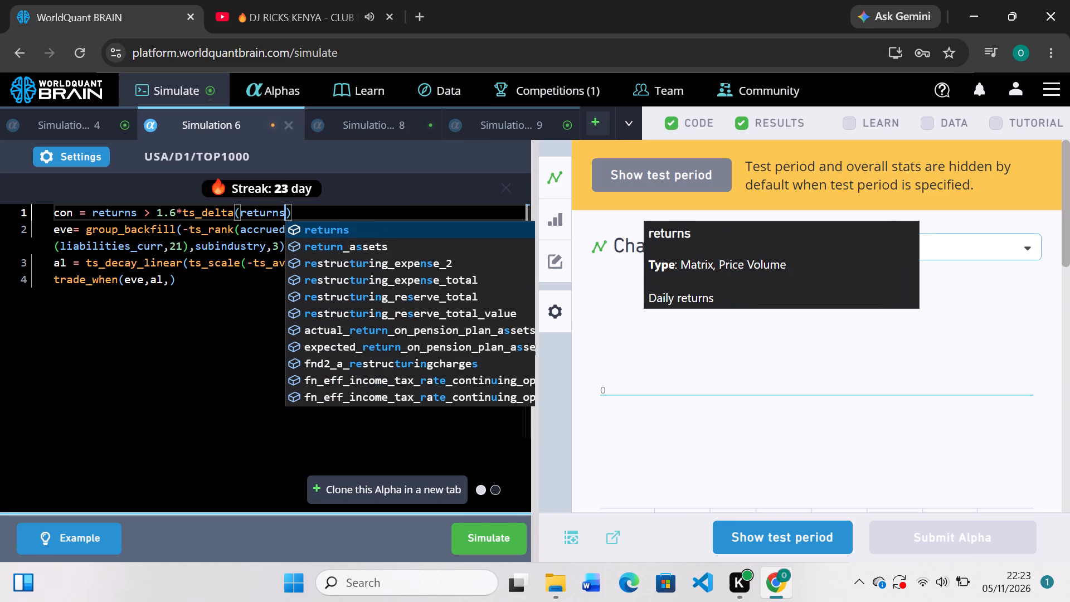
{"action": "key", "text": "comma"}
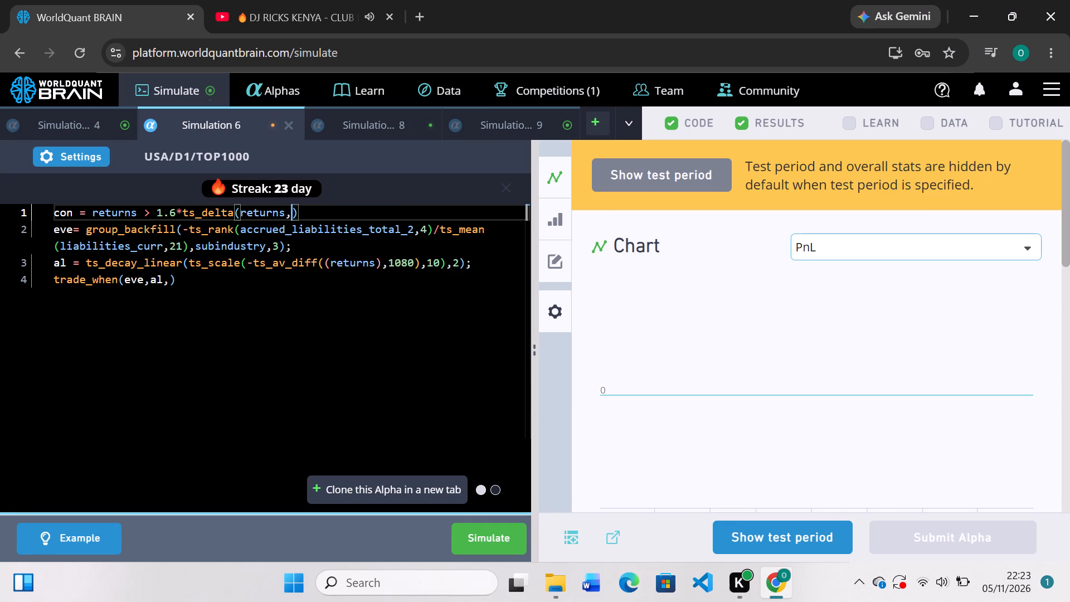
{"action": "type", "text": "21"}
Change Simulation 6's last line to trade_when(con,eve,al), dropping the trailing comma, and simulate the alpha.
{"action": "left_click", "coordinate": [125, 278]}
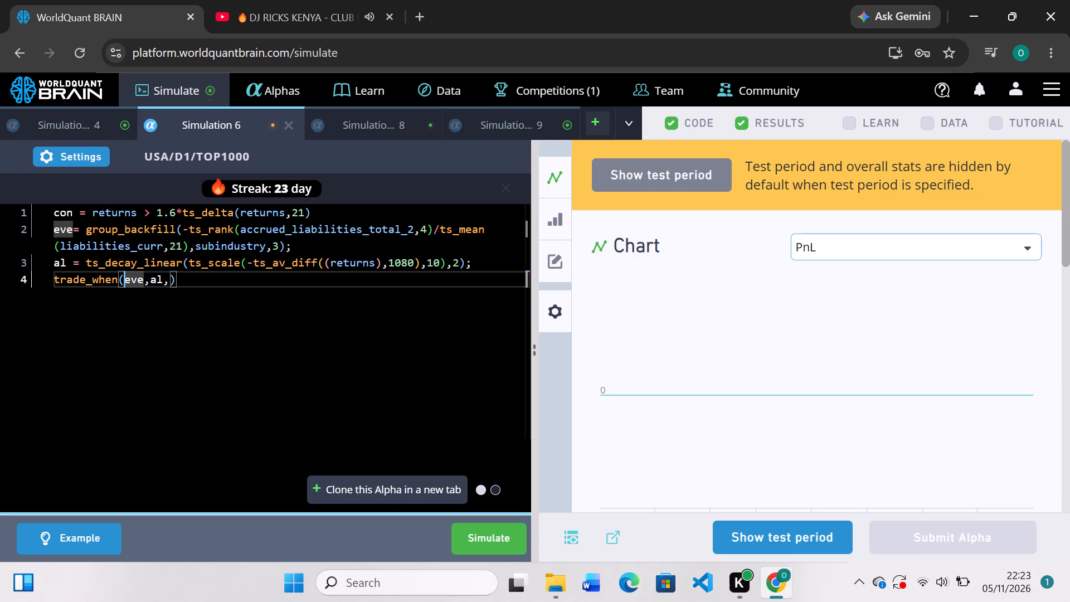
{"action": "key", "text": "c"}
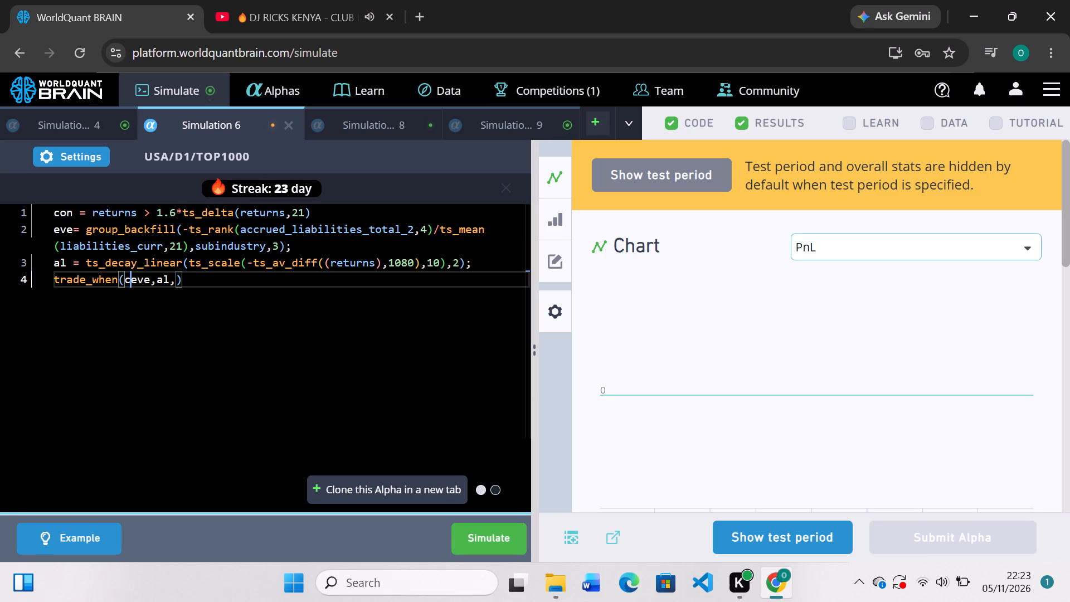
{"action": "type", "text": "om"}
{"action": "key", "text": "BackSpace"}
{"action": "key", "text": "n"}
{"action": "key", "text": "comma"}
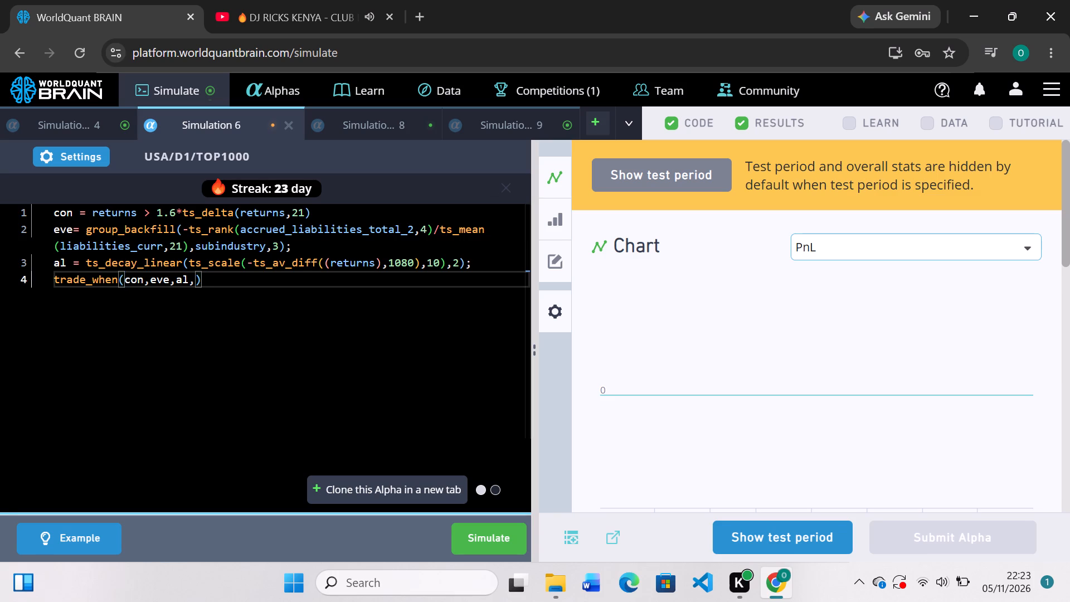
{"action": "left_click", "coordinate": [196, 283]}
{"action": "key", "text": "BackSpace"}
{"action": "left_click", "coordinate": [489, 536]}
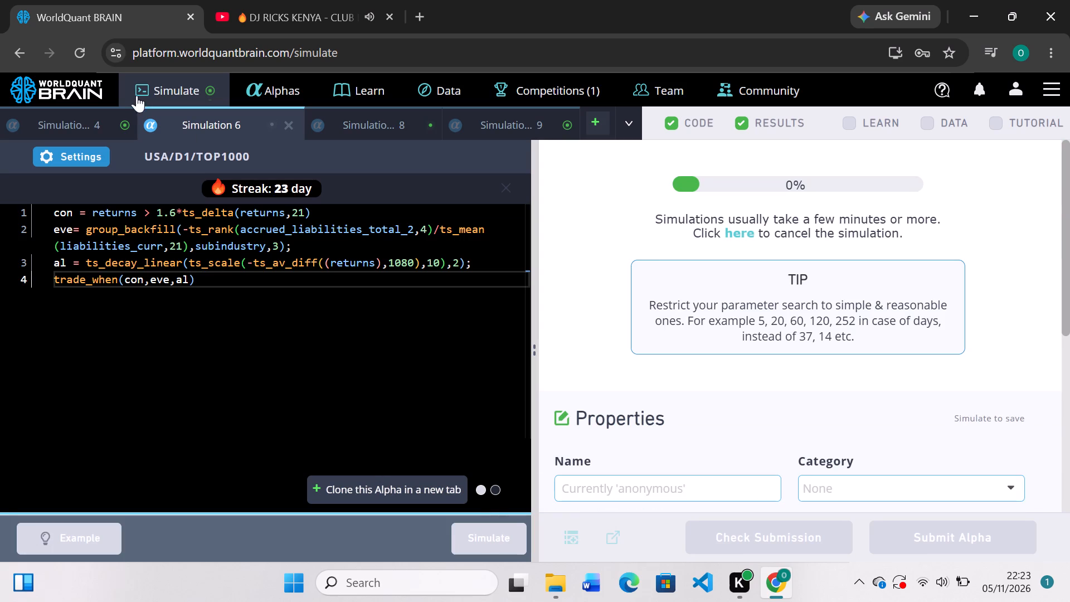
Review Simulation 4's IS Summary, reveal its test period and run the self-correlation check.
{"action": "left_click", "coordinate": [72, 133]}
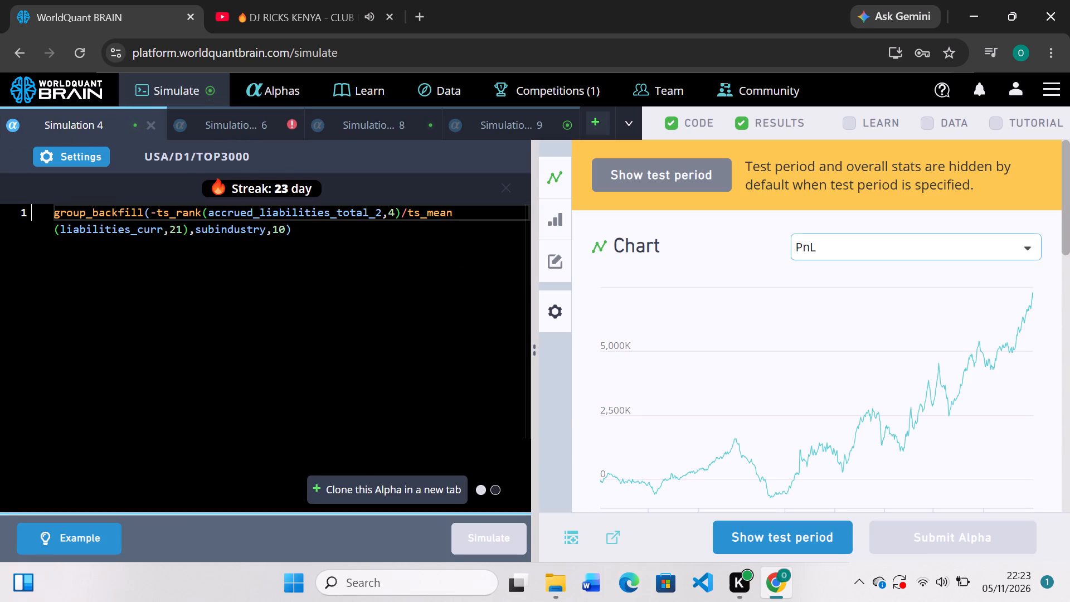
{"action": "scroll", "coordinate": [723, 391], "scroll_direction": "down", "scroll_amount": 4}
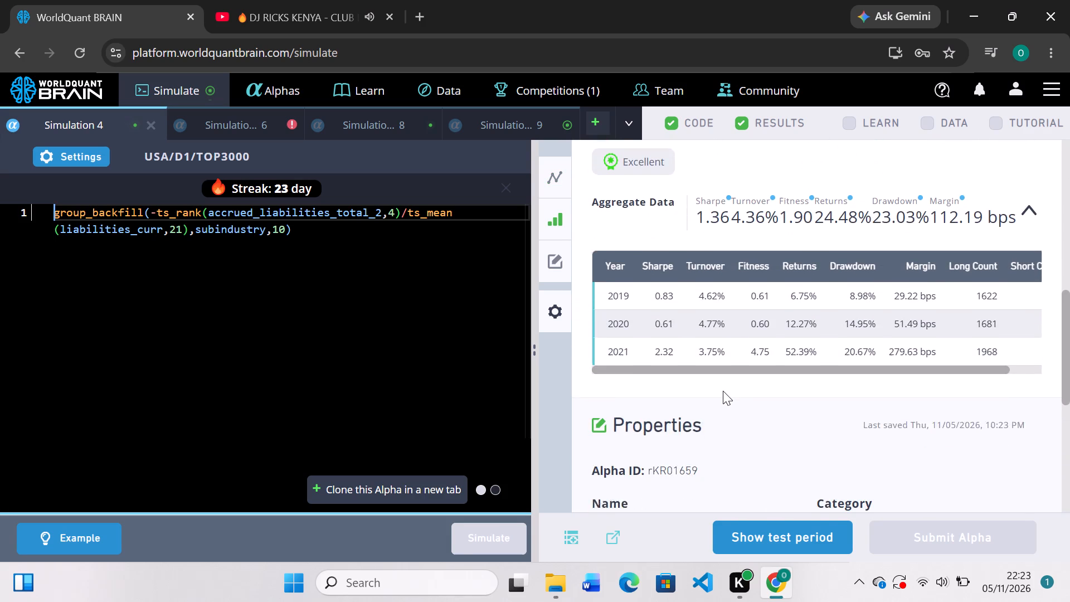
{"action": "left_click", "coordinate": [793, 534]}
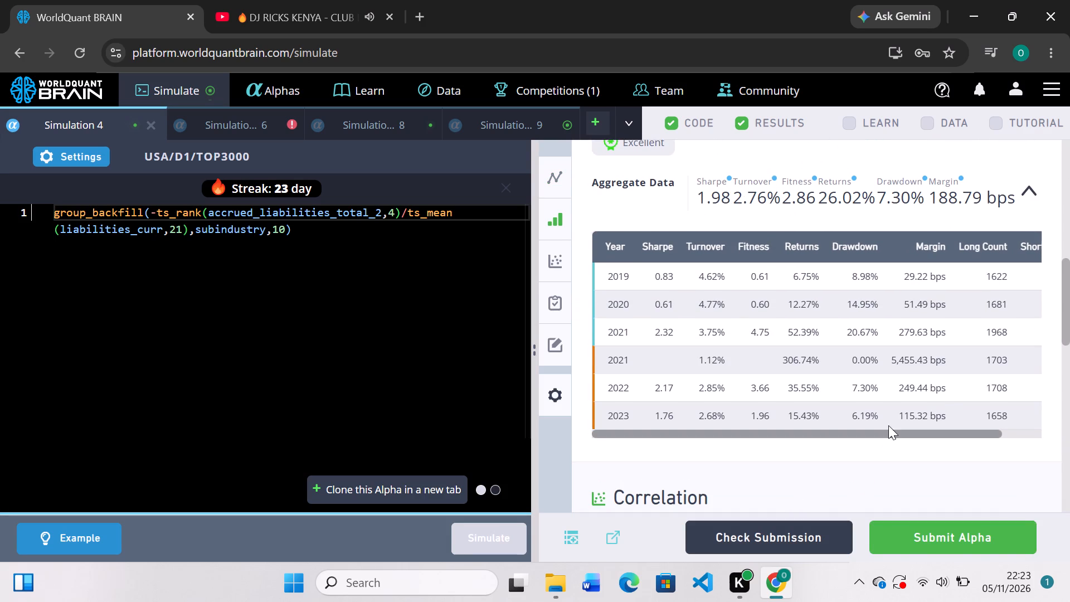
{"action": "scroll", "coordinate": [945, 397], "scroll_direction": "down", "scroll_amount": 2}
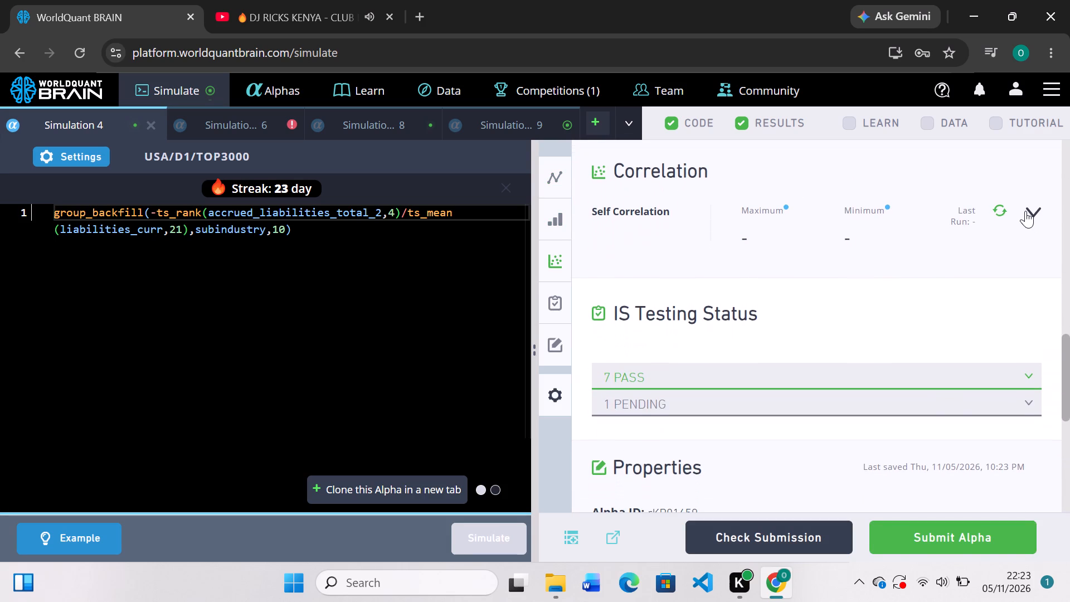
{"action": "left_click", "coordinate": [1004, 205]}
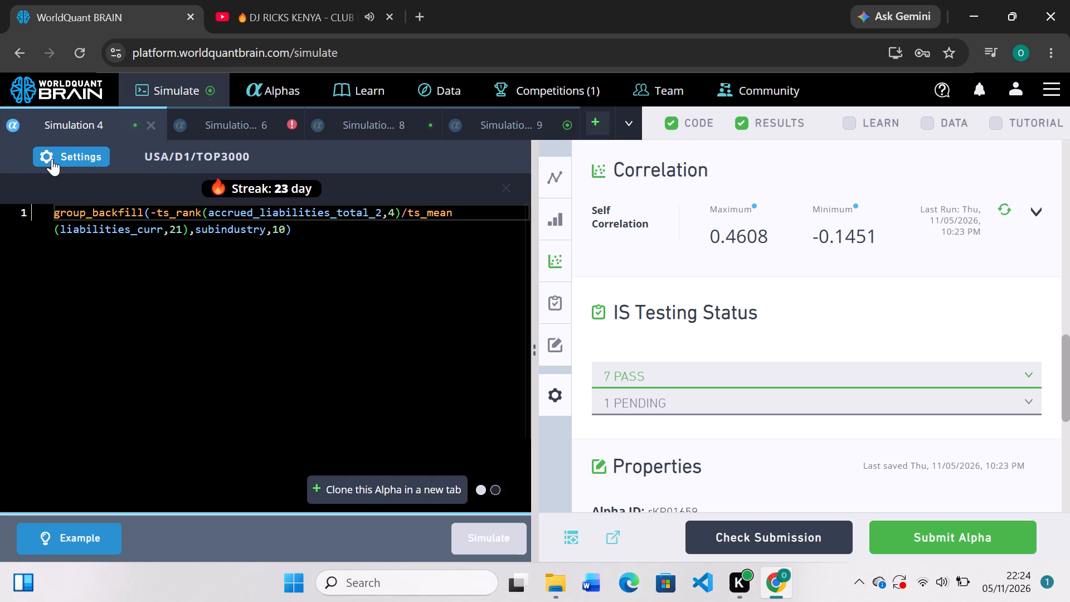
Set Simulation 4's universe to TOP1000, apply the settings and simulate the alpha.
{"action": "left_click", "coordinate": [66, 148]}
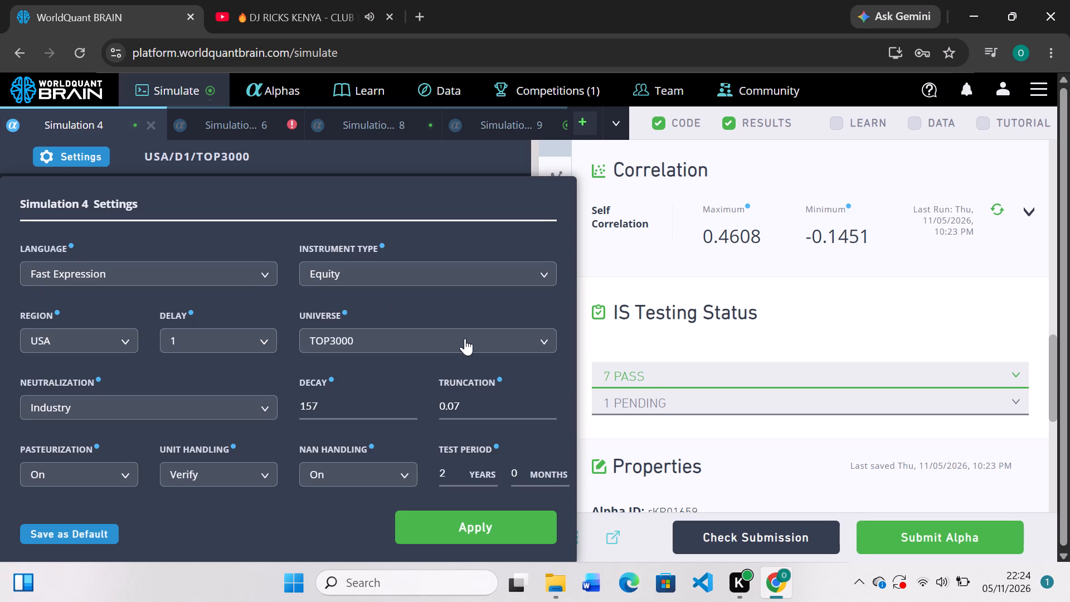
{"action": "left_click", "coordinate": [534, 340]}
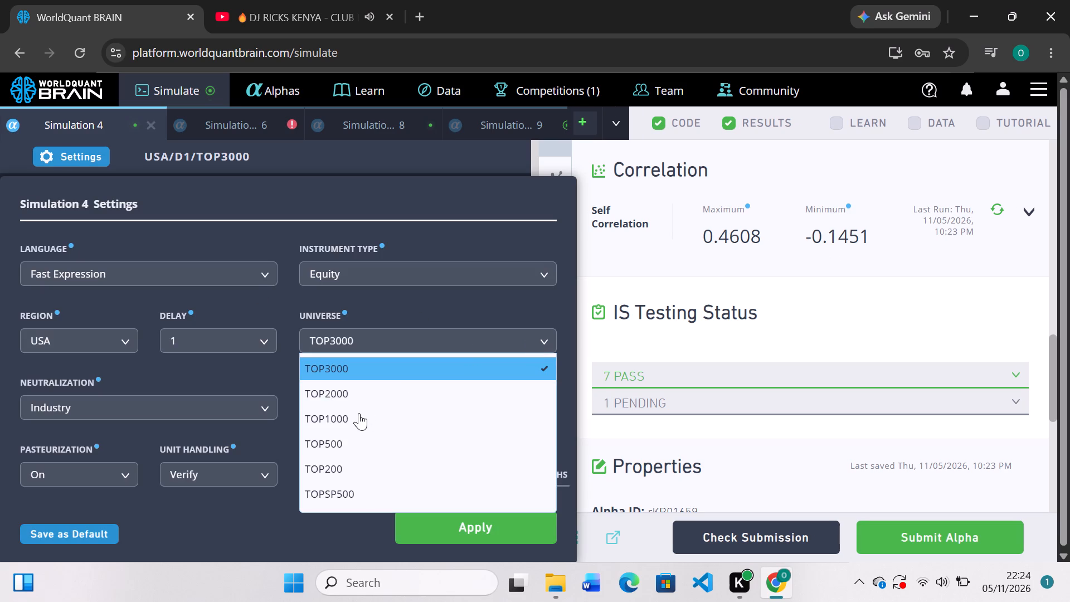
{"action": "left_click", "coordinate": [356, 416]}
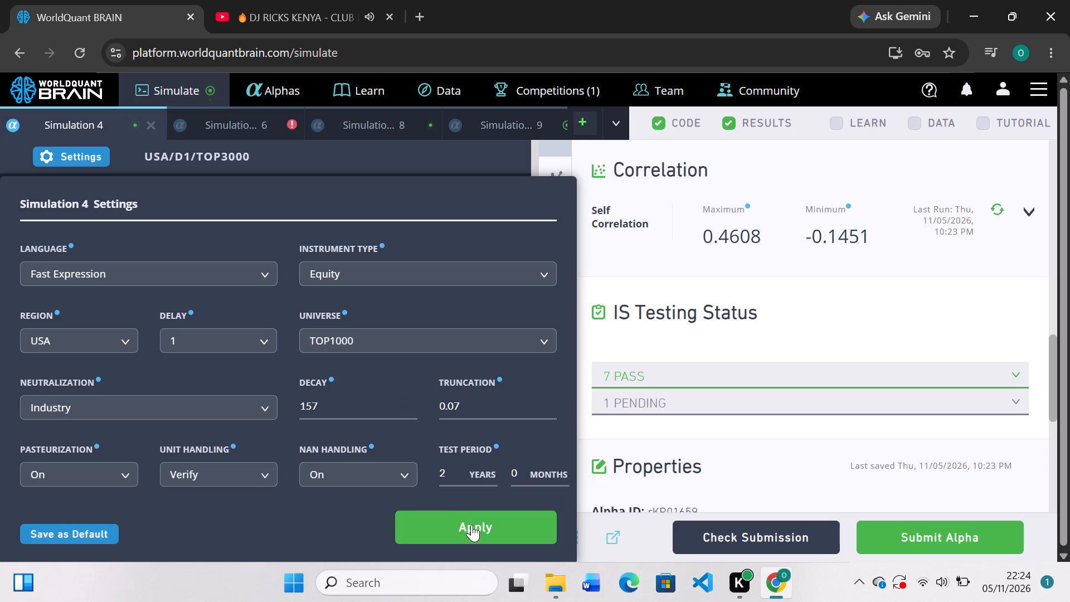
{"action": "left_click", "coordinate": [471, 525]}
{"action": "left_click", "coordinate": [477, 537]}
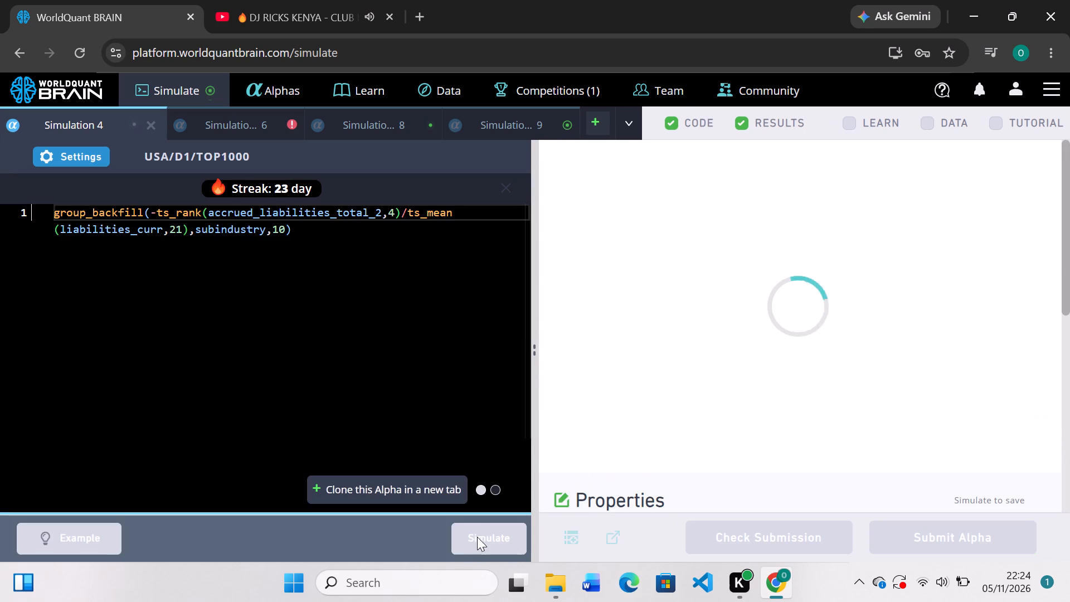
Add the missing semicolon at the end of the con line in Simulation 6's code and simulate the alpha again.
{"action": "left_click", "coordinate": [264, 126]}
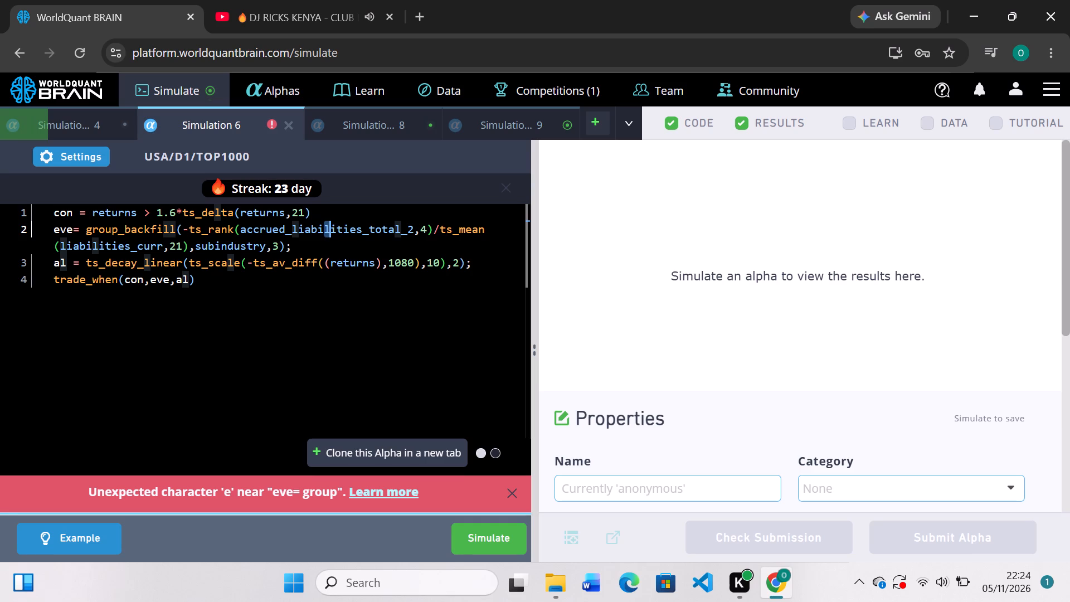
{"action": "left_click", "coordinate": [314, 211]}
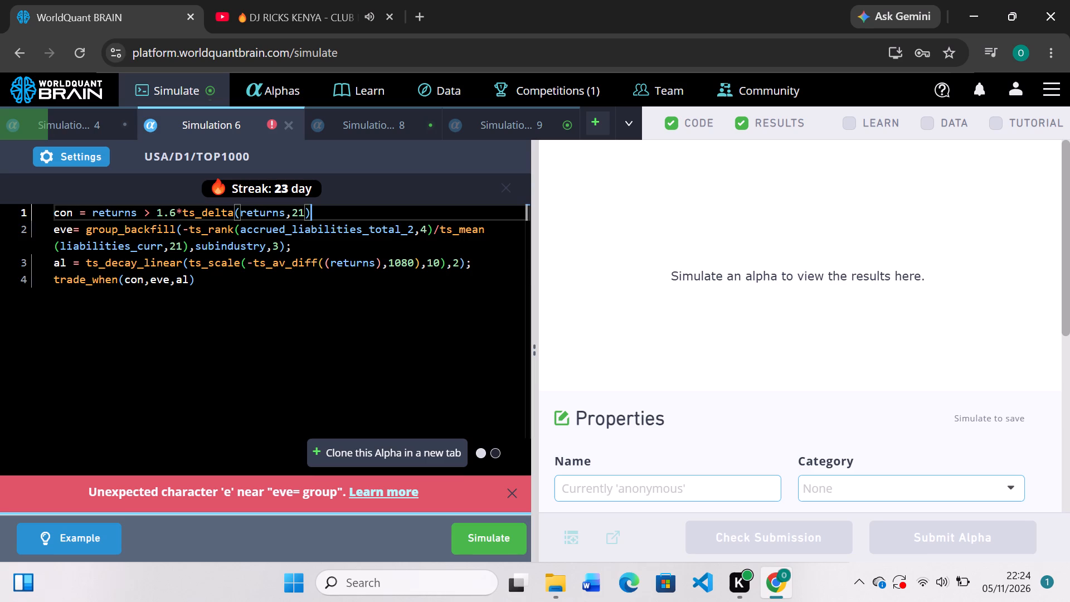
{"action": "key", "text": "semicolon"}
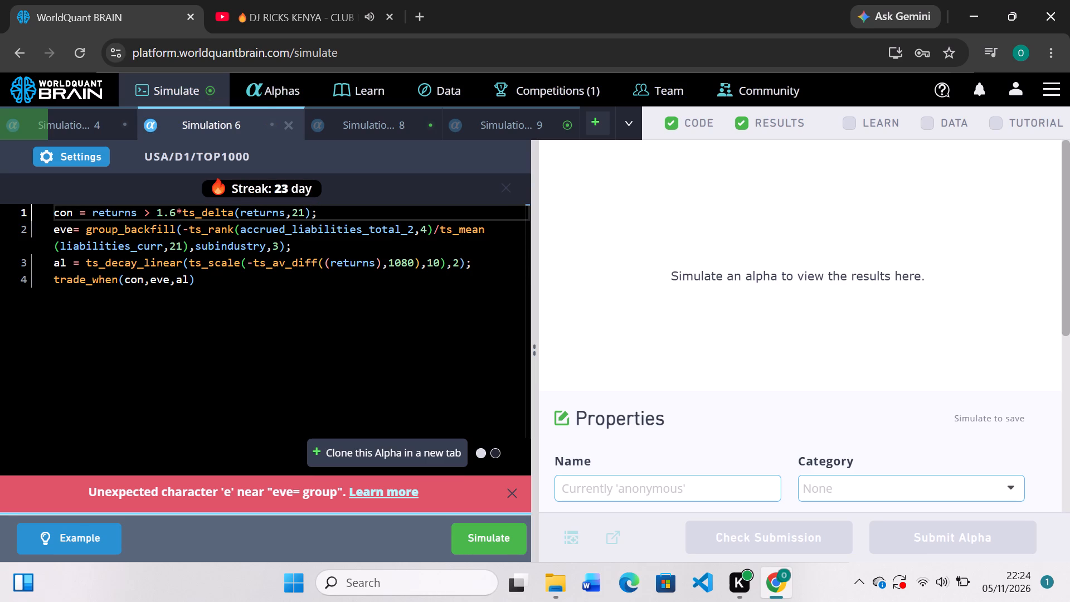
{"action": "left_click", "coordinate": [484, 551]}
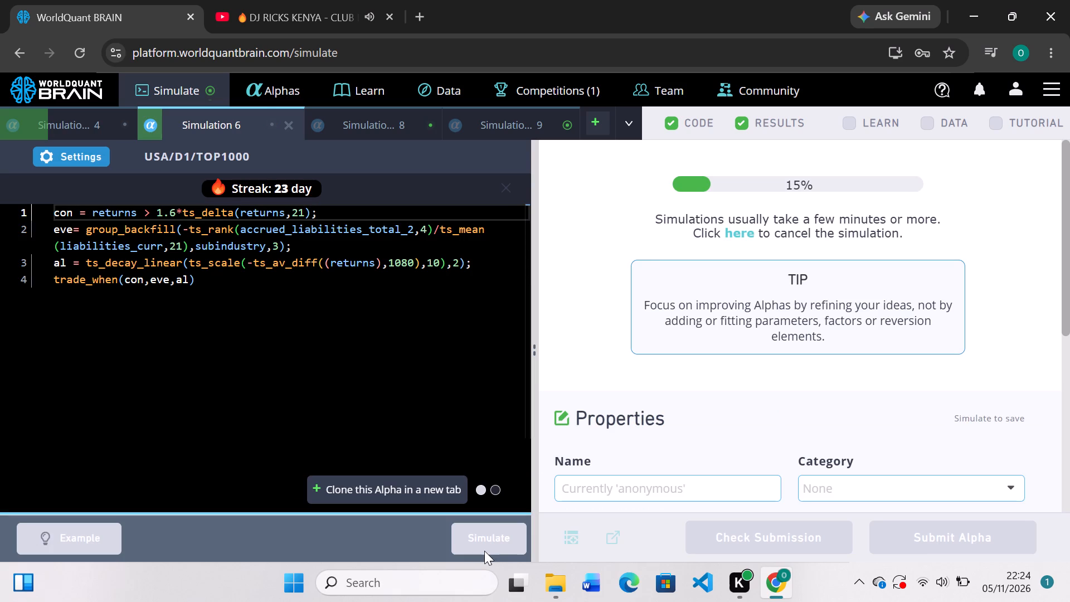
Review Simulation 9's IS Summary, wrap its whole rank expression in ts_decay_linear with a window of 10, and simulate the alpha.
{"action": "left_click", "coordinate": [498, 120]}
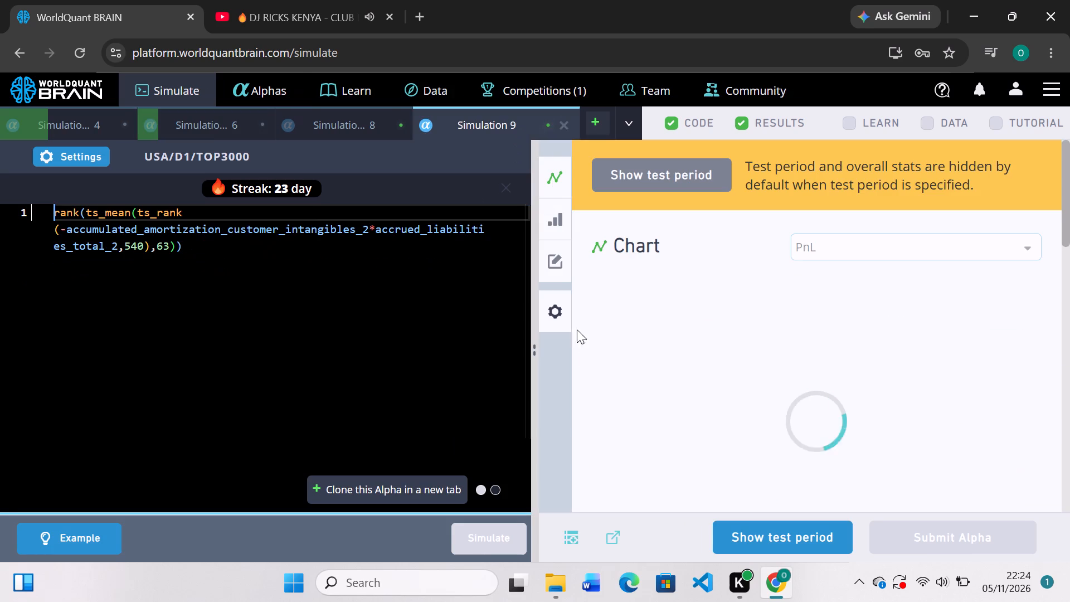
{"action": "scroll", "coordinate": [735, 376], "scroll_direction": "down", "scroll_amount": 3}
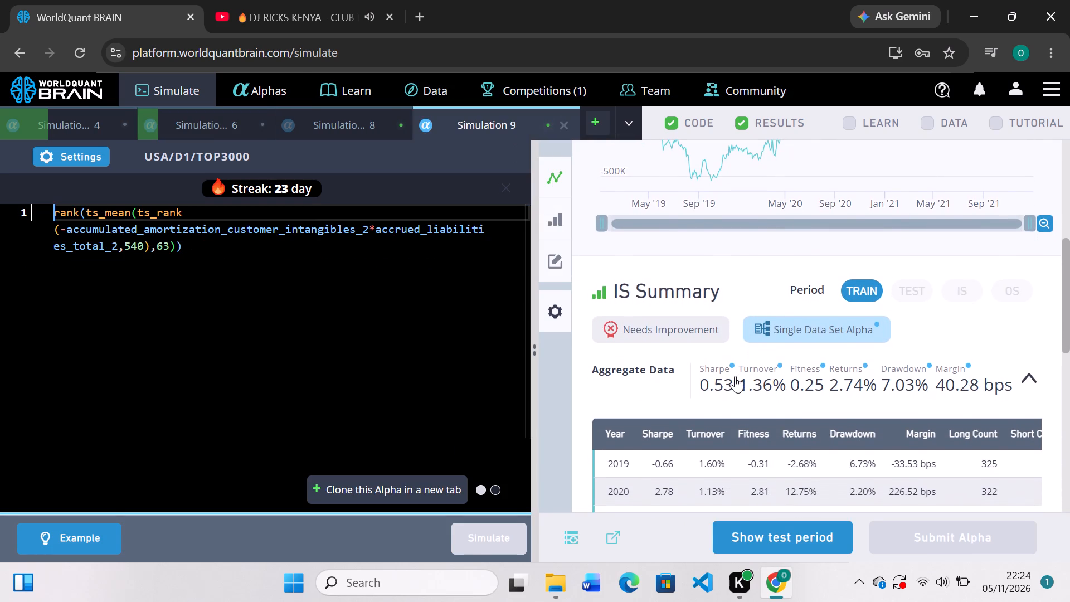
{"action": "scroll", "coordinate": [735, 376], "scroll_direction": "down", "scroll_amount": 1}
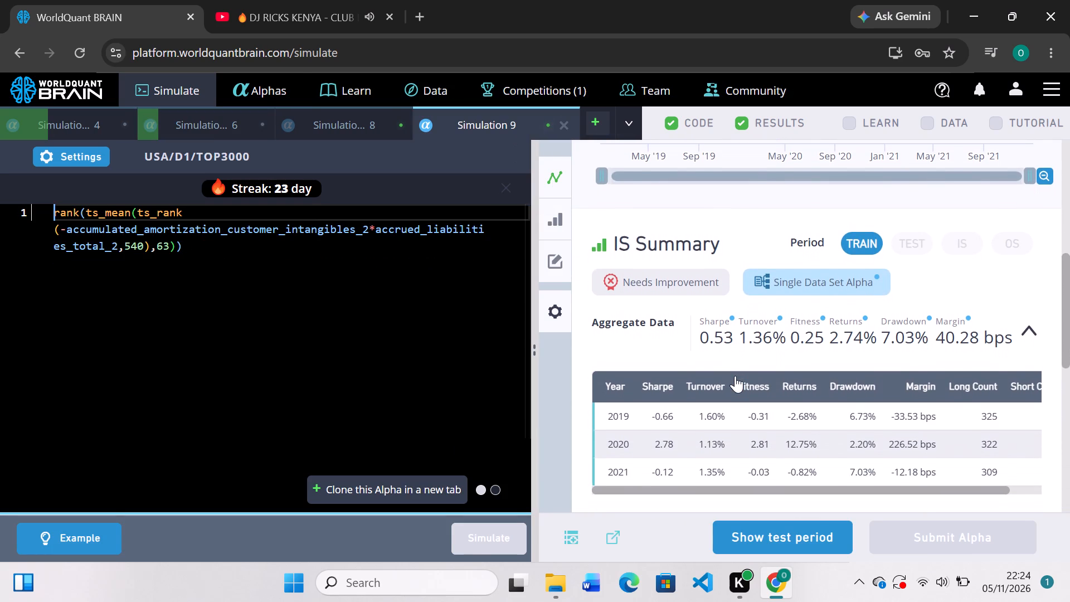
{"action": "scroll", "coordinate": [735, 376], "scroll_direction": "down", "scroll_amount": 2}
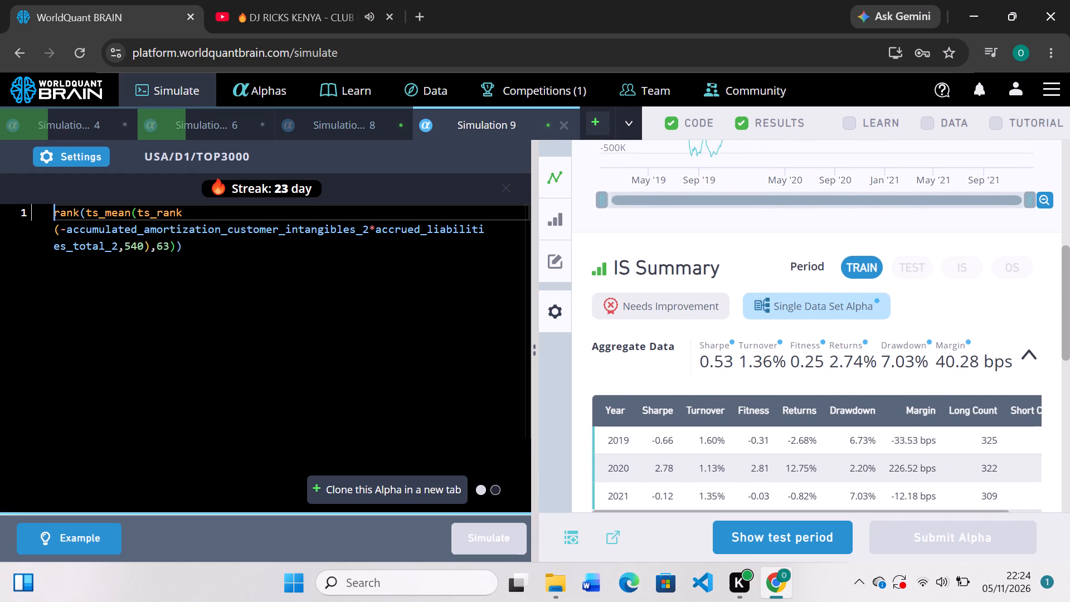
{"action": "type", "text": "ts"}
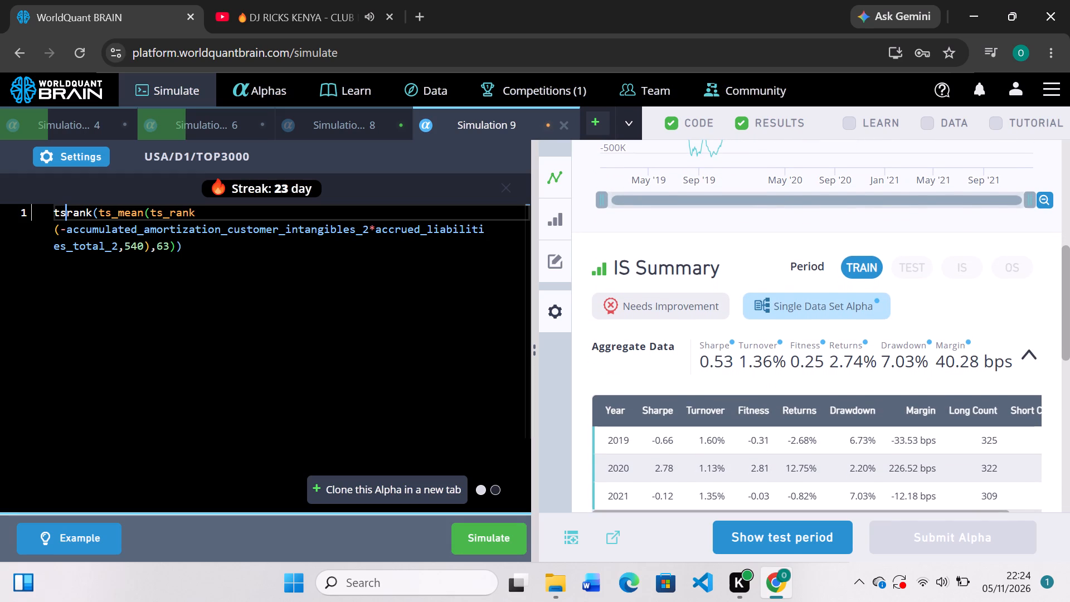
{"action": "key", "text": "shift+underscore"}
{"action": "type", "text": "deca"}
{"action": "key", "text": "y"}
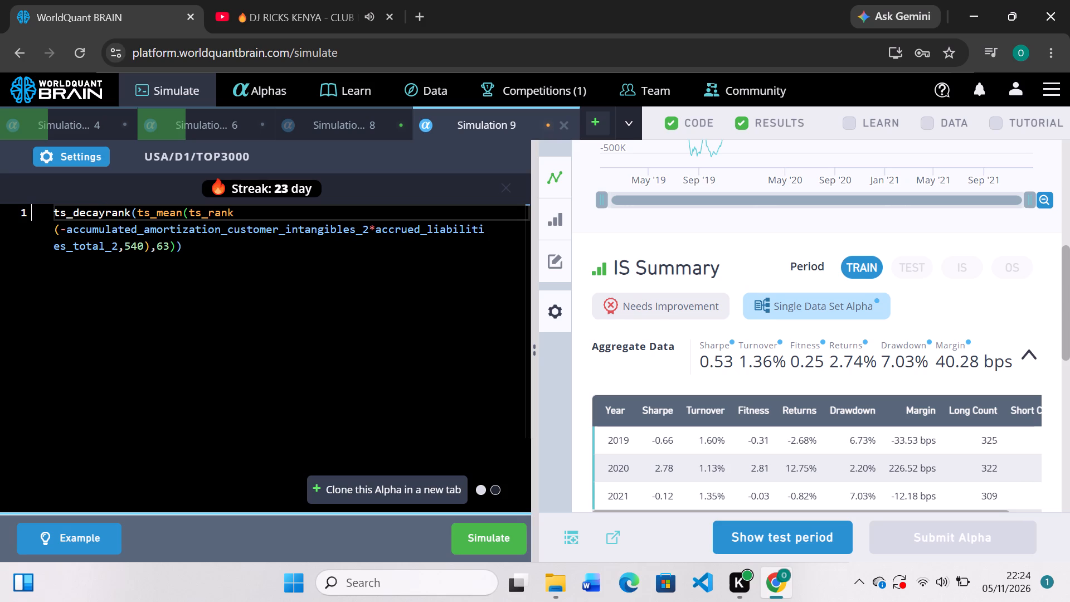
{"action": "key", "text": "minus"}
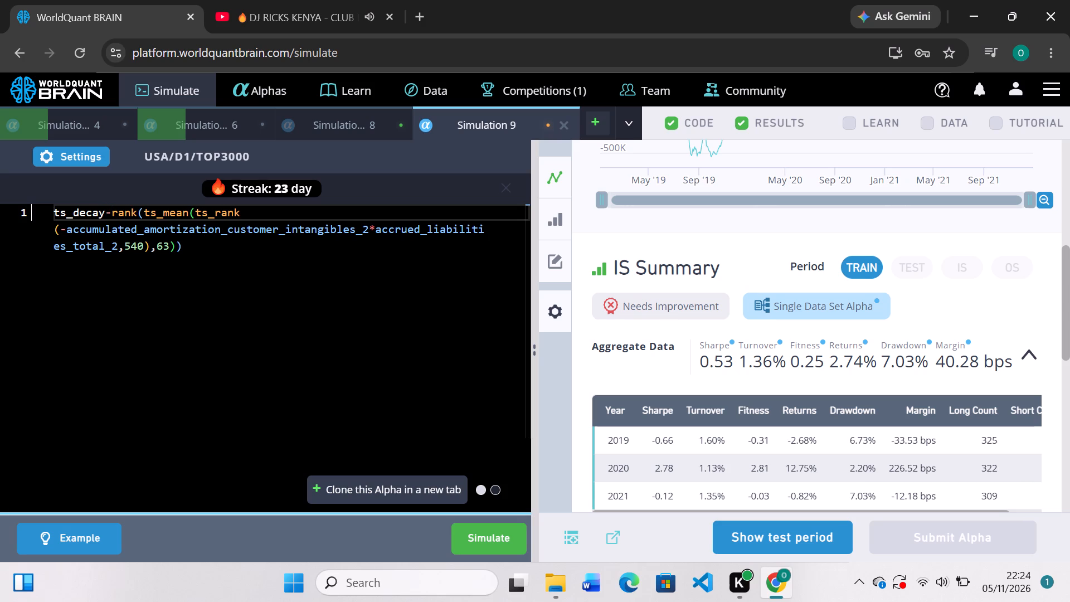
{"action": "key", "text": "BackSpace"}
{"action": "key", "text": "shift+underscore"}
{"action": "key", "text": "l"}
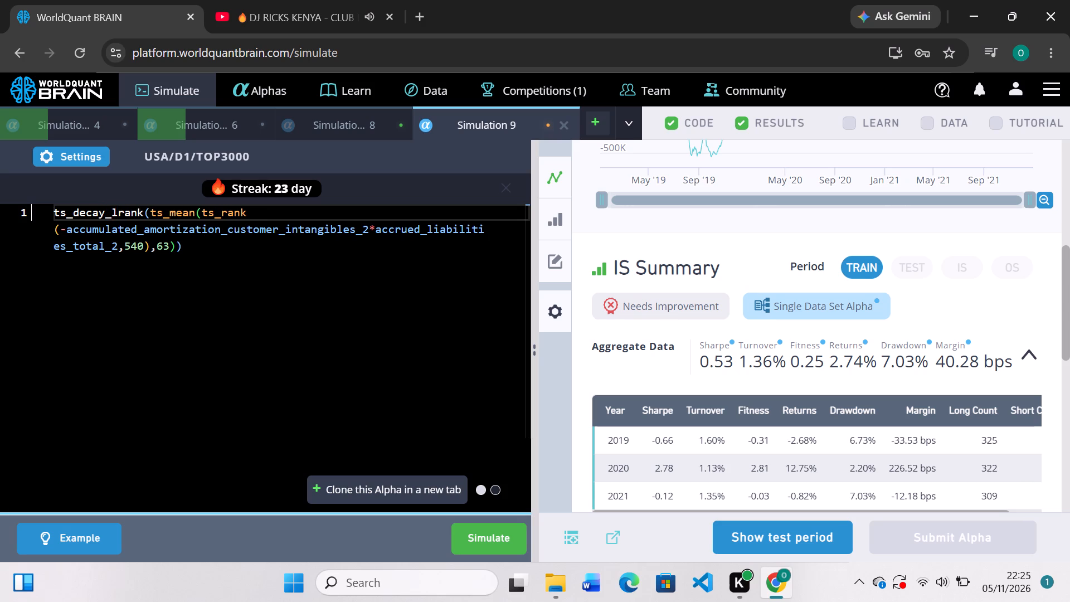
{"action": "type", "text": "inear"}
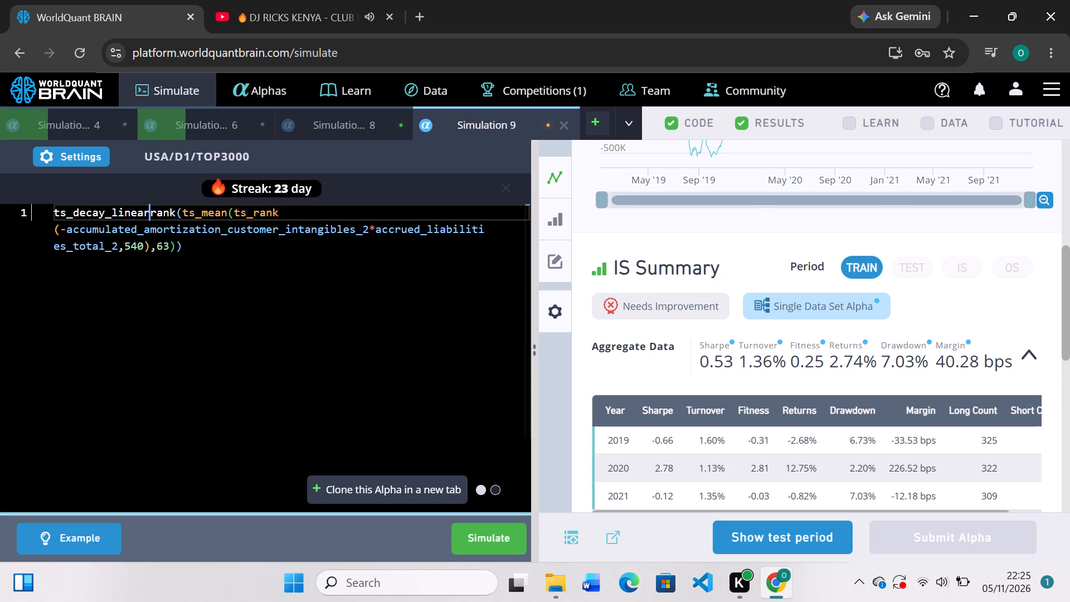
{"action": "key", "text": "shift+parenleft"}
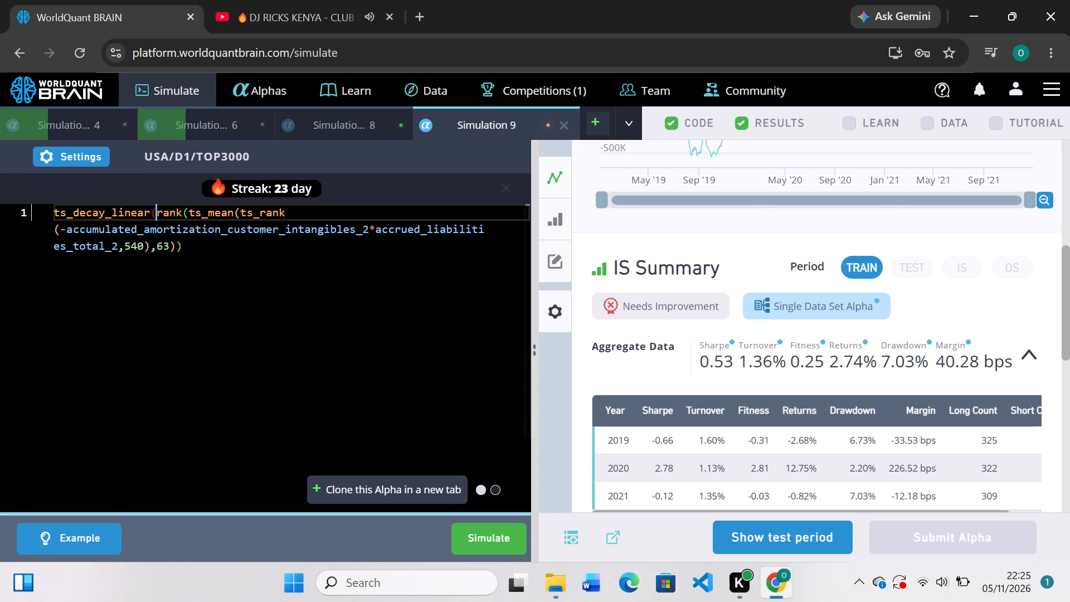
{"action": "left_click", "coordinate": [211, 245]}
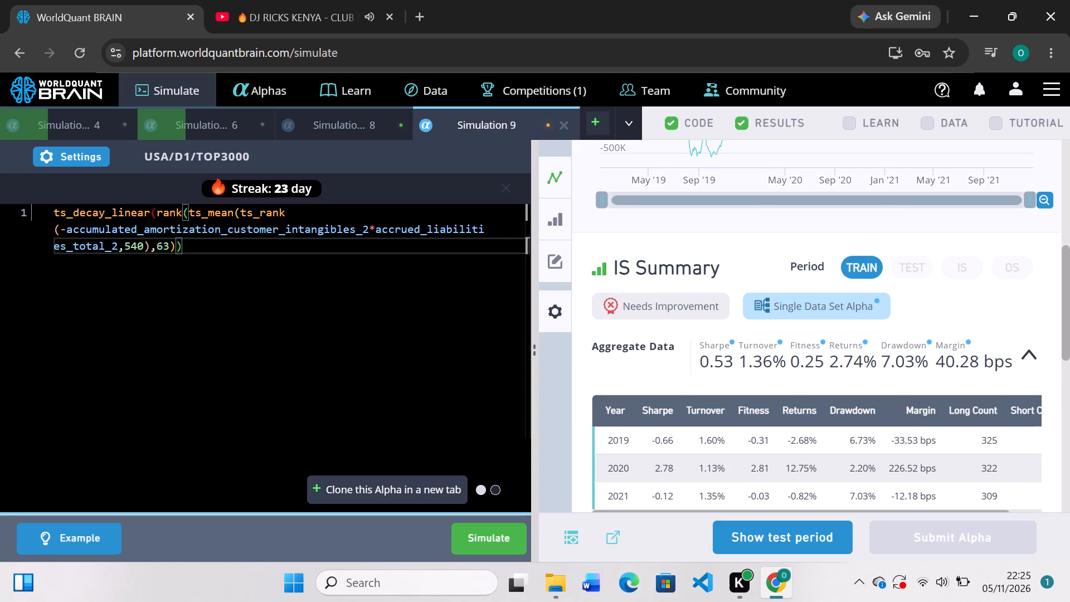
{"action": "key", "text": "comma"}
{"action": "type", "text": "10"}
{"action": "key", "text": "shift+parenright"}
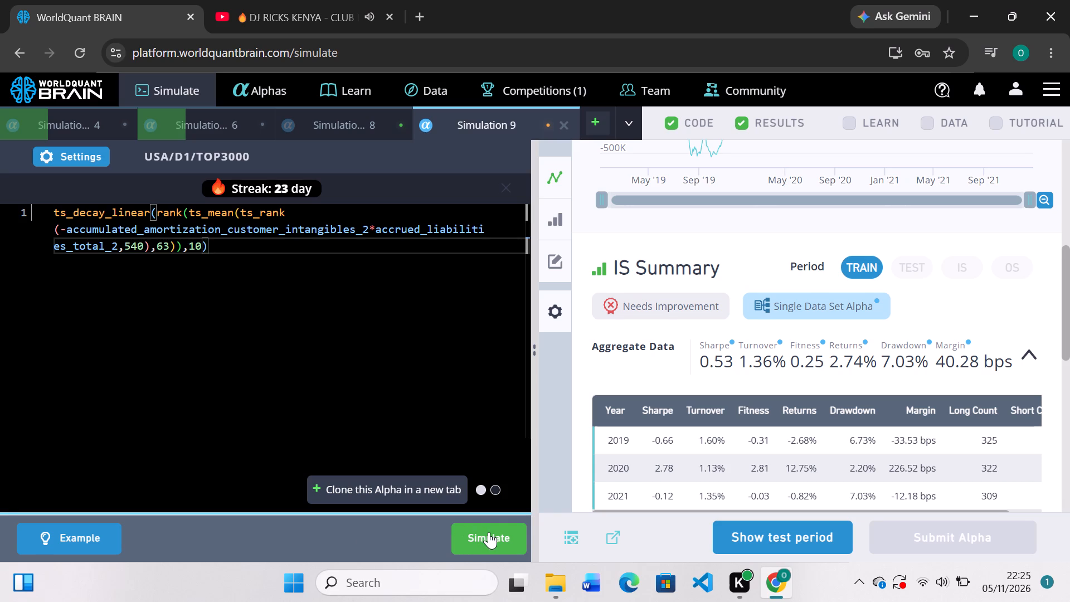
{"action": "left_click", "coordinate": [489, 532]}
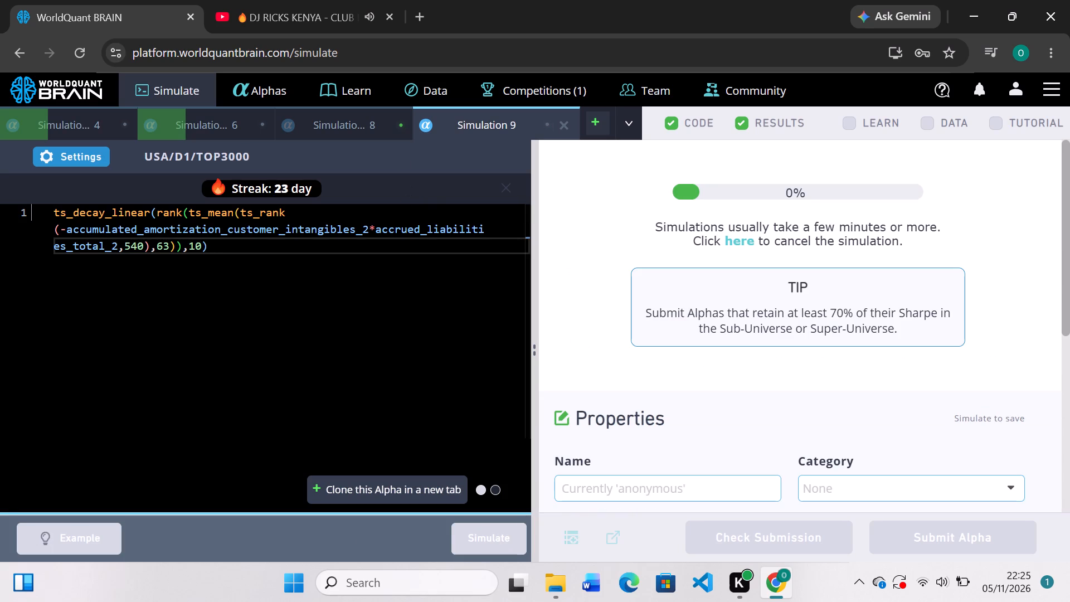
Examine Simulation 8's PnL chart and the aggregate and yearly figures in its IS Summary.
{"action": "left_click", "coordinate": [373, 118]}
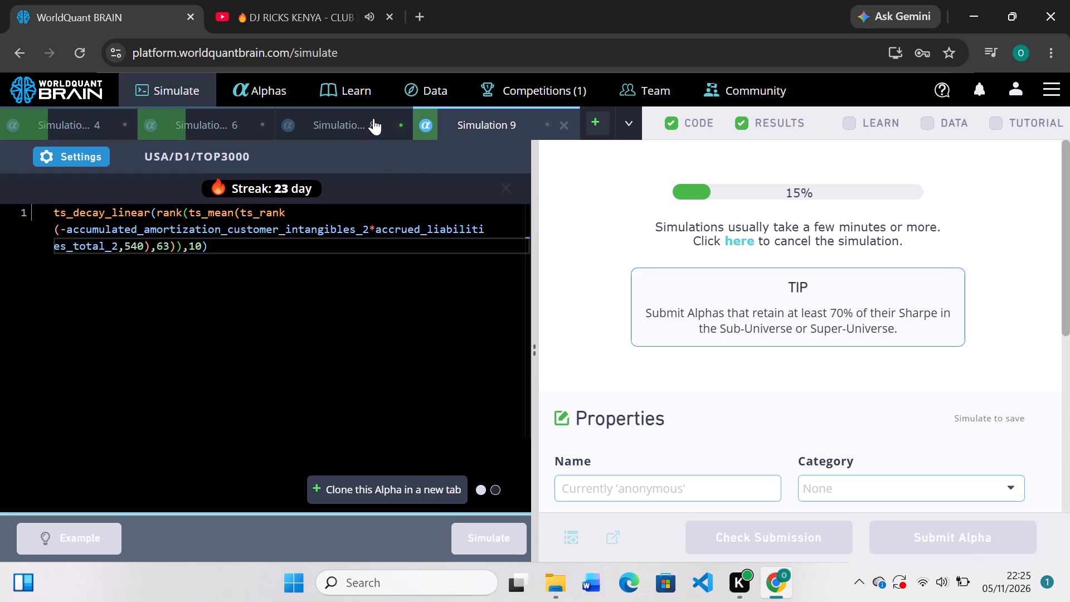
{"action": "scroll", "coordinate": [651, 401], "scroll_direction": "down", "scroll_amount": 3}
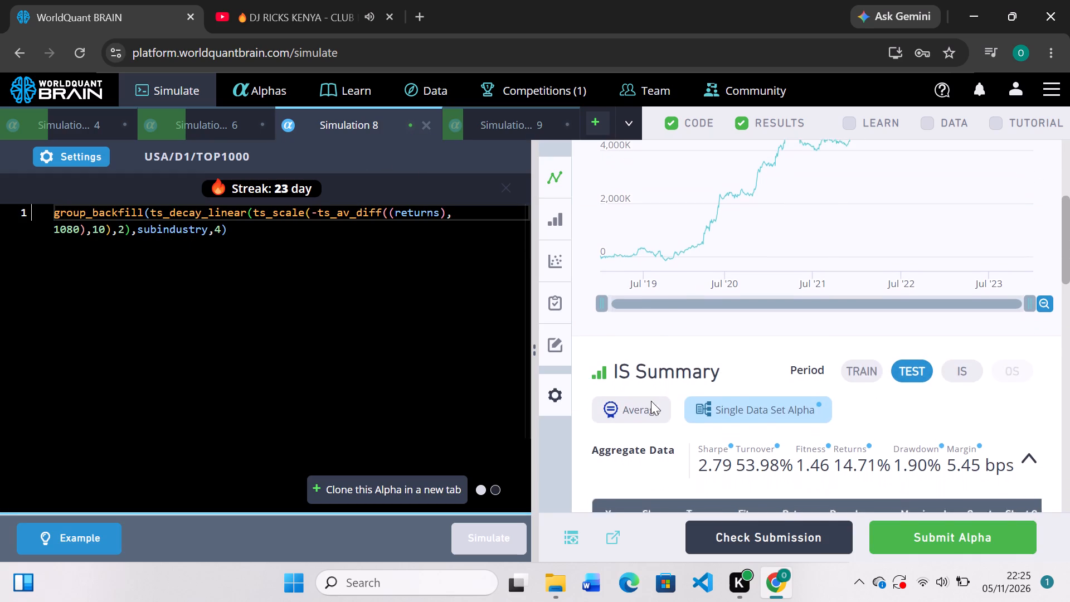
{"action": "scroll", "coordinate": [651, 401], "scroll_direction": "down", "scroll_amount": 1}
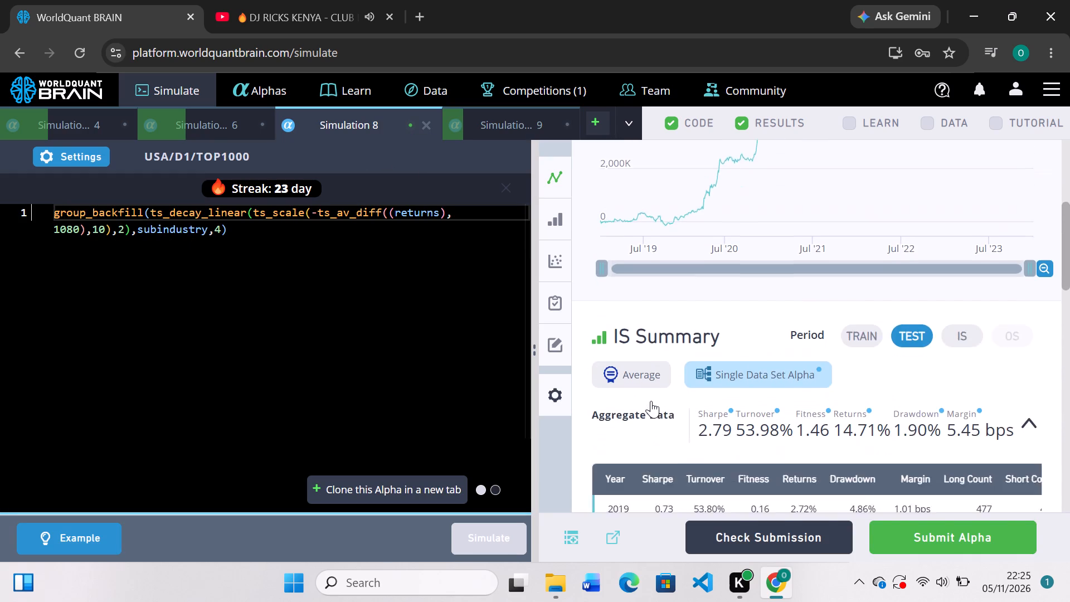
{"action": "scroll", "coordinate": [651, 401], "scroll_direction": "down", "scroll_amount": 2}
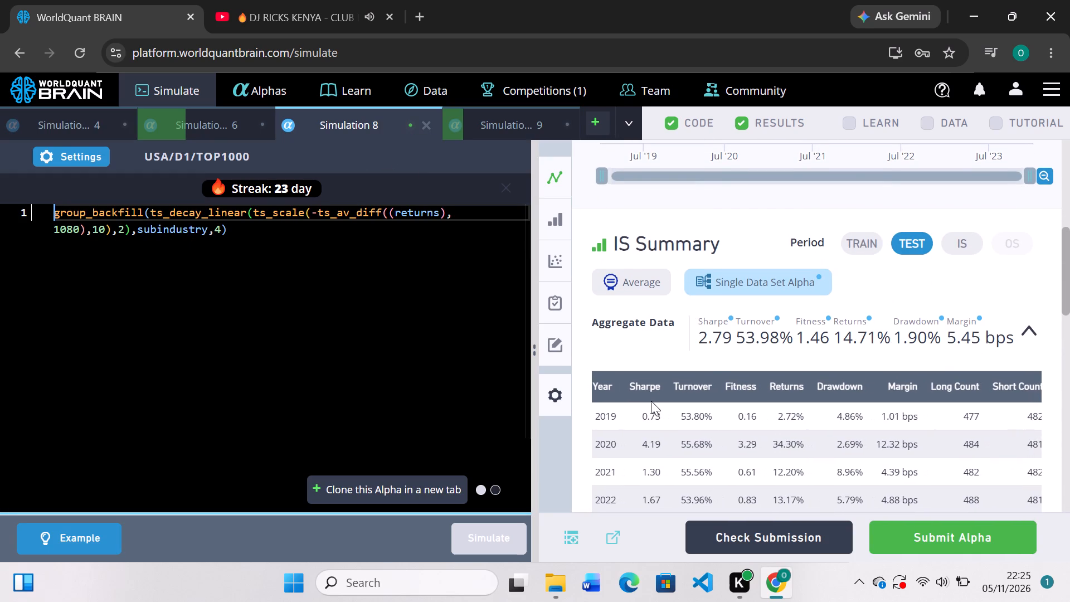
{"action": "scroll", "coordinate": [716, 367], "scroll_direction": "up", "scroll_amount": 1}
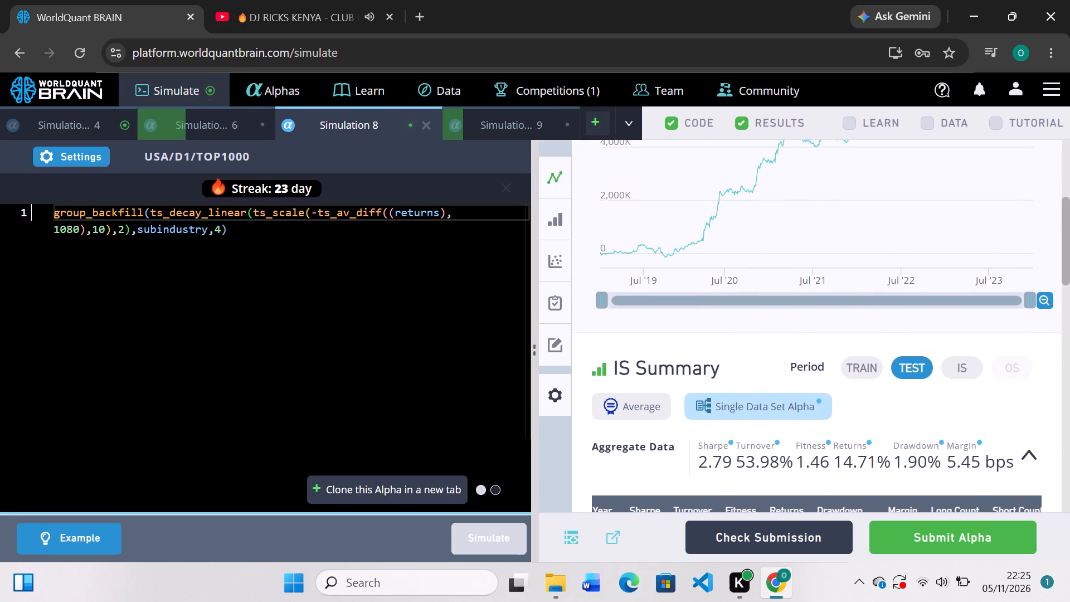
{"action": "scroll", "coordinate": [716, 367], "scroll_direction": "down", "scroll_amount": 3}
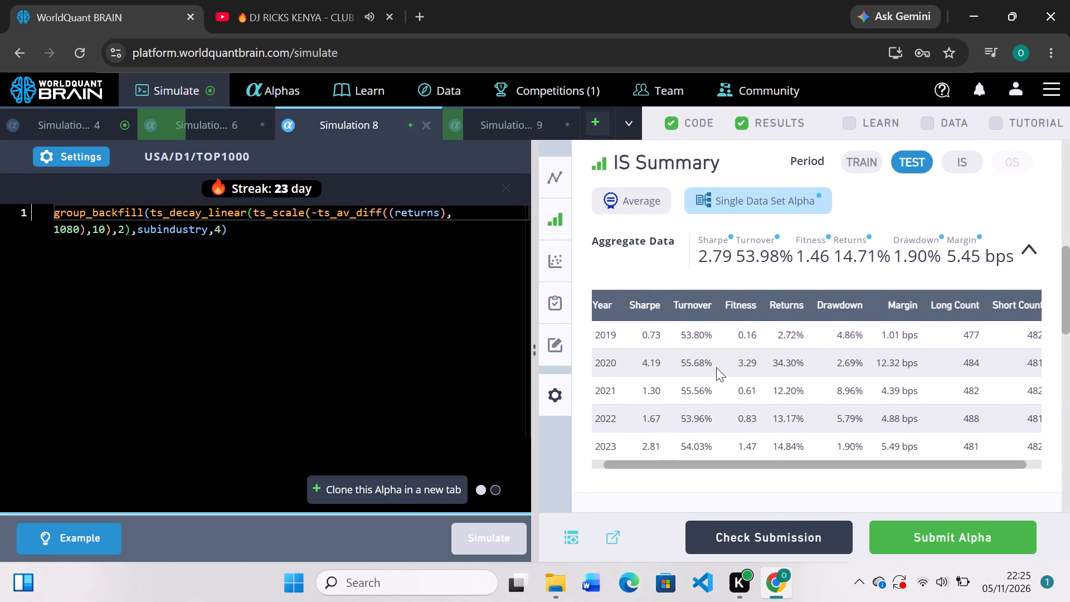
{"action": "scroll", "coordinate": [716, 367], "scroll_direction": "up", "scroll_amount": 4}
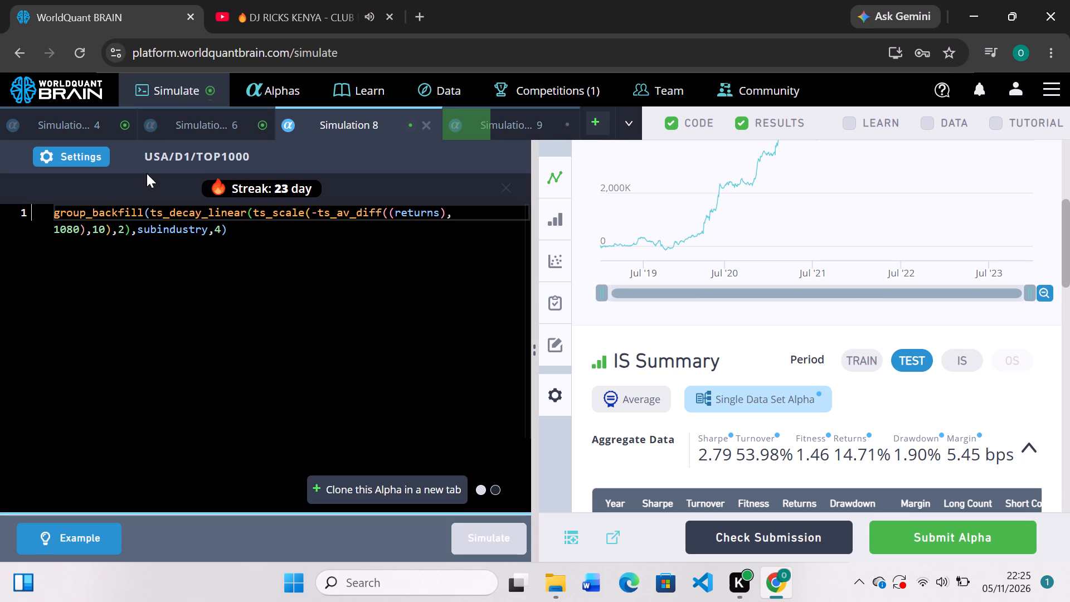
Set Simulation 4's universe to TOP2000, apply the settings and simulate the alpha again.
{"action": "left_click", "coordinate": [100, 119]}
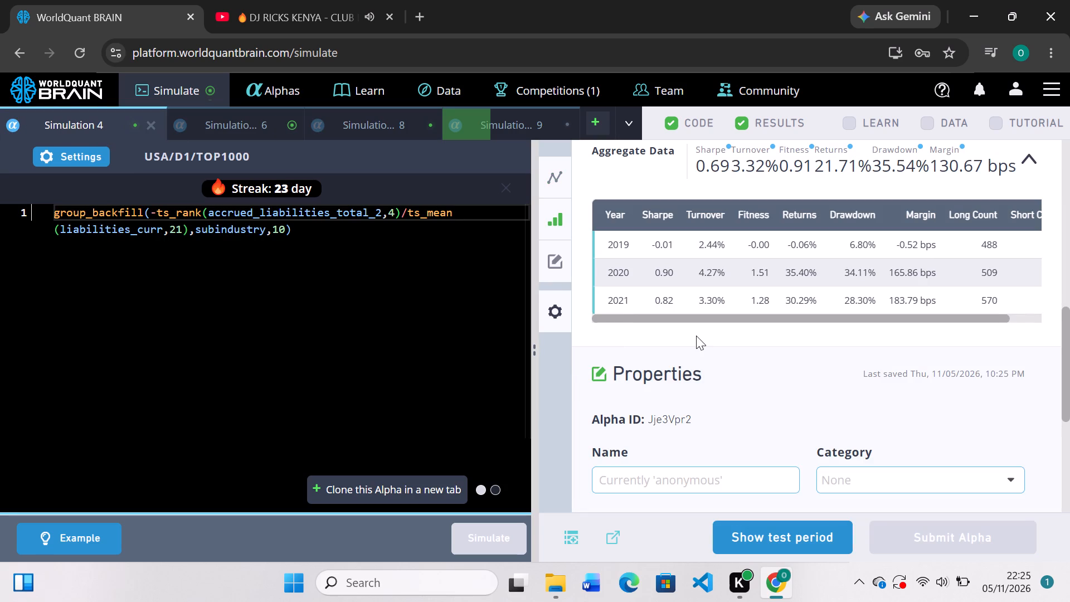
{"action": "scroll", "coordinate": [696, 336], "scroll_direction": "up", "scroll_amount": 5}
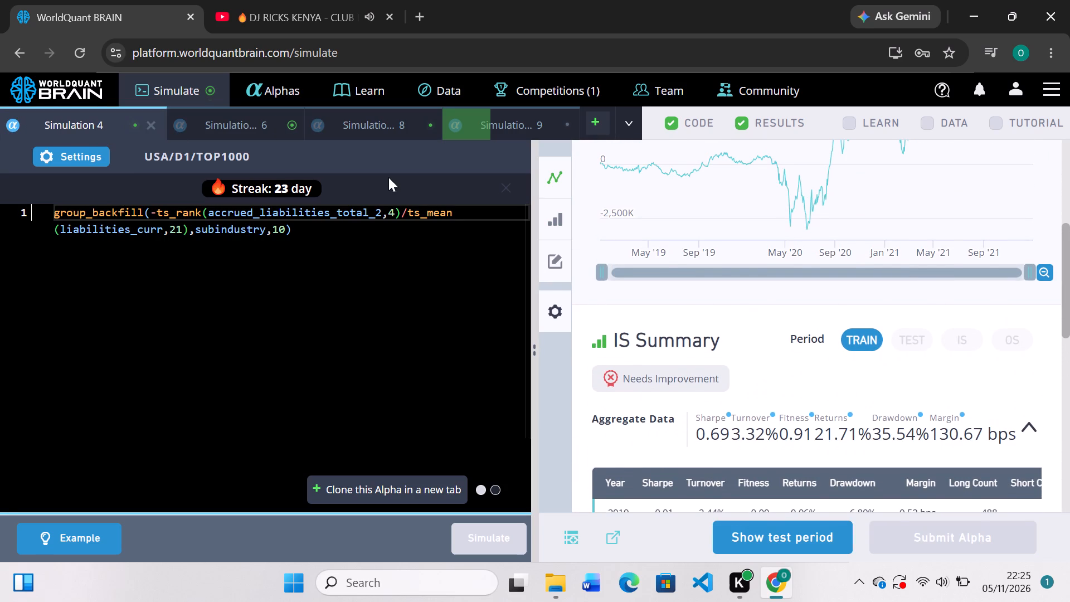
{"action": "left_click", "coordinate": [91, 155]}
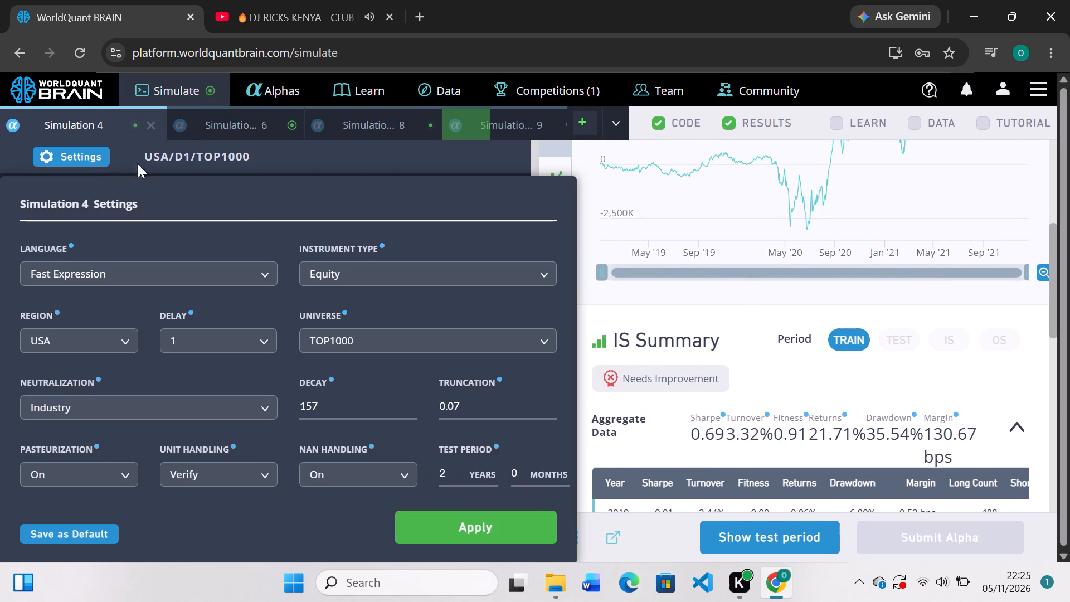
{"action": "left_click", "coordinate": [354, 339]}
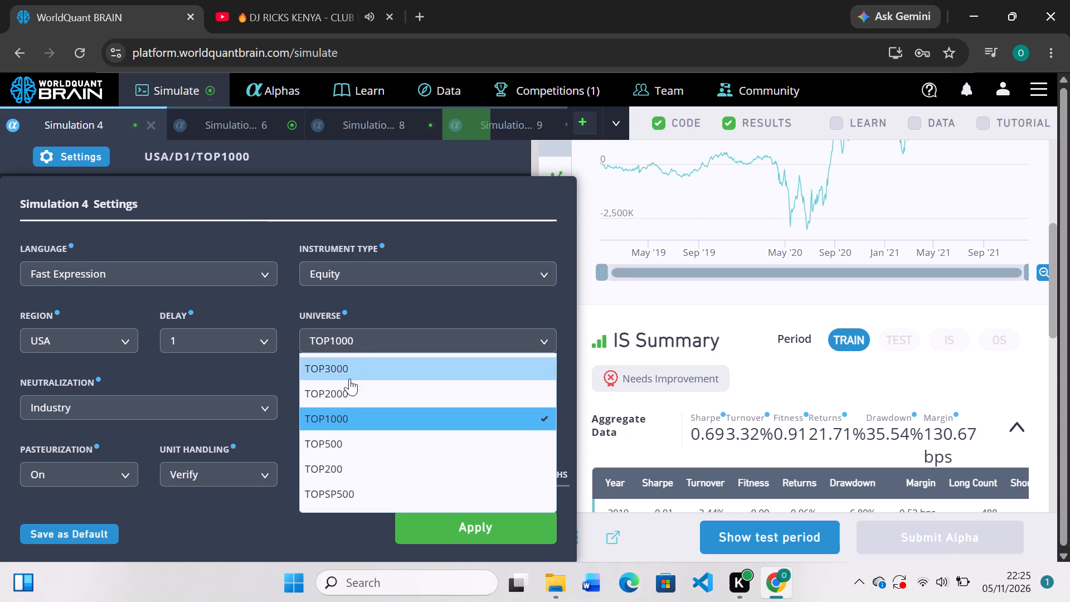
{"action": "left_click", "coordinate": [334, 392]}
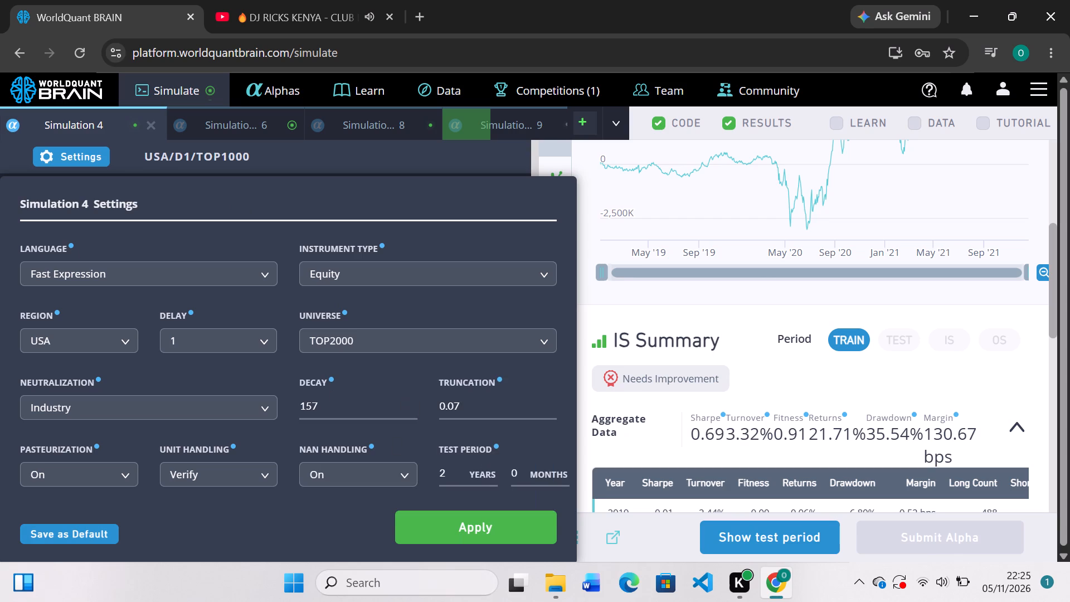
{"action": "left_click", "coordinate": [476, 532]}
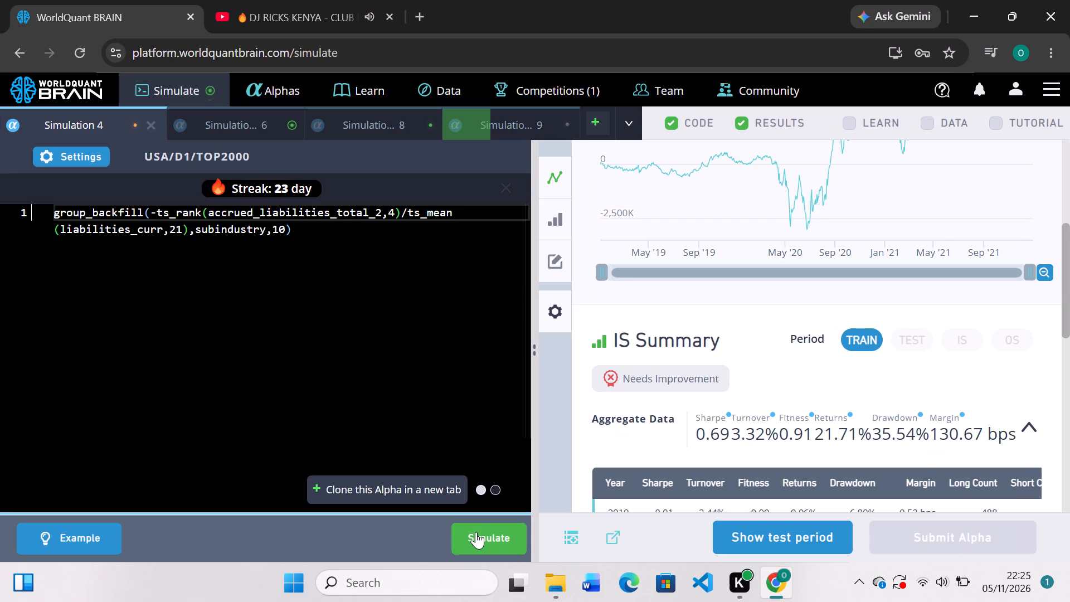
{"action": "left_click", "coordinate": [476, 532]}
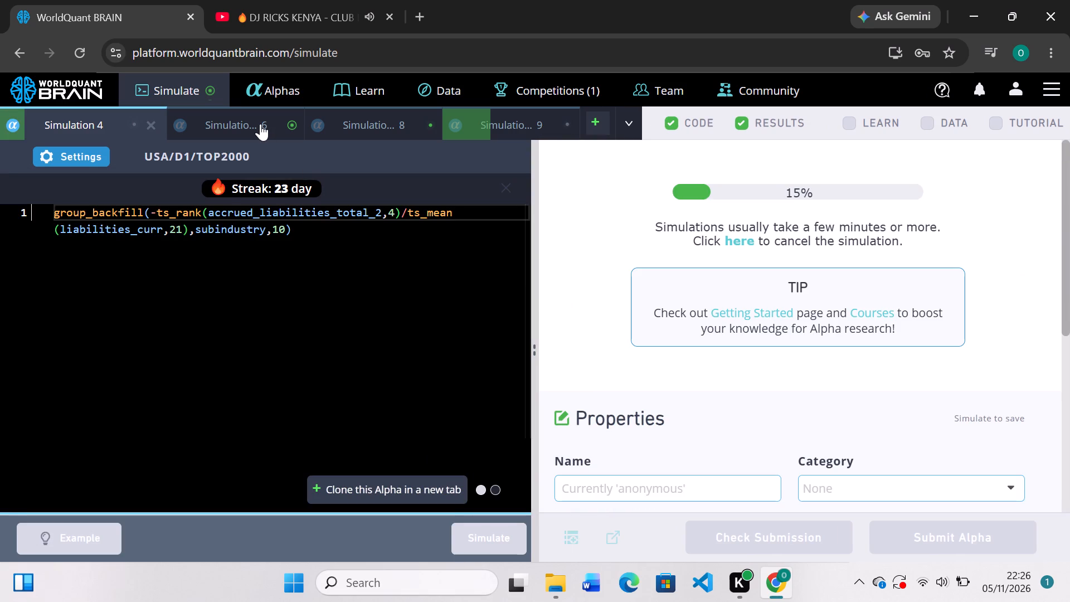
Examine Simulation 6's PnL chart and the aggregate and yearly figures in its IS Summary.
{"action": "left_click", "coordinate": [260, 124]}
{"action": "scroll", "coordinate": [681, 363], "scroll_direction": "down", "scroll_amount": 3}
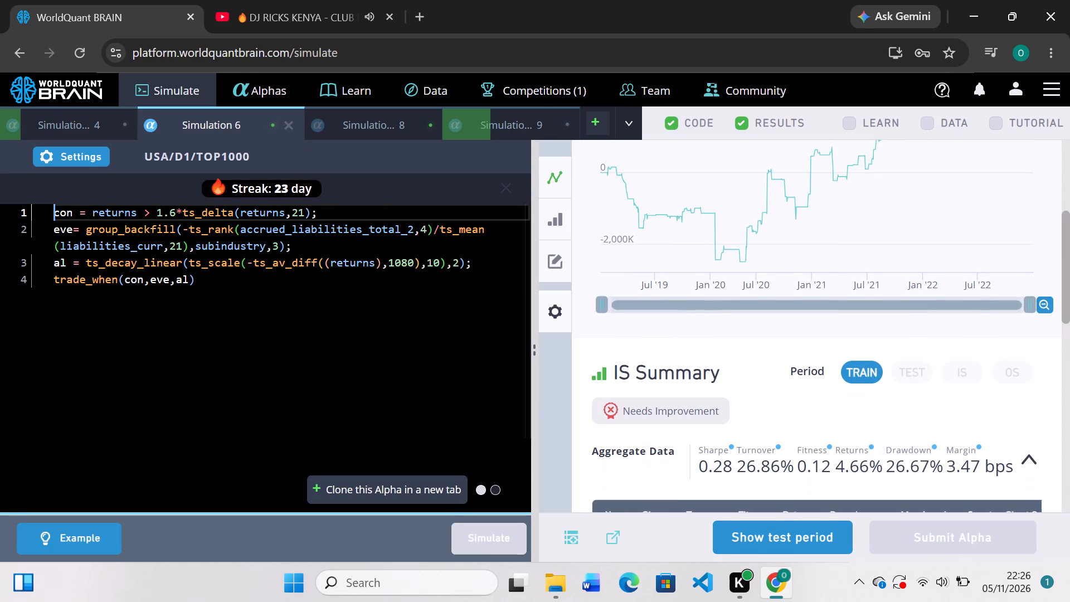
{"action": "scroll", "coordinate": [681, 363], "scroll_direction": "up", "scroll_amount": 2}
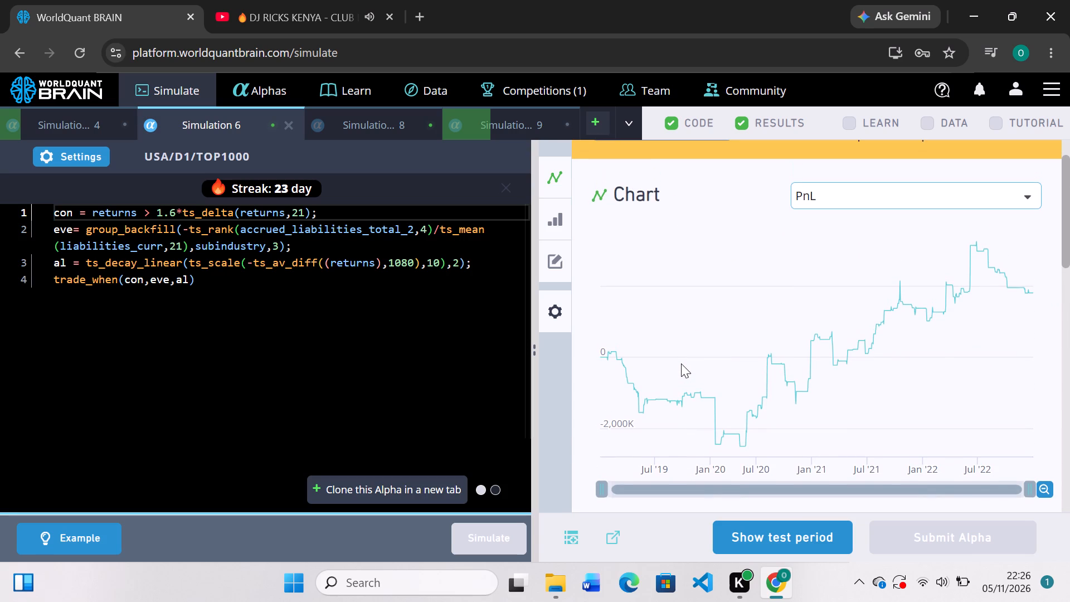
{"action": "scroll", "coordinate": [681, 363], "scroll_direction": "down", "scroll_amount": 3}
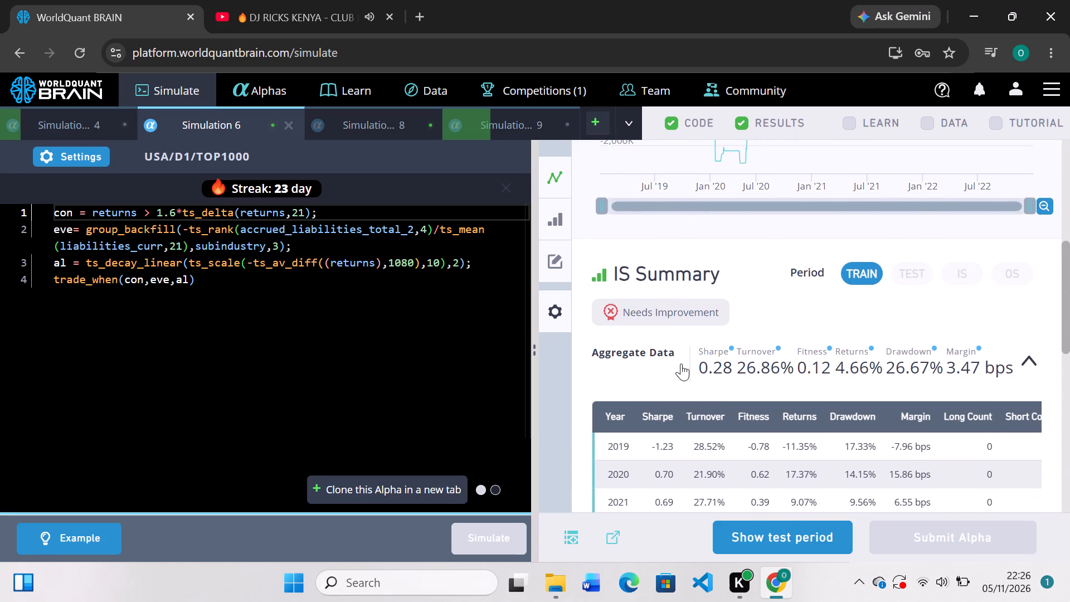
{"action": "scroll", "coordinate": [681, 363], "scroll_direction": "up", "scroll_amount": 1}
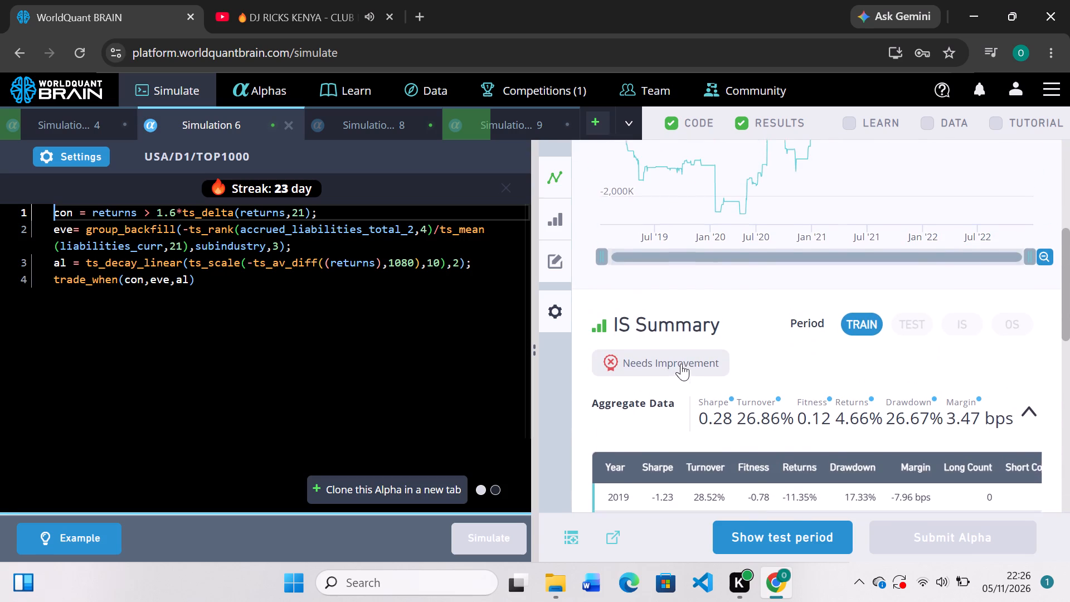
{"action": "scroll", "coordinate": [681, 363], "scroll_direction": "up", "scroll_amount": 3}
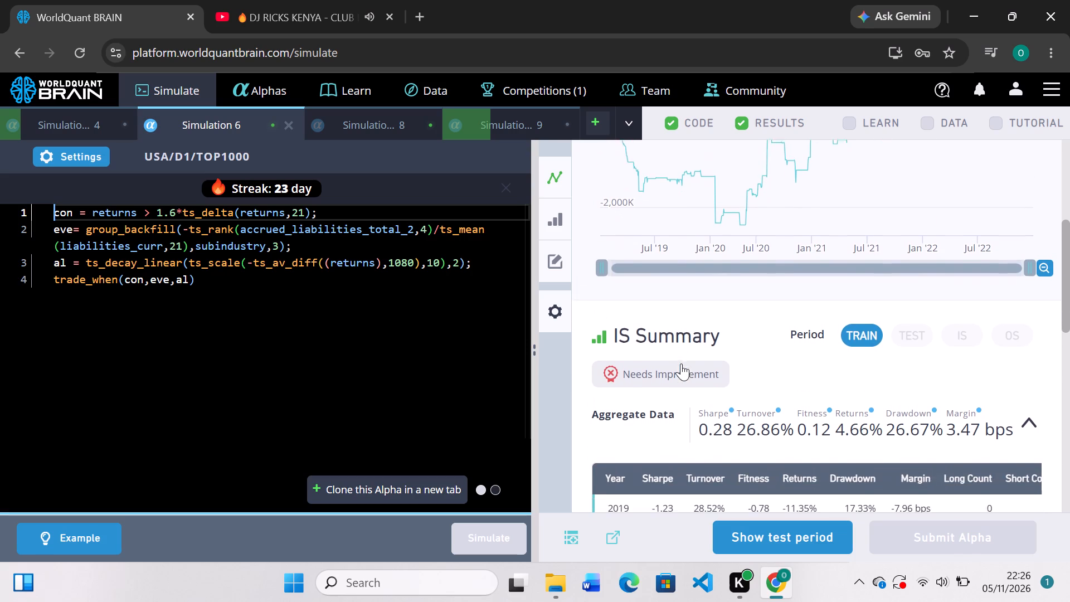
{"action": "scroll", "coordinate": [681, 363], "scroll_direction": "up", "scroll_amount": 1}
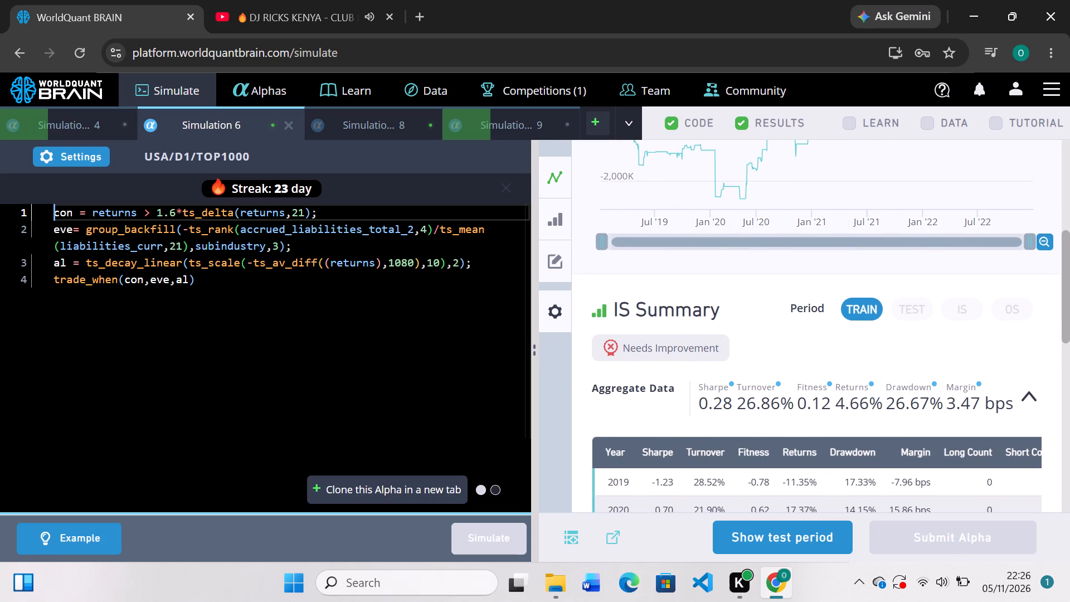
Replace the trade_when operator with if_else in the last line of Simulation 6's code and simulate the alpha.
{"action": "left_click", "coordinate": [118, 280]}
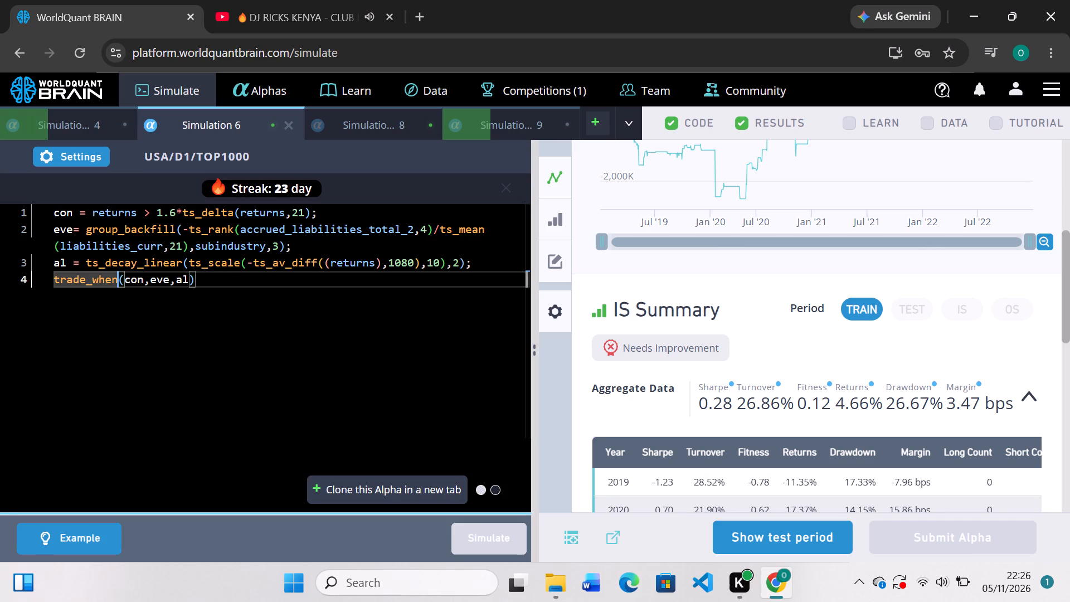
{"action": "key", "text": "BackSpace"}
{"action": "key", "text": "BackSpace"}
{"action": "key", "text": "BackSpace"}
{"action": "key", "text": "BackSpace"}
{"action": "key", "text": "BackSpace"}
{"action": "key", "text": "BackSpace"}
{"action": "key", "text": "BackSpace"}
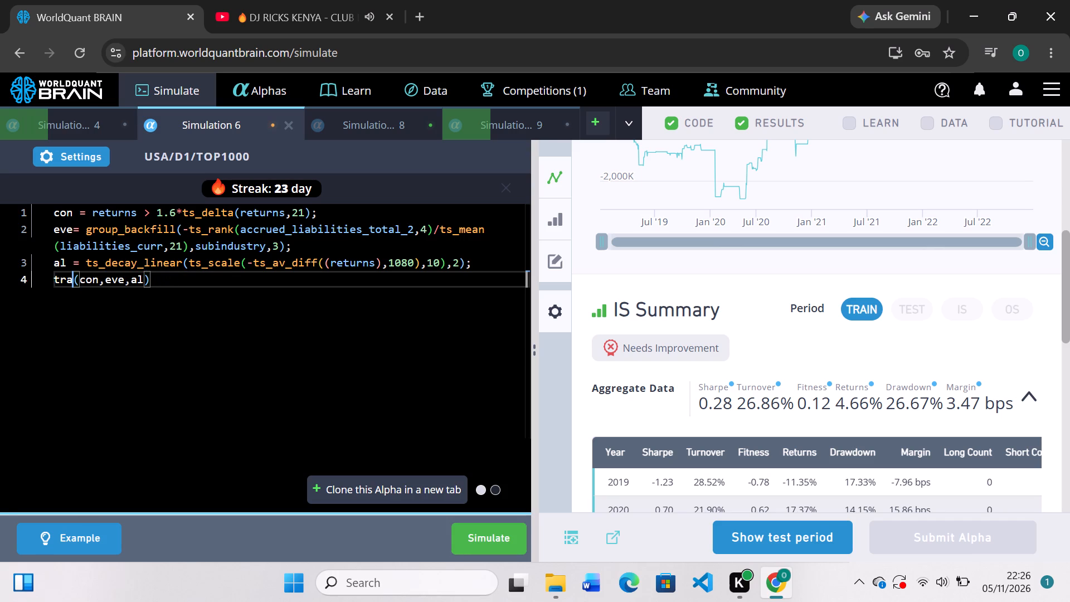
{"action": "key", "text": "BackSpace"}
{"action": "key", "text": "BackSpace"}
{"action": "key", "text": "BackSpace"}
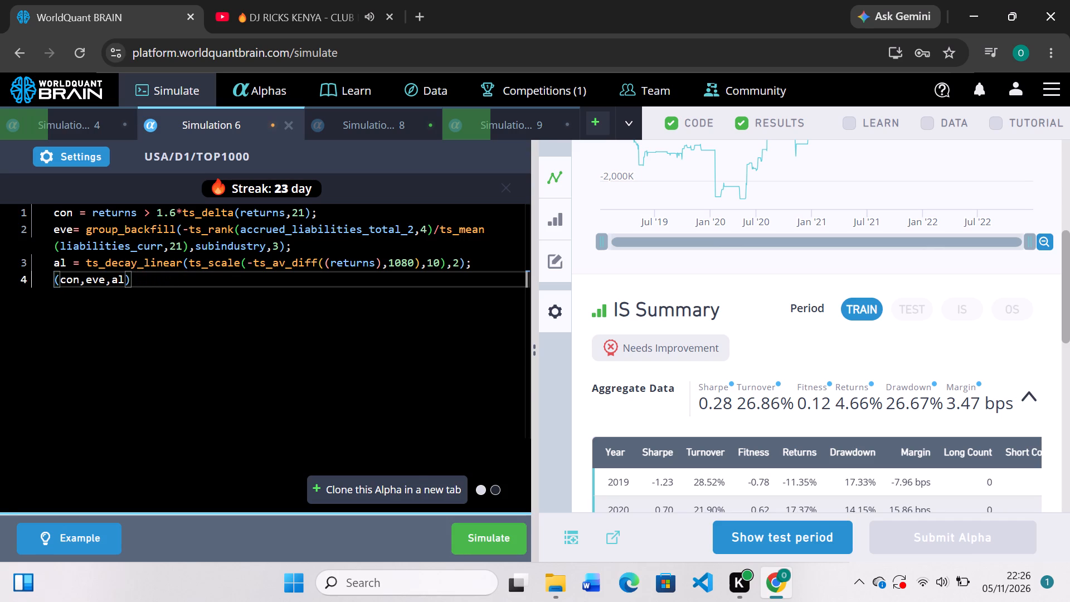
{"action": "type", "text": "if"}
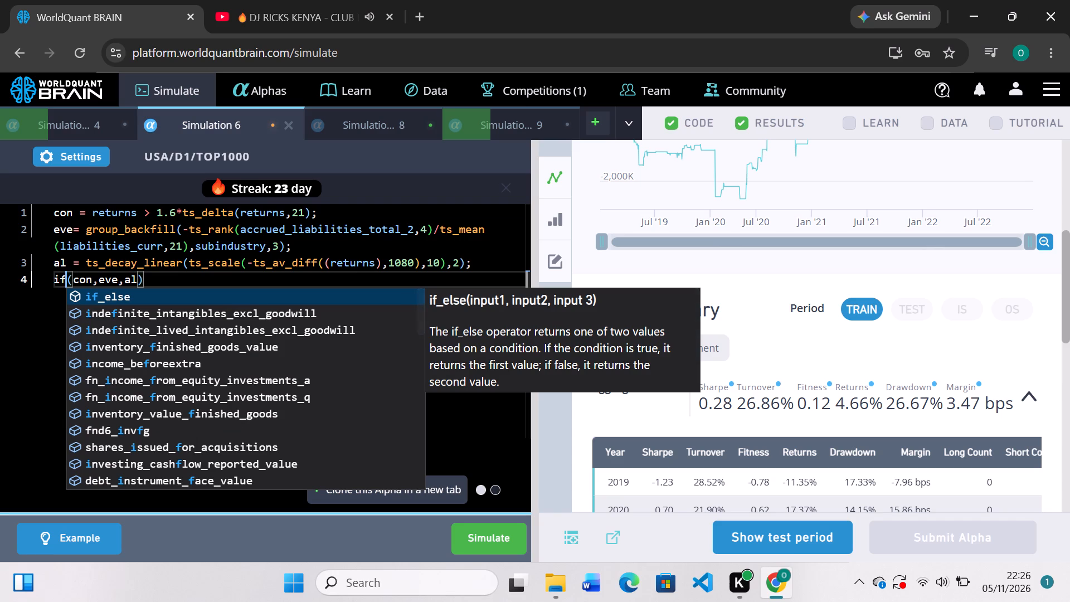
{"action": "key", "text": "Tab"}
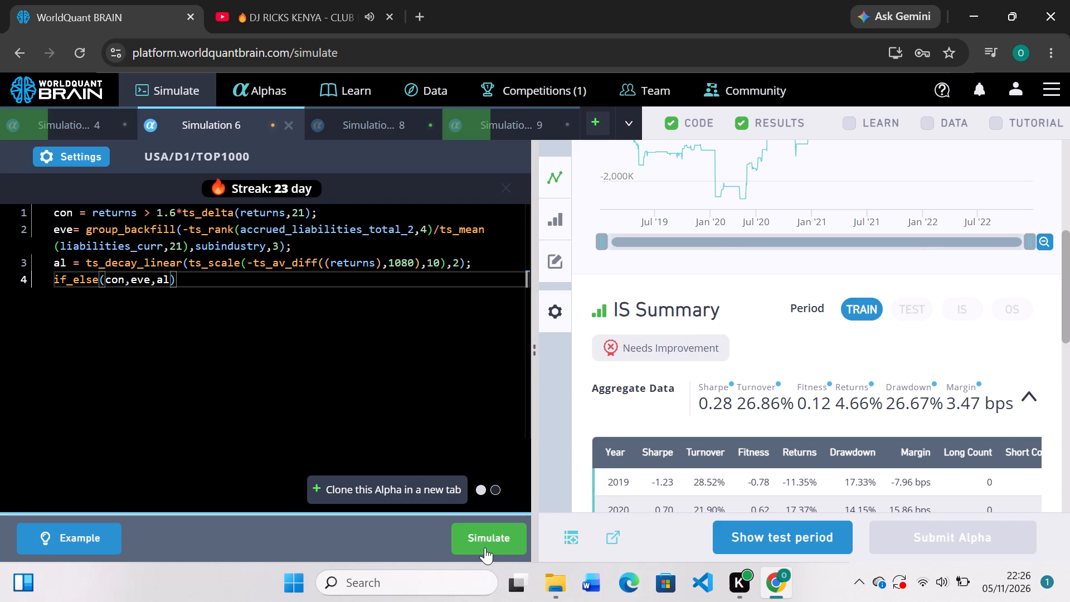
{"action": "left_click", "coordinate": [485, 547]}
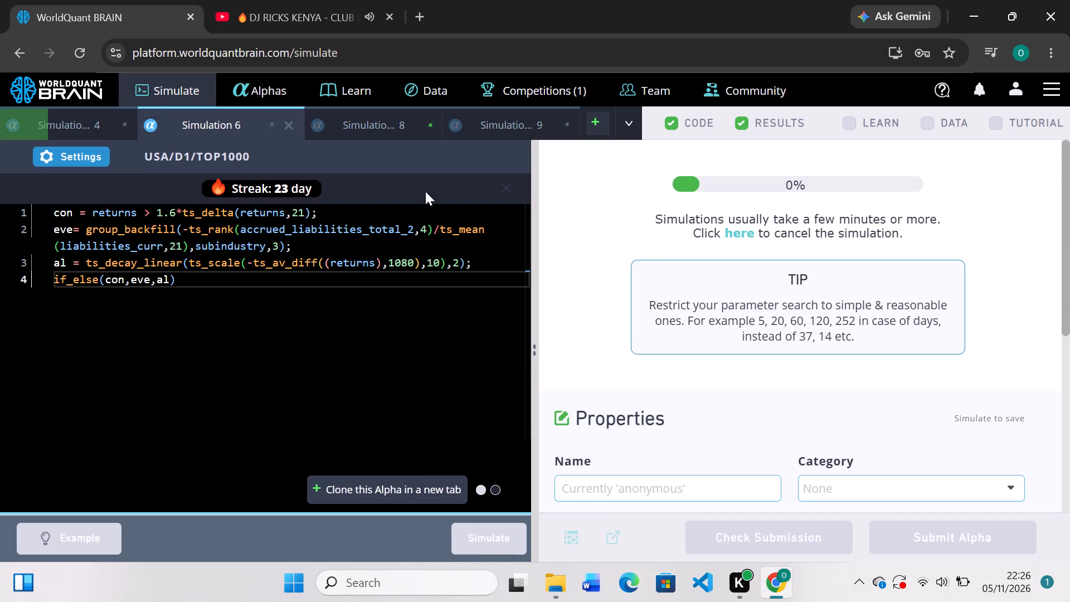
Examine the PnL chart and IS Summary figures of Simulation 9's decayed intangibles alpha.
{"action": "left_click", "coordinate": [491, 126]}
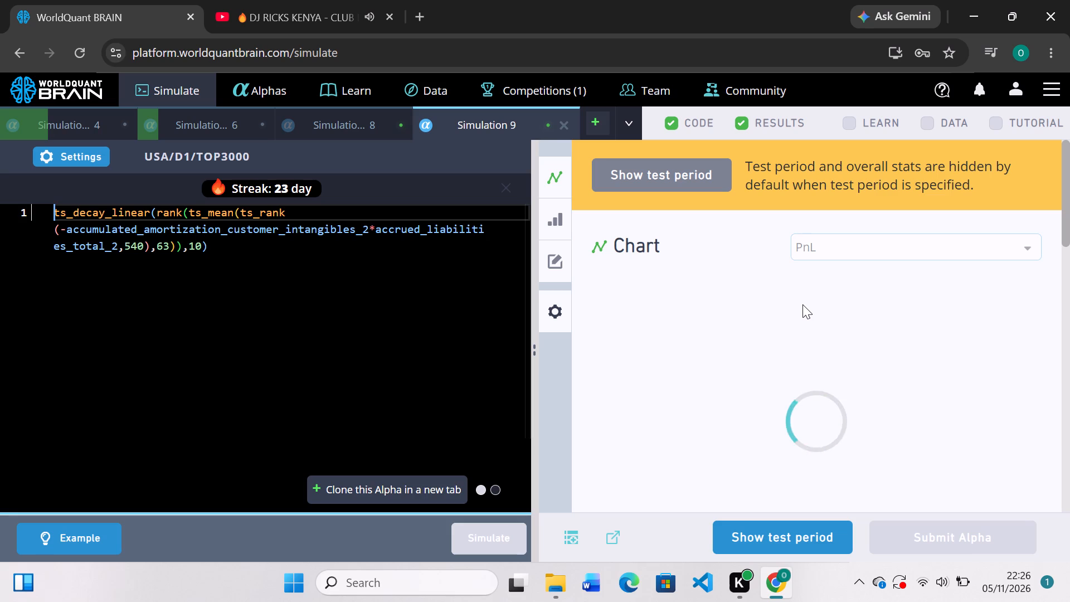
{"action": "scroll", "coordinate": [802, 304], "scroll_direction": "down", "scroll_amount": 2}
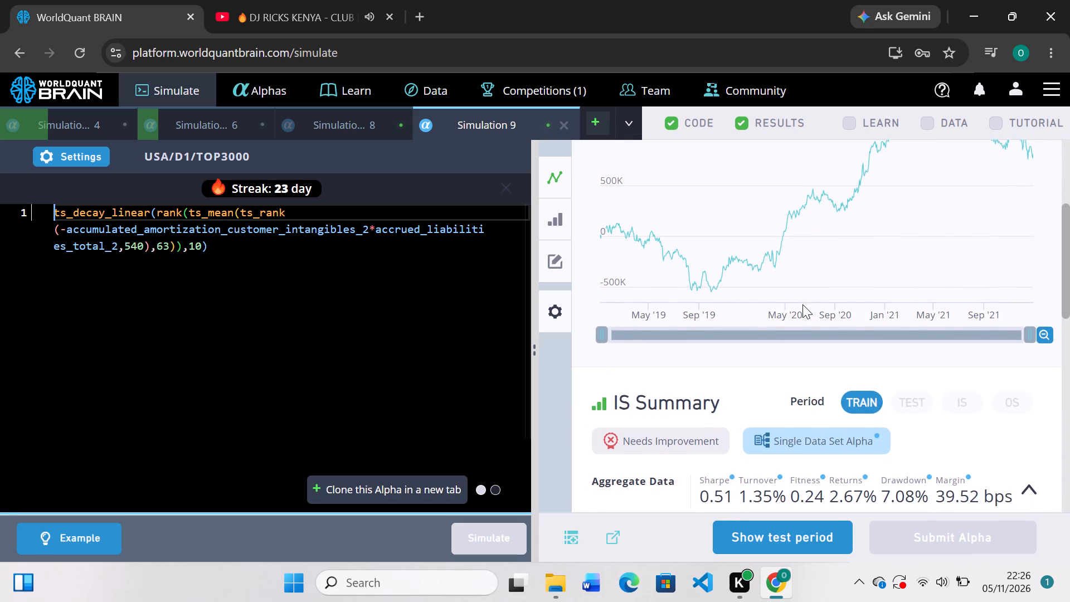
{"action": "scroll", "coordinate": [802, 304], "scroll_direction": "up", "scroll_amount": 1}
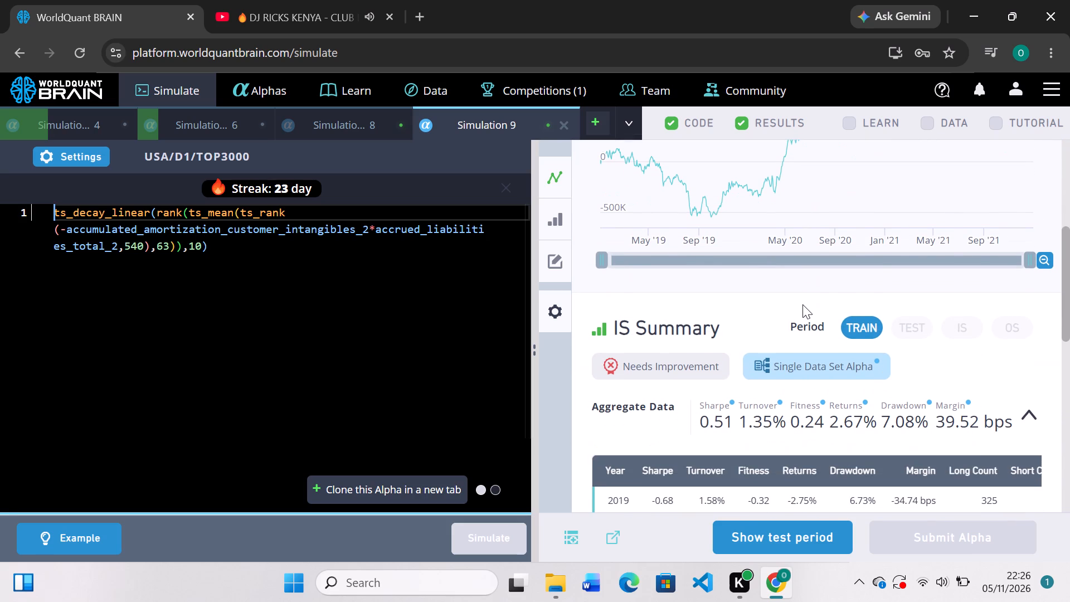
{"action": "scroll", "coordinate": [802, 304], "scroll_direction": "up", "scroll_amount": 2}
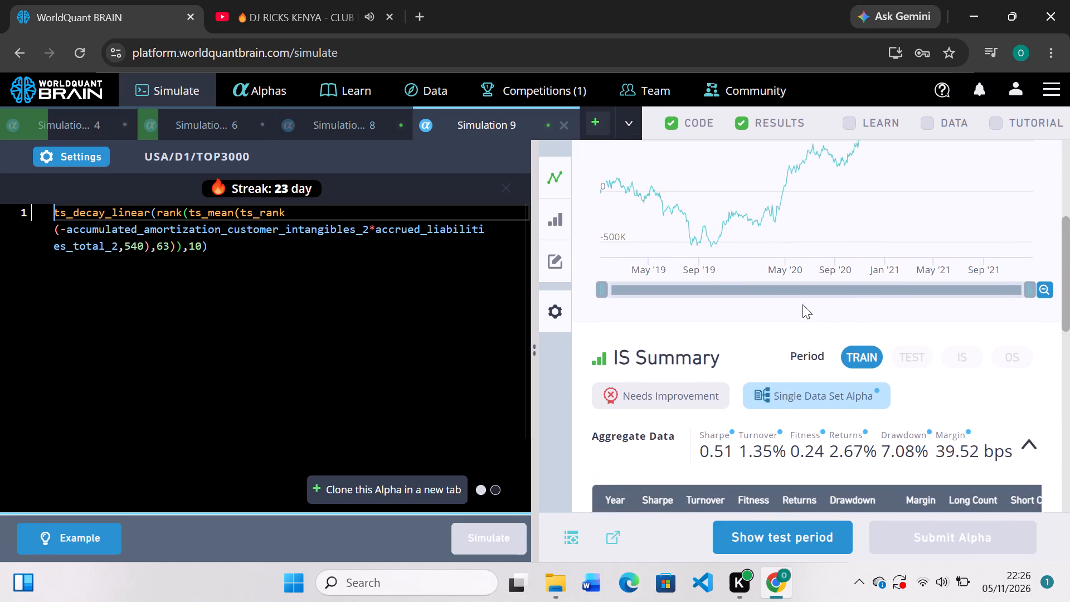
{"action": "scroll", "coordinate": [802, 304], "scroll_direction": "up", "scroll_amount": 2}
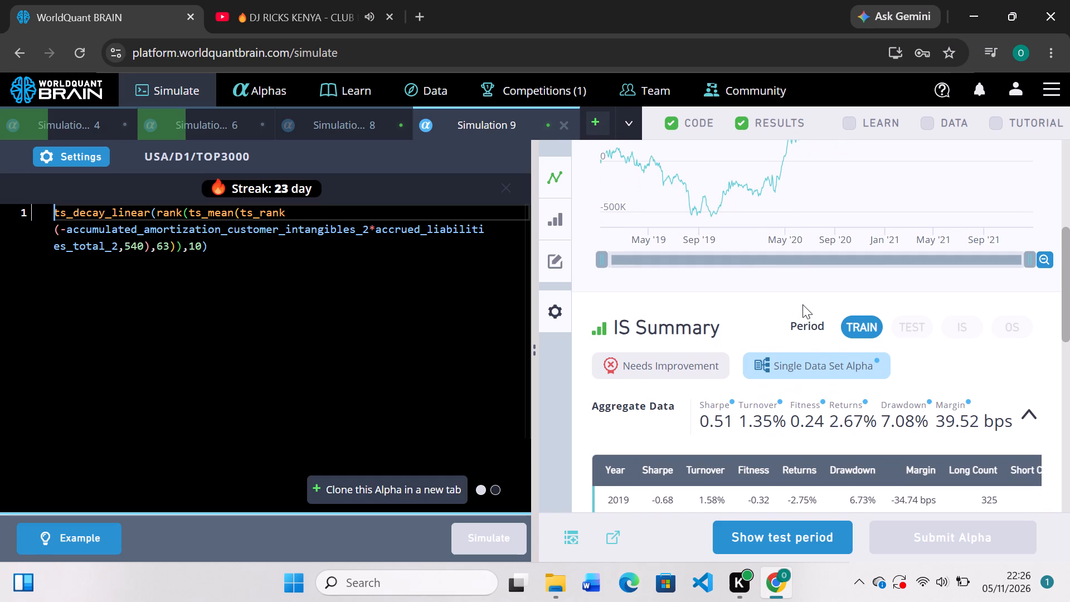
{"action": "scroll", "coordinate": [802, 304], "scroll_direction": "up", "scroll_amount": 4}
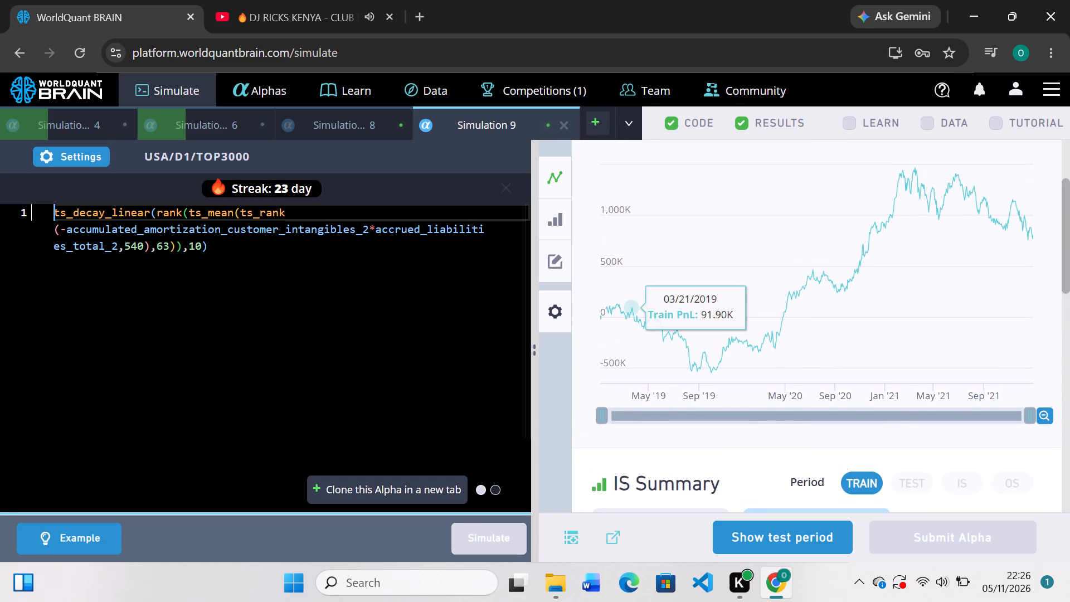
Set Simulation 9's universe to TOP200, apply the settings and simulate the alpha.
{"action": "left_click", "coordinate": [86, 156]}
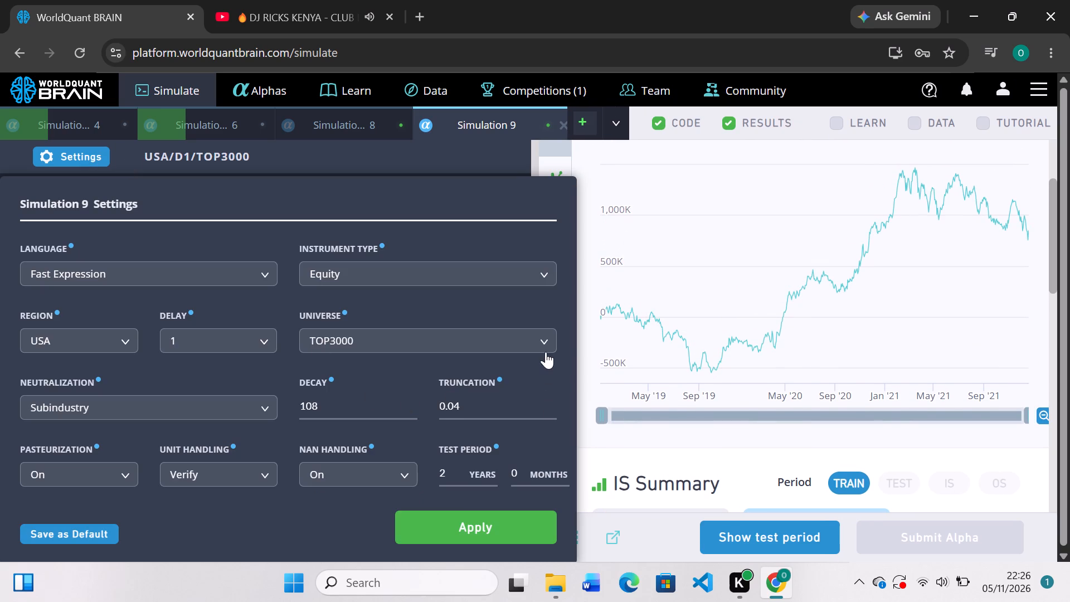
{"action": "left_click", "coordinate": [546, 342]}
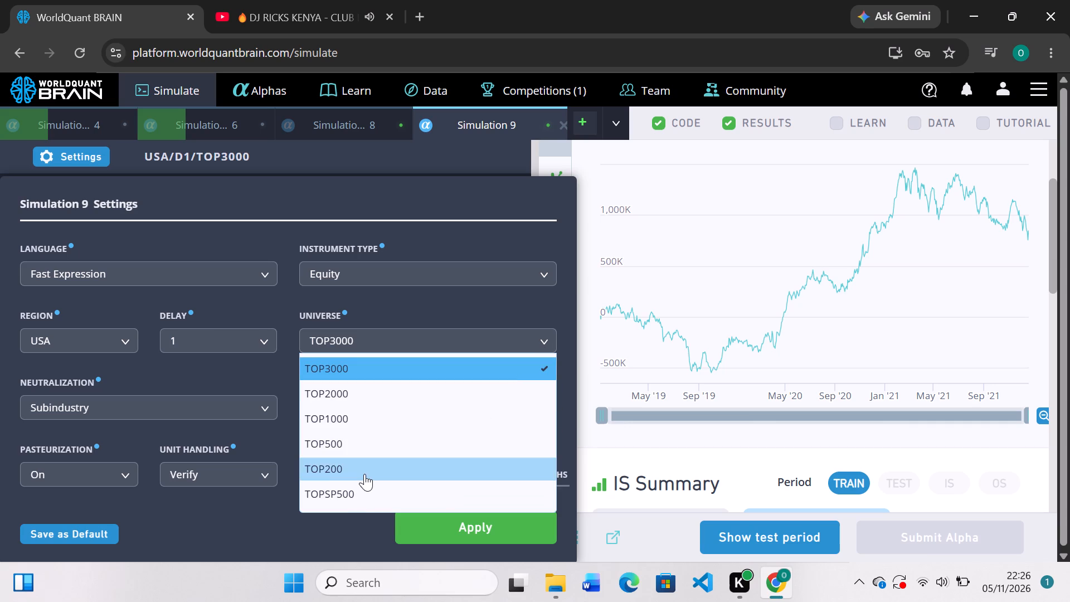
{"action": "left_click", "coordinate": [364, 474]}
{"action": "left_click", "coordinate": [455, 520]}
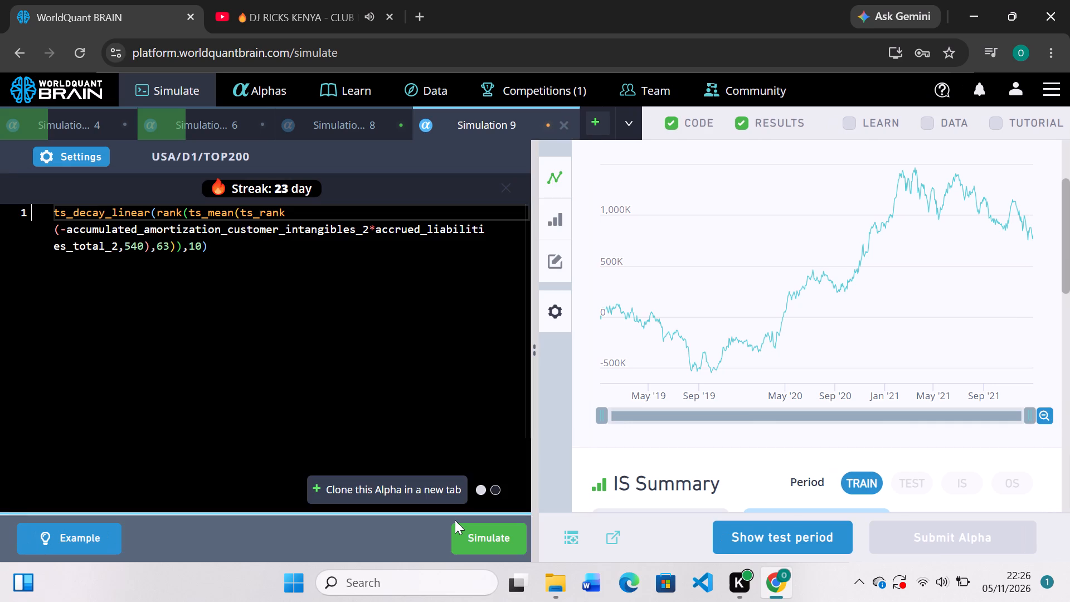
{"action": "left_click", "coordinate": [493, 540]}
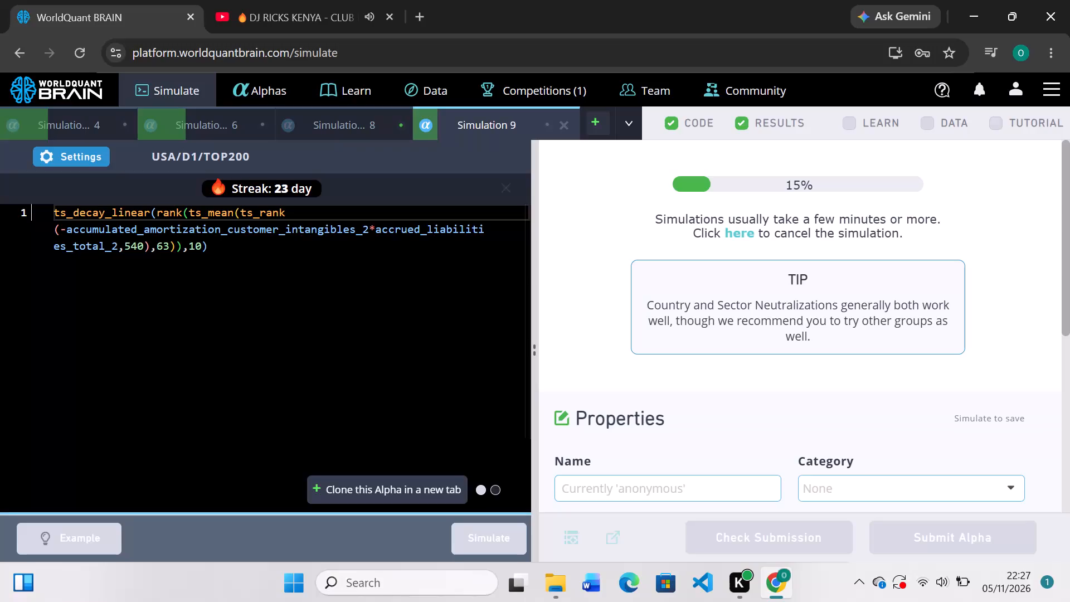
Examine Simulation 8's PnL chart, yearly IS Summary figures and self correlation.
{"action": "left_click", "coordinate": [361, 122]}
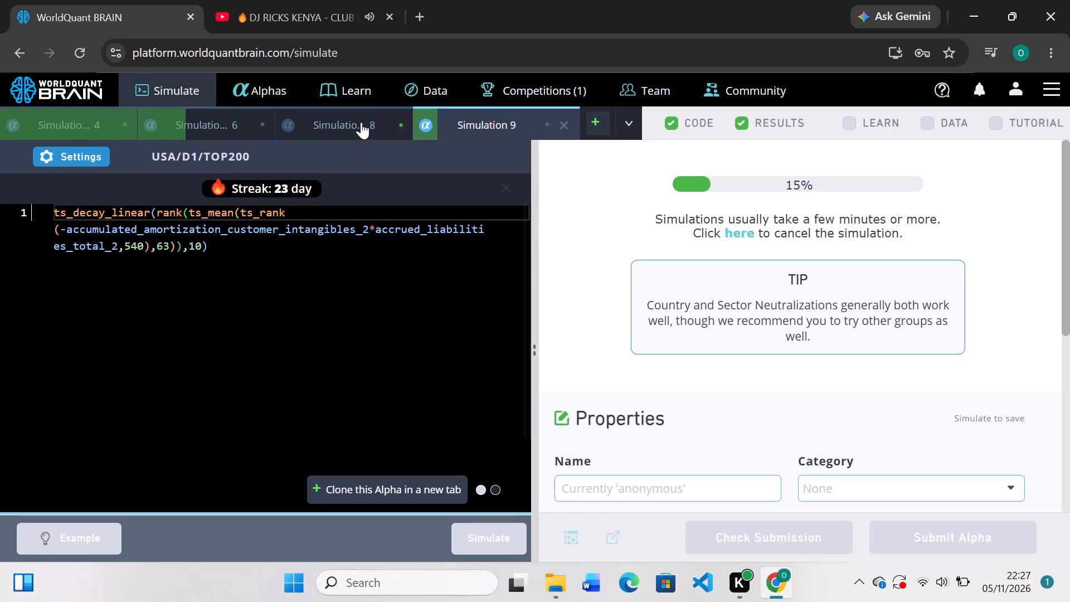
{"action": "scroll", "coordinate": [609, 313], "scroll_direction": "down", "scroll_amount": 2}
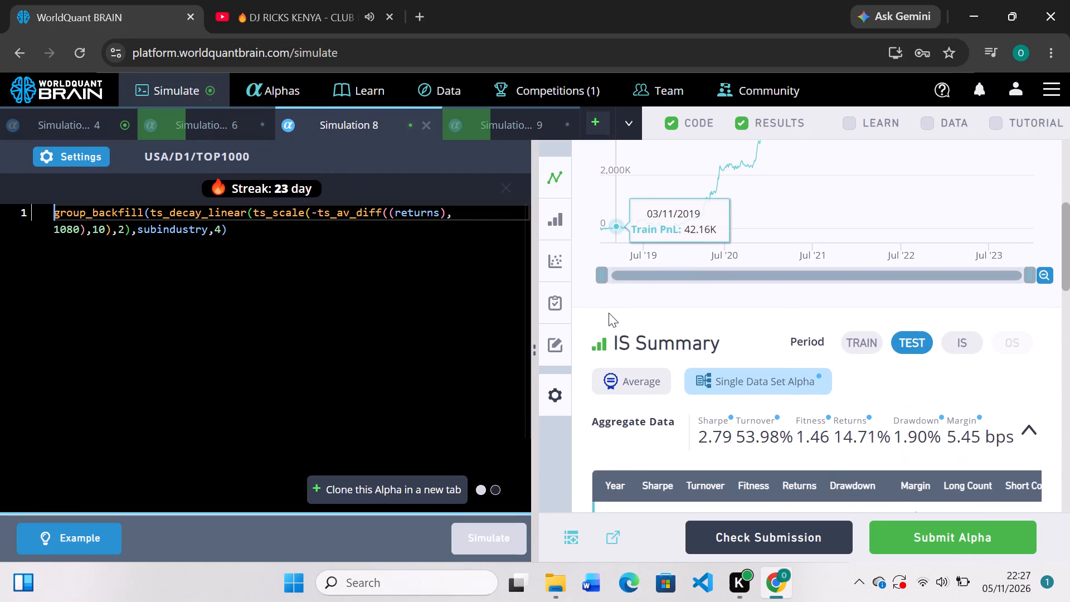
{"action": "scroll", "coordinate": [609, 313], "scroll_direction": "up", "scroll_amount": 3}
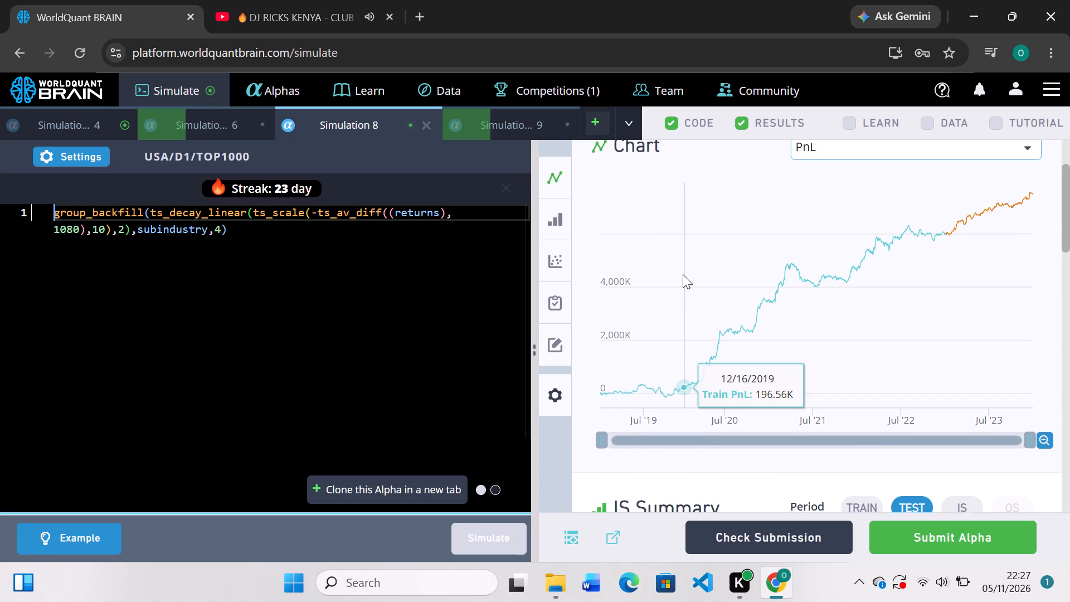
{"action": "scroll", "coordinate": [683, 274], "scroll_direction": "down", "scroll_amount": 5}
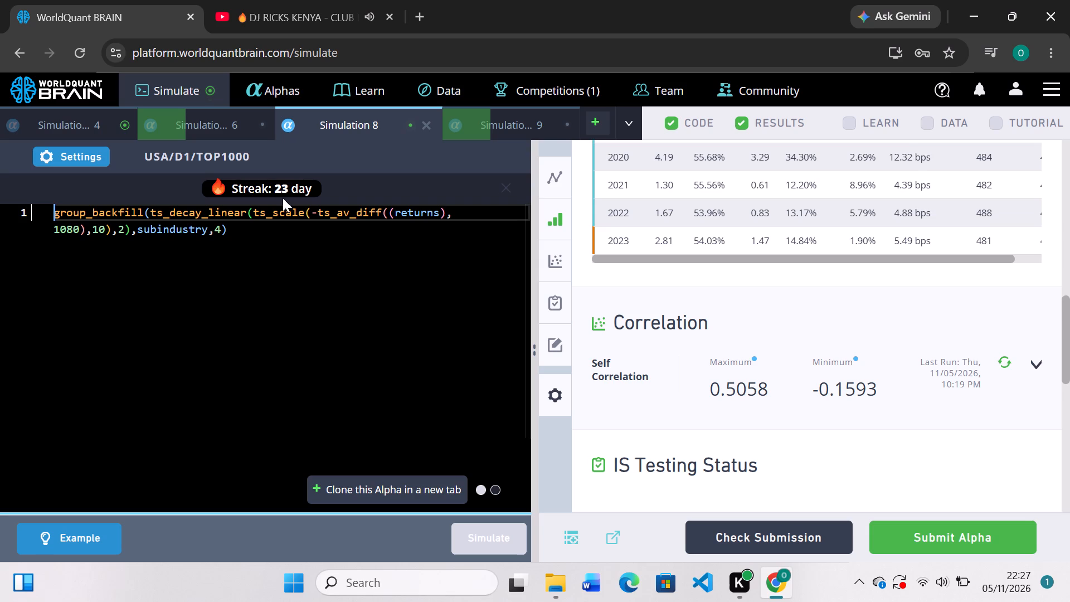
Replace the ts_scale operator with ts_rank in Simulation 8's expression and simulate the alpha.
{"action": "left_click", "coordinate": [304, 212]}
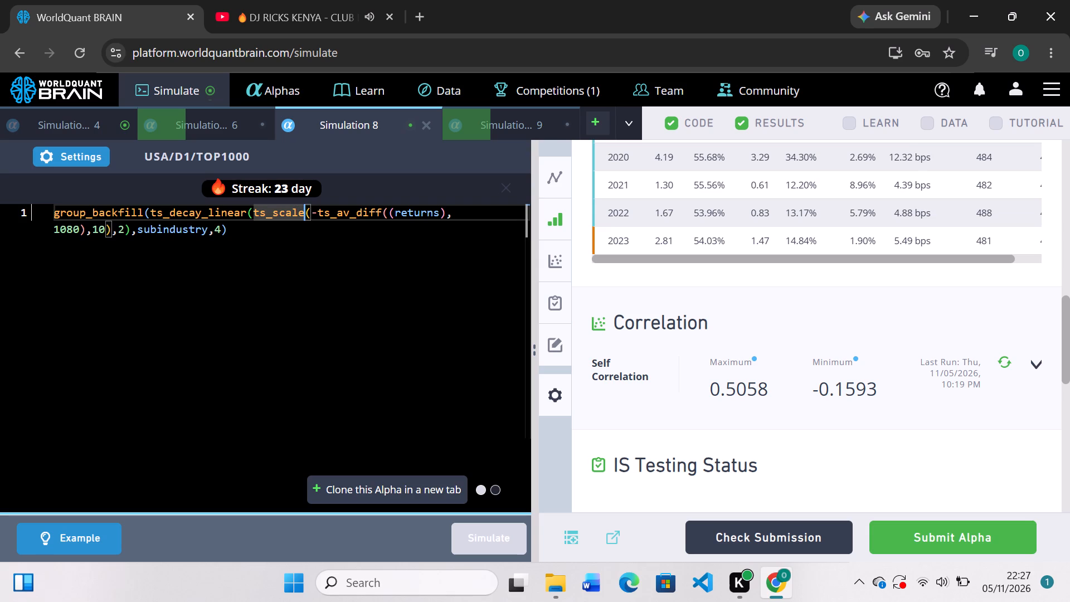
{"action": "key", "text": "BackSpace"}
{"action": "key", "text": "BackSpace"}
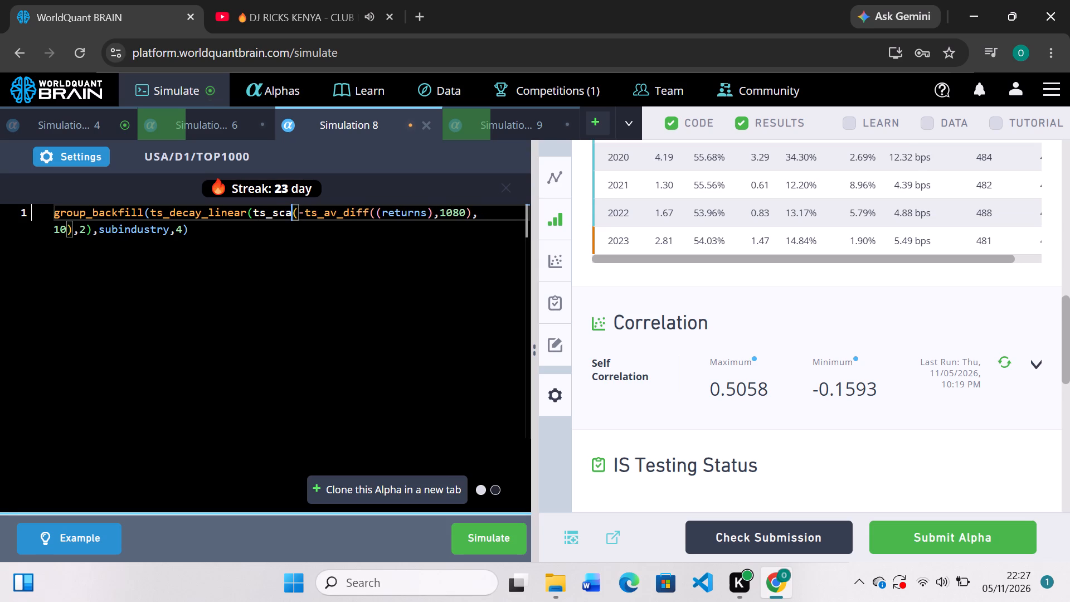
{"action": "key", "text": "BackSpace"}
{"action": "key", "text": "BackSpace"}
{"action": "key", "text": "BackSpace"}
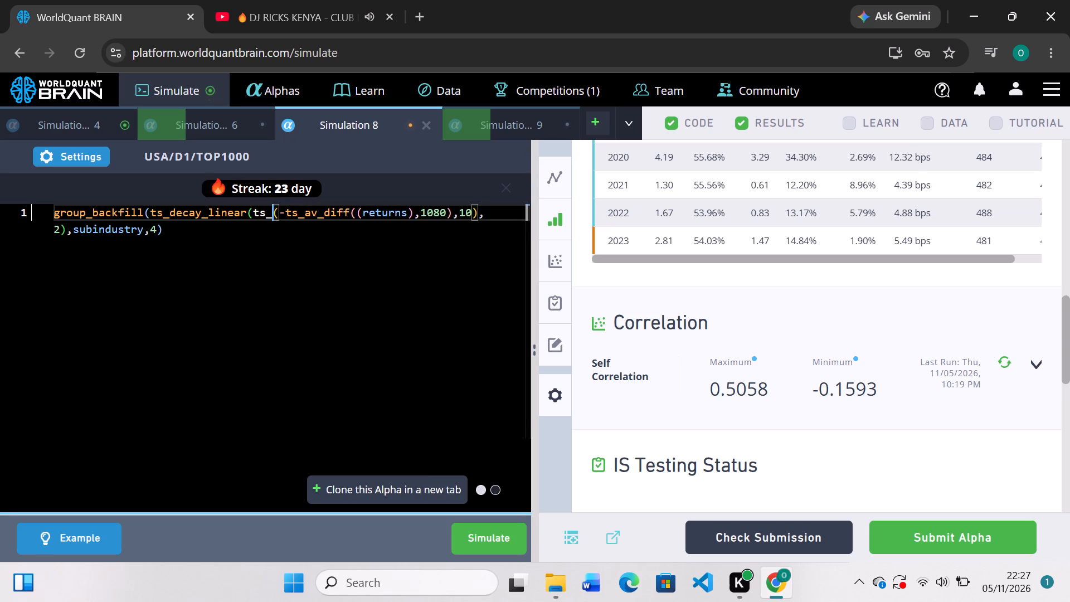
{"action": "type", "text": "ra"}
{"action": "type", "text": "nk"}
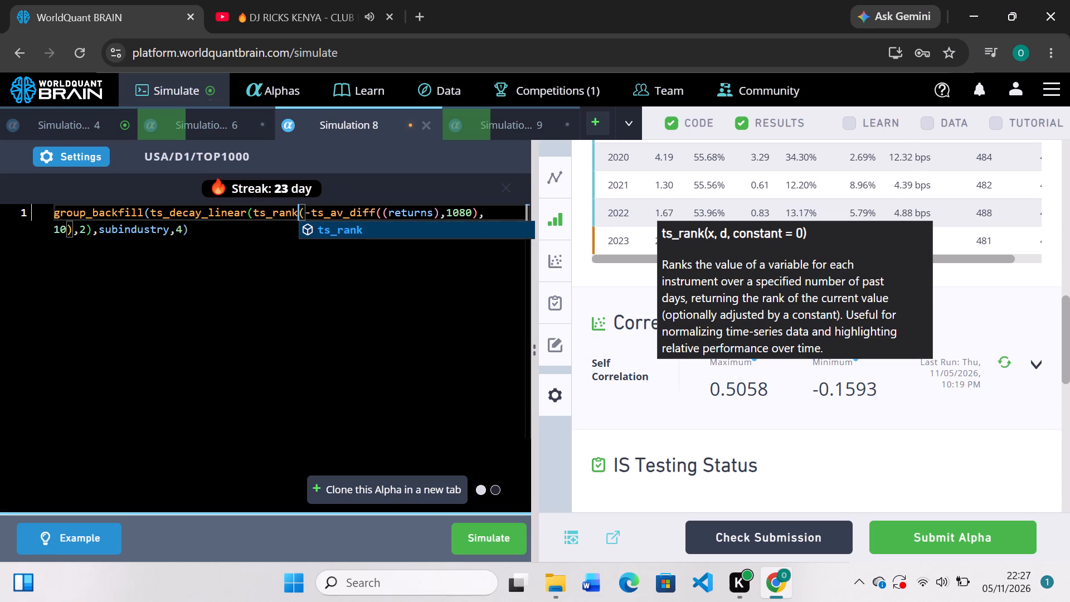
{"action": "left_click", "coordinate": [482, 529]}
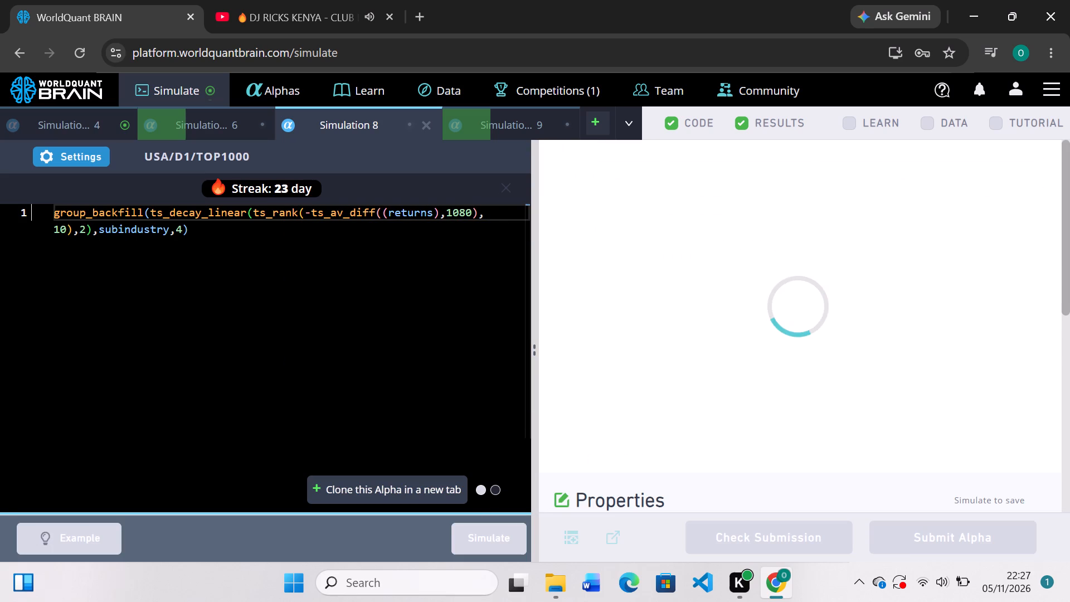
Switch to Simulation 4 and examine its train-period PnL chart and aggregate IS Summary figures.
{"action": "left_click", "coordinate": [96, 127]}
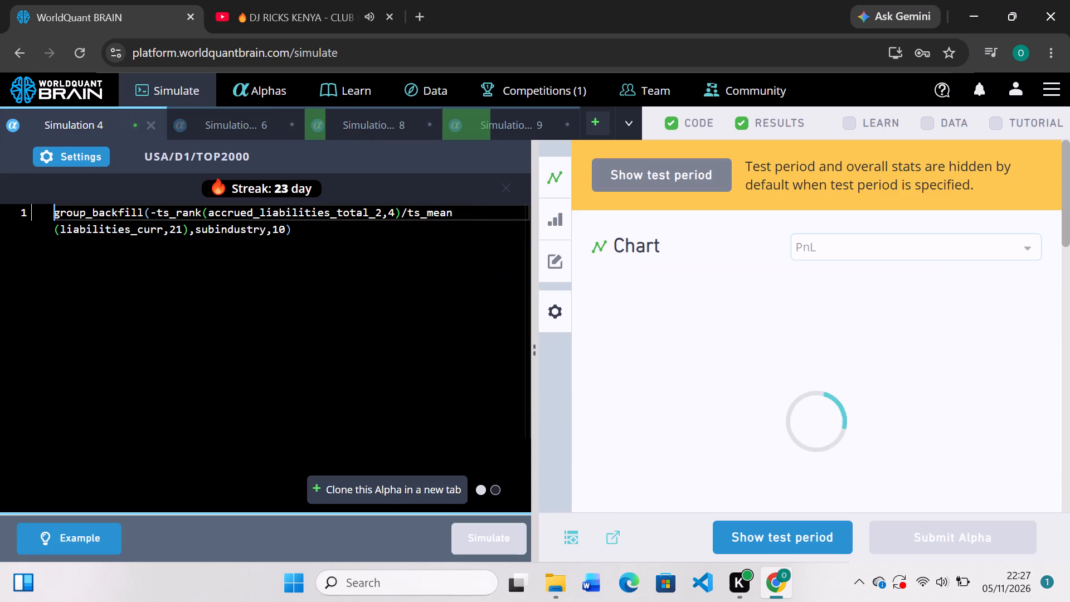
{"action": "scroll", "coordinate": [713, 288], "scroll_direction": "down", "scroll_amount": 2}
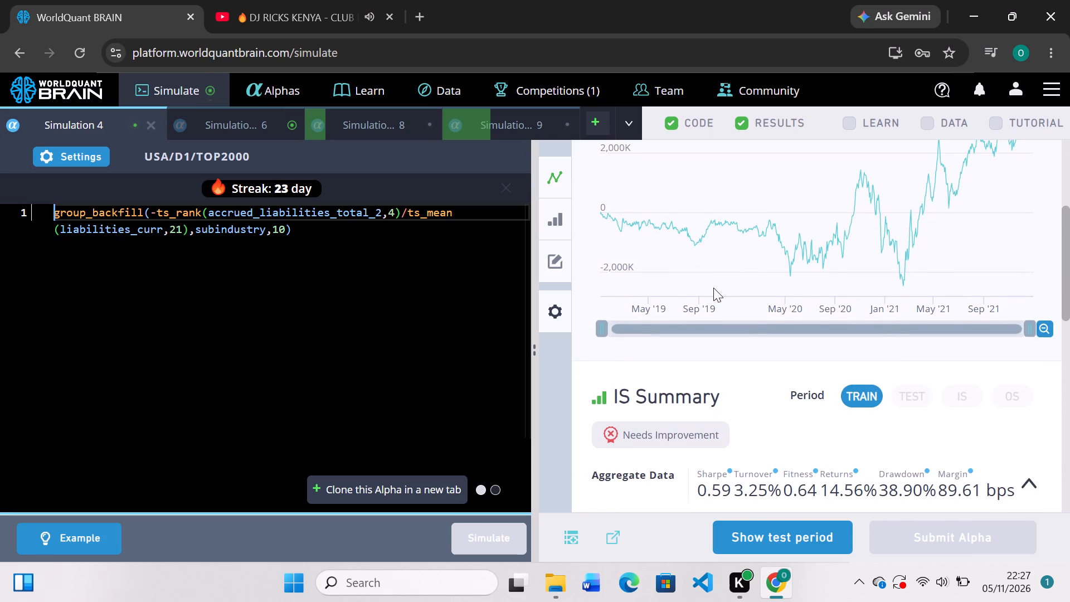
{"action": "scroll", "coordinate": [713, 288], "scroll_direction": "up", "scroll_amount": 3}
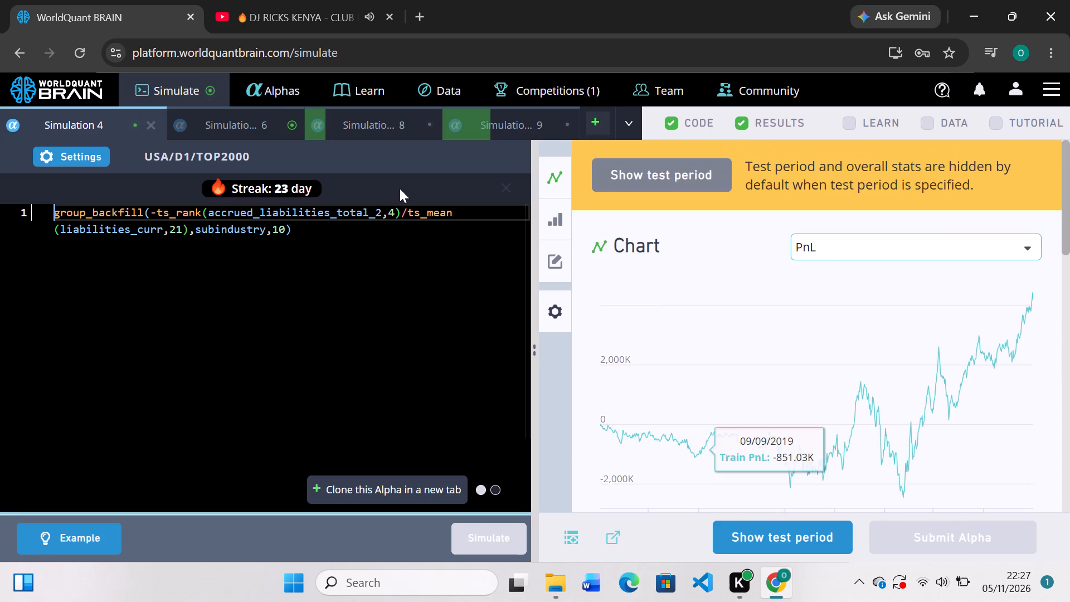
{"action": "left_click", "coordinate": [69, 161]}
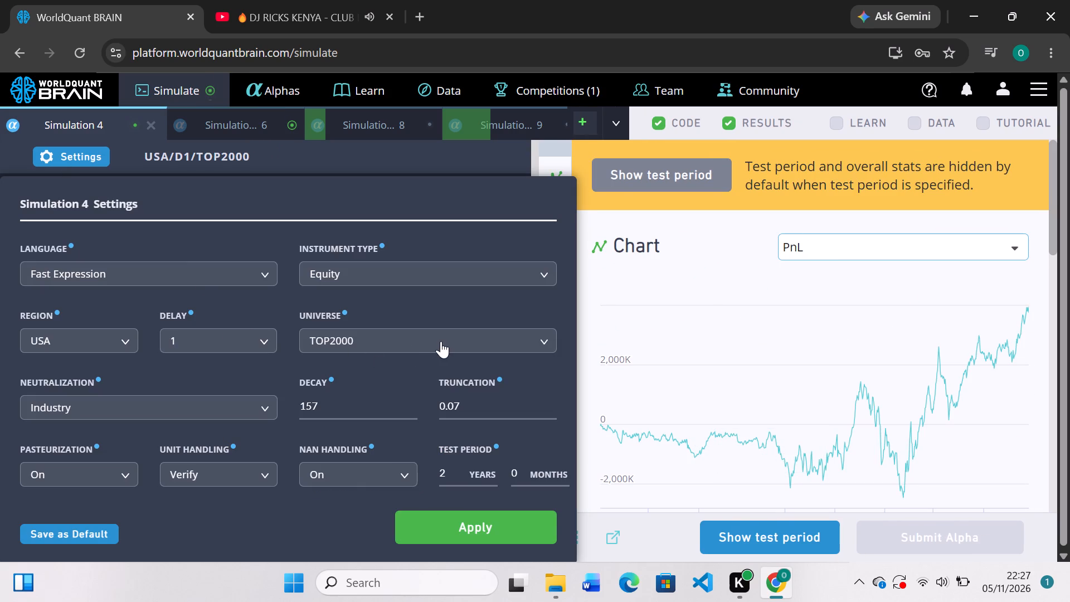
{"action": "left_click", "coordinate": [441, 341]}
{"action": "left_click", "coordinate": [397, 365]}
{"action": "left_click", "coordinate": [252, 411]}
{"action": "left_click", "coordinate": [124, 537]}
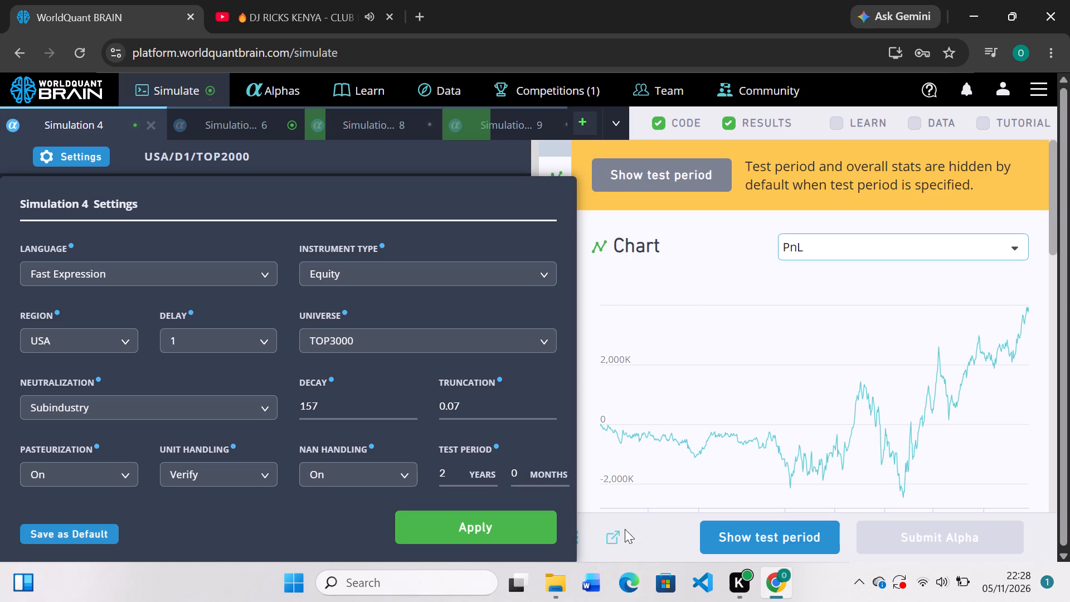
Show Simulation 4's test period, examine its PnL chart and yearly IS Summary, and run its self correlation check.
{"action": "left_click", "coordinate": [731, 531]}
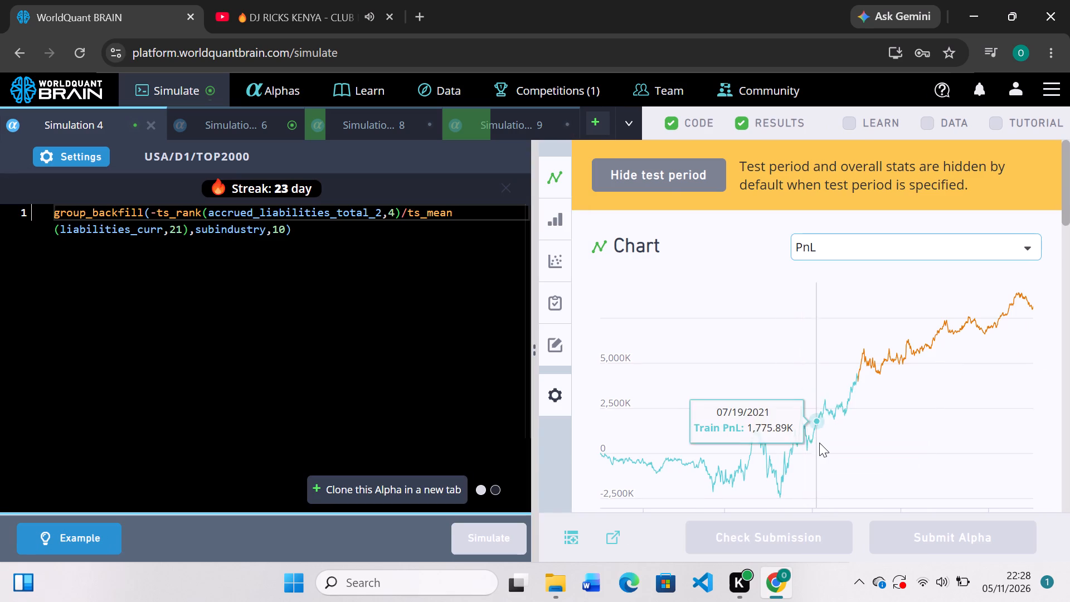
{"action": "left_click", "coordinate": [819, 443]}
{"action": "scroll", "coordinate": [819, 443], "scroll_direction": "down", "scroll_amount": 4}
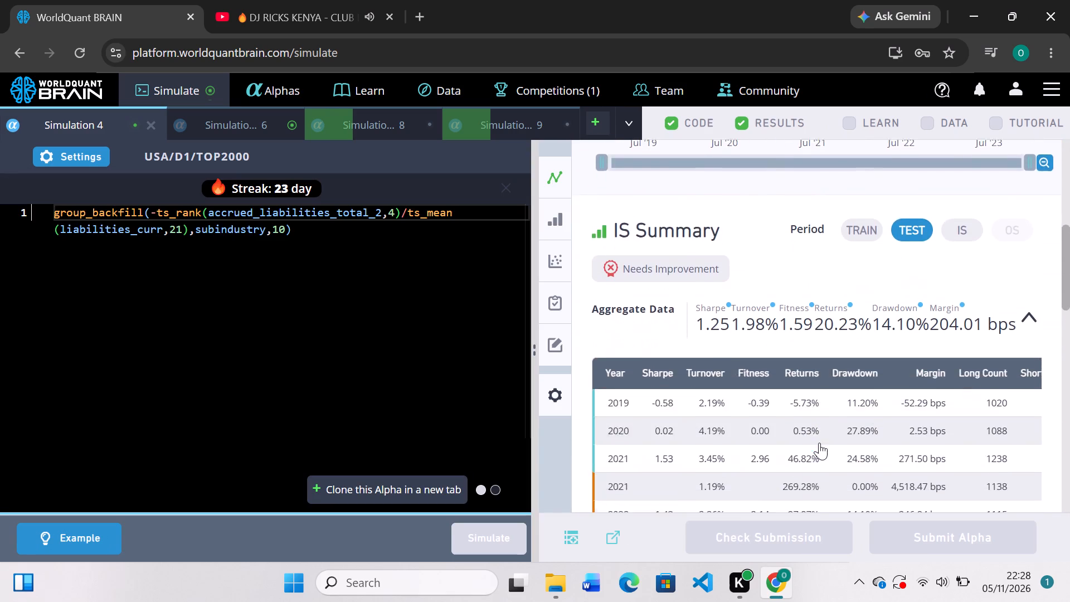
{"action": "scroll", "coordinate": [819, 443], "scroll_direction": "down", "scroll_amount": 2}
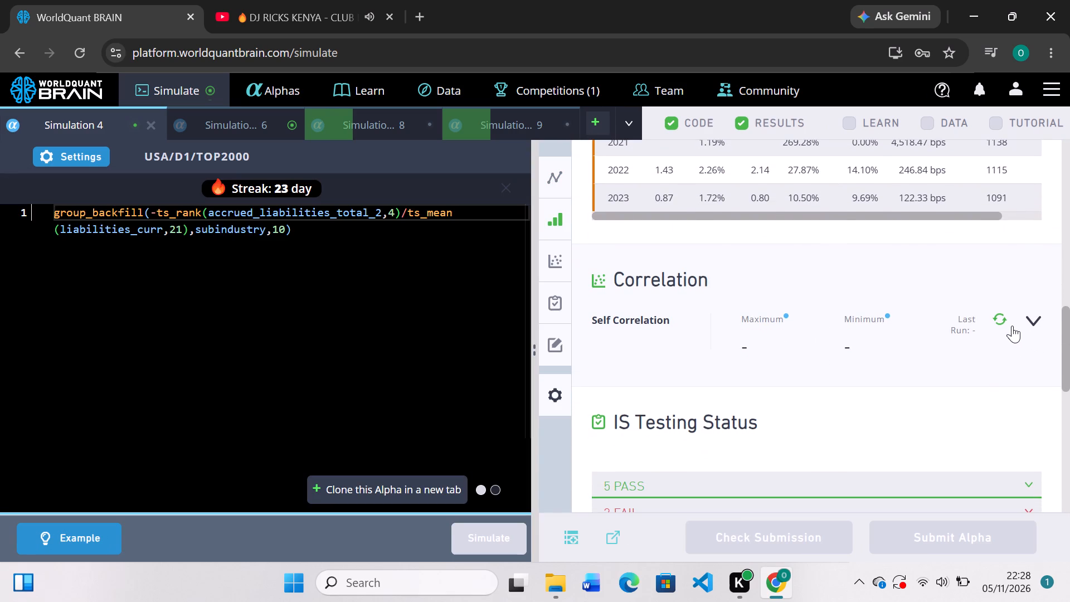
{"action": "left_click", "coordinate": [1001, 317]}
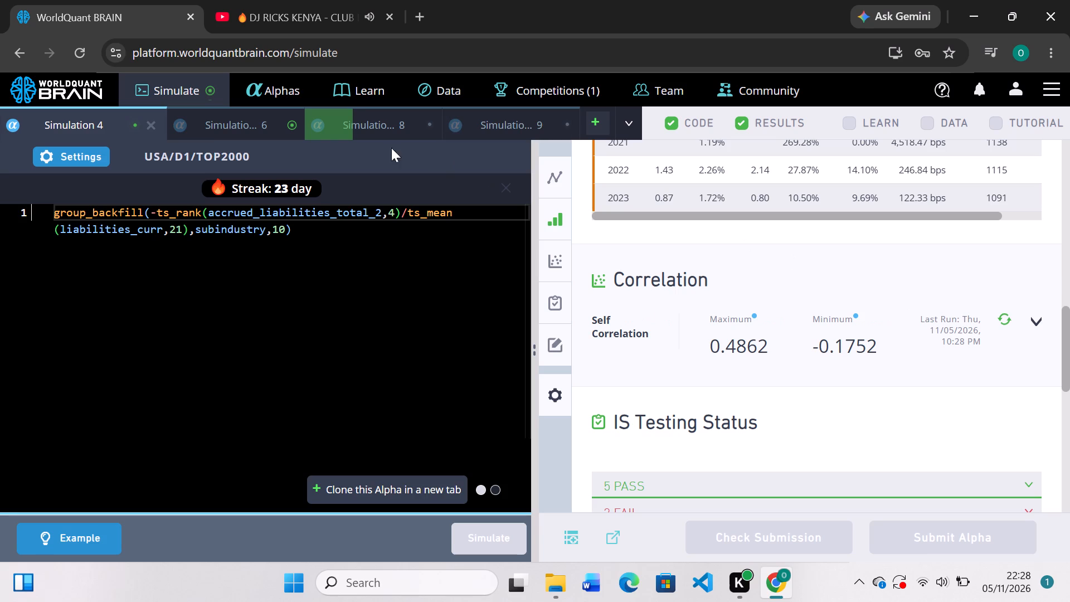
Set Simulation 4's universe to TOP3000 and neutralization to Subindustry, apply the settings and simulate the alpha.
{"action": "left_click", "coordinate": [77, 156]}
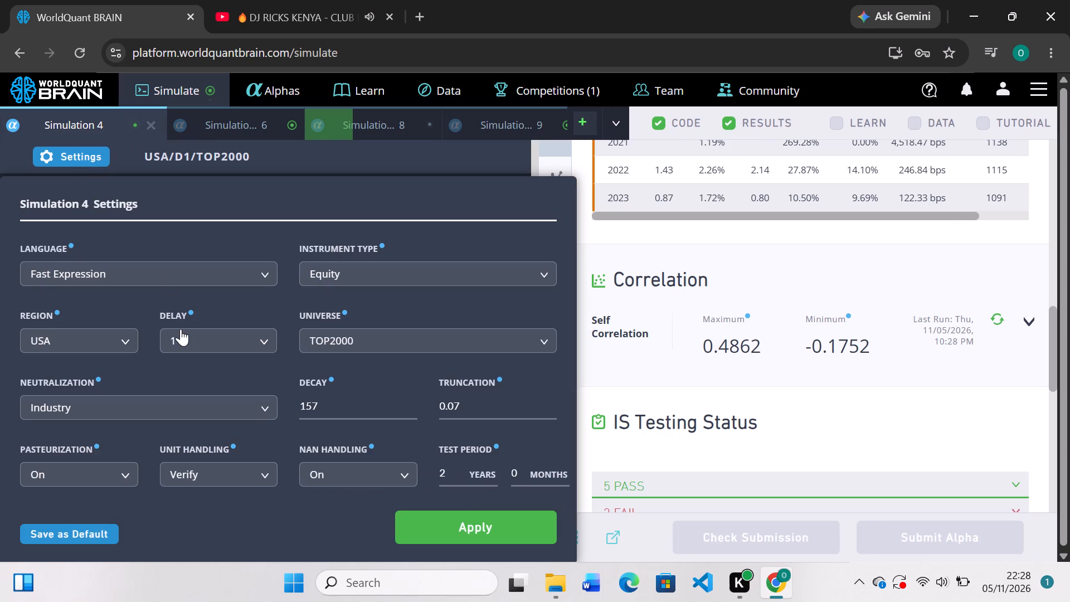
{"action": "left_click", "coordinate": [524, 333]}
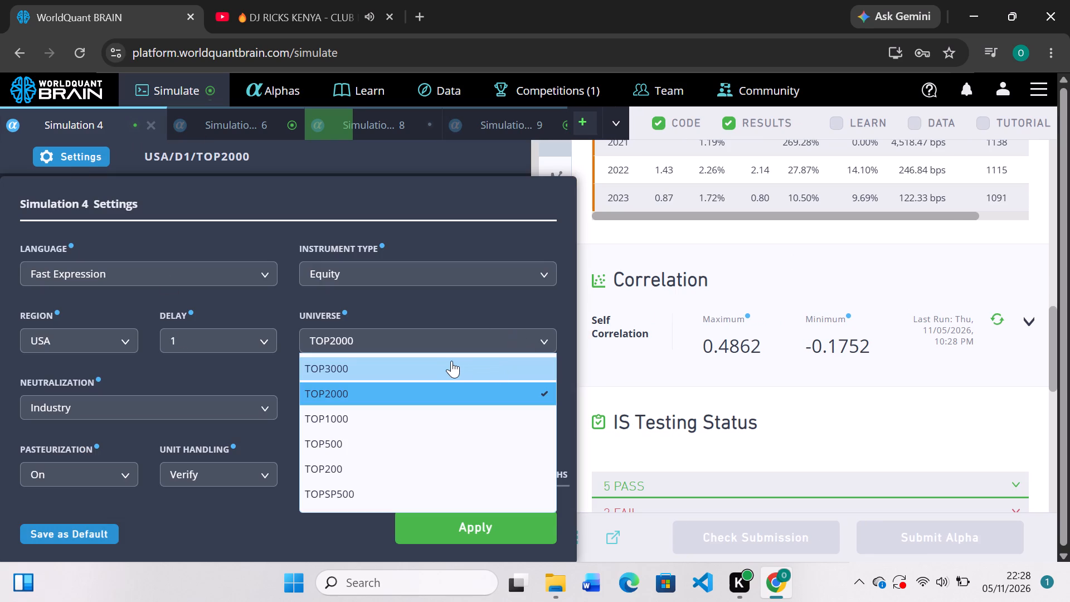
{"action": "left_click", "coordinate": [443, 358]}
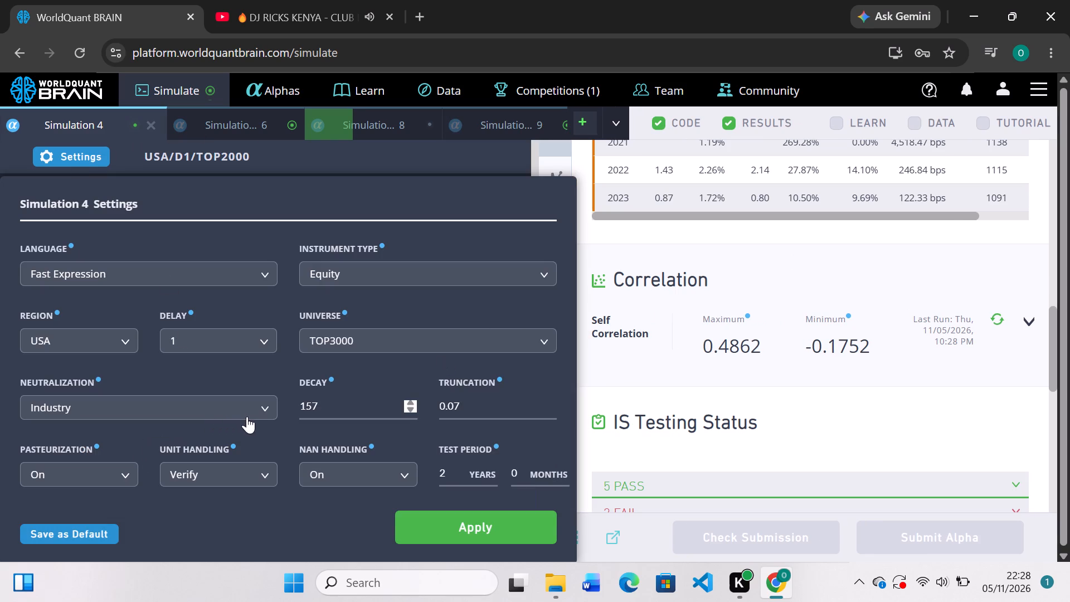
{"action": "left_click", "coordinate": [265, 416]}
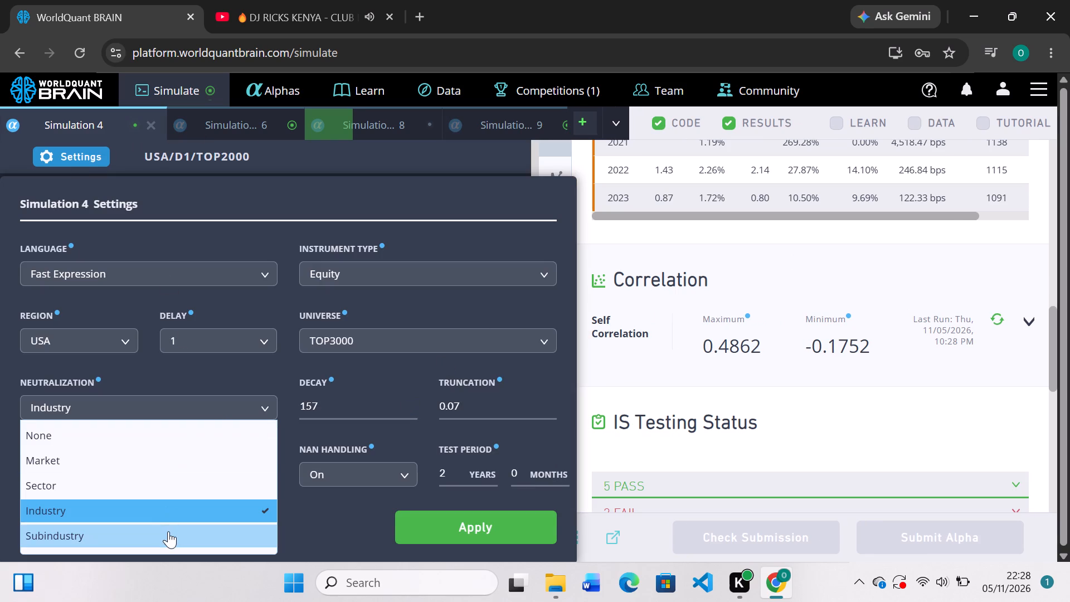
{"action": "left_click", "coordinate": [168, 531]}
{"action": "left_click", "coordinate": [488, 521]}
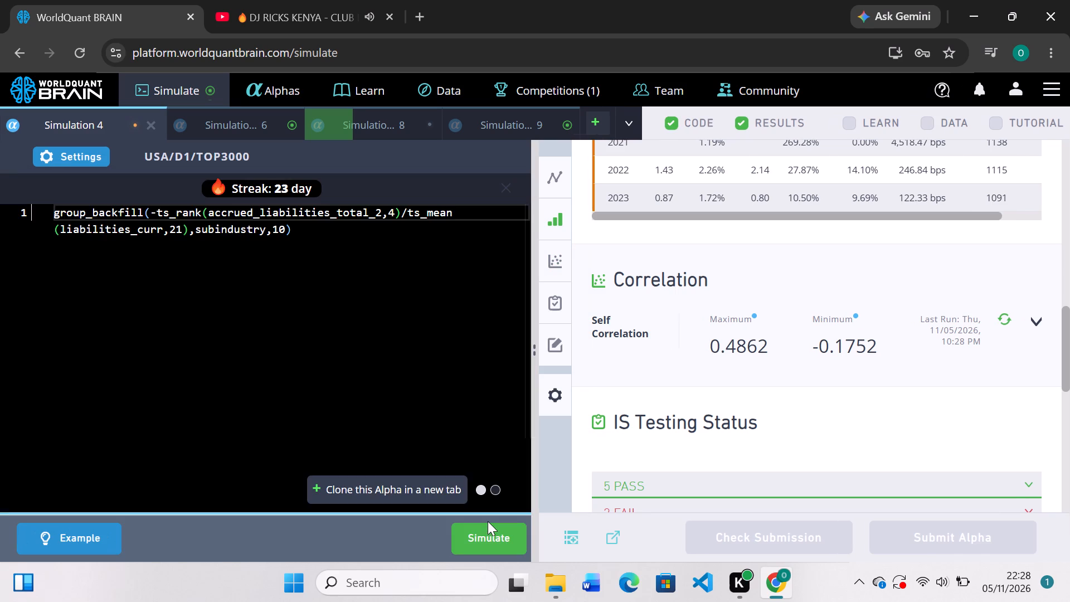
{"action": "left_click", "coordinate": [488, 534]}
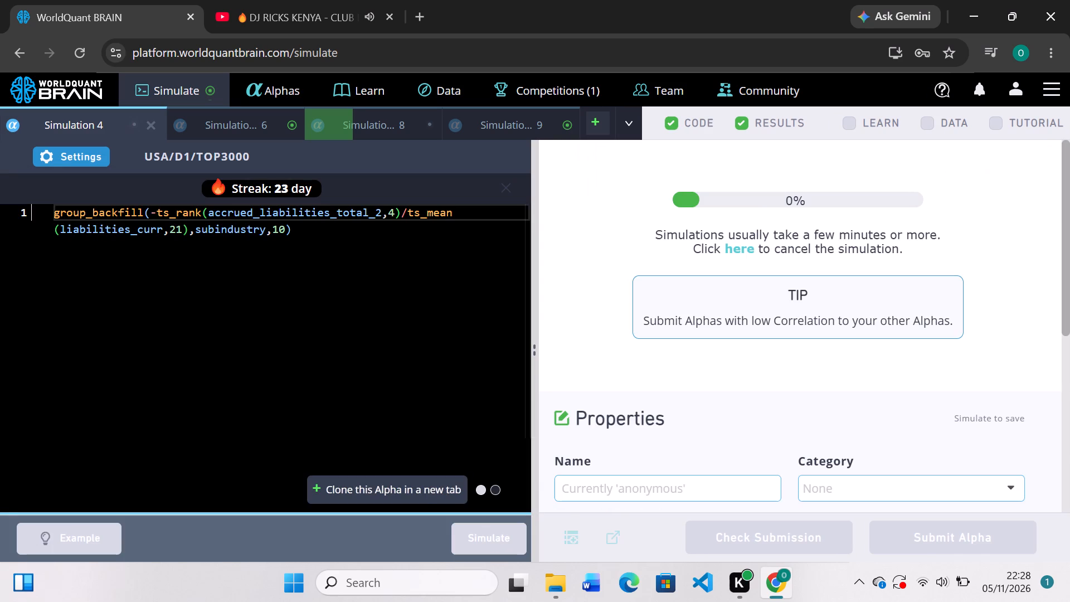
Examine the train-period PnL chart and yearly IS Summary figures of Simulation 6's if_else alpha.
{"action": "left_click", "coordinate": [258, 130]}
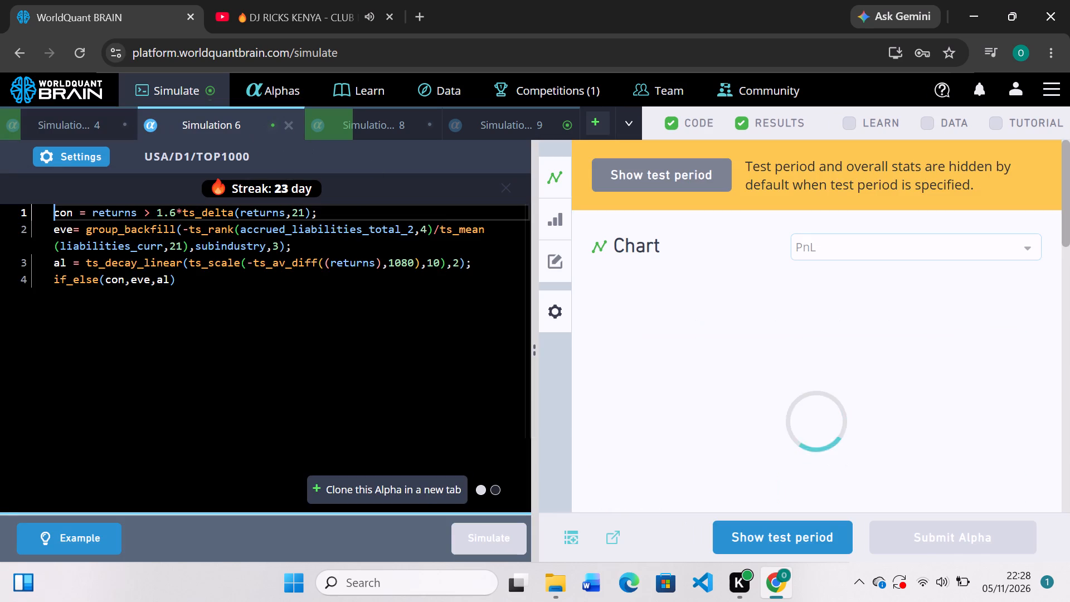
{"action": "scroll", "coordinate": [714, 356], "scroll_direction": "down", "scroll_amount": 3}
{"action": "scroll", "coordinate": [714, 356], "scroll_direction": "up", "scroll_amount": 1}
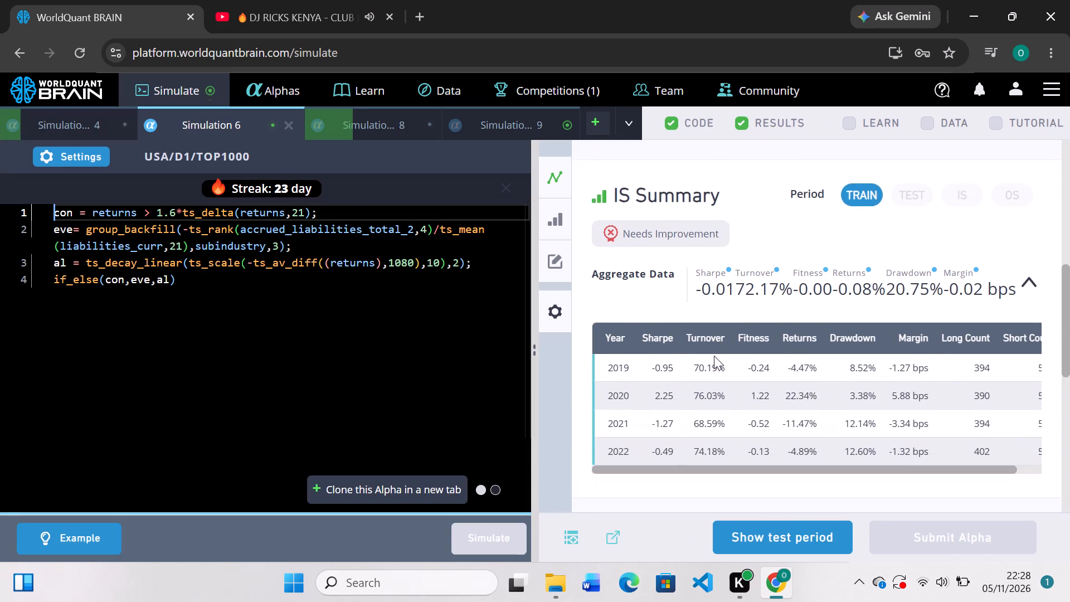
{"action": "scroll", "coordinate": [714, 356], "scroll_direction": "up", "scroll_amount": 1}
{"action": "scroll", "coordinate": [714, 356], "scroll_direction": "down", "scroll_amount": 2}
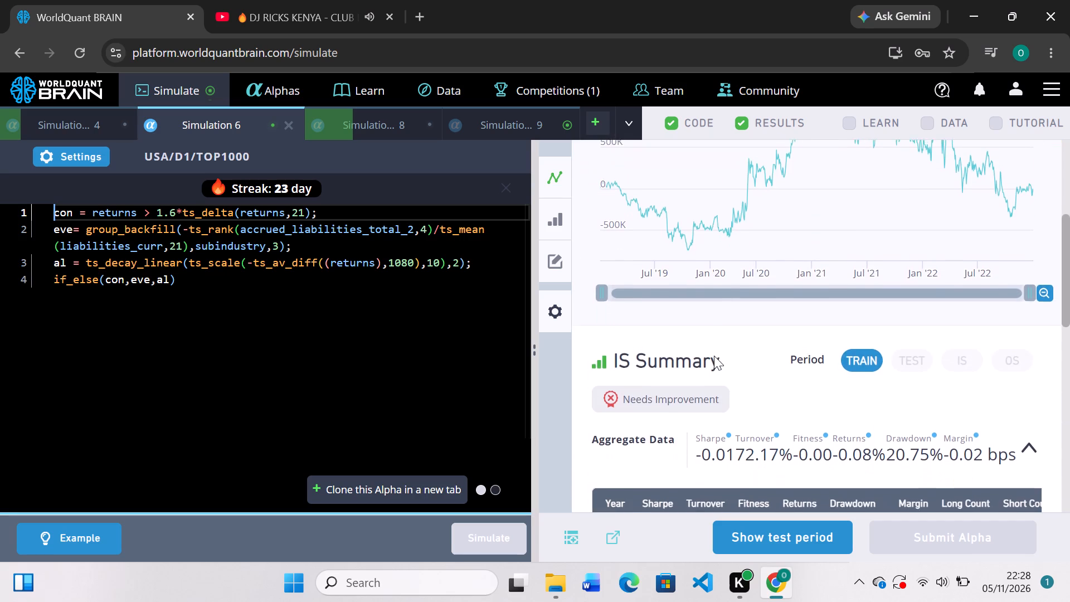
{"action": "scroll", "coordinate": [714, 356], "scroll_direction": "up", "scroll_amount": 2}
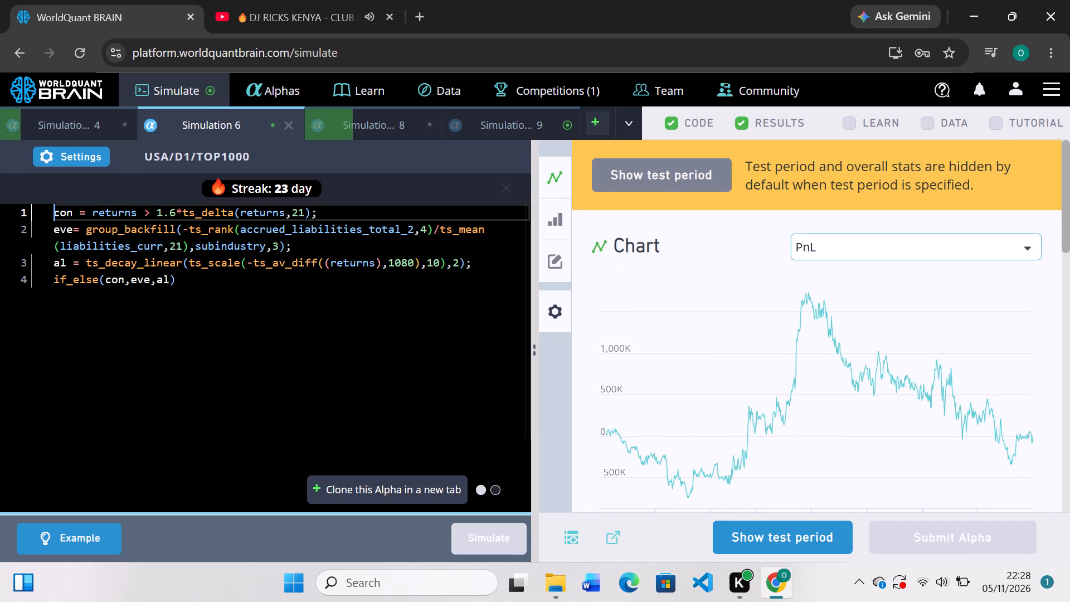
Replace the if_else call in the last line of Simulation 6's code with the product (con*eve*al) and simulate the alpha.
{"action": "left_click", "coordinate": [96, 281]}
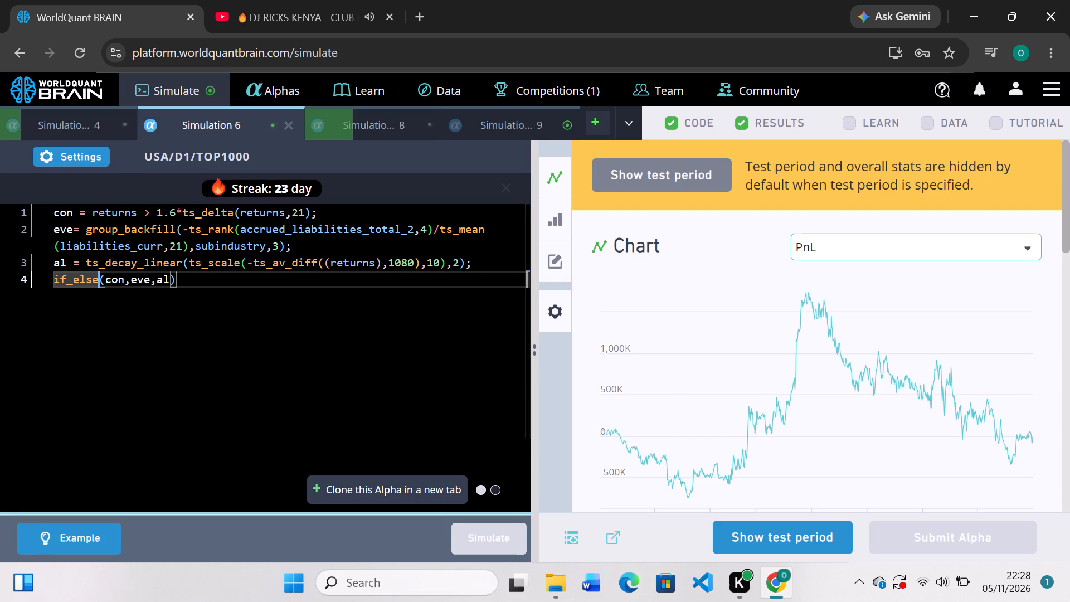
{"action": "key", "text": "BackSpace"}
{"action": "key", "text": "BackSpace"}
{"action": "key", "text": "BackSpace"}
{"action": "key", "text": "BackSpace"}
{"action": "key", "text": "BackSpace"}
{"action": "key", "text": "BackSpace"}
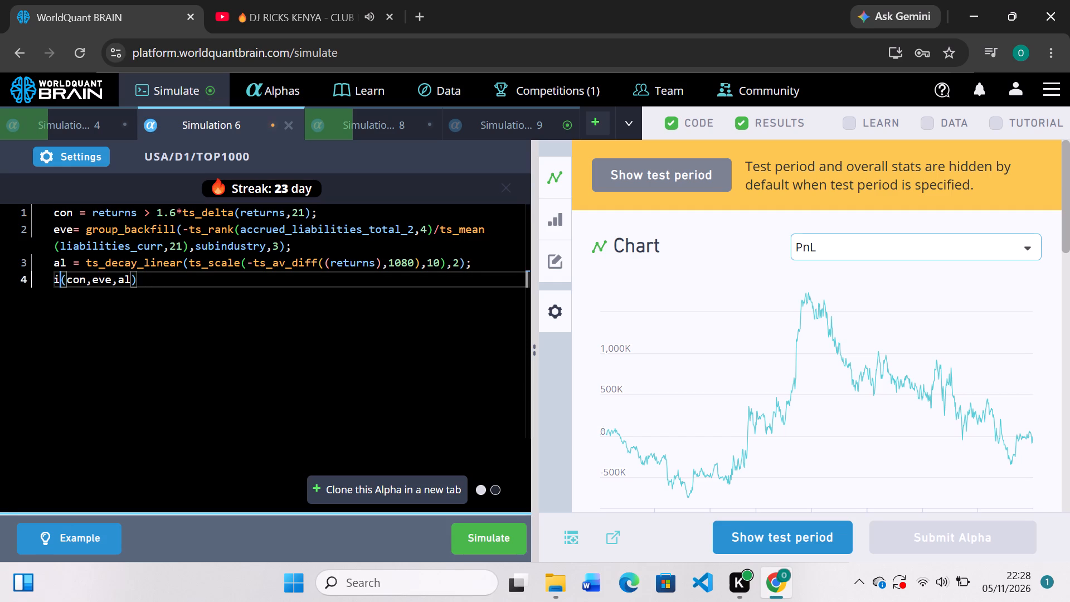
{"action": "key", "text": "BackSpace"}
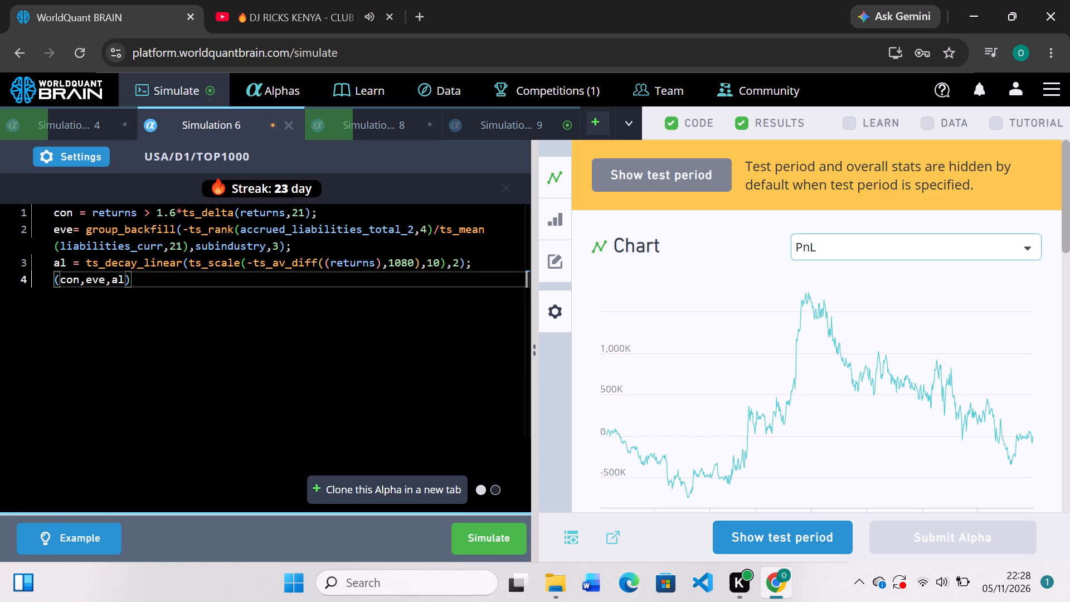
{"action": "left_click", "coordinate": [82, 284]}
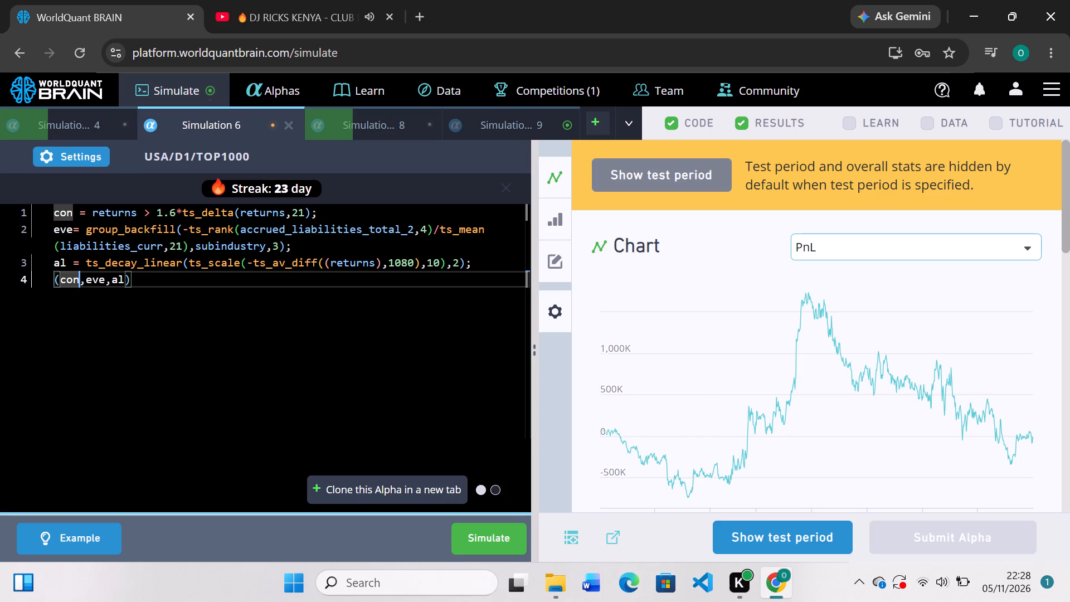
{"action": "key", "text": "Delete"}
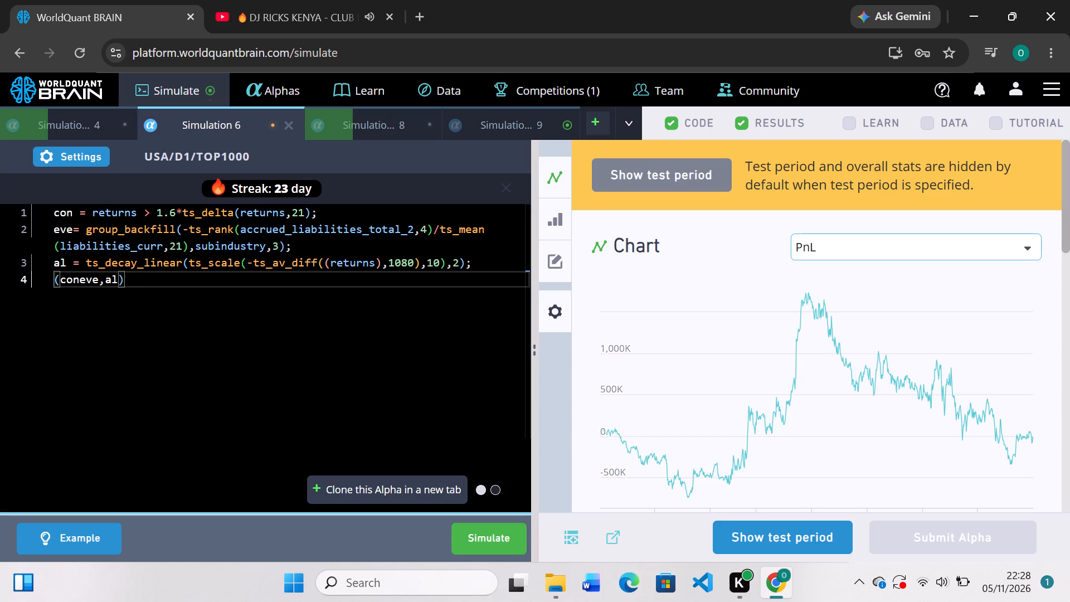
{"action": "key", "text": "shift+asterisk"}
{"action": "left_click", "coordinate": [111, 284]}
{"action": "key", "text": "BackSpace"}
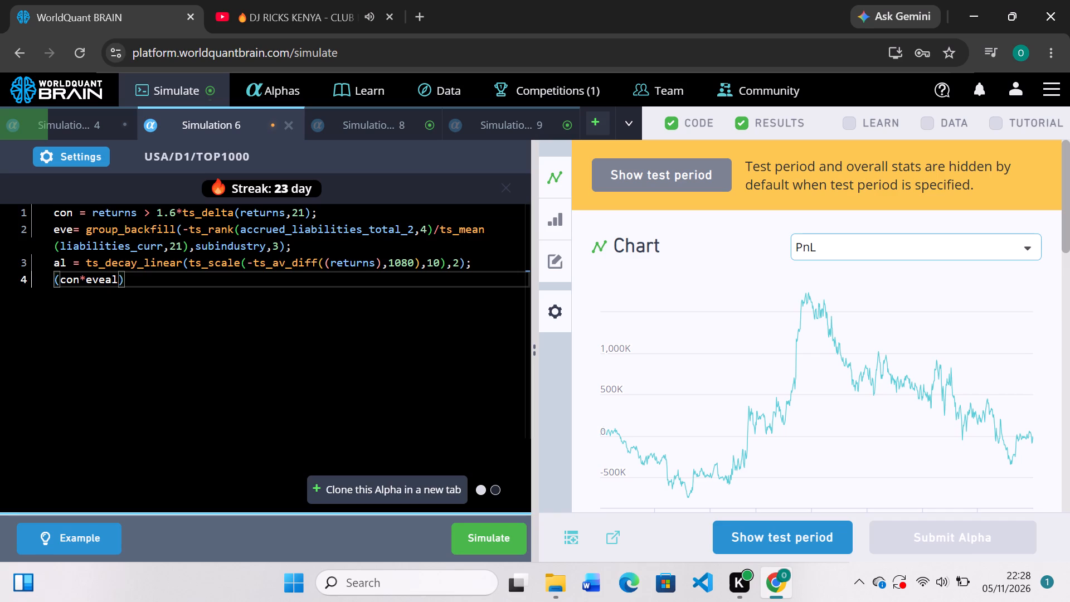
{"action": "key", "text": "shift+asterisk"}
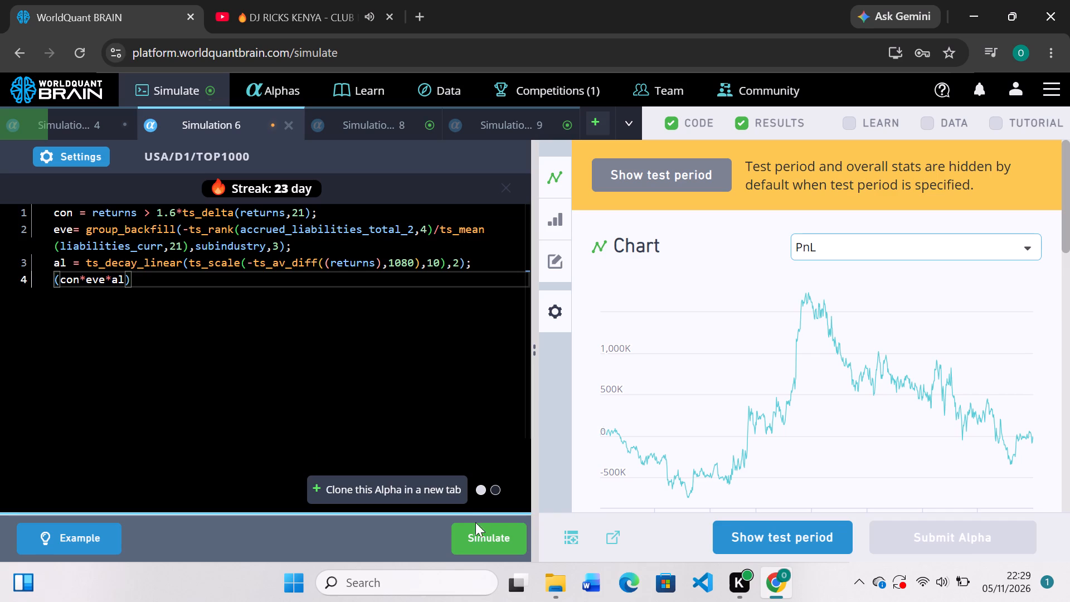
{"action": "left_click", "coordinate": [478, 531]}
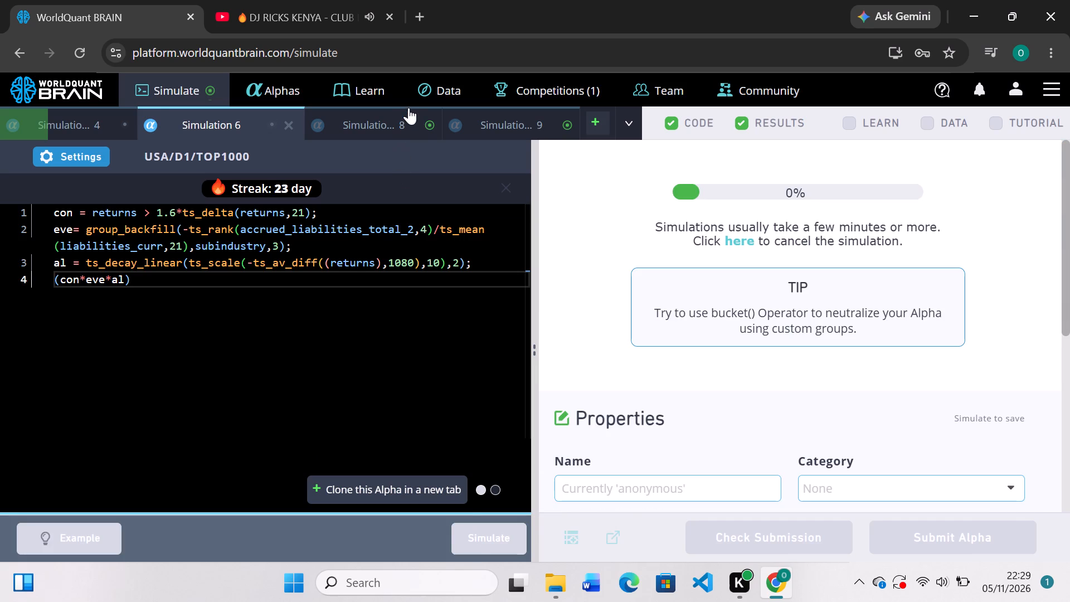
Examine Simulation 8's PnL chart and yearly IS Summary, show its test period, and run its self correlation check.
{"action": "left_click", "coordinate": [394, 119]}
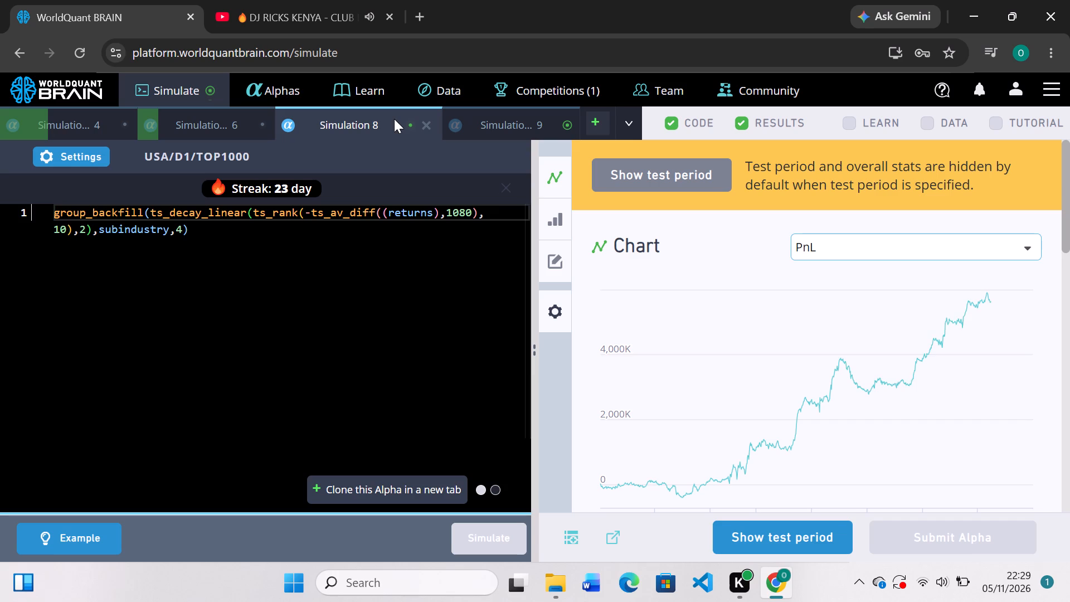
{"action": "scroll", "coordinate": [628, 279], "scroll_direction": "down", "scroll_amount": 3}
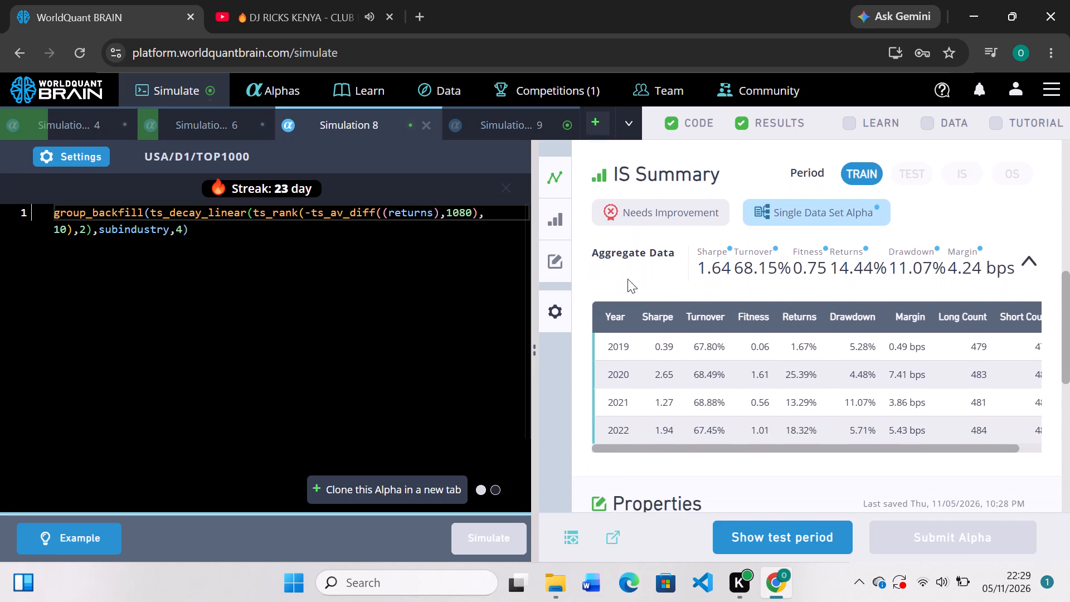
{"action": "scroll", "coordinate": [628, 279], "scroll_direction": "up", "scroll_amount": 6}
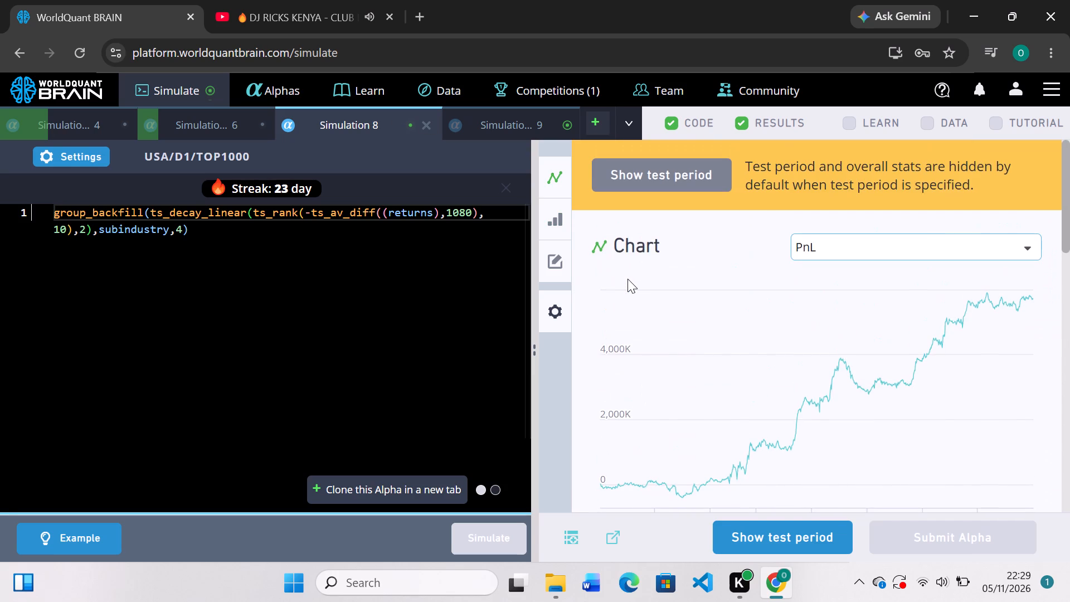
{"action": "scroll", "coordinate": [628, 279], "scroll_direction": "down", "scroll_amount": 2}
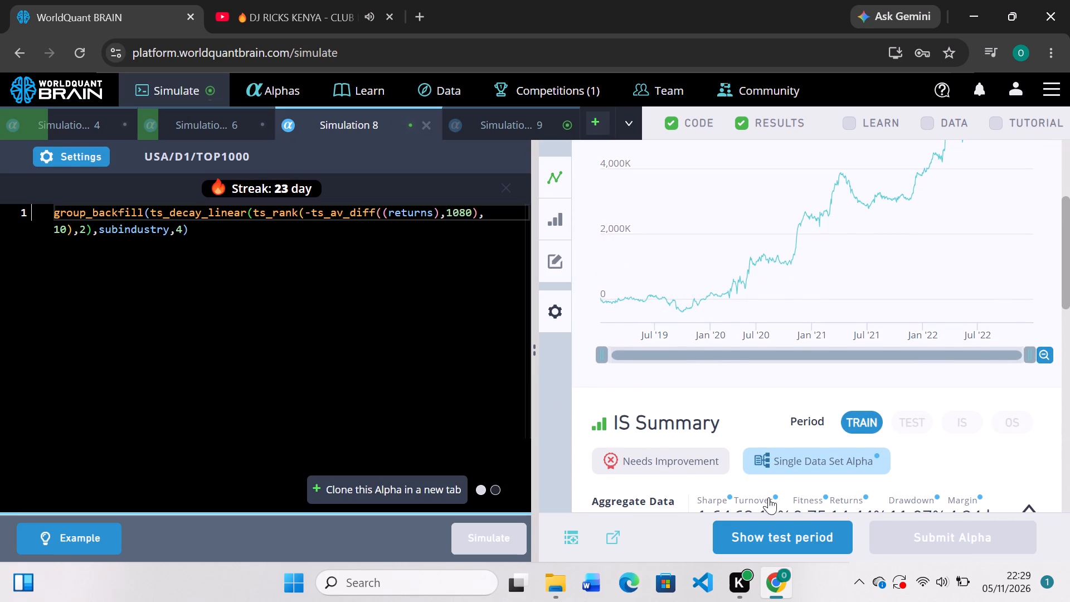
{"action": "left_click", "coordinate": [775, 529]}
{"action": "scroll", "coordinate": [814, 371], "scroll_direction": "down", "scroll_amount": 2}
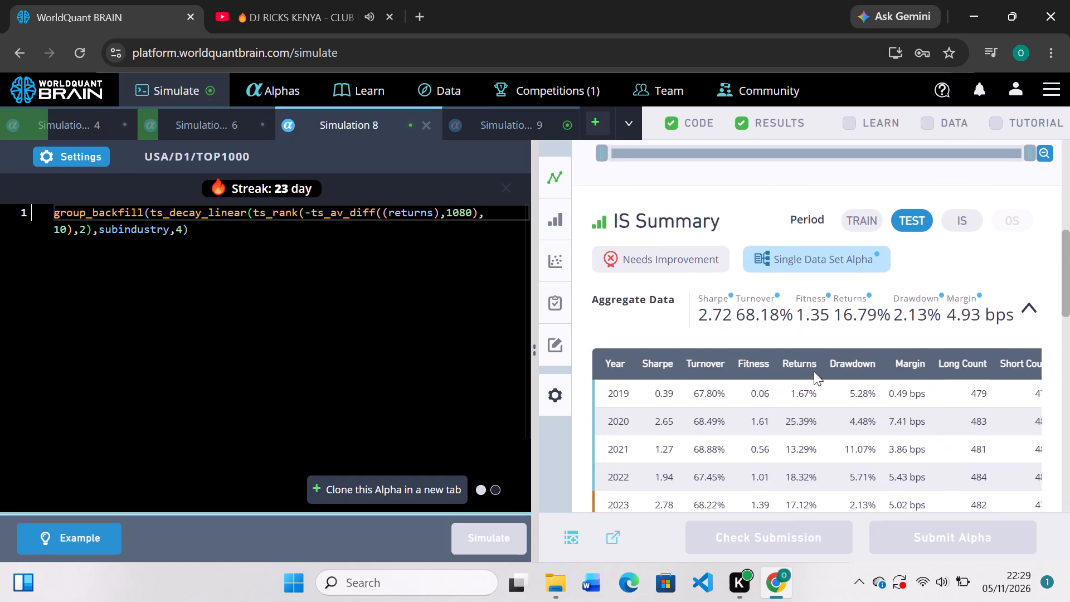
{"action": "scroll", "coordinate": [814, 371], "scroll_direction": "down", "scroll_amount": 3}
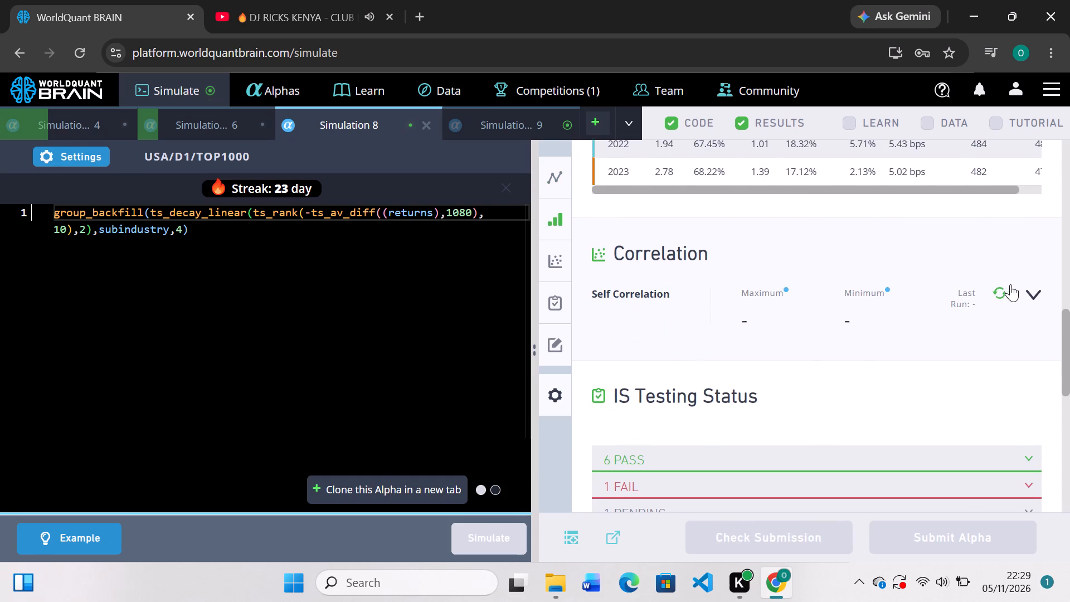
{"action": "left_click", "coordinate": [994, 299]}
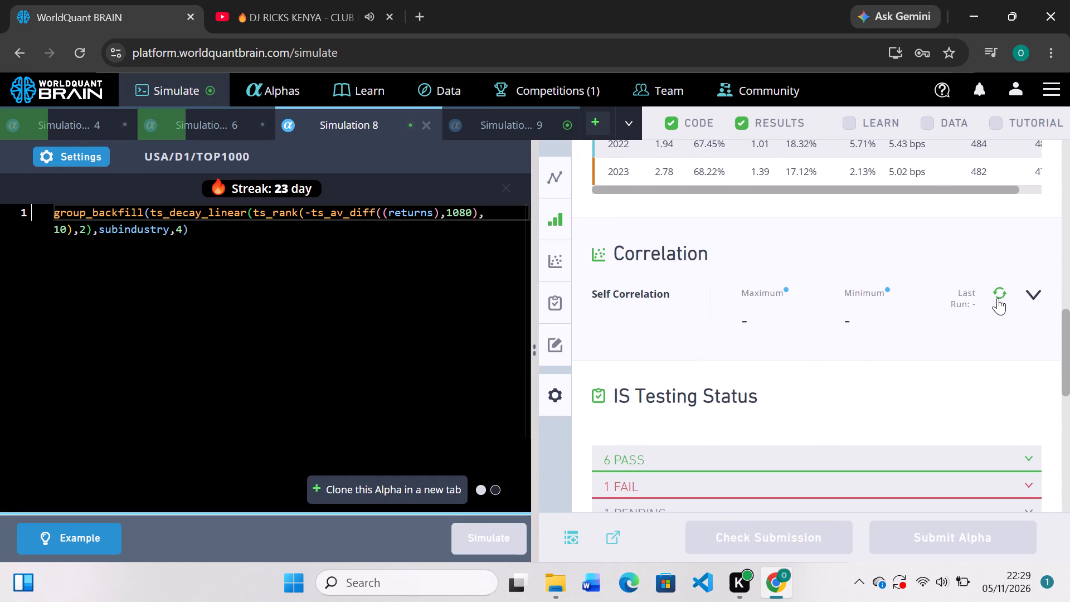
{"action": "left_click", "coordinate": [1001, 293]}
{"action": "scroll", "coordinate": [812, 391], "scroll_direction": "up", "scroll_amount": 1}
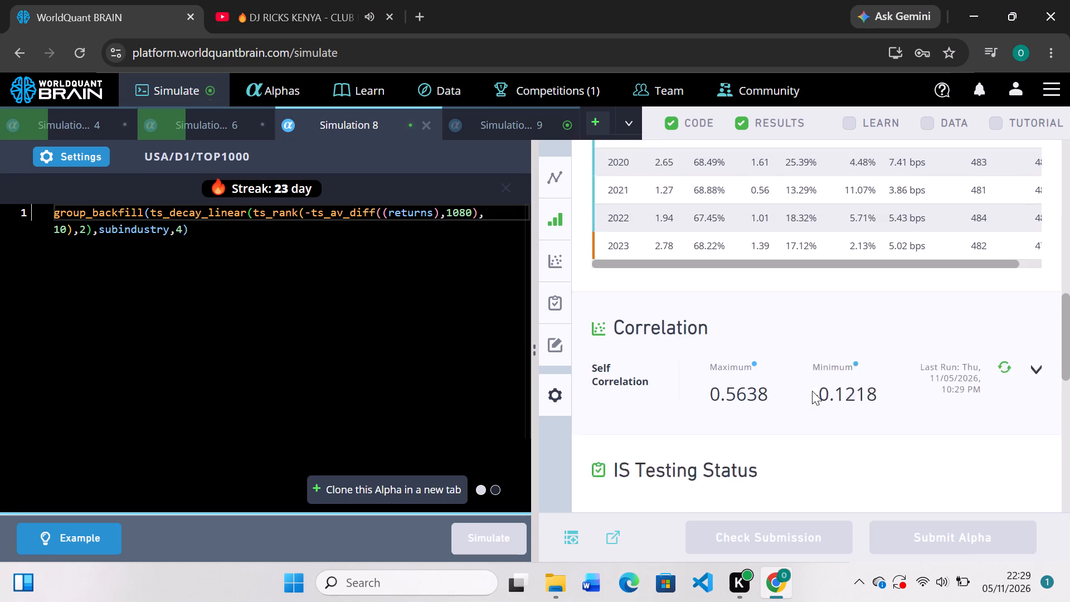
{"action": "scroll", "coordinate": [812, 391], "scroll_direction": "up", "scroll_amount": 1}
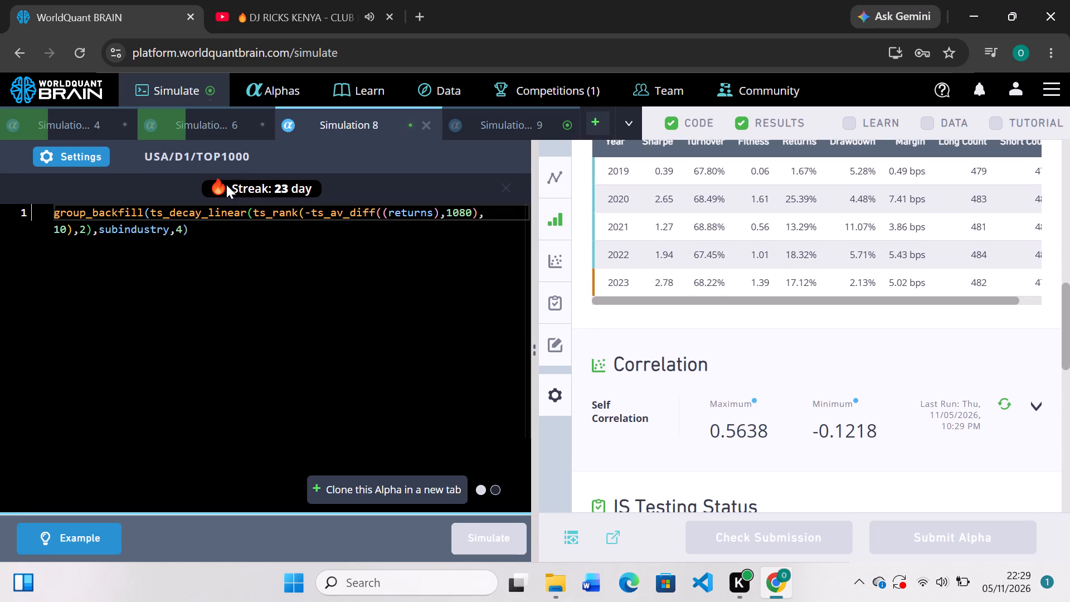
Set Simulation 8's universe to TOP3000, apply the settings and simulate the alpha.
{"action": "left_click", "coordinate": [104, 153]}
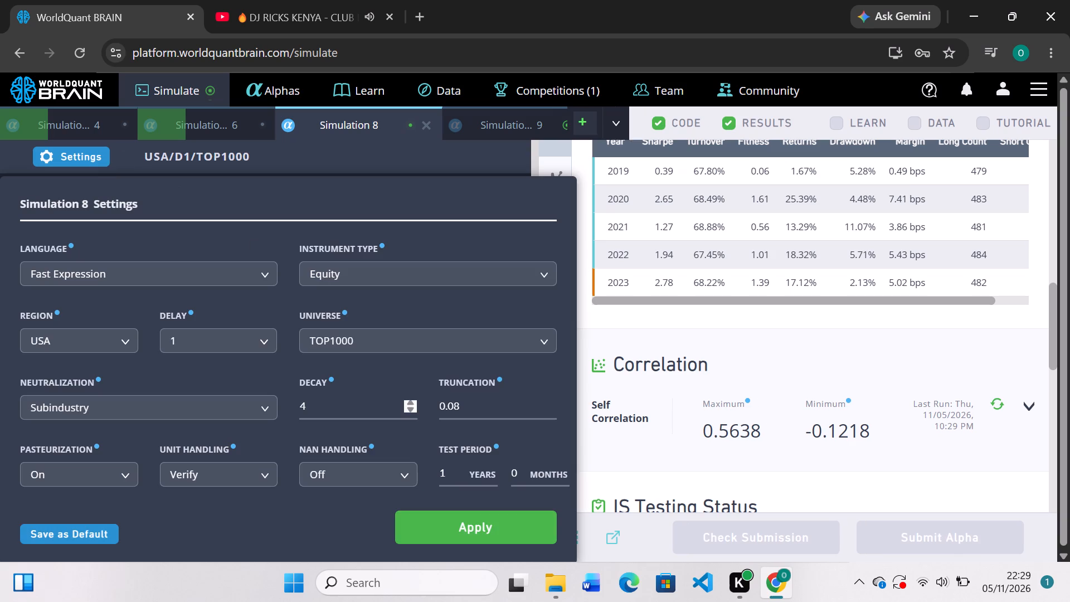
{"action": "left_click", "coordinate": [554, 338]}
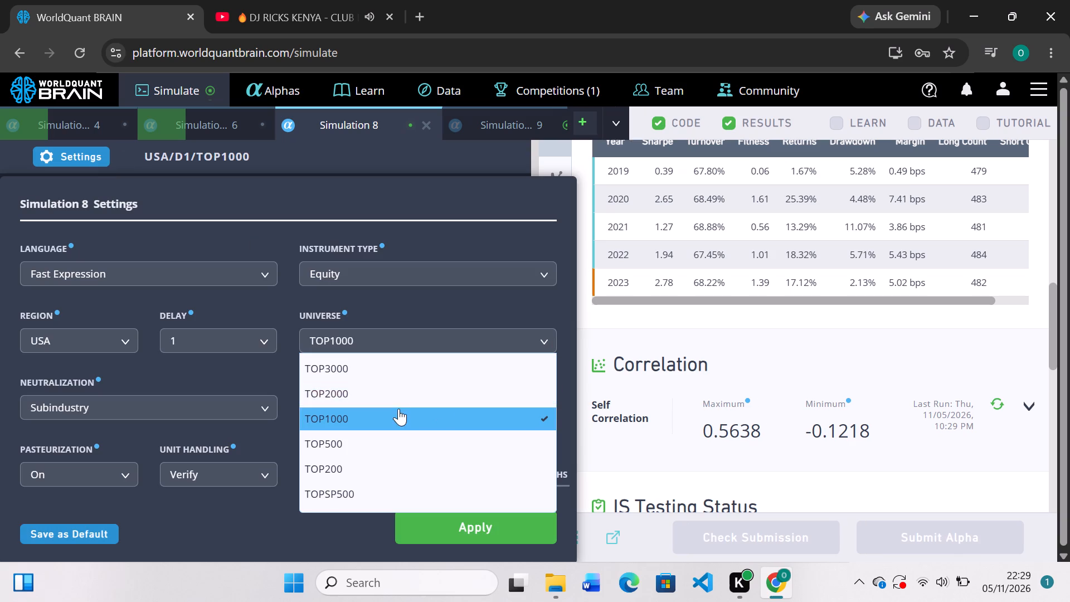
{"action": "left_click", "coordinate": [415, 369]}
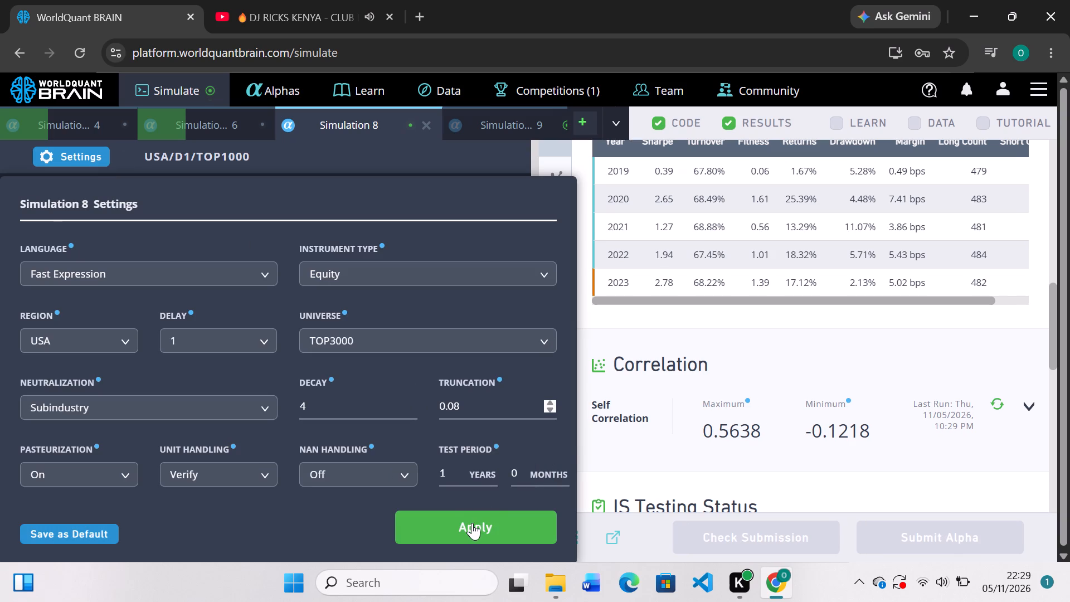
{"action": "left_click", "coordinate": [472, 523]}
{"action": "left_click", "coordinate": [491, 542]}
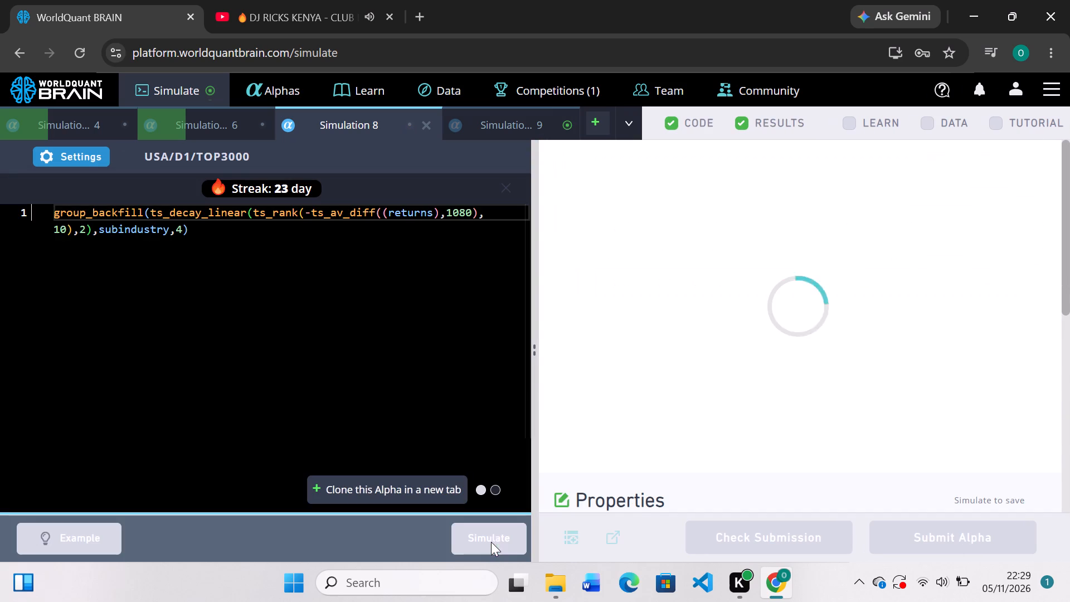
Review Simulation 9's PnL chart, change the ts_mean window in its expression to 126 and simulate the alpha.
{"action": "left_click", "coordinate": [504, 127]}
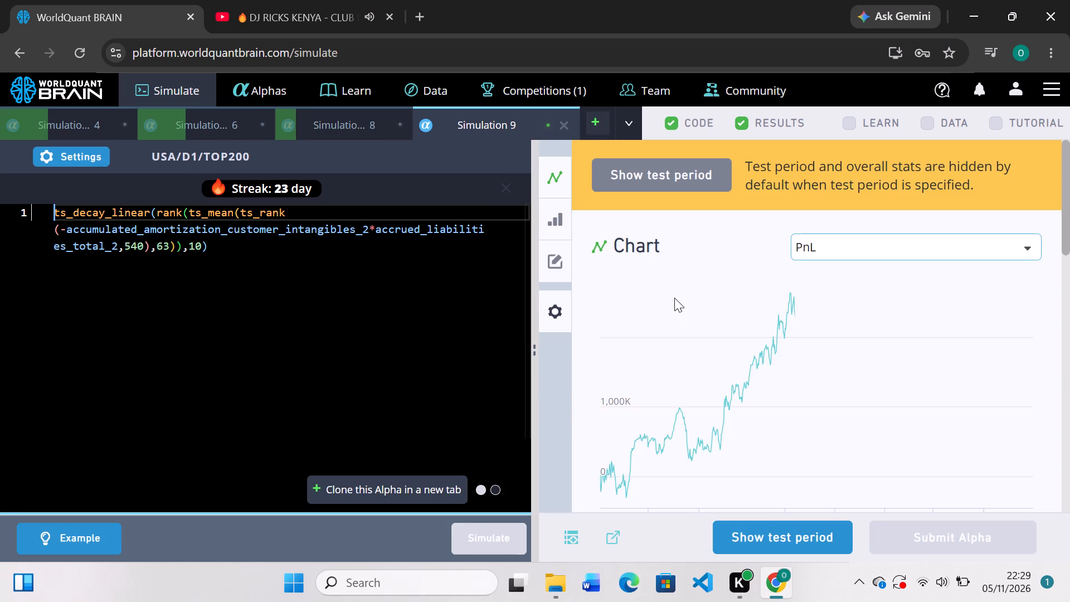
{"action": "scroll", "coordinate": [674, 298], "scroll_direction": "down", "scroll_amount": 2}
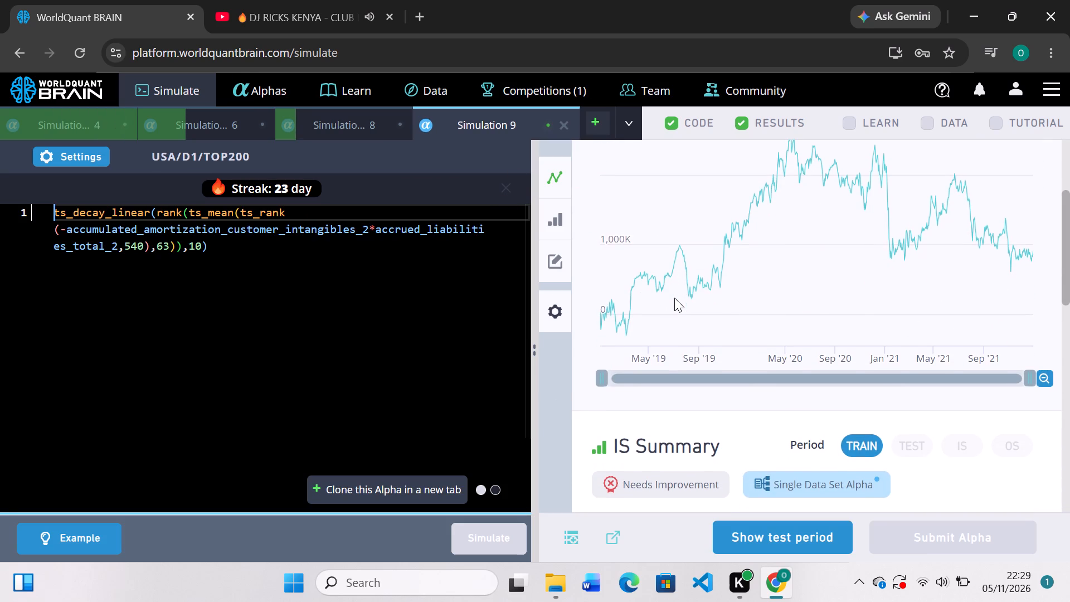
{"action": "scroll", "coordinate": [674, 298], "scroll_direction": "up", "scroll_amount": 2}
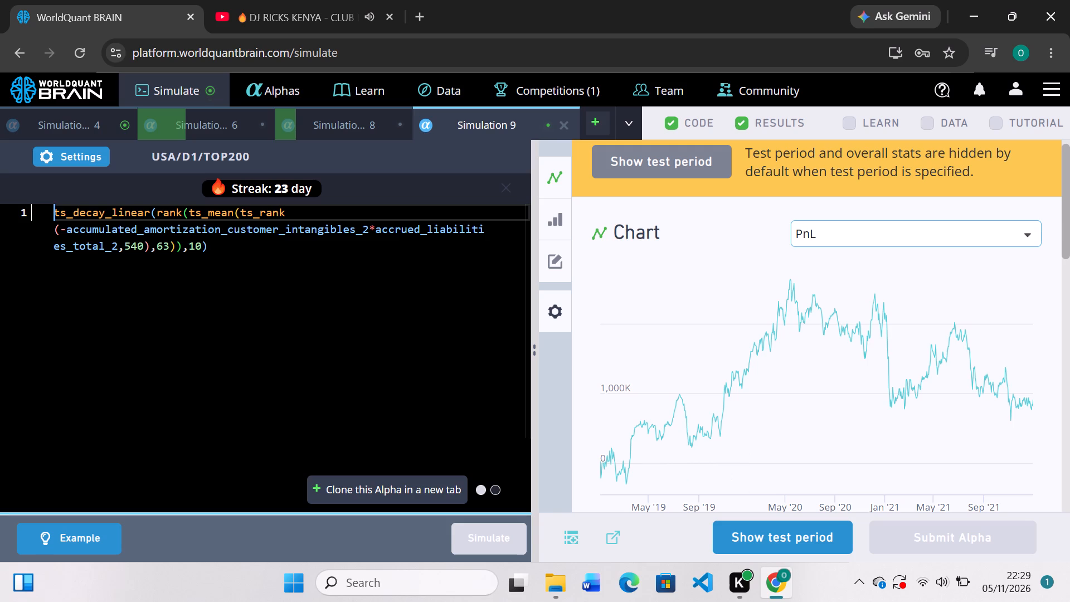
{"action": "left_click", "coordinate": [171, 243]}
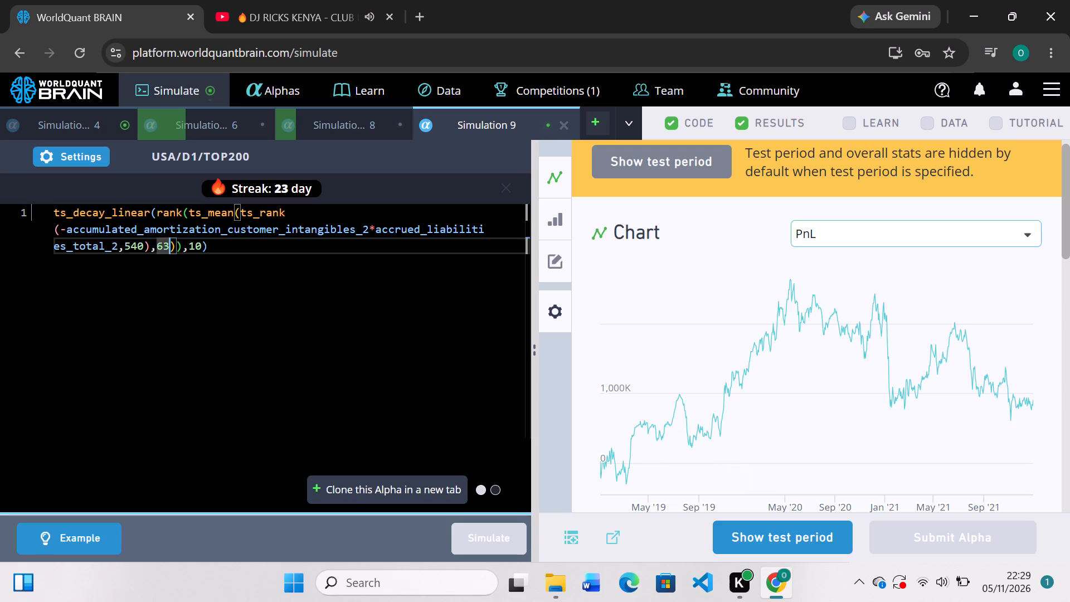
{"action": "key", "text": "BackSpace"}
{"action": "key", "text": "BackSpace"}
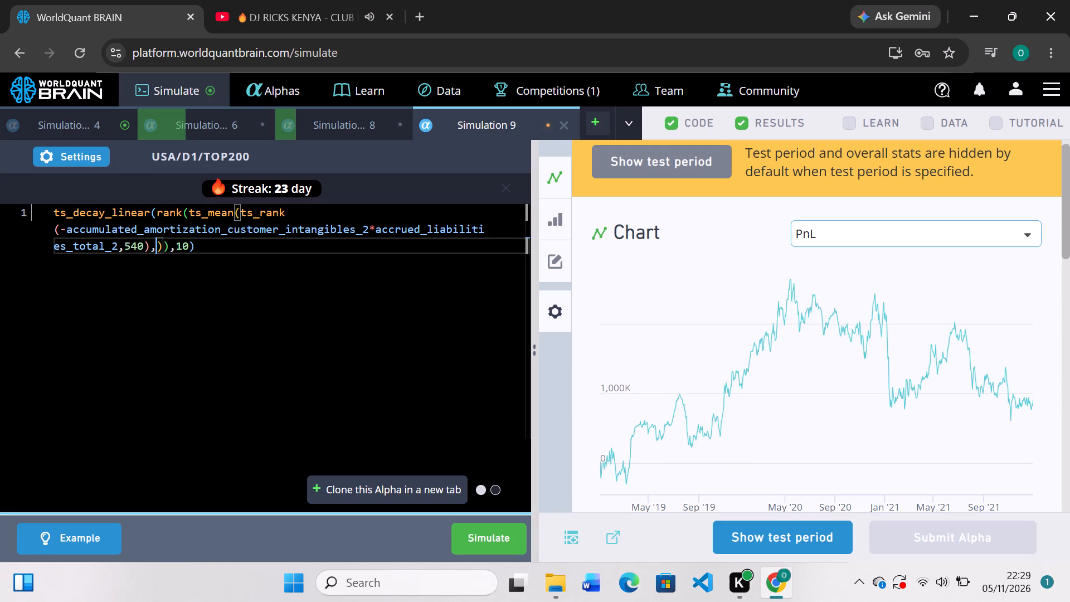
{"action": "type", "text": "12"}
{"action": "key", "text": "6"}
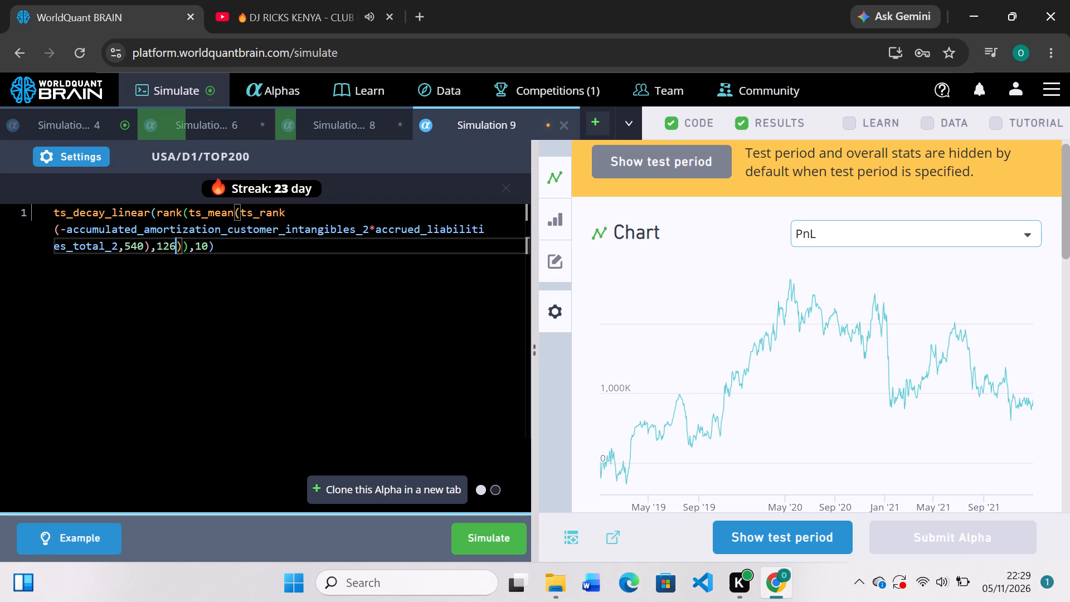
{"action": "left_click", "coordinate": [492, 533]}
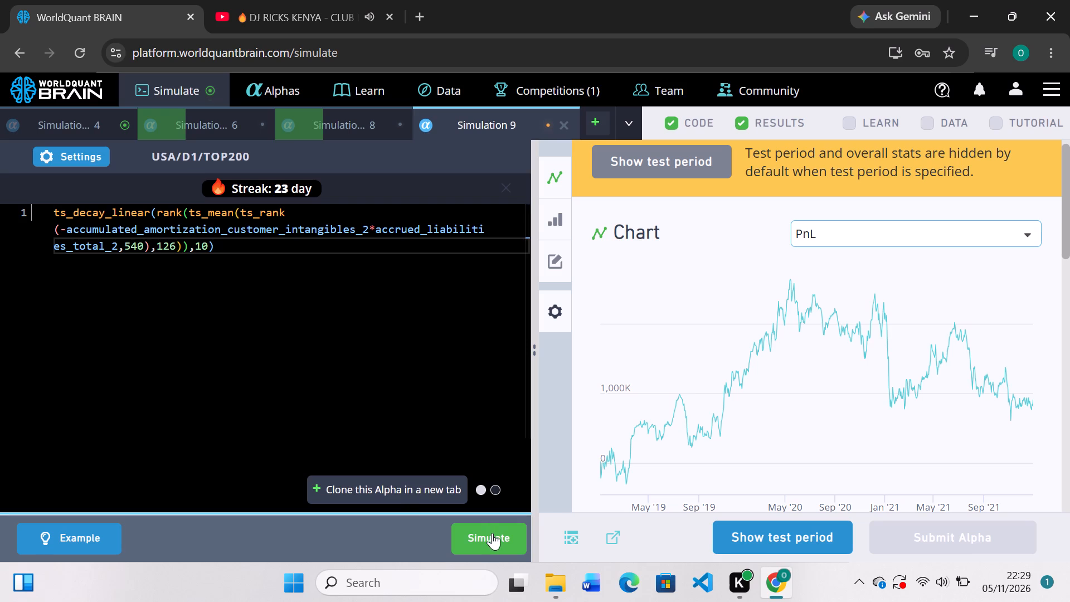
Review Simulation 4's IS Summary, show its test period and run its self correlation check.
{"action": "left_click", "coordinate": [101, 112]}
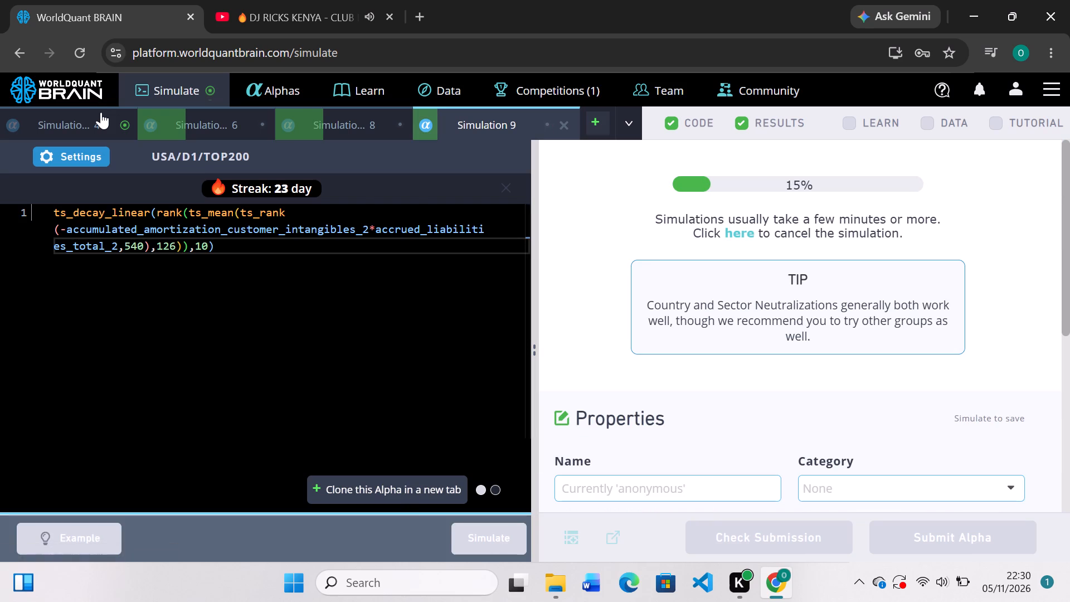
{"action": "scroll", "coordinate": [729, 328], "scroll_direction": "down", "scroll_amount": 3}
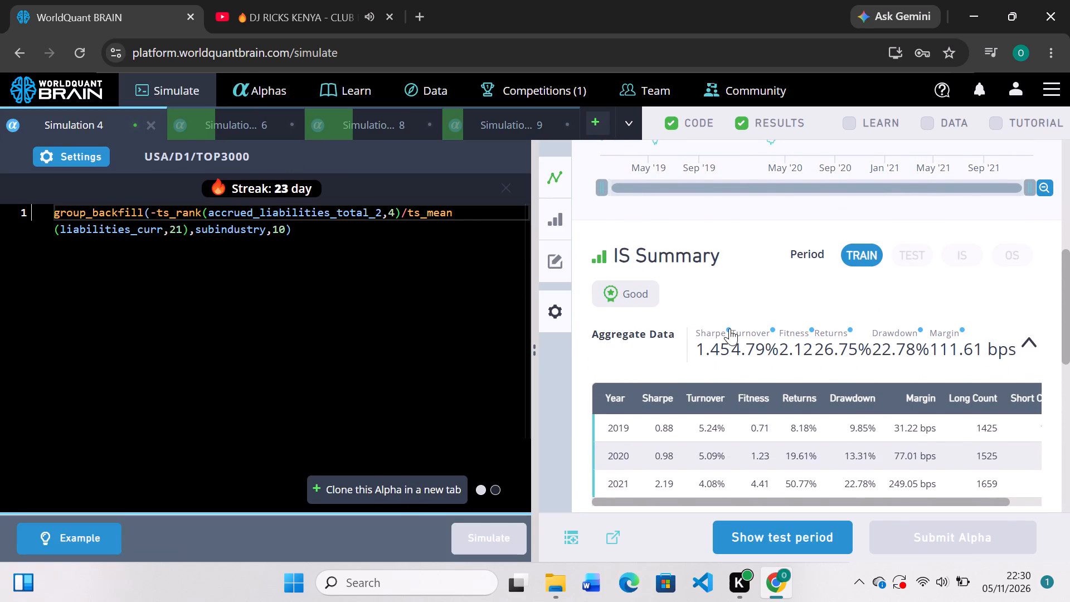
{"action": "left_click", "coordinate": [795, 526]}
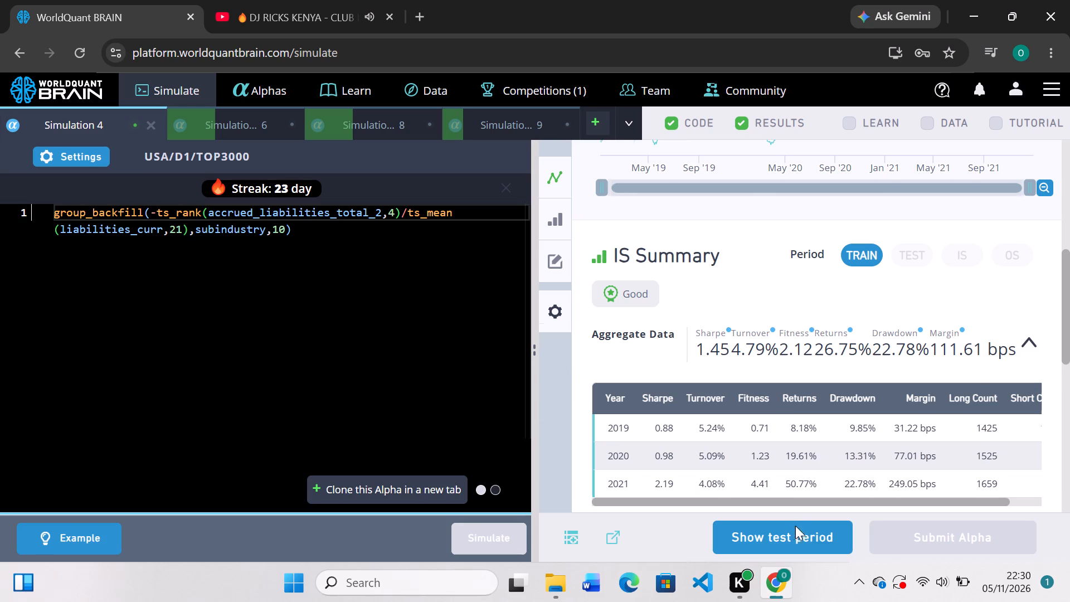
{"action": "scroll", "coordinate": [828, 402], "scroll_direction": "down", "scroll_amount": 3}
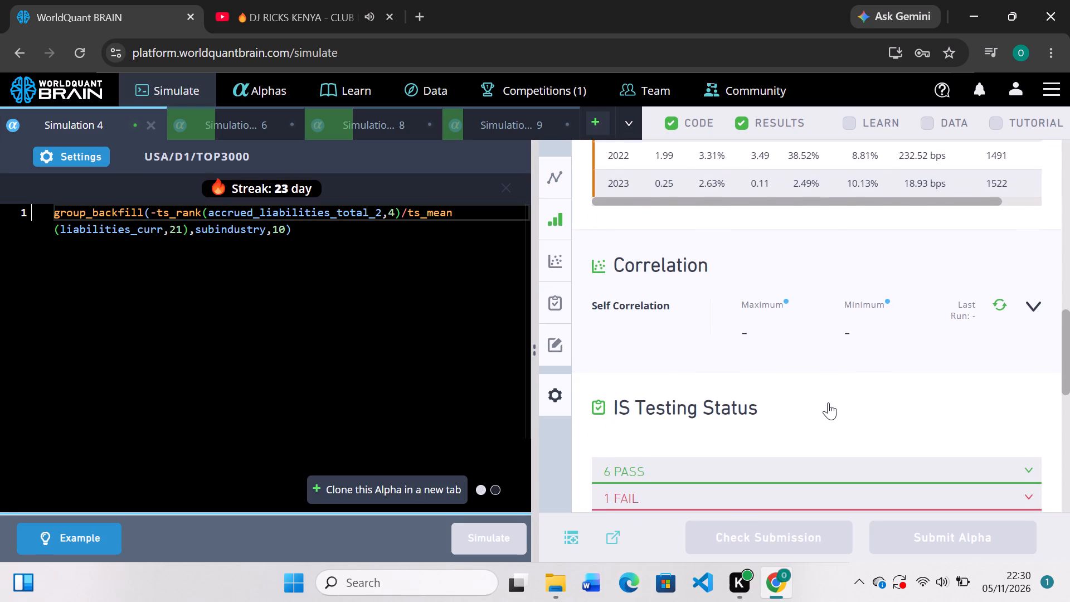
{"action": "left_click", "coordinate": [999, 307]}
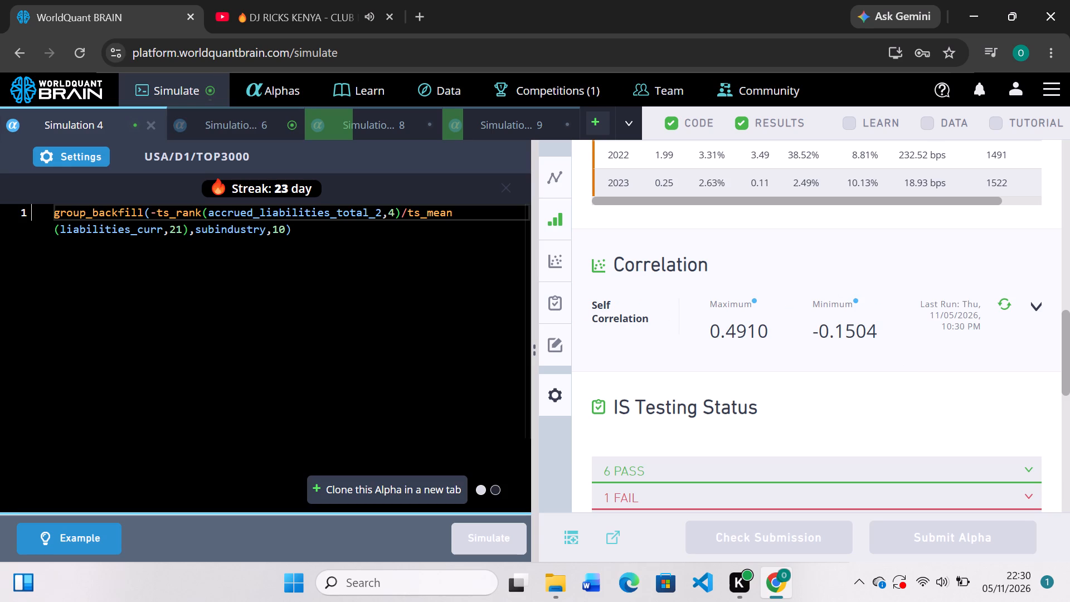
Set Simulation 4's neutralization to Industry, apply the settings and simulate the alpha.
{"action": "left_click", "coordinate": [105, 157]}
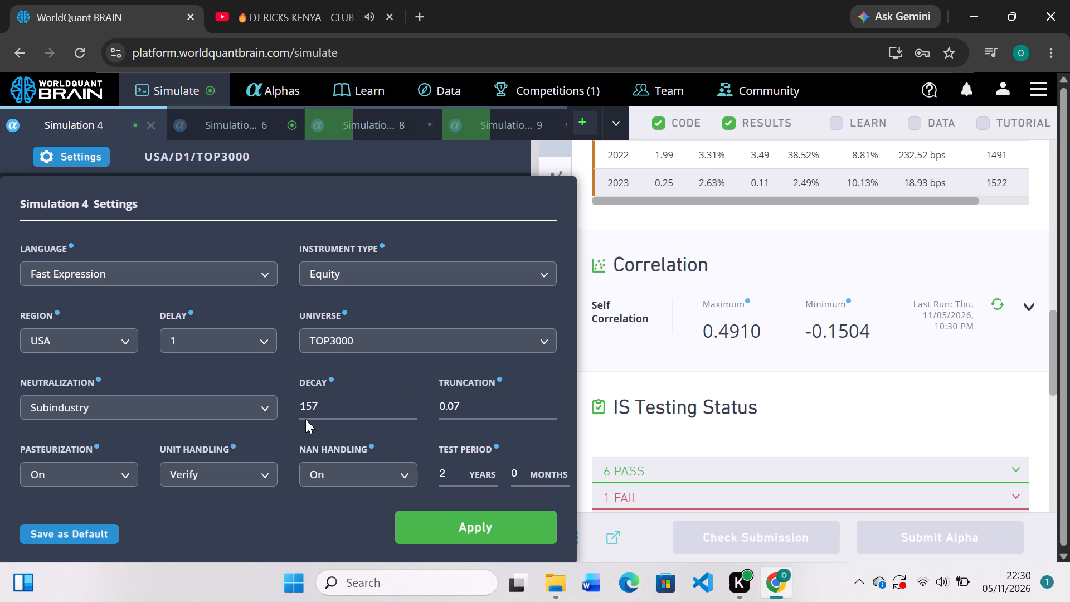
{"action": "left_click", "coordinate": [260, 410]}
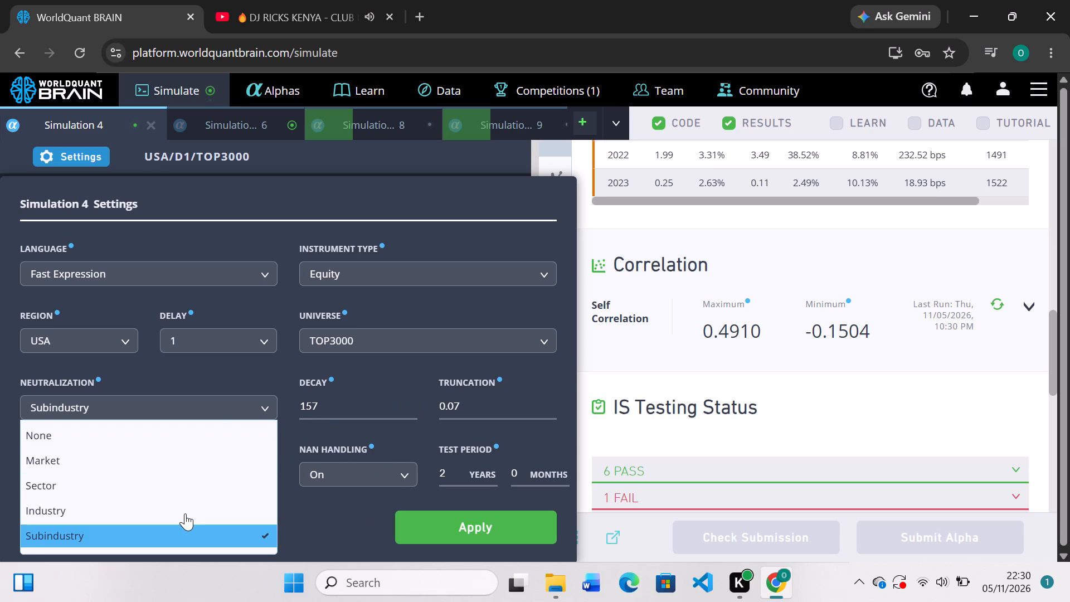
{"action": "left_click", "coordinate": [185, 513]}
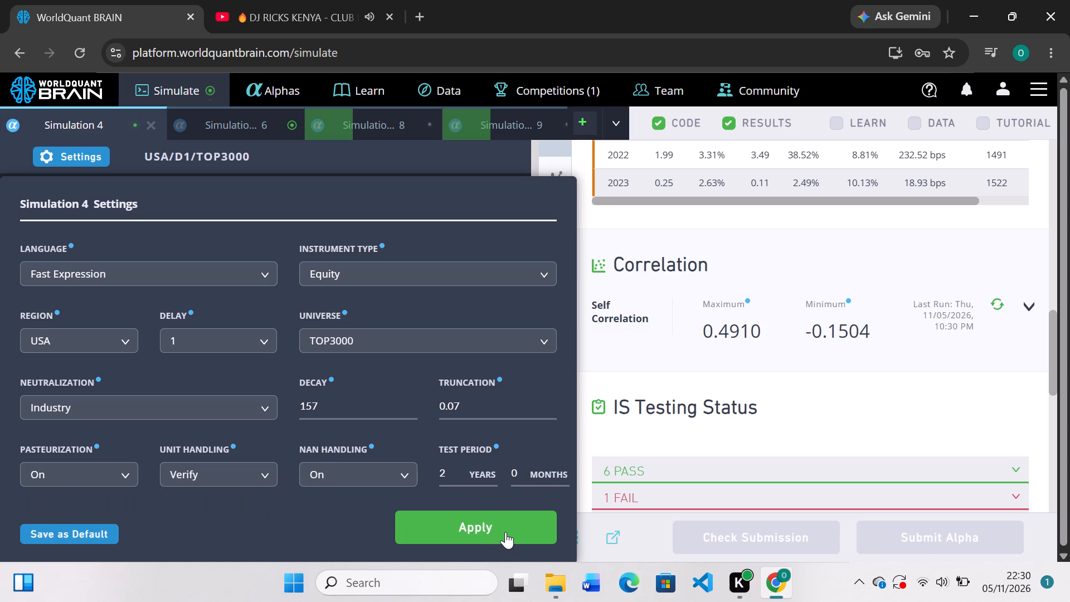
{"action": "left_click", "coordinate": [505, 532]}
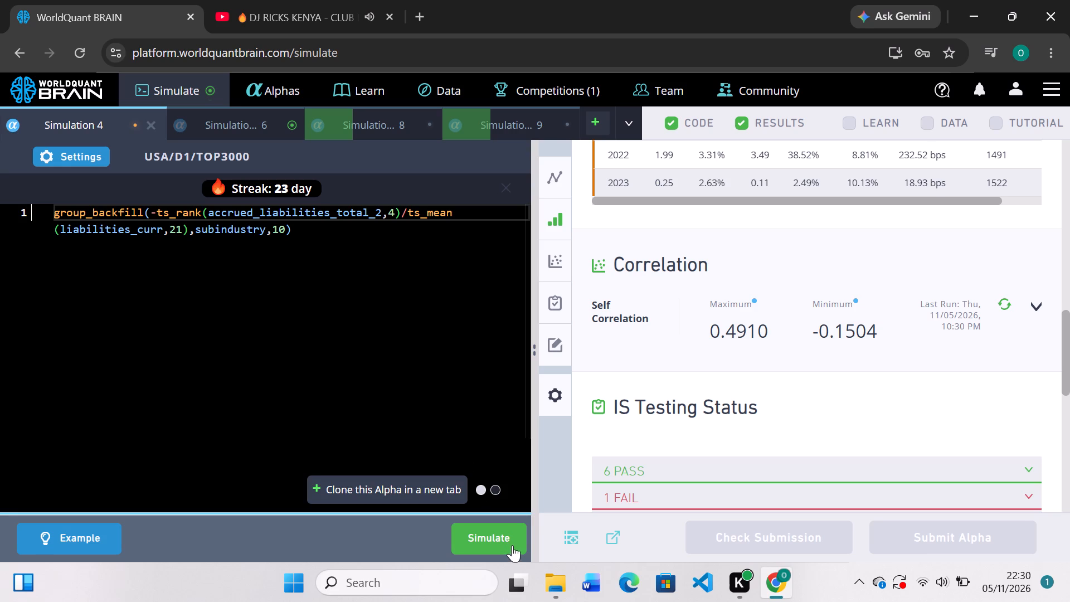
{"action": "left_click", "coordinate": [504, 543]}
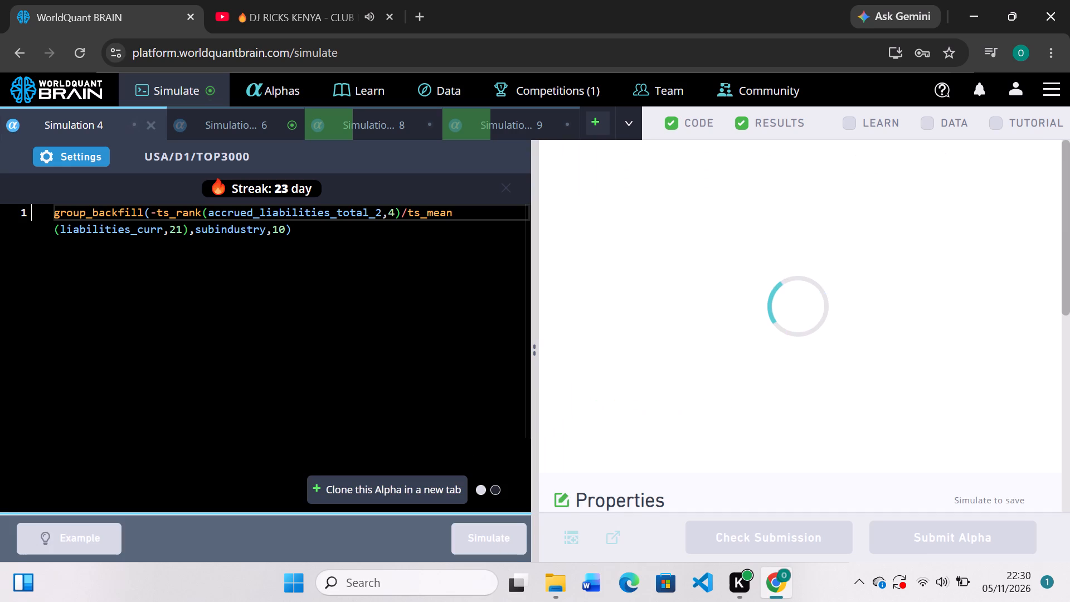
Review Simulation 6's PnL chart and IS Summary, set its universe to TOP3000, apply the settings and simulate the alpha.
{"action": "left_click", "coordinate": [252, 111]}
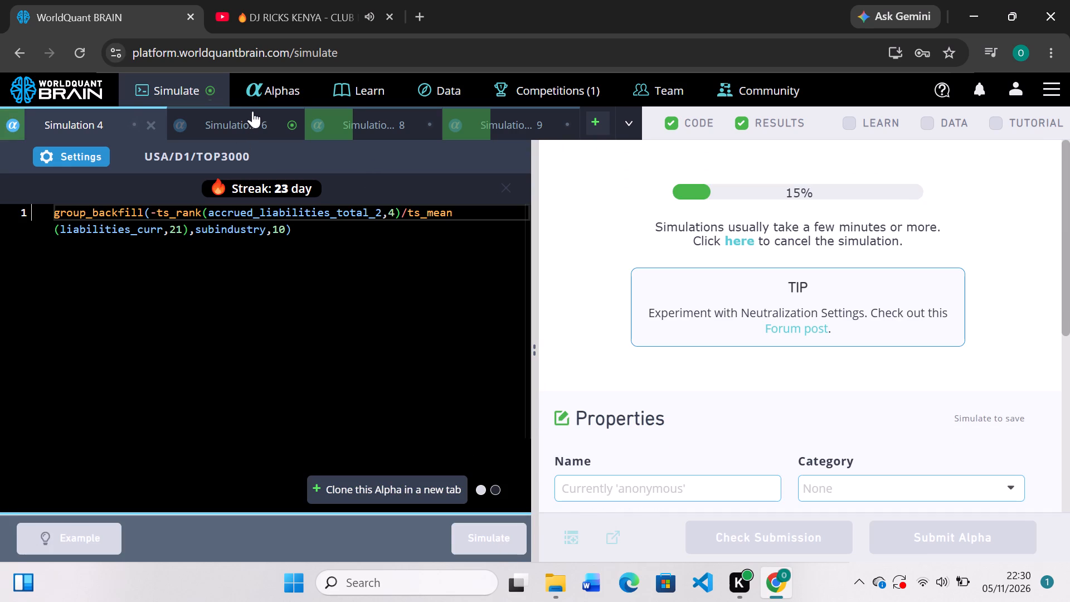
{"action": "scroll", "coordinate": [692, 360], "scroll_direction": "down", "scroll_amount": 2}
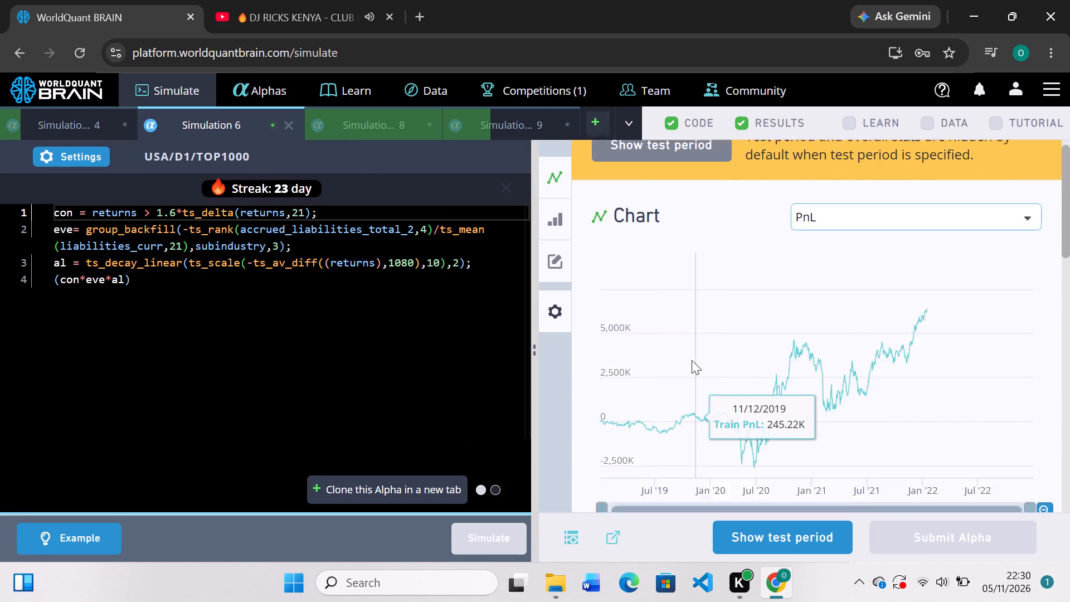
{"action": "scroll", "coordinate": [692, 360], "scroll_direction": "down", "scroll_amount": 1}
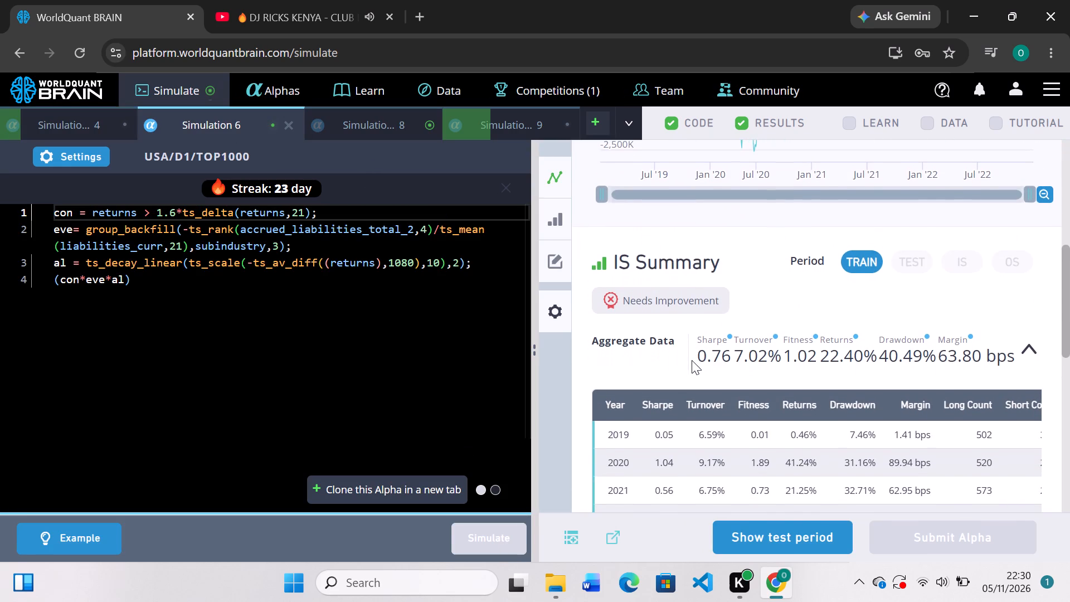
{"action": "scroll", "coordinate": [692, 360], "scroll_direction": "up", "scroll_amount": 1}
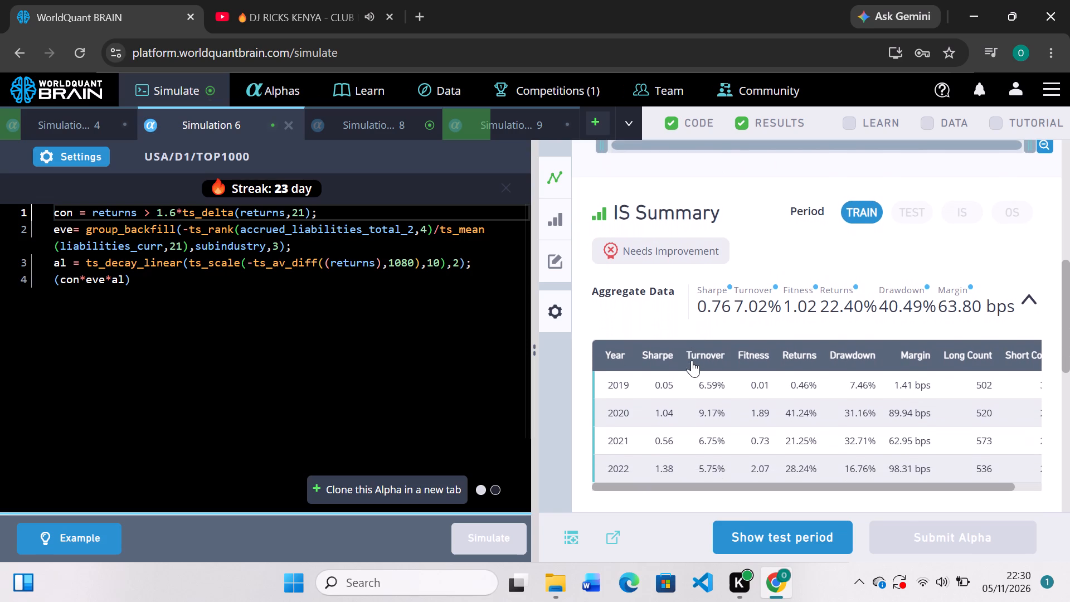
{"action": "scroll", "coordinate": [692, 360], "scroll_direction": "up", "scroll_amount": 1}
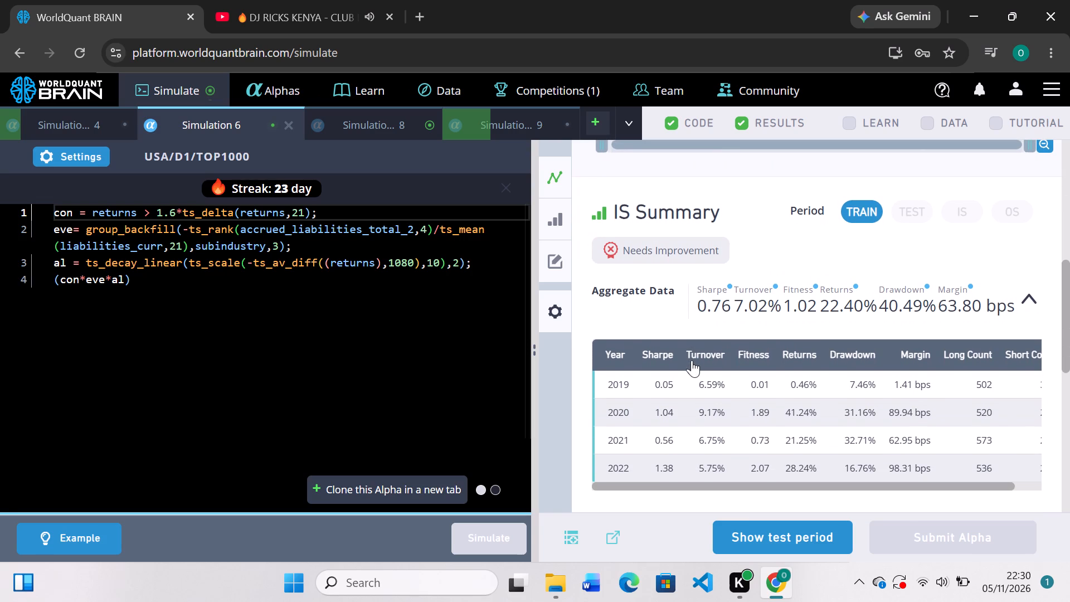
{"action": "scroll", "coordinate": [692, 360], "scroll_direction": "up", "scroll_amount": 1}
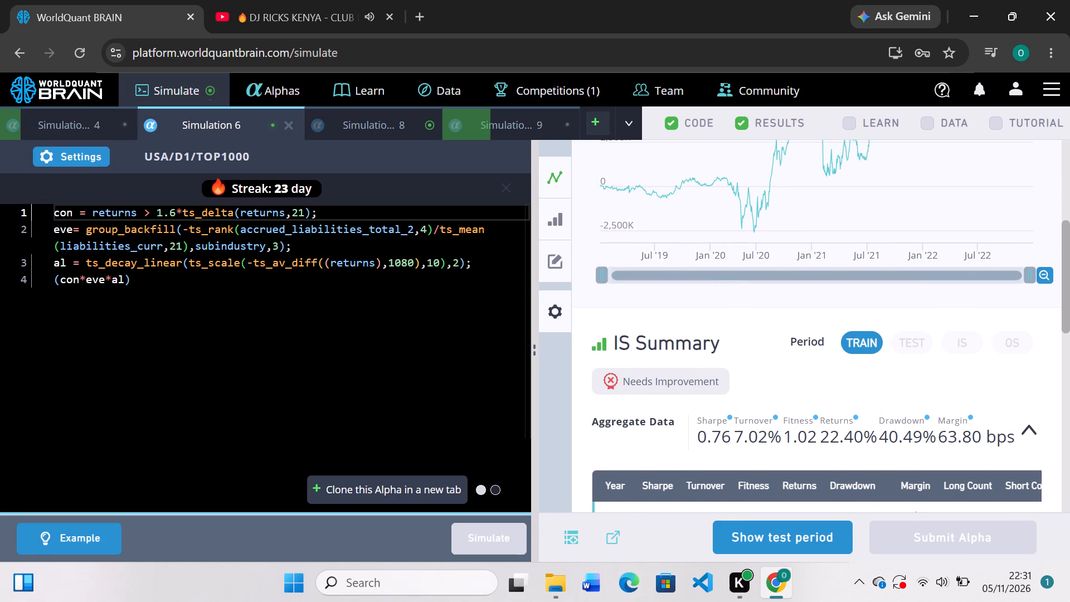
{"action": "left_click", "coordinate": [84, 153]}
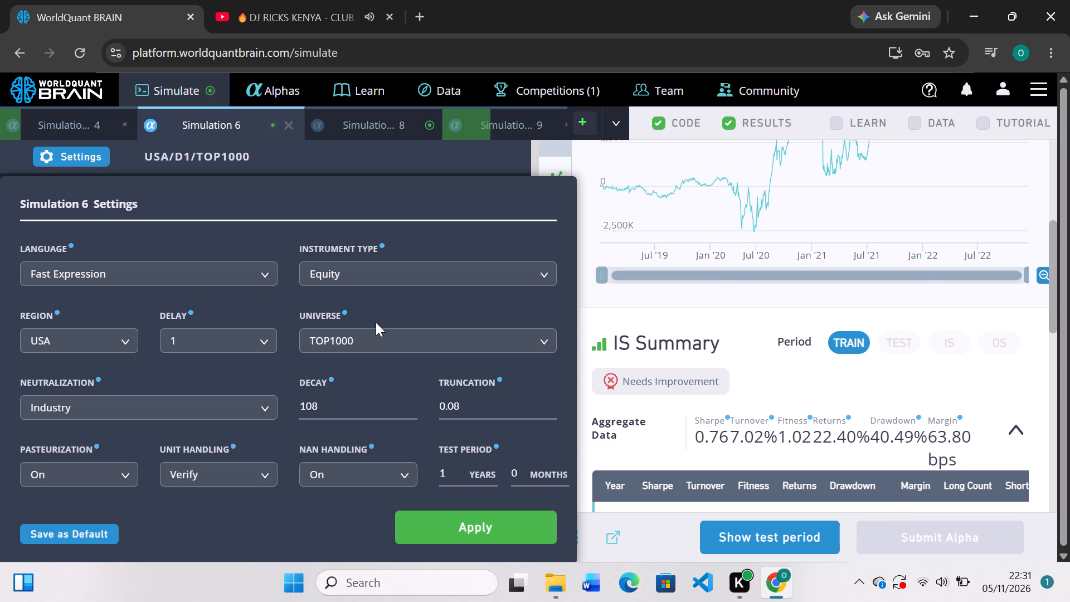
{"action": "left_click", "coordinate": [544, 334]}
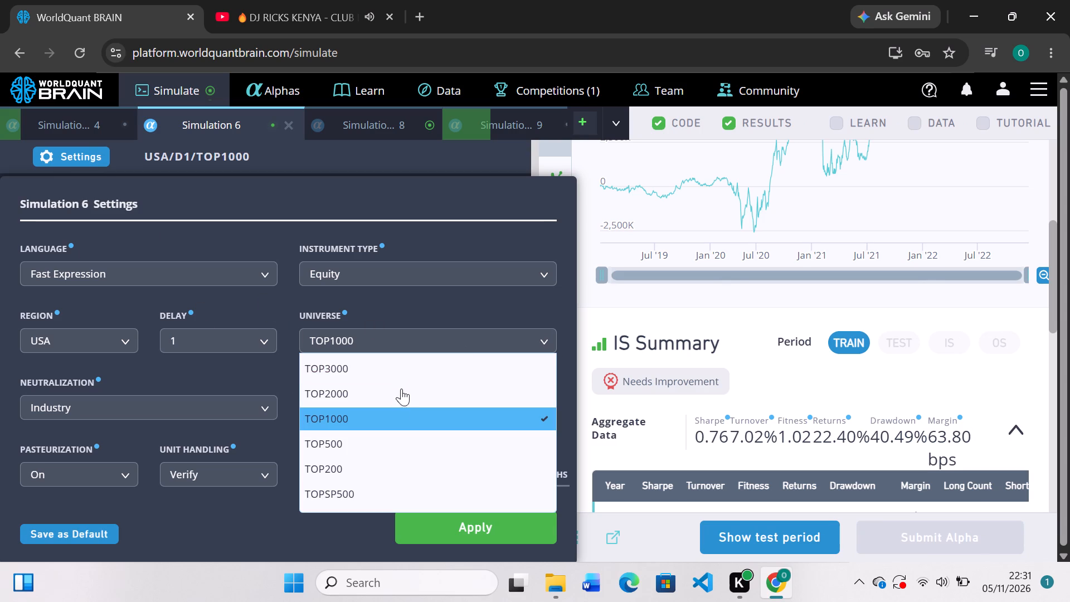
{"action": "left_click", "coordinate": [401, 359]}
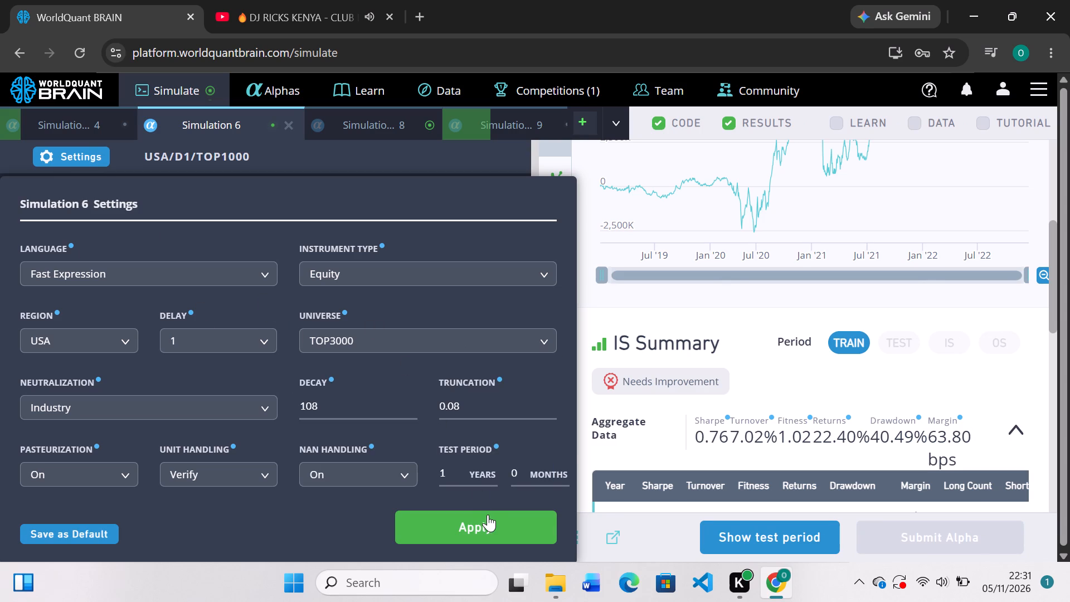
{"action": "left_click", "coordinate": [488, 514]}
{"action": "left_click", "coordinate": [494, 532]}
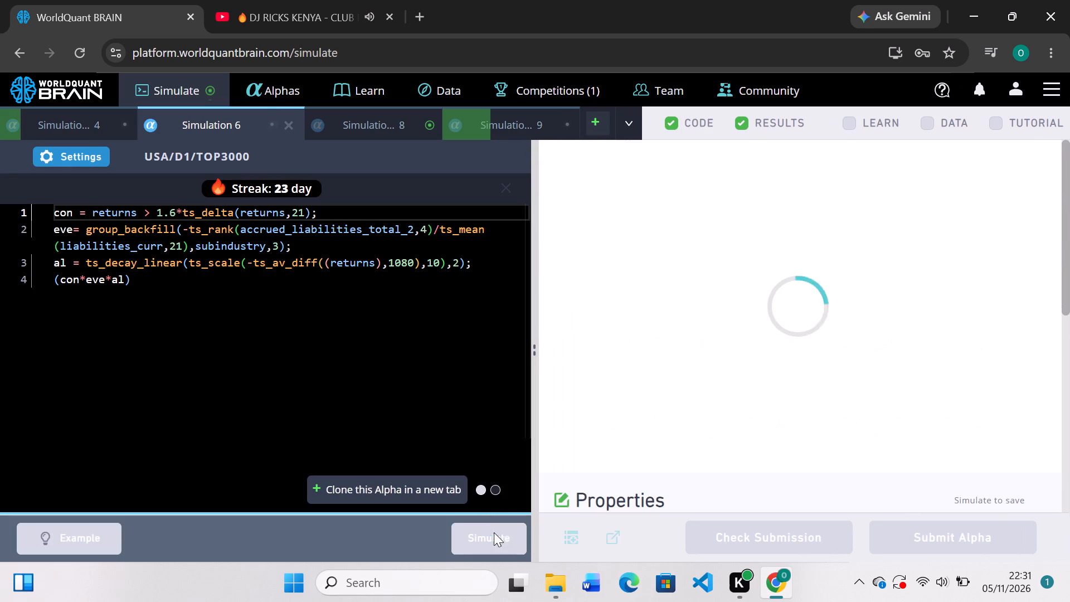
Review Simulation 8's PnL chart and IS Summary, show its test period and run its self correlation check.
{"action": "left_click", "coordinate": [398, 125]}
{"action": "scroll", "coordinate": [685, 346], "scroll_direction": "down", "scroll_amount": 2}
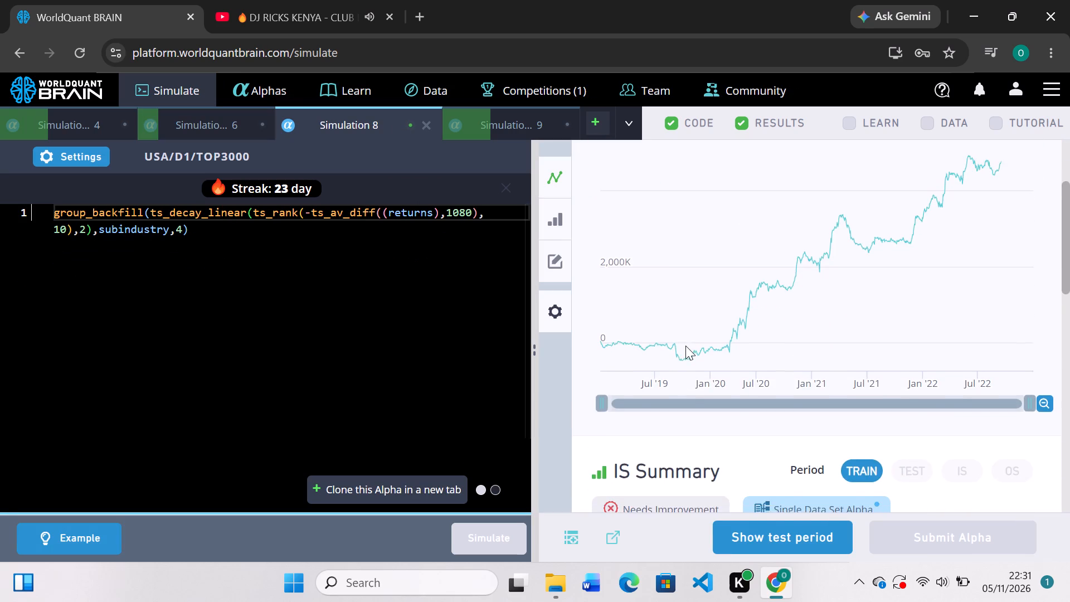
{"action": "scroll", "coordinate": [685, 346], "scroll_direction": "down", "scroll_amount": 2}
{"action": "scroll", "coordinate": [685, 346], "scroll_direction": "up", "scroll_amount": 2}
{"action": "scroll", "coordinate": [685, 346], "scroll_direction": "down", "scroll_amount": 1}
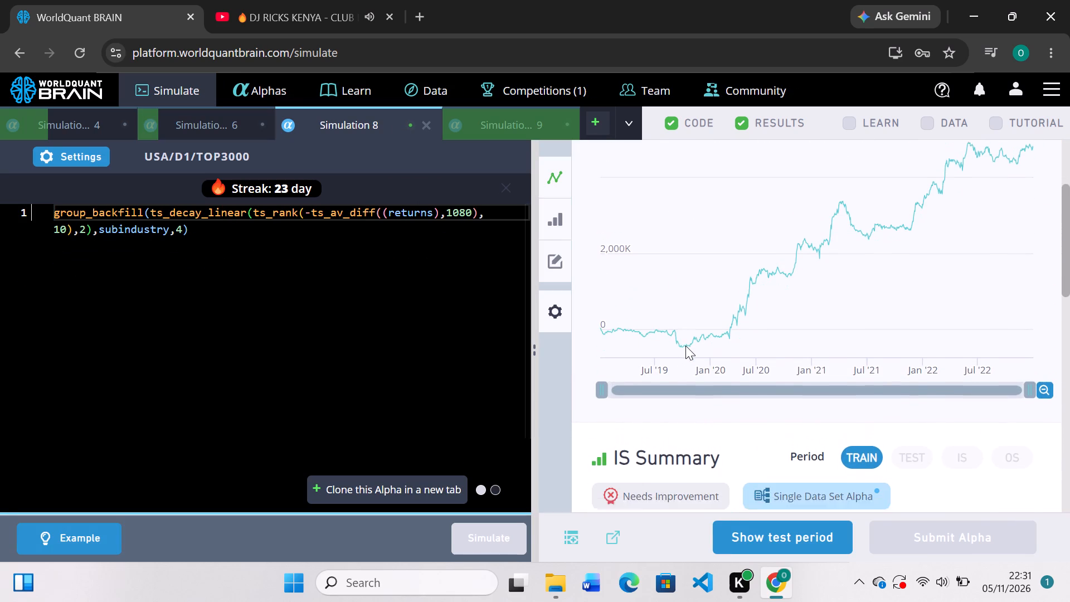
{"action": "scroll", "coordinate": [685, 346], "scroll_direction": "down", "scroll_amount": 1}
{"action": "left_click", "coordinate": [785, 532]}
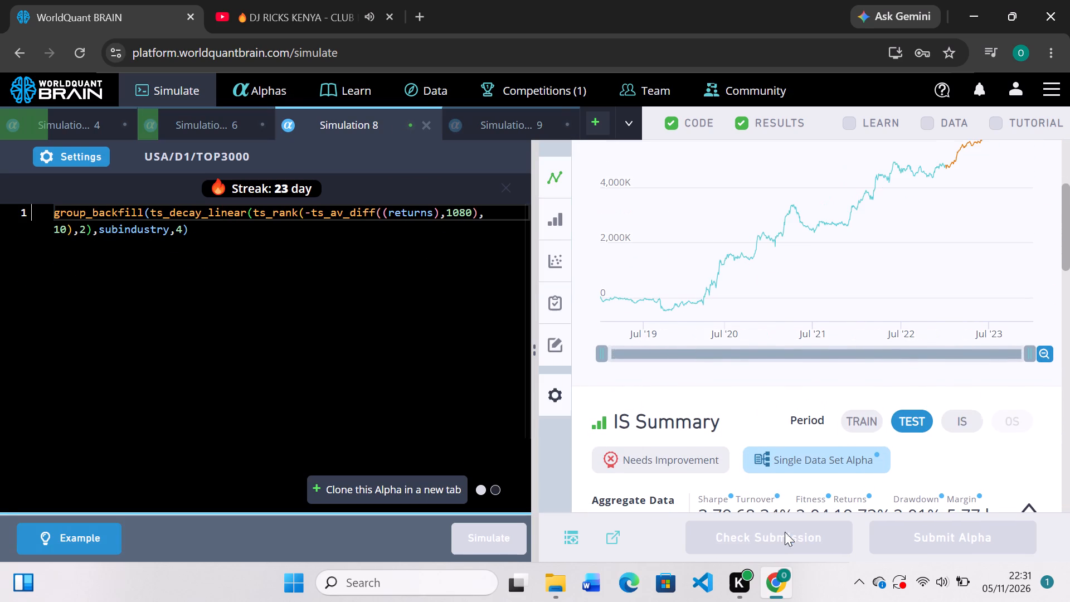
{"action": "scroll", "coordinate": [768, 428], "scroll_direction": "down", "scroll_amount": 4}
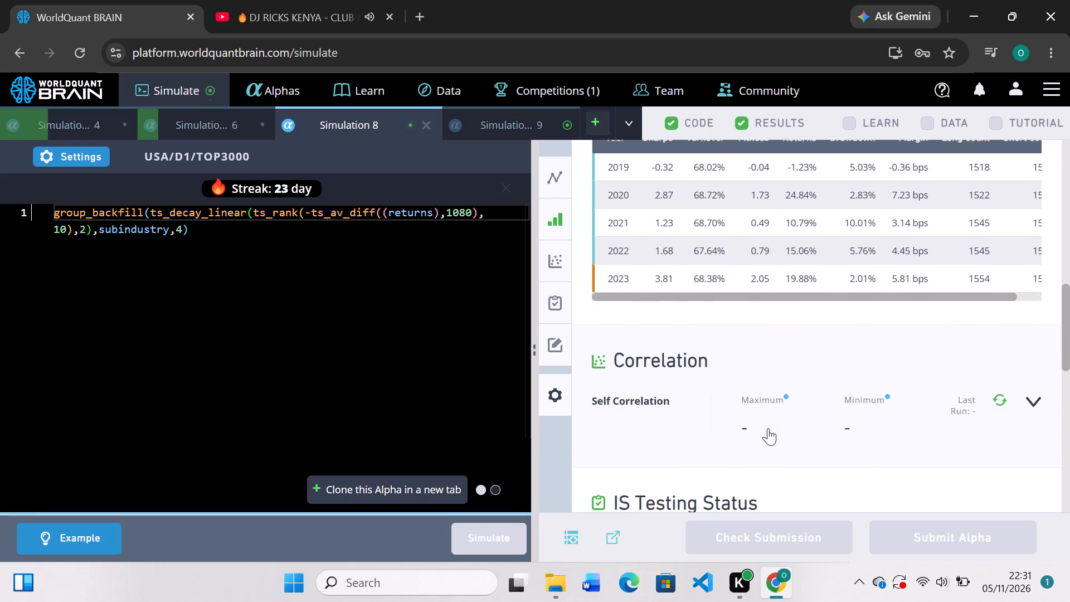
{"action": "left_click", "coordinate": [991, 394]}
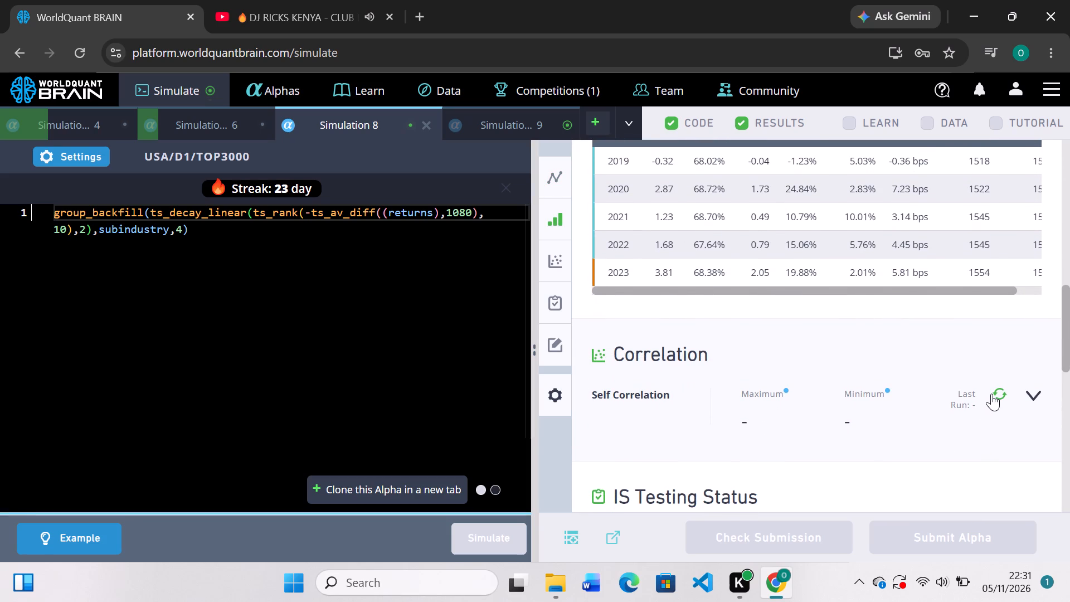
{"action": "left_click", "coordinate": [1001, 392]}
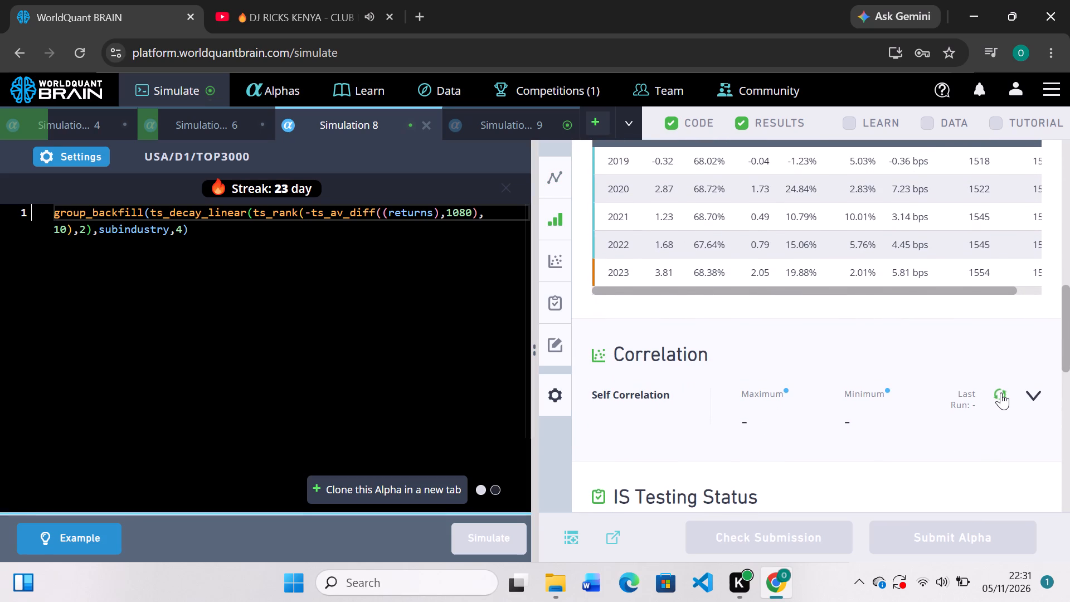
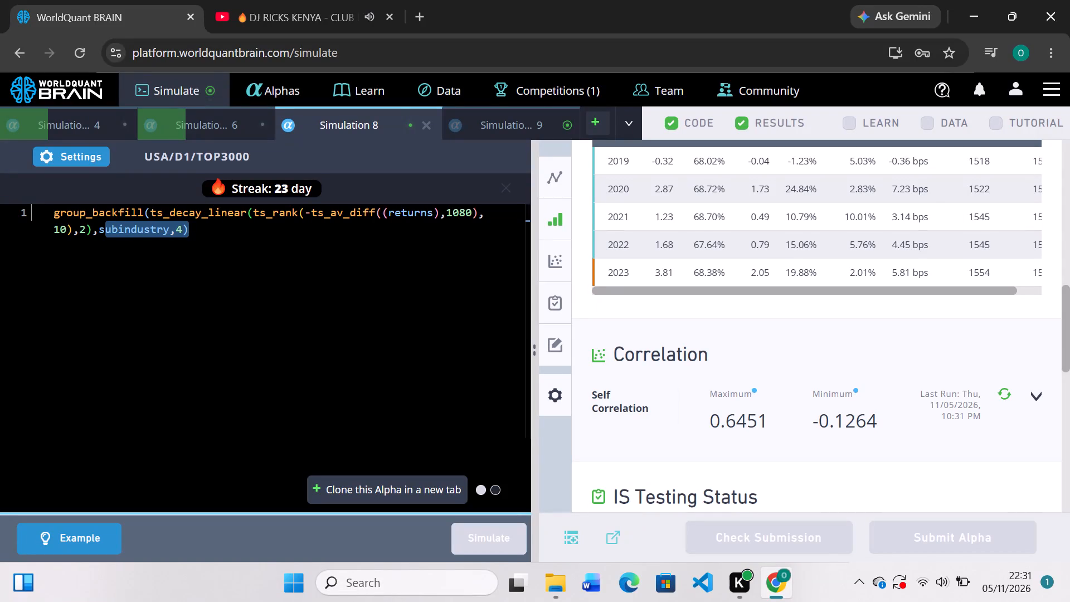
Review the PnL chart and IS Summary of Simulation 9.
{"action": "scroll", "coordinate": [459, 425], "scroll_direction": "down", "scroll_amount": 2}
{"action": "left_click", "coordinate": [500, 119]}
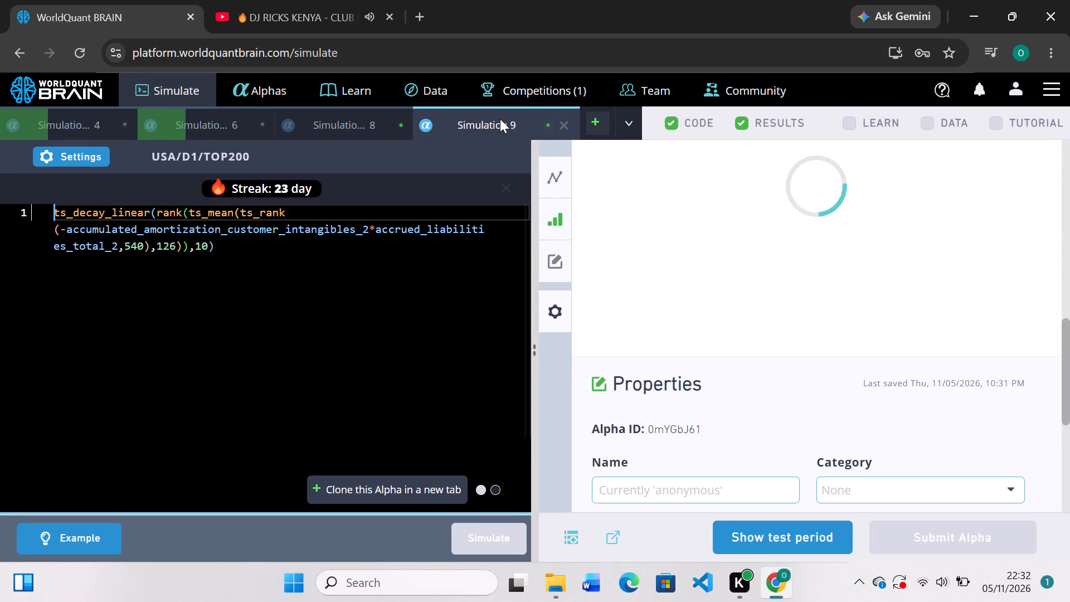
{"action": "scroll", "coordinate": [667, 216], "scroll_direction": "up", "scroll_amount": 2}
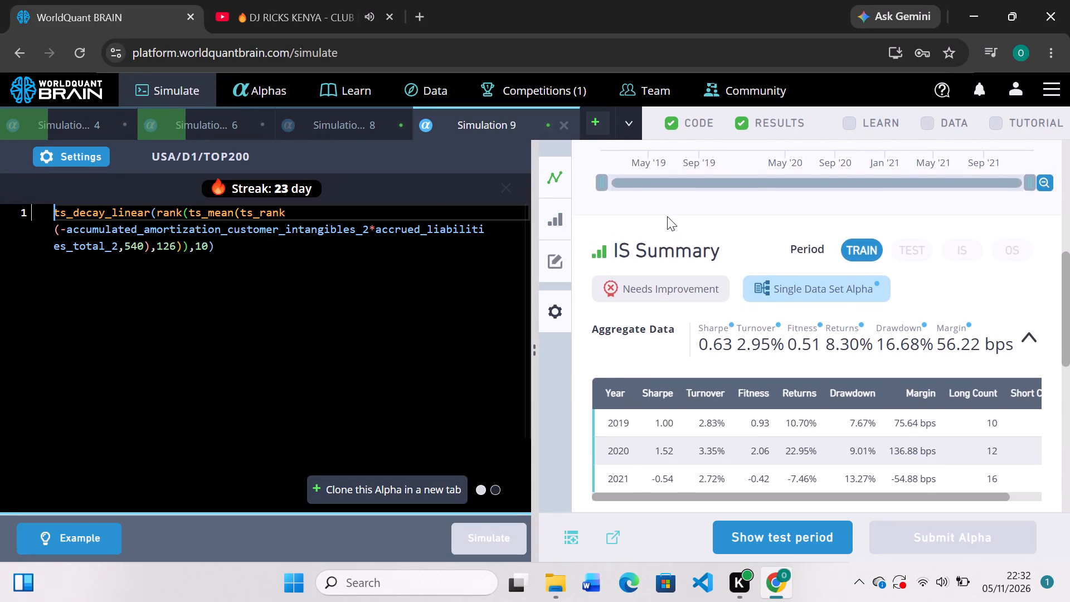
{"action": "scroll", "coordinate": [667, 216], "scroll_direction": "up", "scroll_amount": 2}
{"action": "scroll", "coordinate": [667, 216], "scroll_direction": "down", "scroll_amount": 2}
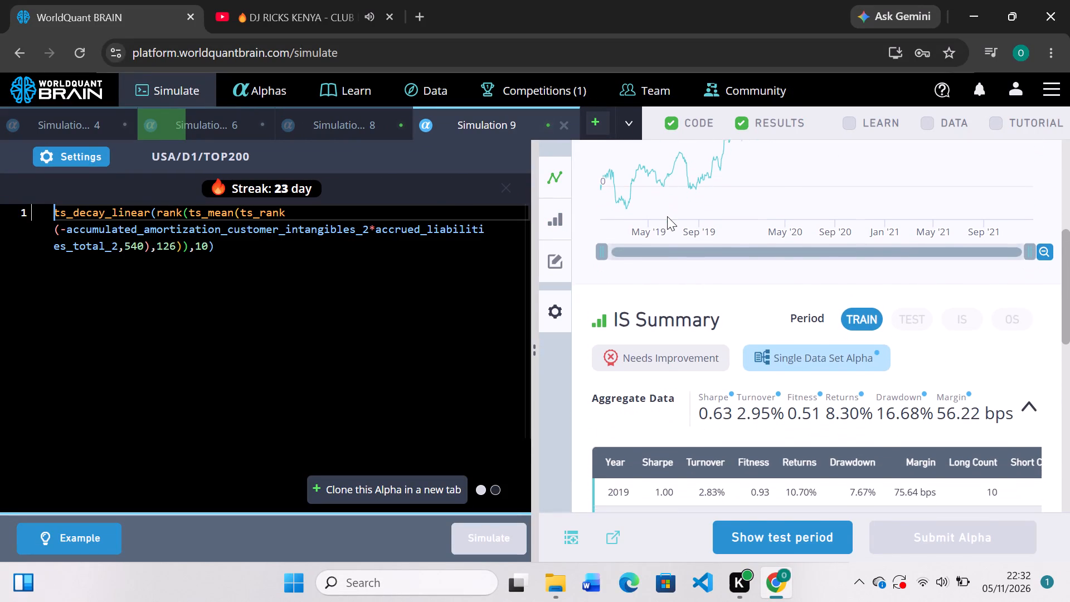
{"action": "scroll", "coordinate": [667, 216], "scroll_direction": "up", "scroll_amount": 3}
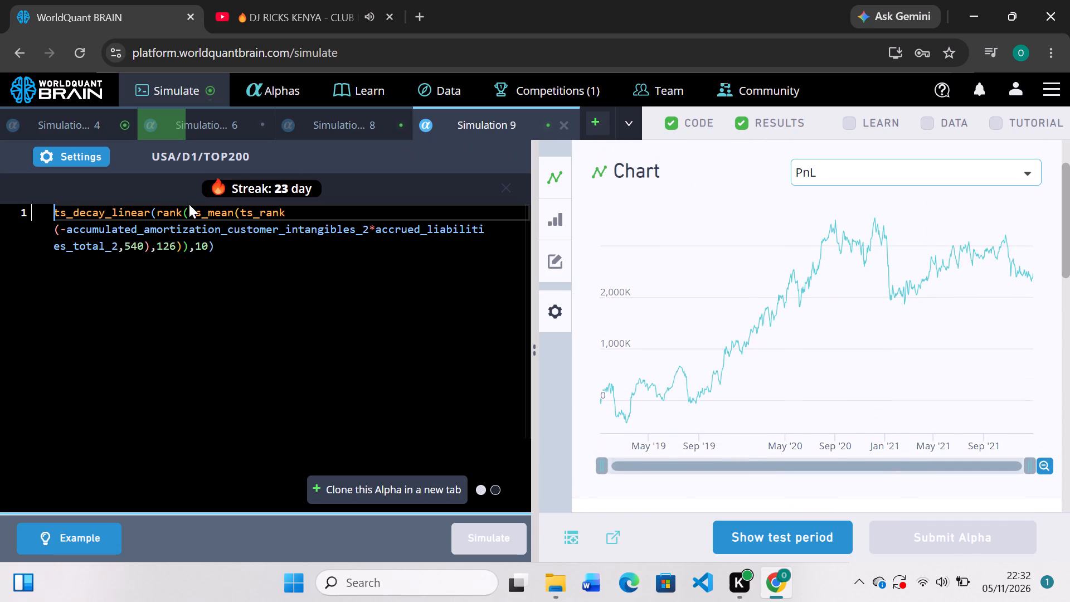
Show the test period results of Simulation 4 and run its self-correlation check.
{"action": "left_click", "coordinate": [100, 121]}
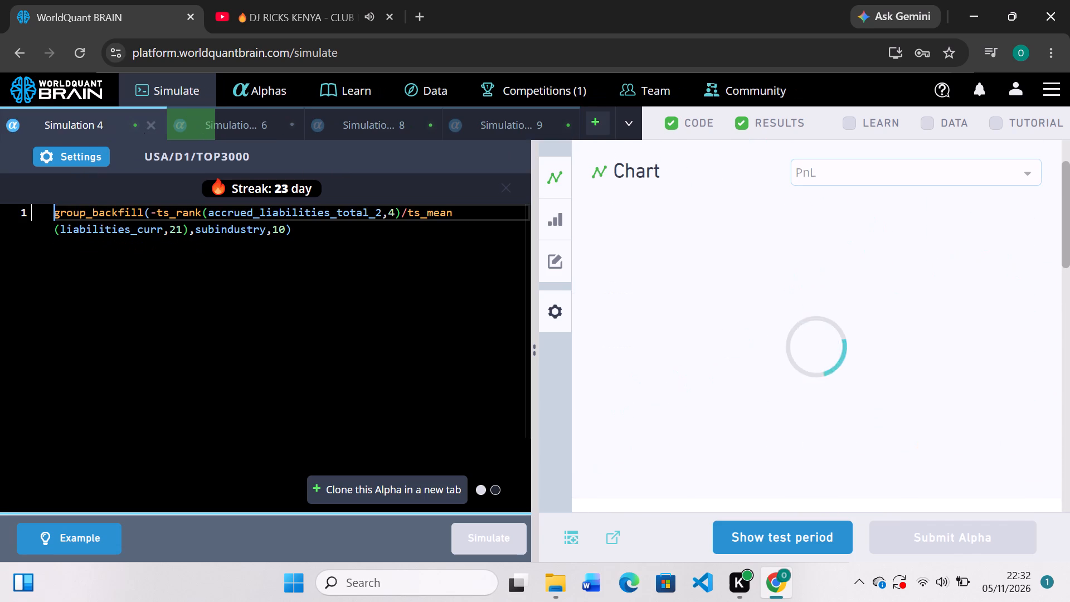
{"action": "scroll", "coordinate": [692, 266], "scroll_direction": "down", "scroll_amount": 2}
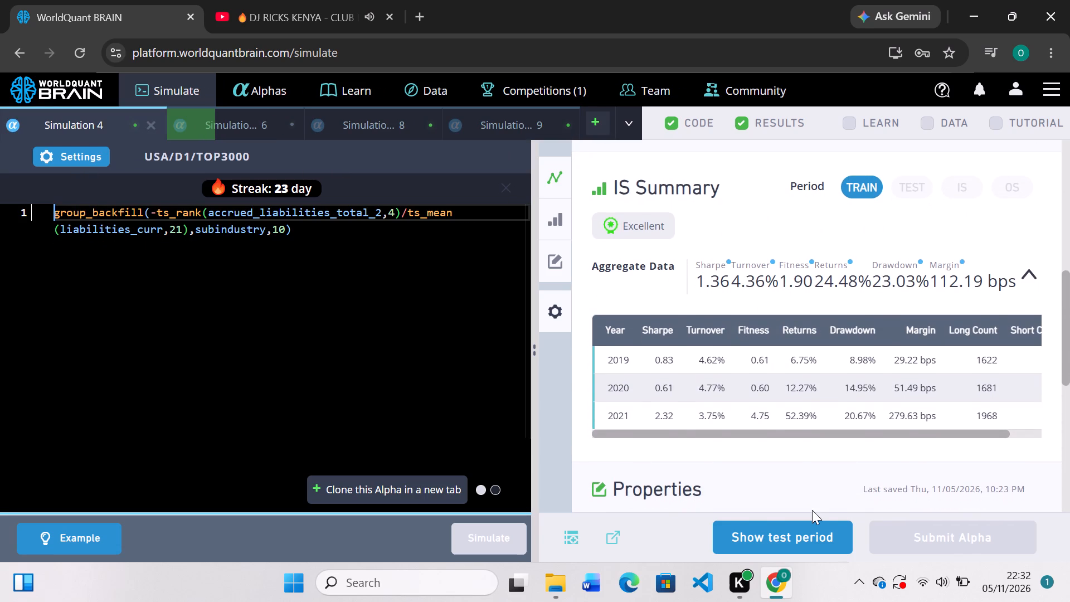
{"action": "left_click", "coordinate": [816, 540]}
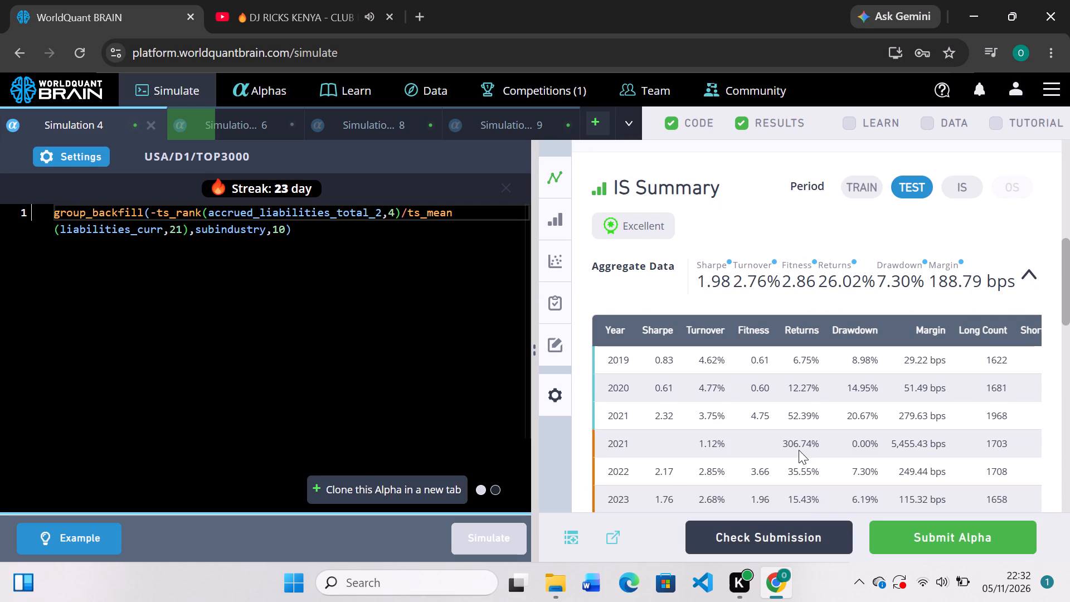
{"action": "scroll", "coordinate": [799, 450], "scroll_direction": "down", "scroll_amount": 7}
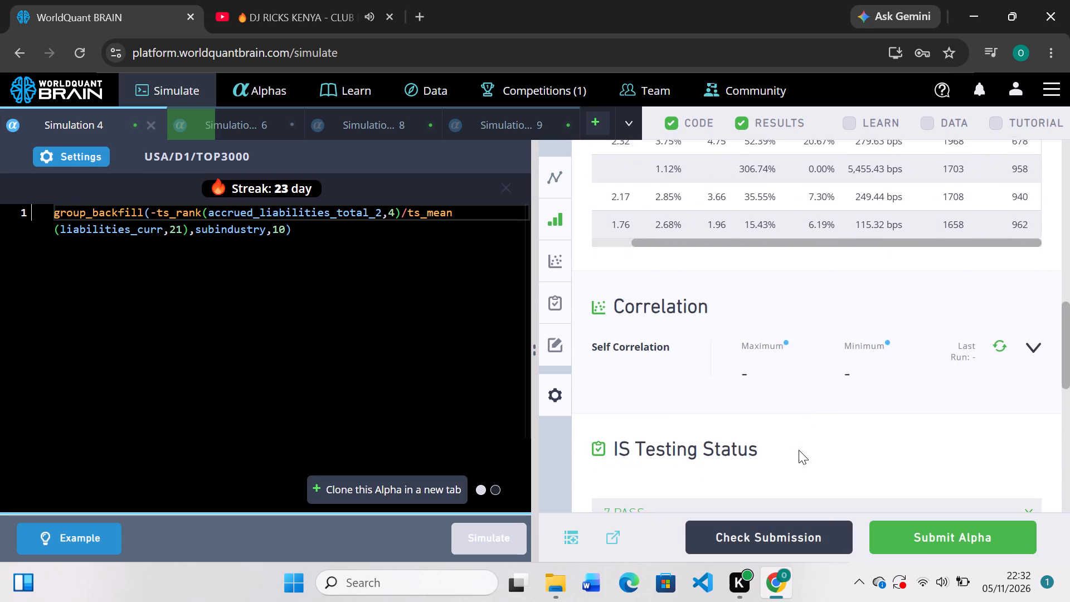
{"action": "left_click", "coordinate": [998, 276]}
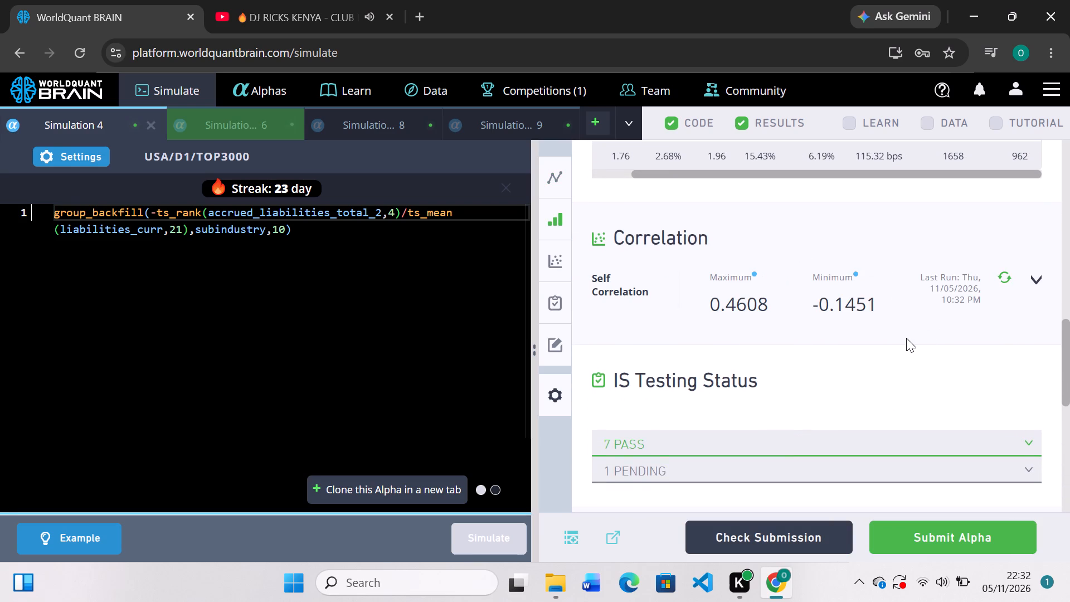
Submit the alpha from Simulation 4.
{"action": "left_click", "coordinate": [977, 543]}
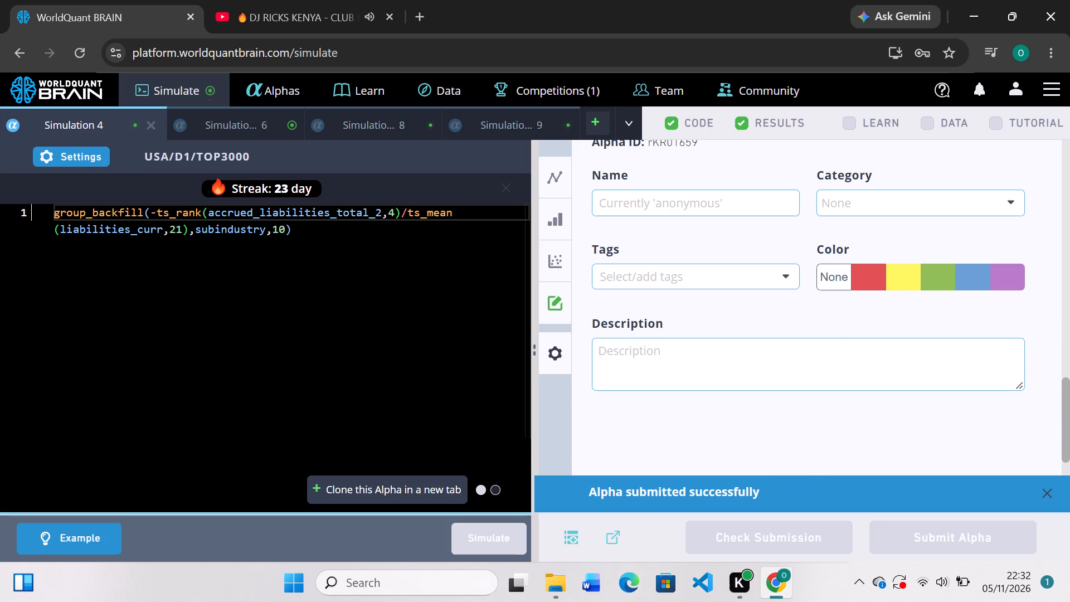
Name the submitted alpha excel2 and give it the red color in its properties.
{"action": "left_click", "coordinate": [769, 200]}
{"action": "key", "text": "e"}
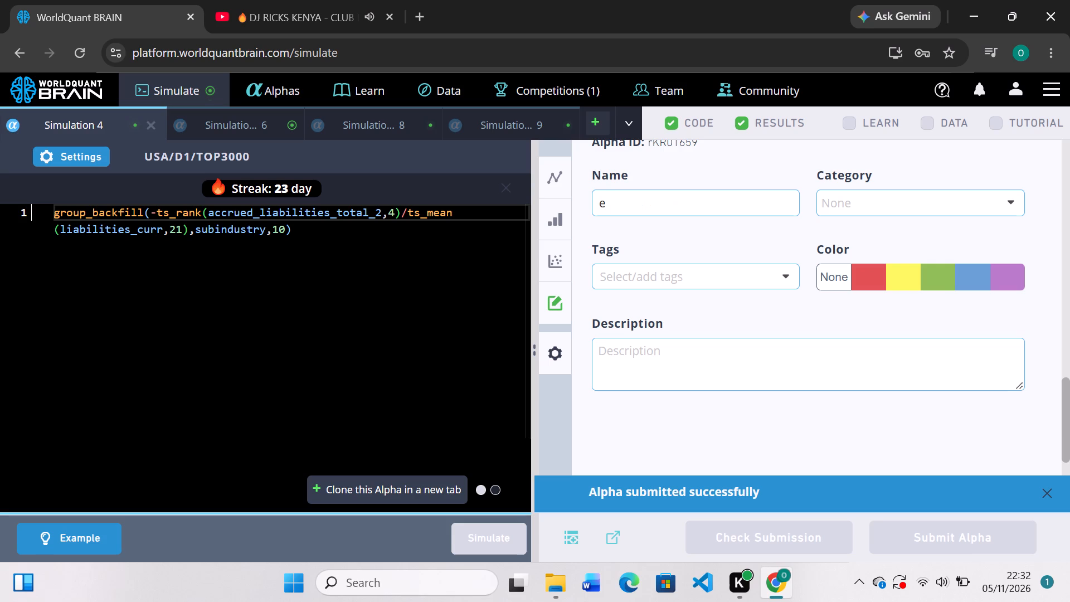
{"action": "type", "text": "xce"}
{"action": "key", "text": "l"}
{"action": "key", "text": "2"}
{"action": "left_click", "coordinate": [876, 278]}
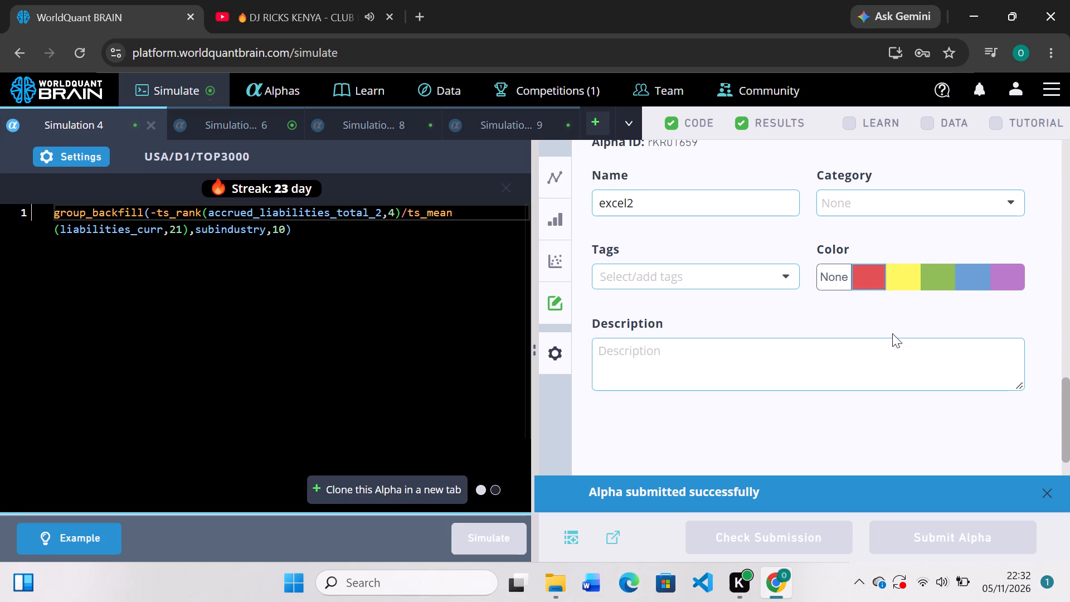
Review the submitted alpha's correlation and properties sections and the Simulation 4 settings.
{"action": "scroll", "coordinate": [816, 403], "scroll_direction": "up", "scroll_amount": 1}
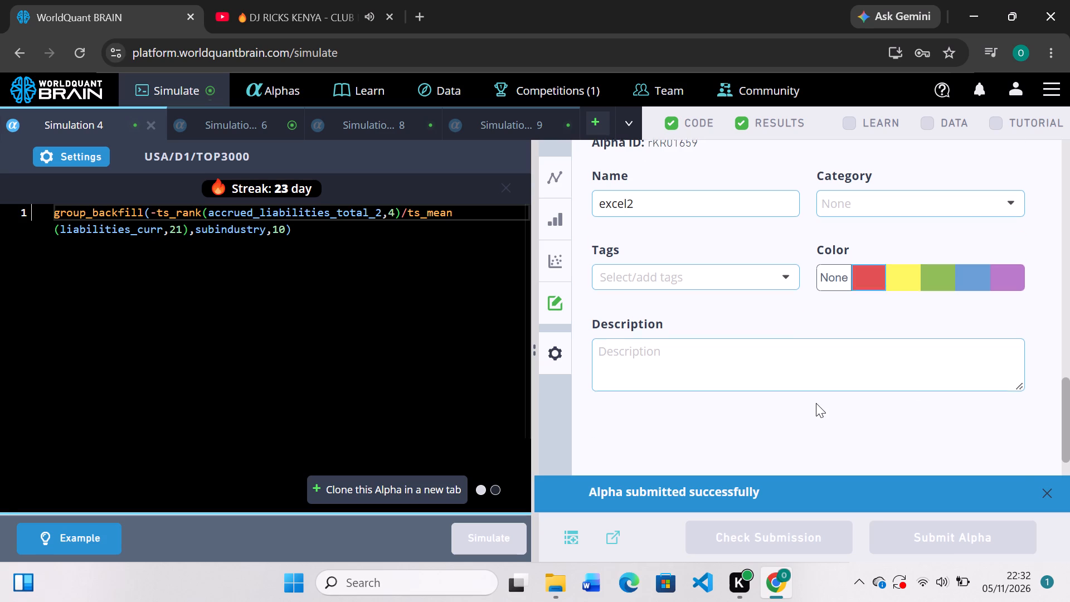
{"action": "scroll", "coordinate": [816, 403], "scroll_direction": "up", "scroll_amount": 2}
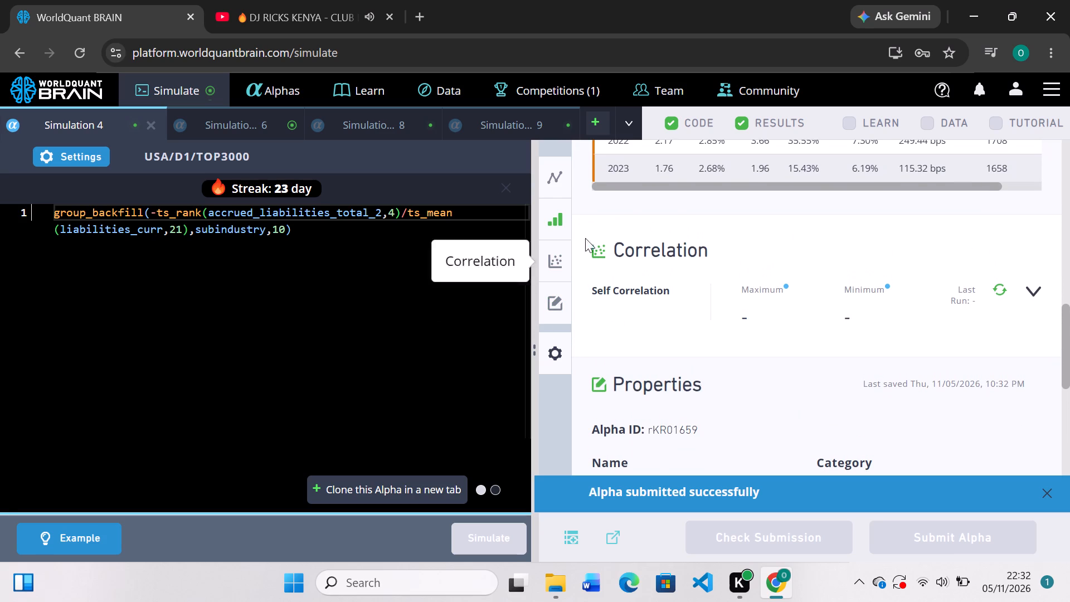
{"action": "scroll", "coordinate": [700, 378], "scroll_direction": "down", "scroll_amount": 3}
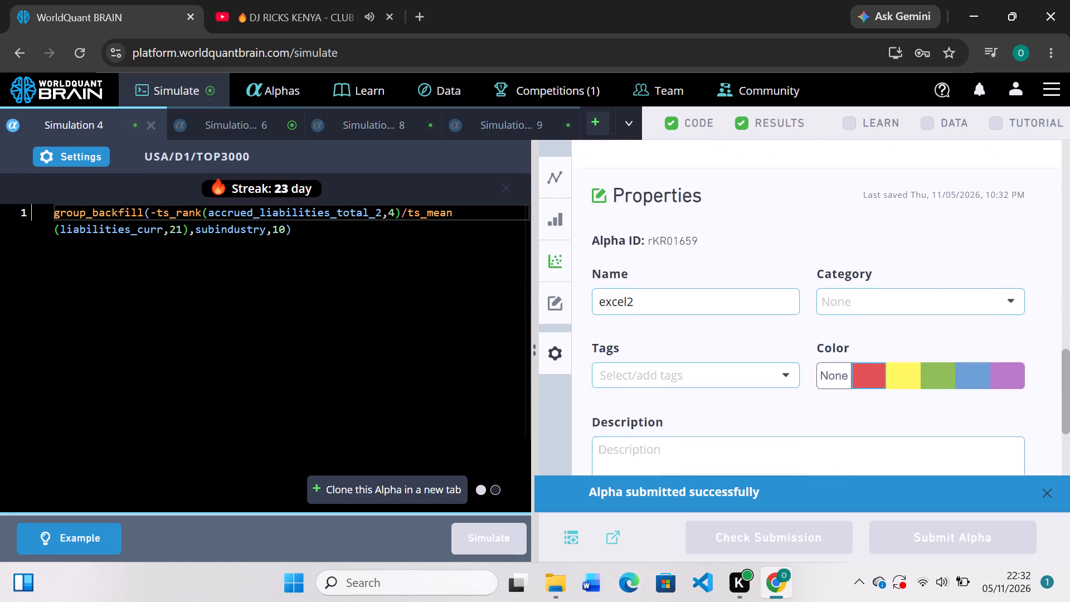
{"action": "scroll", "coordinate": [700, 378], "scroll_direction": "up", "scroll_amount": 2}
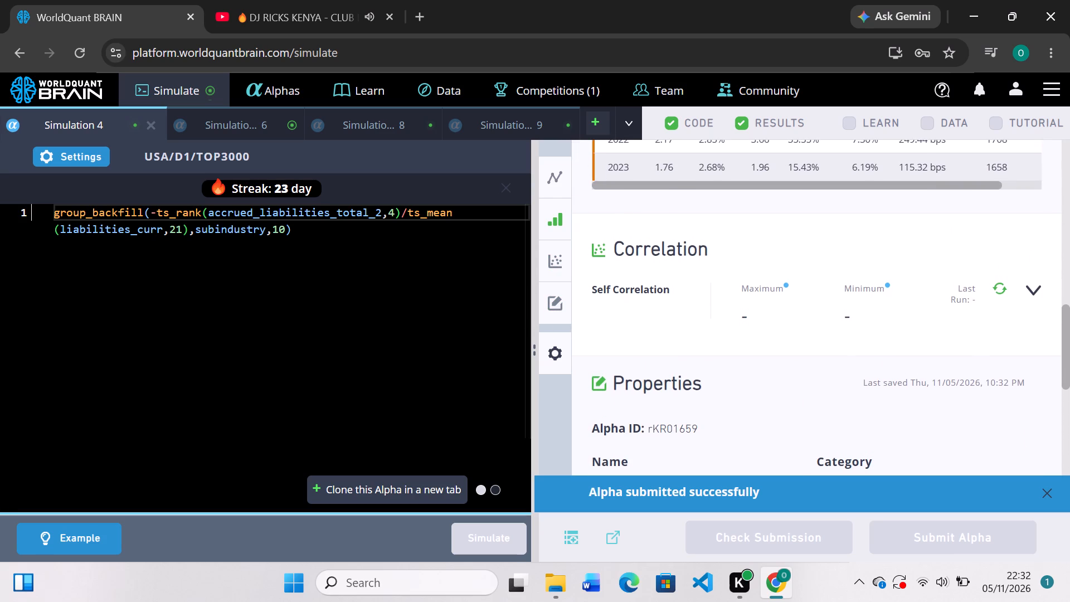
{"action": "left_click", "coordinate": [92, 158]}
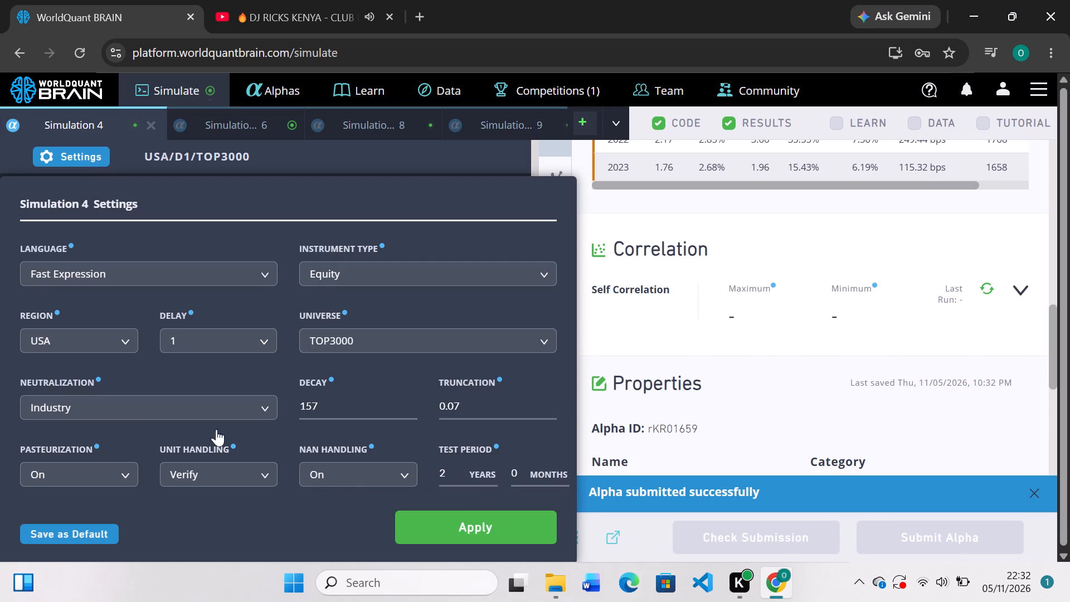
Close Simulation 4.
{"action": "left_click", "coordinate": [254, 125]}
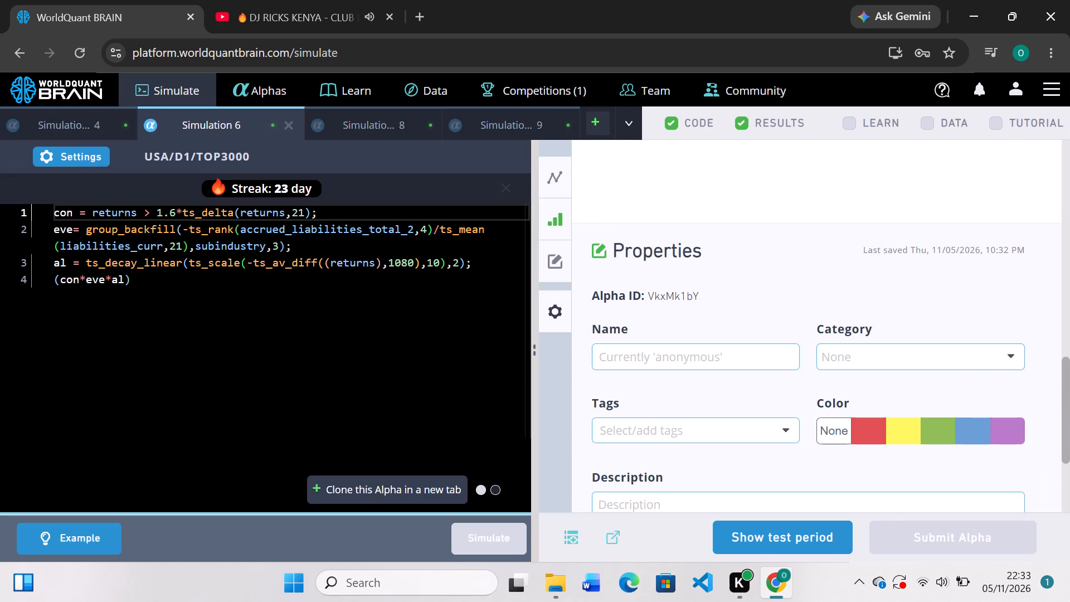
{"action": "left_click", "coordinate": [116, 120]}
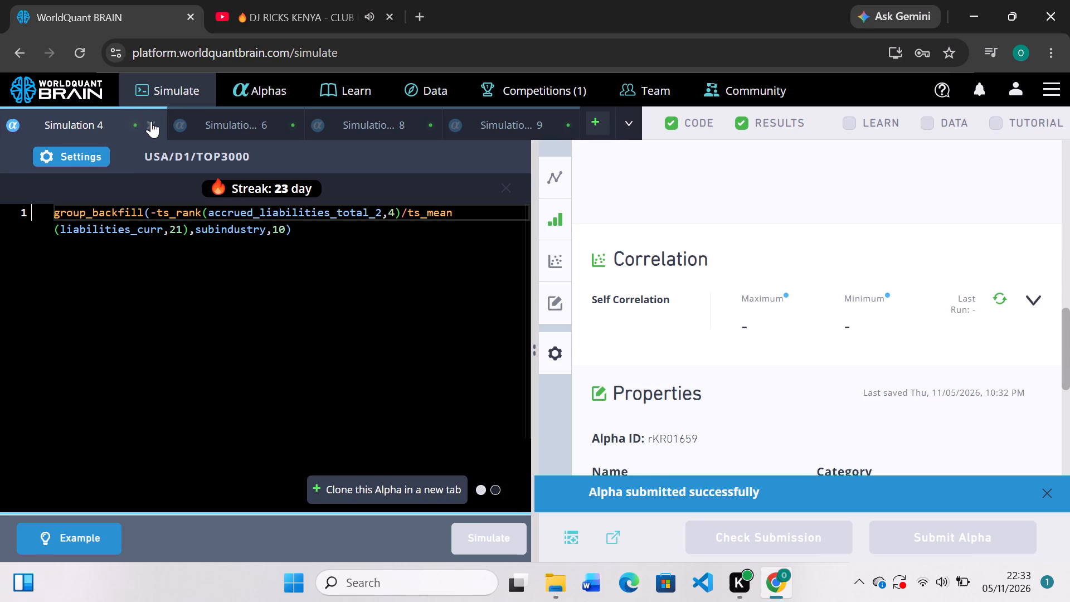
{"action": "left_click", "coordinate": [151, 121]}
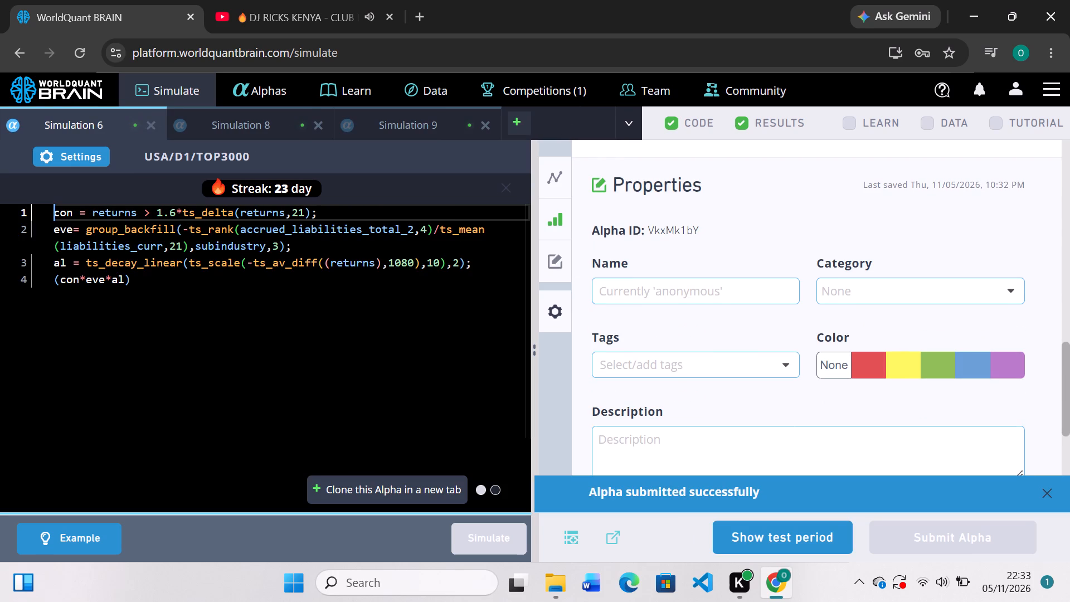
Change the final expression of Simulation 6 to (con+eve+al) and run the simulation.
{"action": "scroll", "coordinate": [647, 345], "scroll_direction": "up", "scroll_amount": 1}
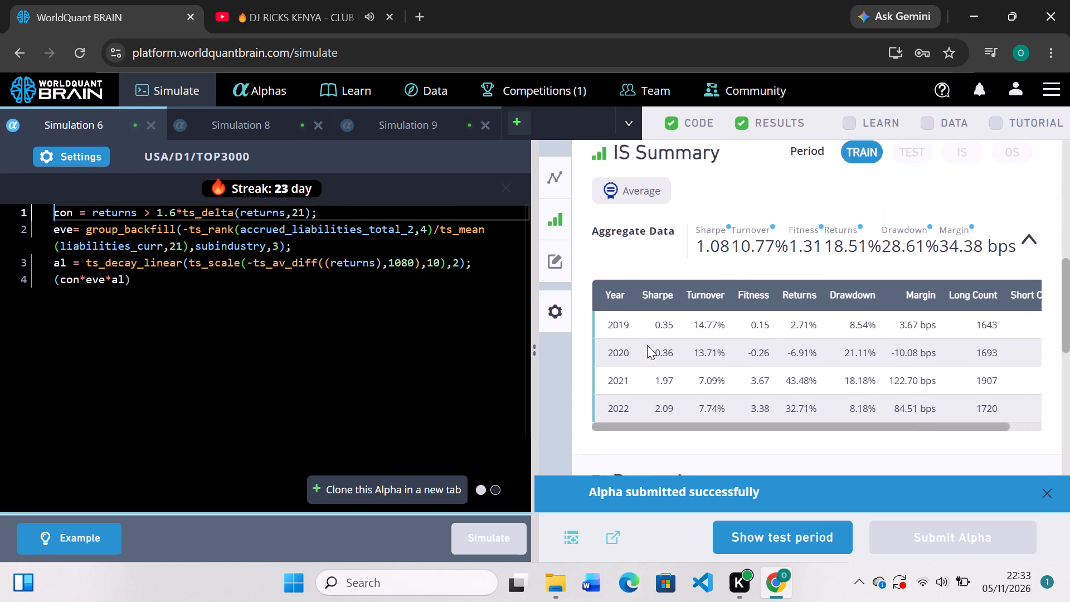
{"action": "scroll", "coordinate": [647, 345], "scroll_direction": "up", "scroll_amount": 2}
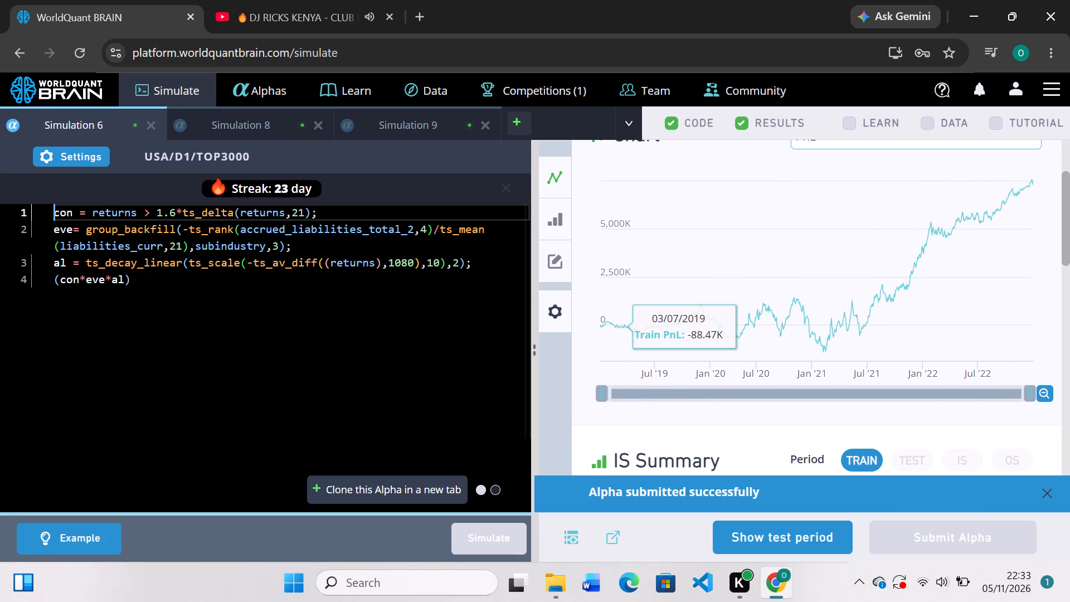
{"action": "left_click", "coordinate": [111, 275]}
{"action": "key", "text": "BackSpace"}
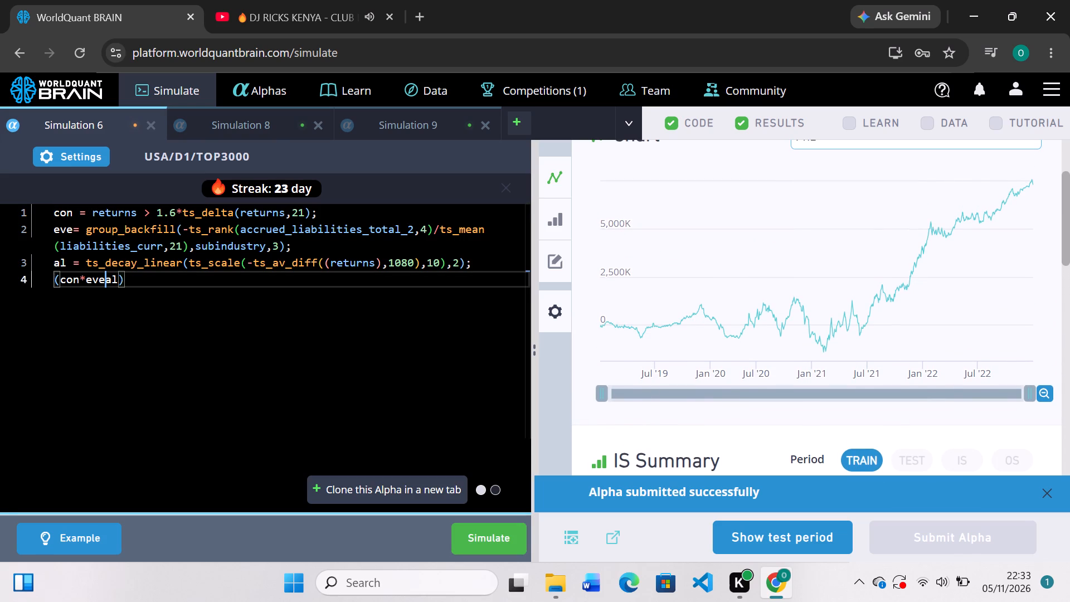
{"action": "key", "text": "shift+plus"}
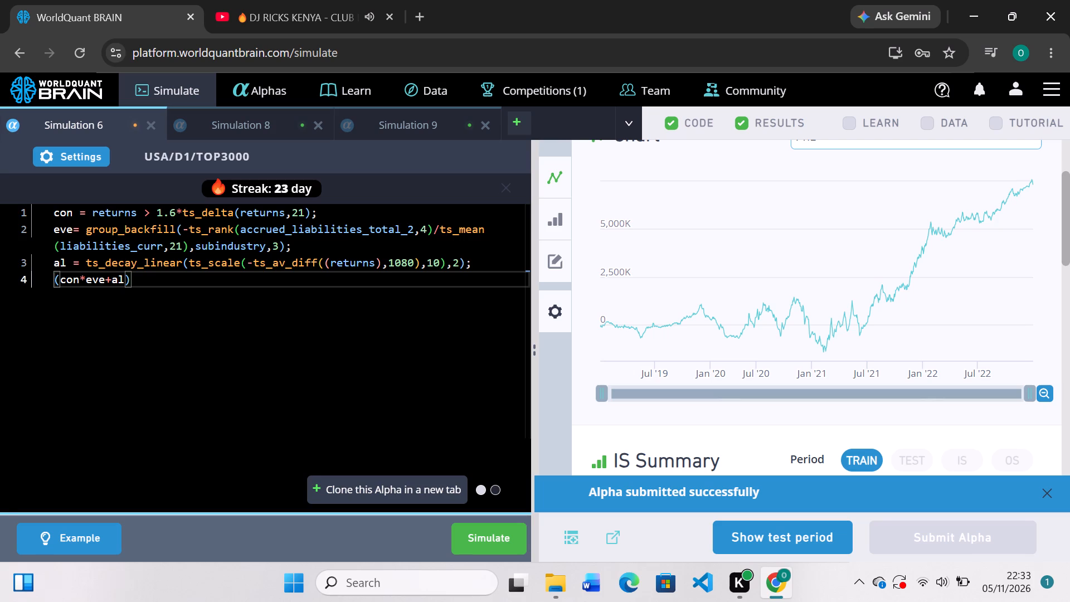
{"action": "left_click", "coordinate": [83, 279]}
{"action": "key", "text": "equal"}
{"action": "key", "text": "BackSpace"}
{"action": "key", "text": "BackSpace"}
{"action": "key", "text": "shift+plus"}
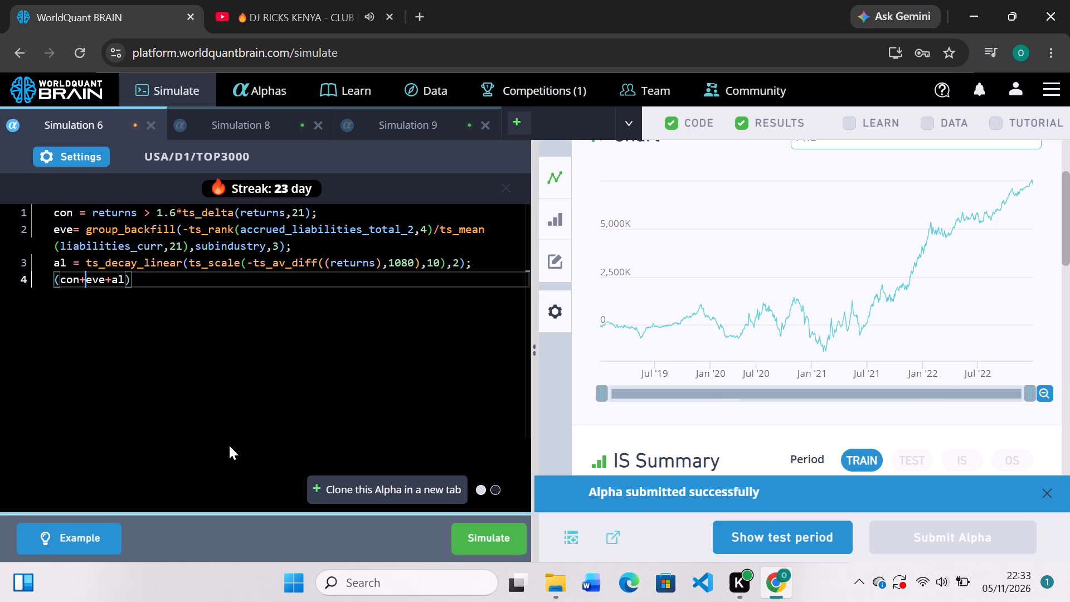
{"action": "left_click", "coordinate": [482, 528]}
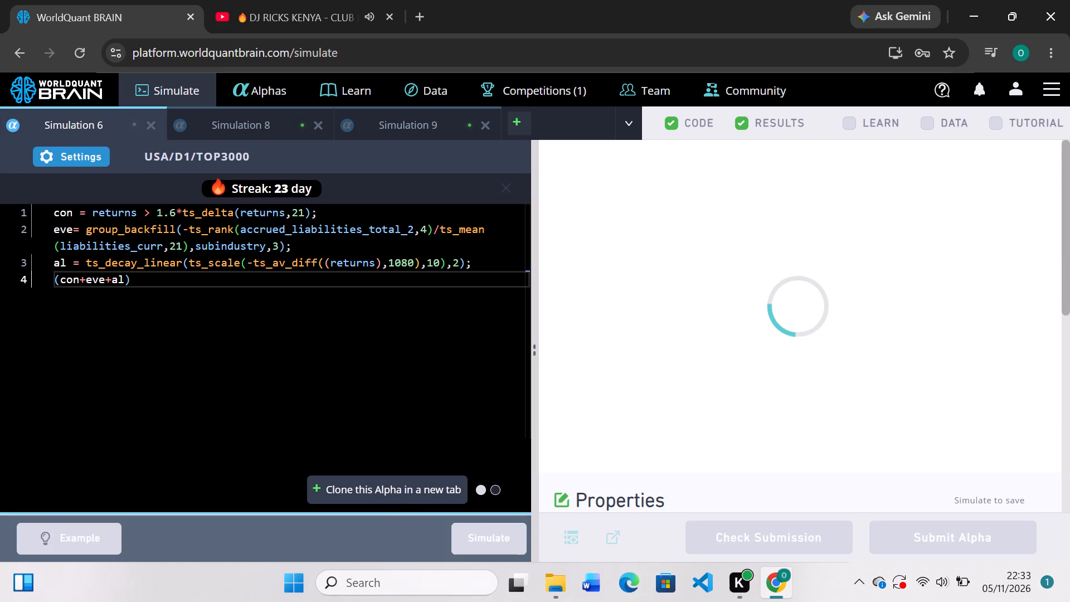
{"action": "scroll", "coordinate": [395, 319], "scroll_direction": "down", "scroll_amount": 1}
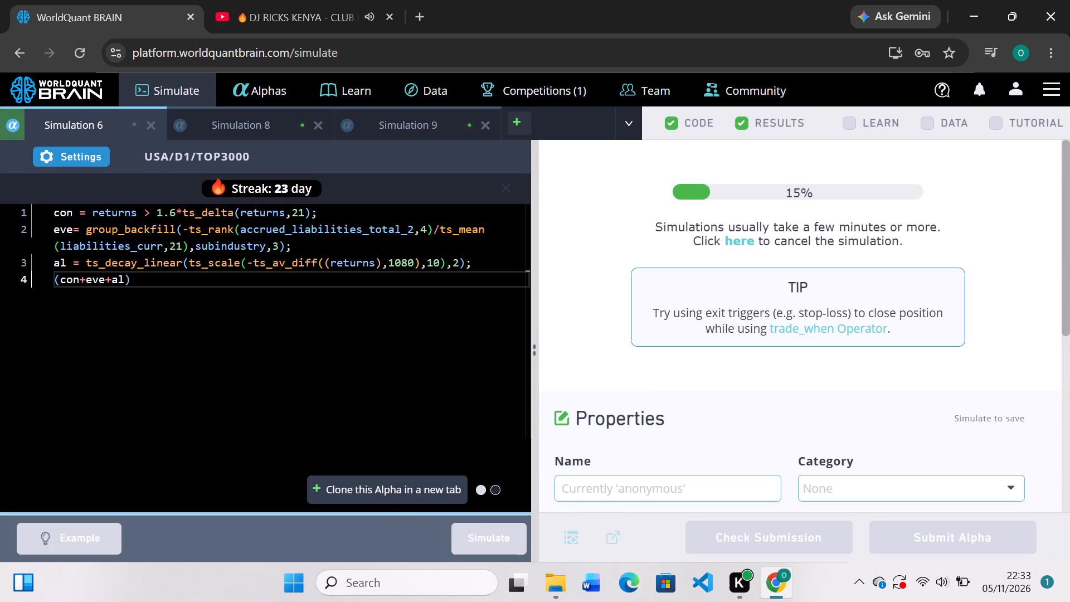
Examine Simulation 9's results with the test period shown, including the yearly IS summary, and run its self-correlation check.
{"action": "left_click", "coordinate": [427, 116]}
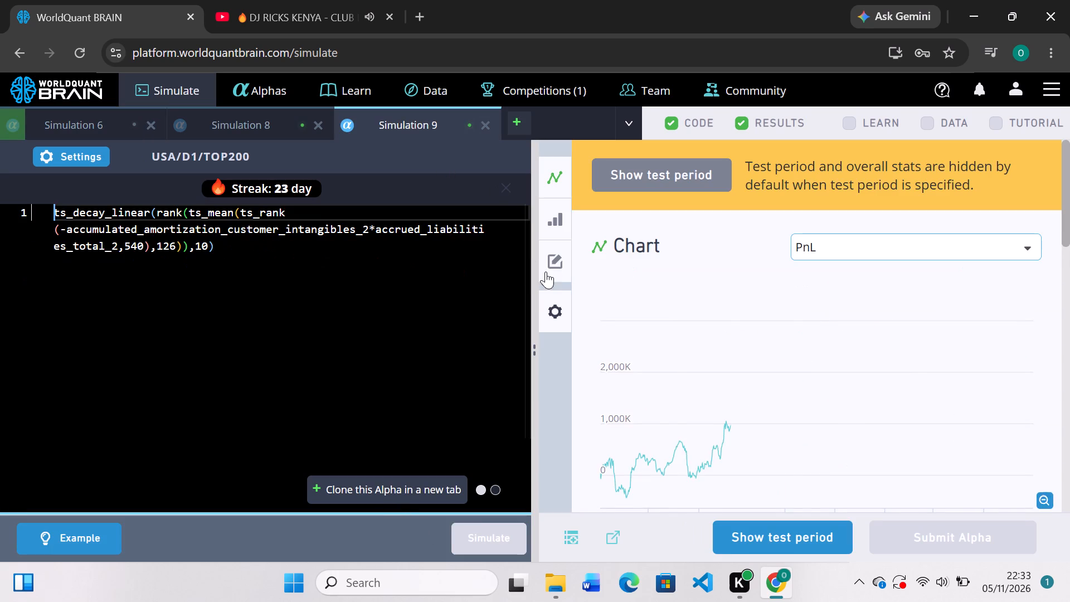
{"action": "scroll", "coordinate": [687, 335], "scroll_direction": "down", "scroll_amount": 3}
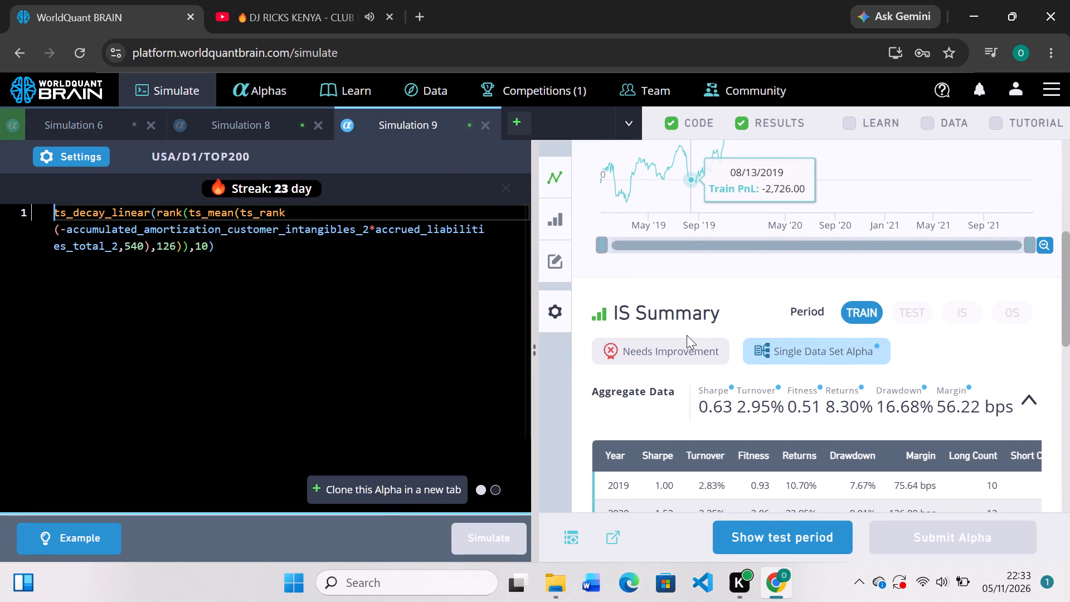
{"action": "left_click", "coordinate": [788, 544]}
{"action": "scroll", "coordinate": [818, 395], "scroll_direction": "down", "scroll_amount": 2}
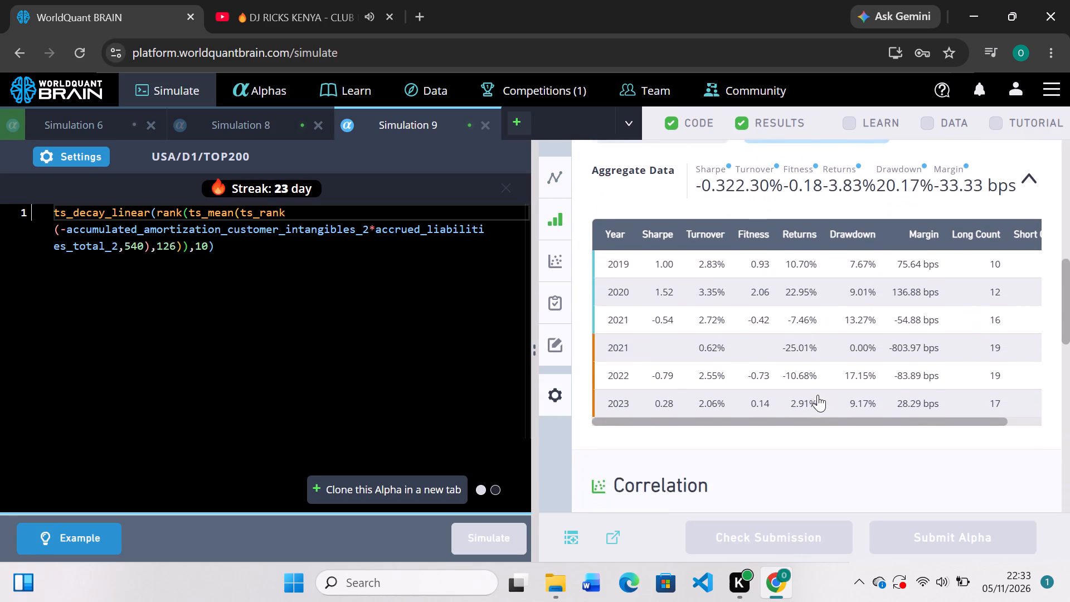
{"action": "scroll", "coordinate": [818, 395], "scroll_direction": "down", "scroll_amount": 2}
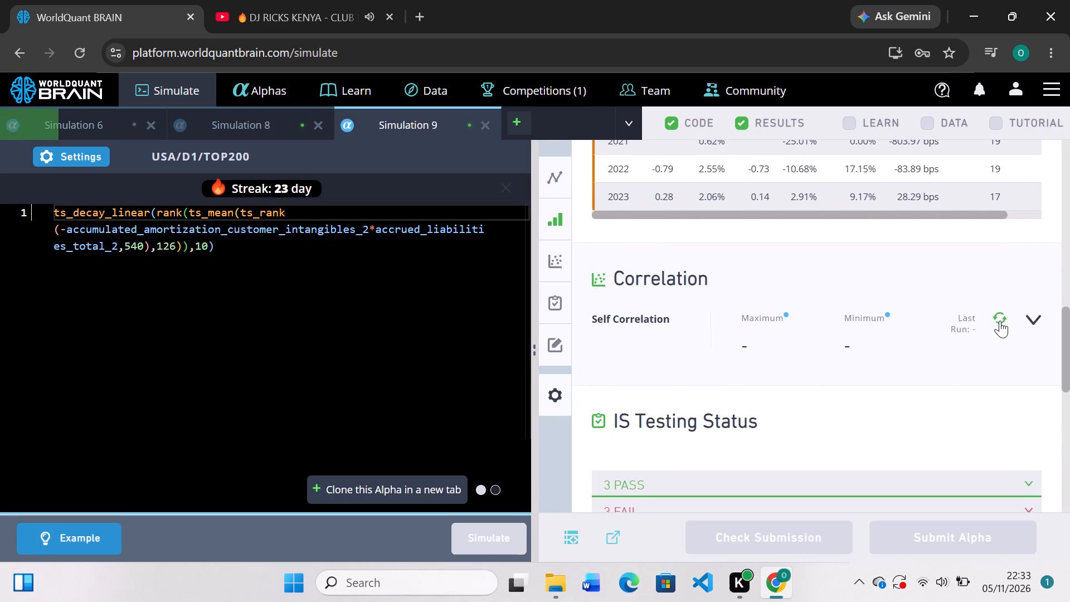
{"action": "left_click", "coordinate": [1000, 321]}
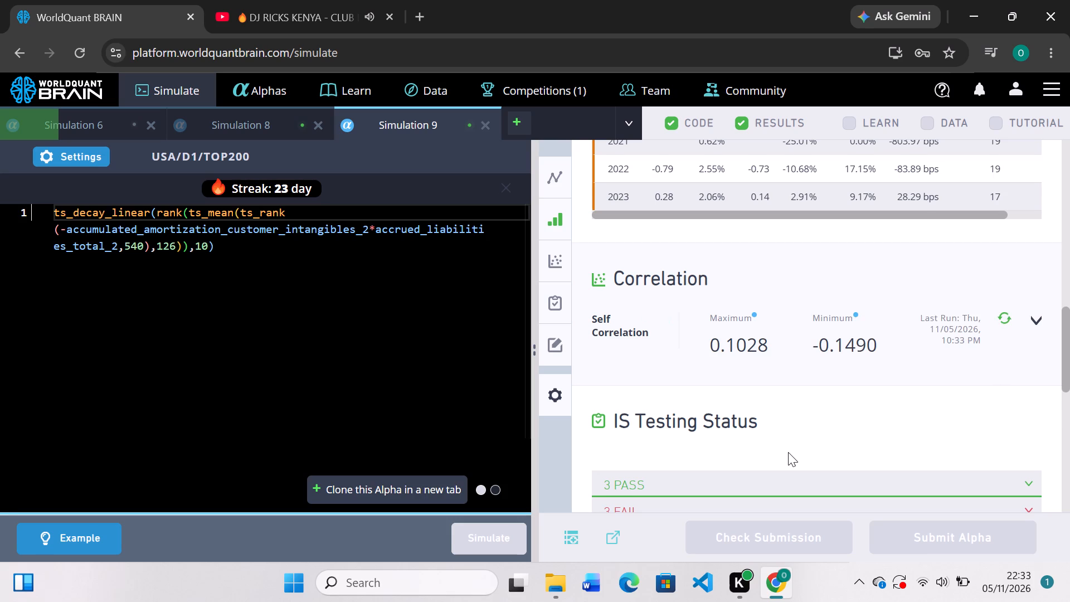
{"action": "scroll", "coordinate": [788, 452], "scroll_direction": "up", "scroll_amount": 2}
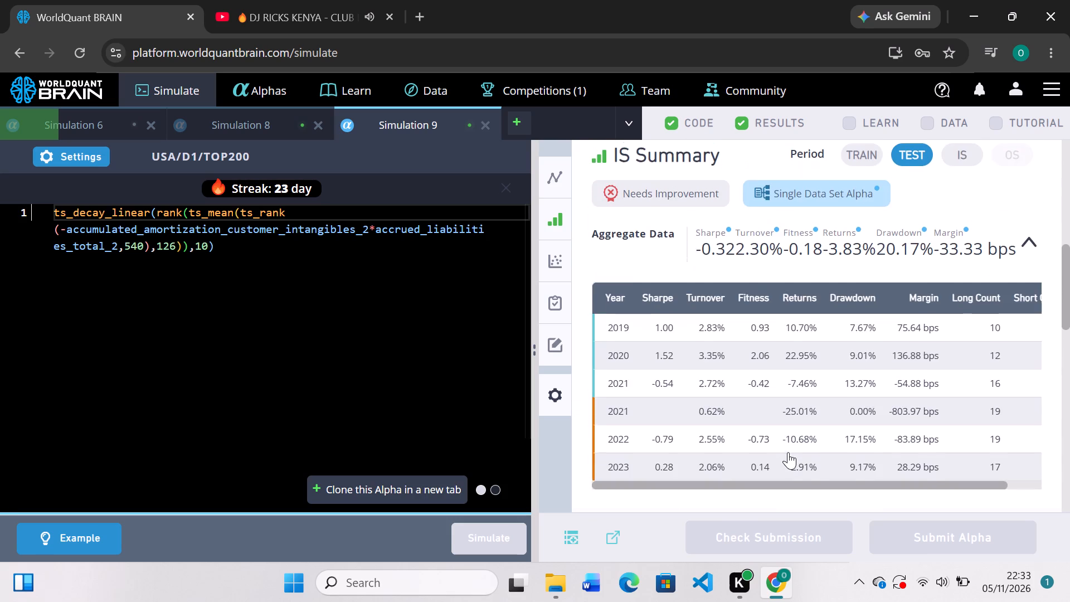
{"action": "scroll", "coordinate": [788, 452], "scroll_direction": "up", "scroll_amount": 2}
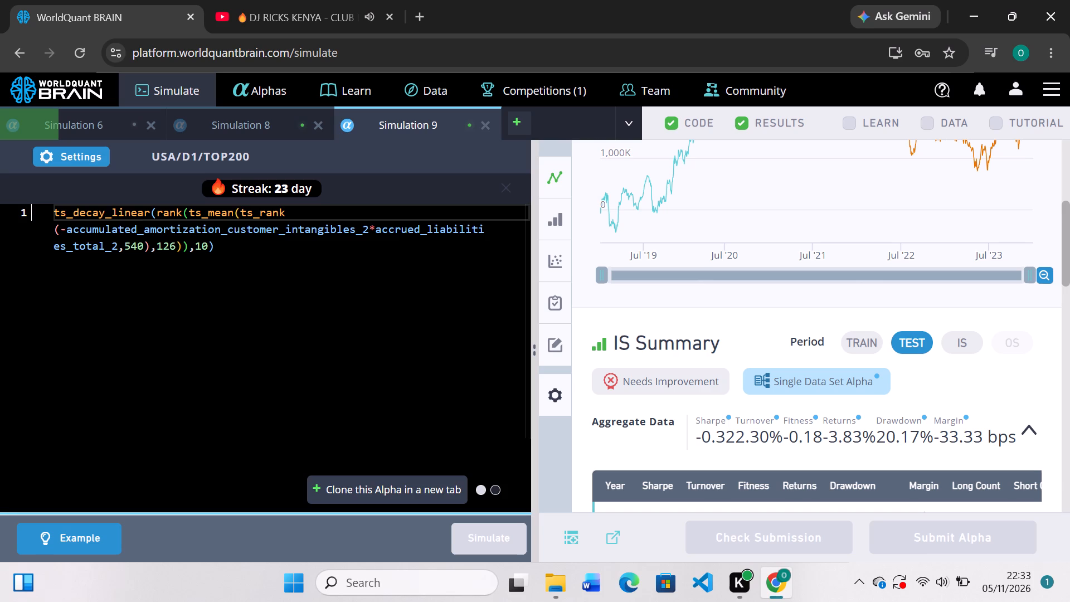
{"action": "scroll", "coordinate": [278, 257], "scroll_direction": "up", "scroll_amount": 3}
Append +(ts_decay_linear(ts_scale(-ts_av_diff((returns),1080),10),2)) to Simulation 9's expression and run the simulation.
{"action": "left_click", "coordinate": [237, 236]}
{"action": "left_click", "coordinate": [222, 249]}
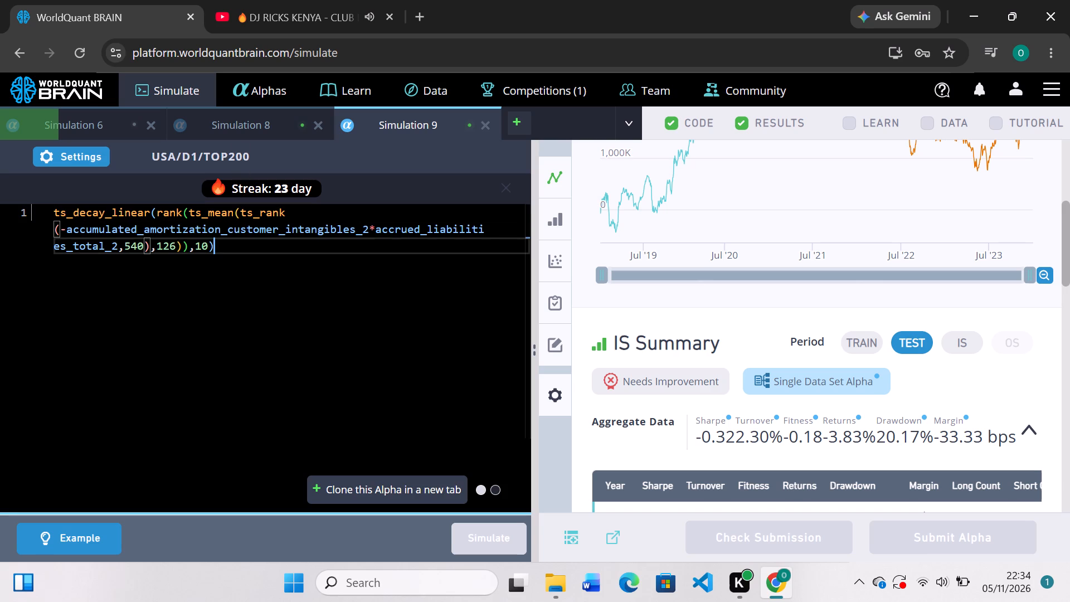
{"action": "key", "text": "shift+plus"}
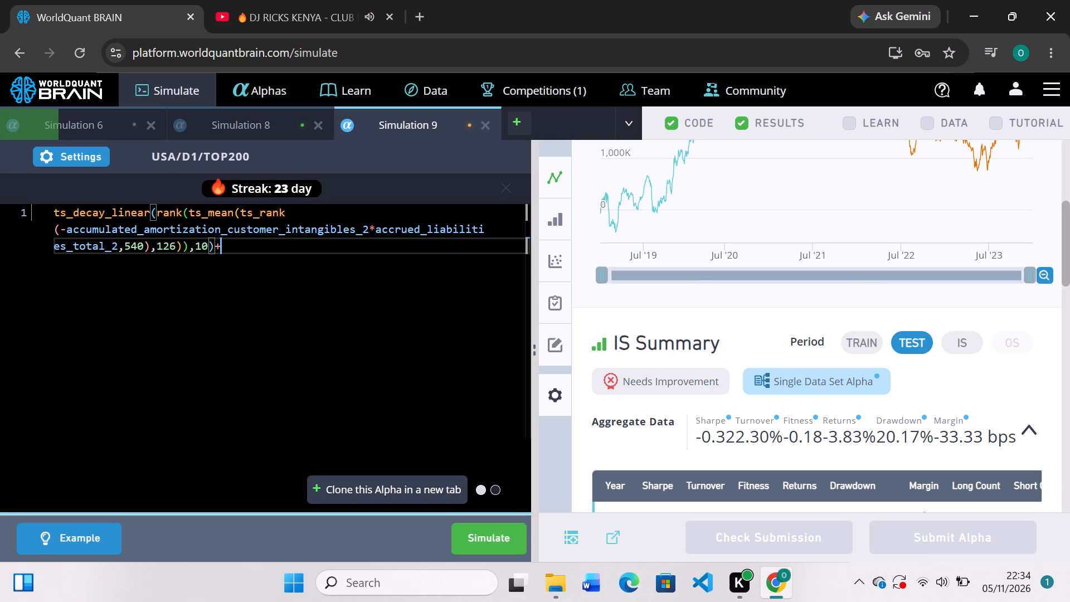
{"action": "key", "text": "shift+parenleft"}
{"action": "key", "text": "ctrl+v"}
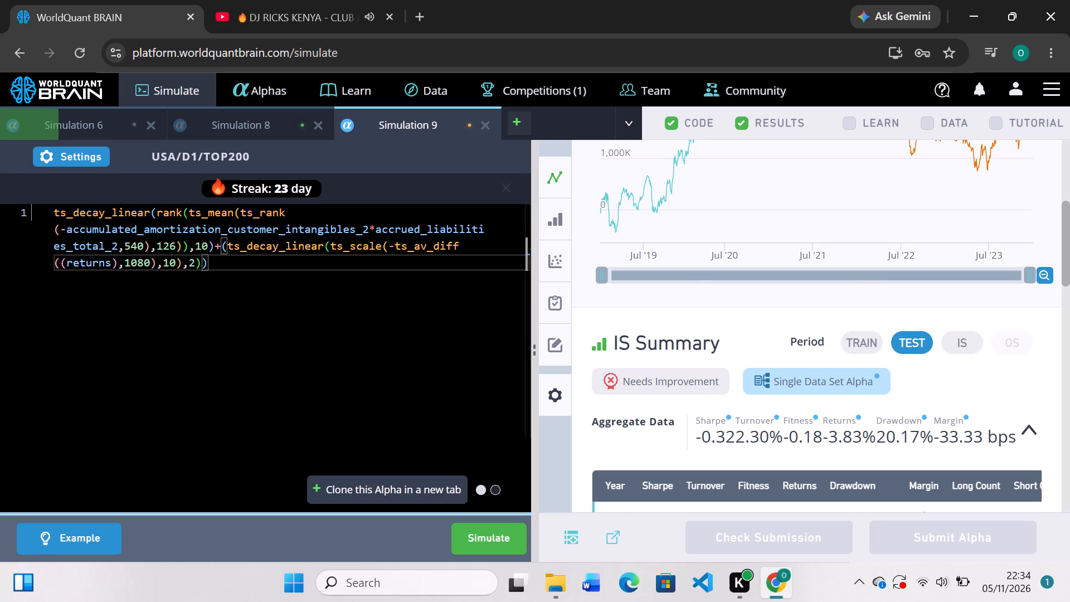
{"action": "left_click", "coordinate": [498, 542]}
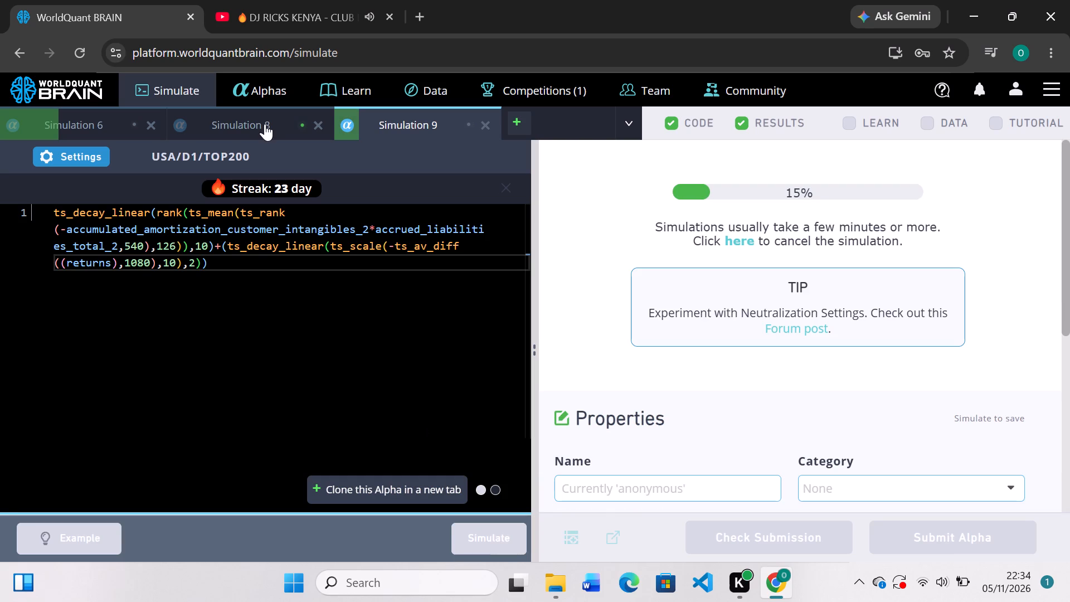
Set Simulation 8's decay to 12 and universe to TOP2000, apply the settings and run the simulation.
{"action": "left_click", "coordinate": [246, 124]}
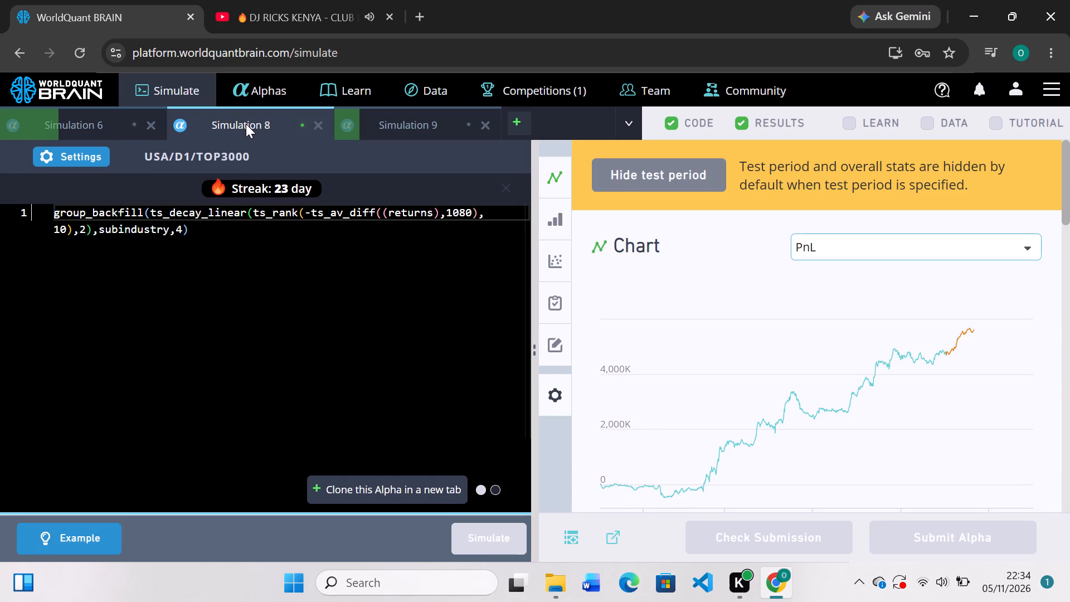
{"action": "scroll", "coordinate": [745, 315], "scroll_direction": "down", "scroll_amount": 2}
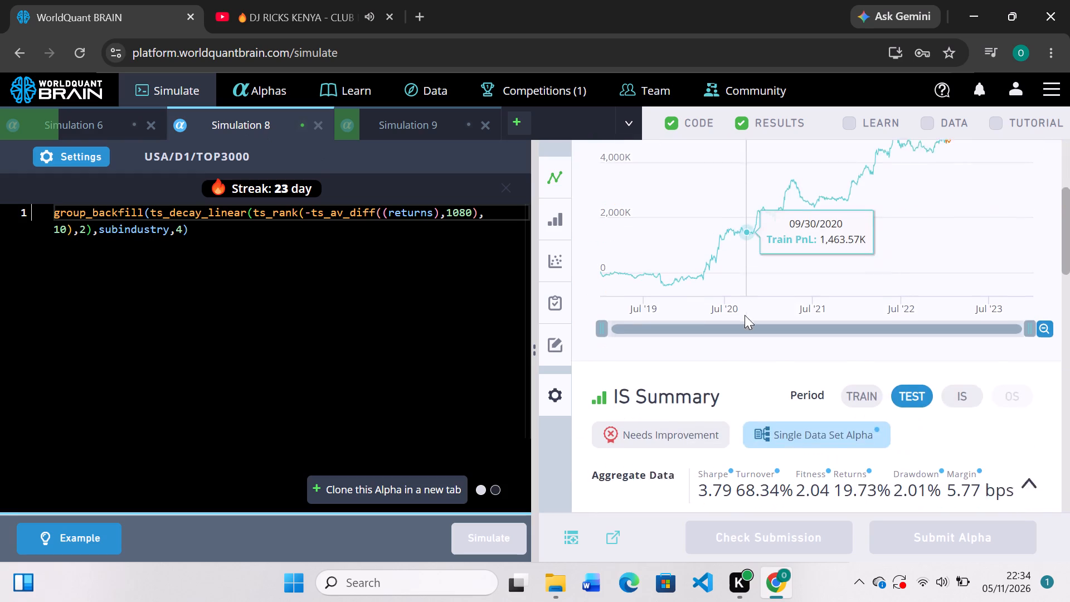
{"action": "scroll", "coordinate": [745, 315], "scroll_direction": "up", "scroll_amount": 2}
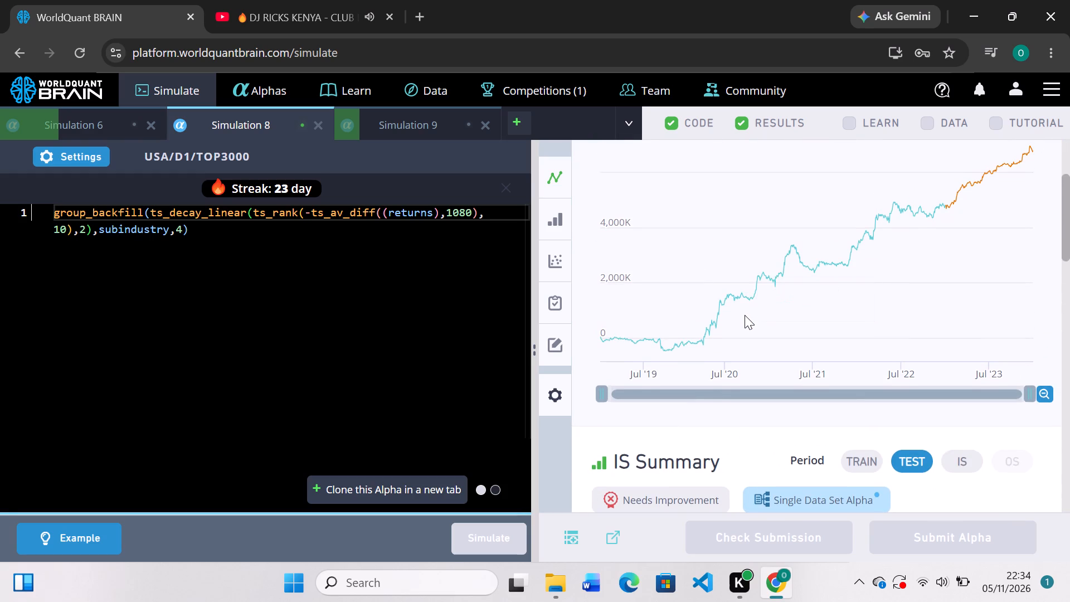
{"action": "scroll", "coordinate": [745, 315], "scroll_direction": "up", "scroll_amount": 1}
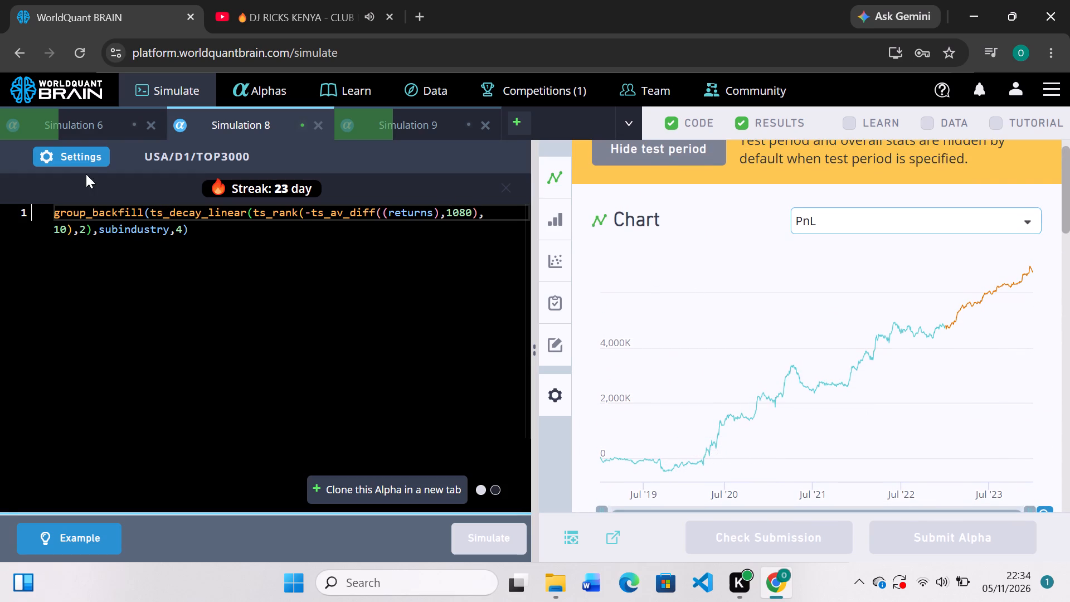
{"action": "left_click", "coordinate": [60, 162]}
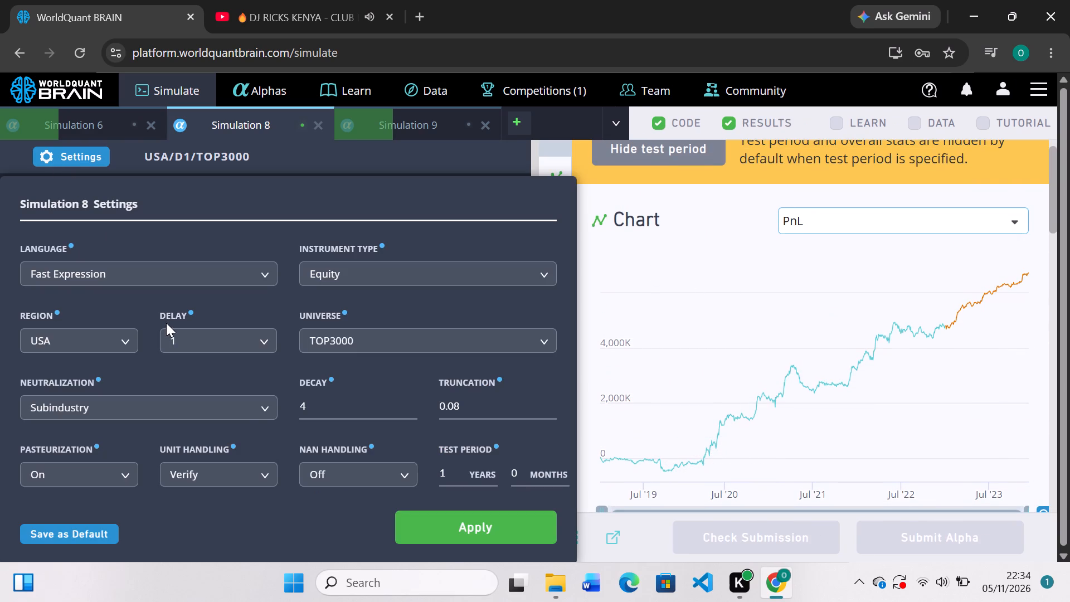
{"action": "left_click", "coordinate": [413, 402]}
{"action": "left_click", "coordinate": [544, 344]}
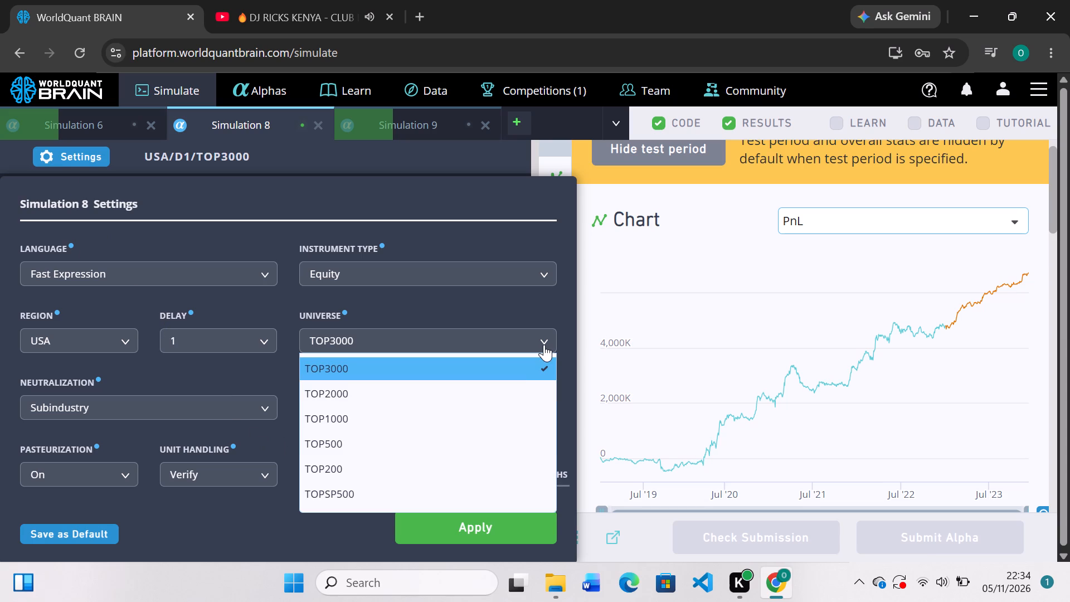
{"action": "left_click", "coordinate": [387, 389]}
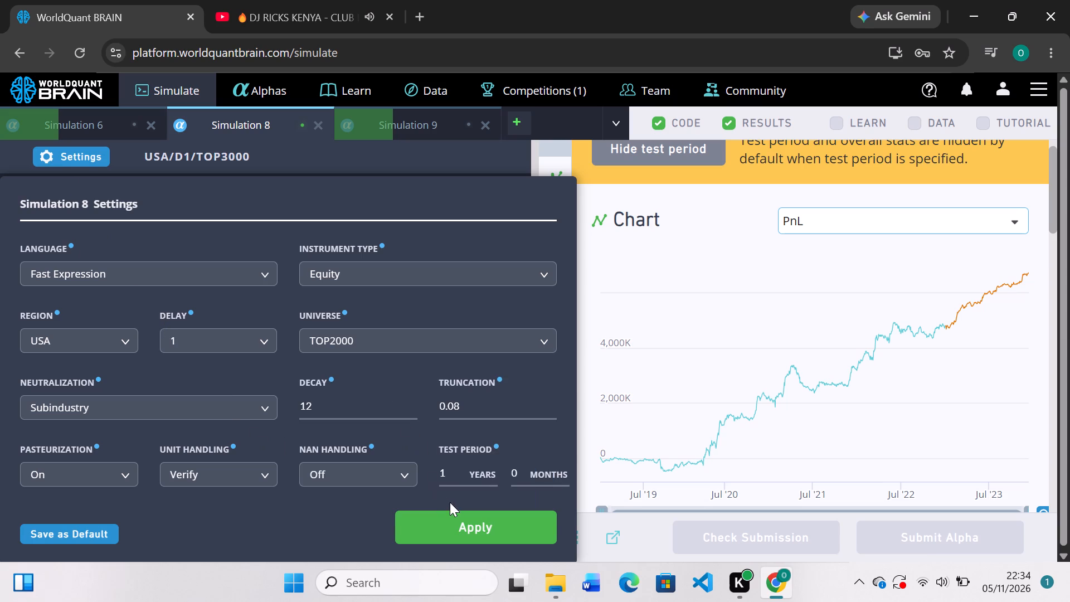
{"action": "left_click", "coordinate": [470, 521]}
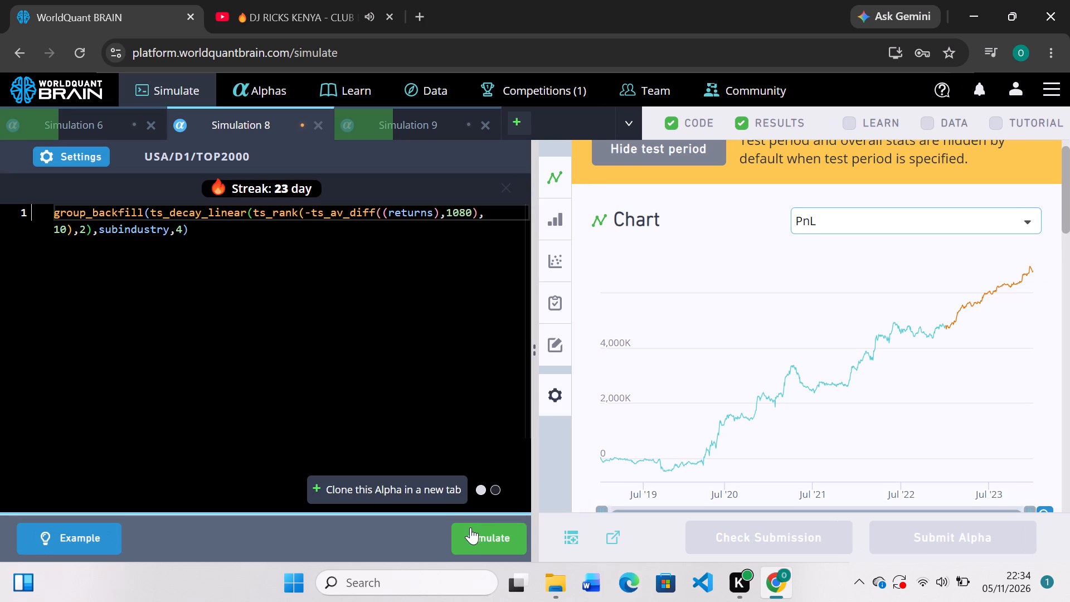
{"action": "left_click", "coordinate": [470, 527]}
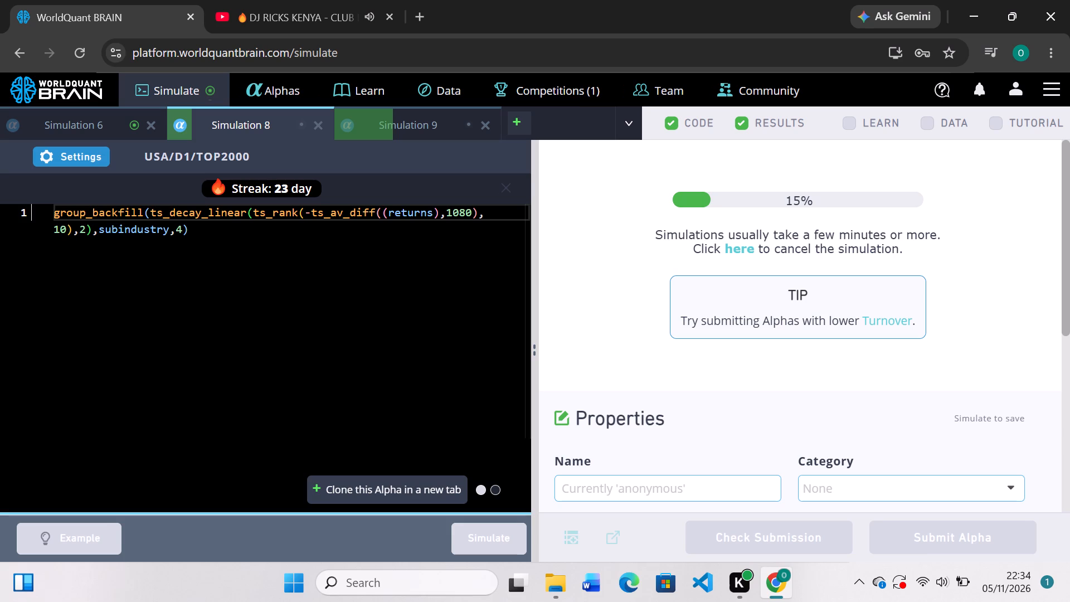
Examine Simulation 6's PnL chart, aggregate data and yearly IS summary for the training period.
{"action": "left_click", "coordinate": [113, 130]}
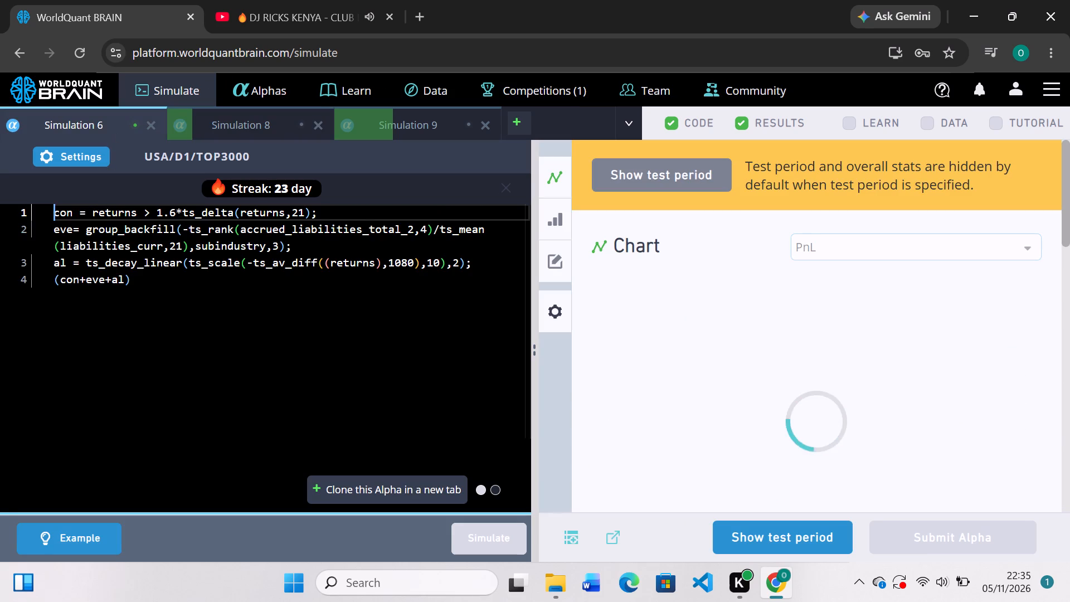
{"action": "scroll", "coordinate": [735, 271], "scroll_direction": "down", "scroll_amount": 2}
{"action": "scroll", "coordinate": [735, 271], "scroll_direction": "up", "scroll_amount": 4}
{"action": "scroll", "coordinate": [735, 271], "scroll_direction": "down", "scroll_amount": 3}
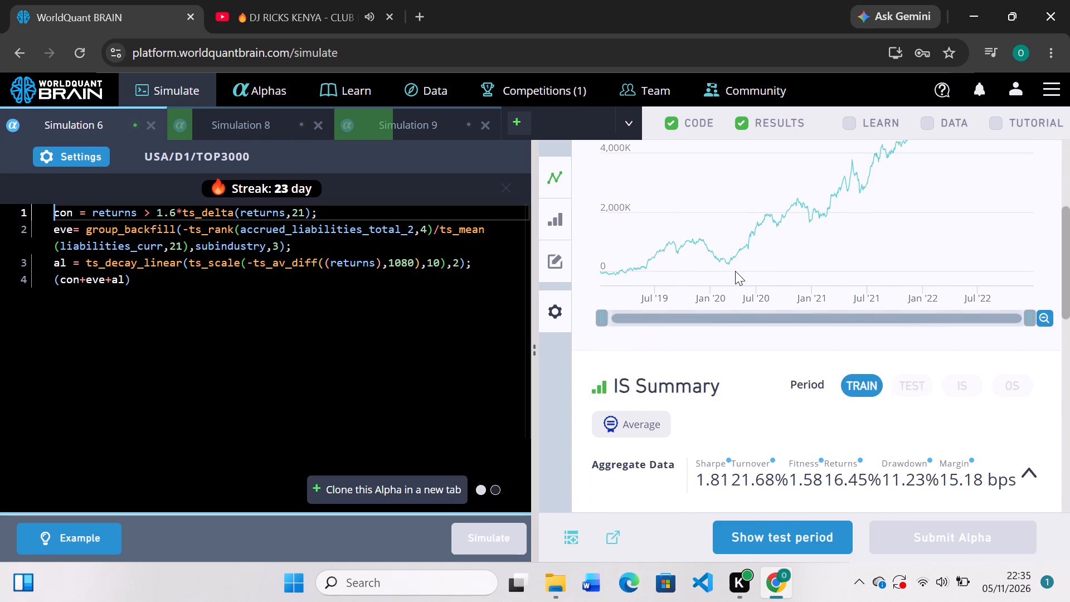
{"action": "scroll", "coordinate": [735, 271], "scroll_direction": "down", "scroll_amount": 2}
{"action": "scroll", "coordinate": [735, 271], "scroll_direction": "up", "scroll_amount": 2}
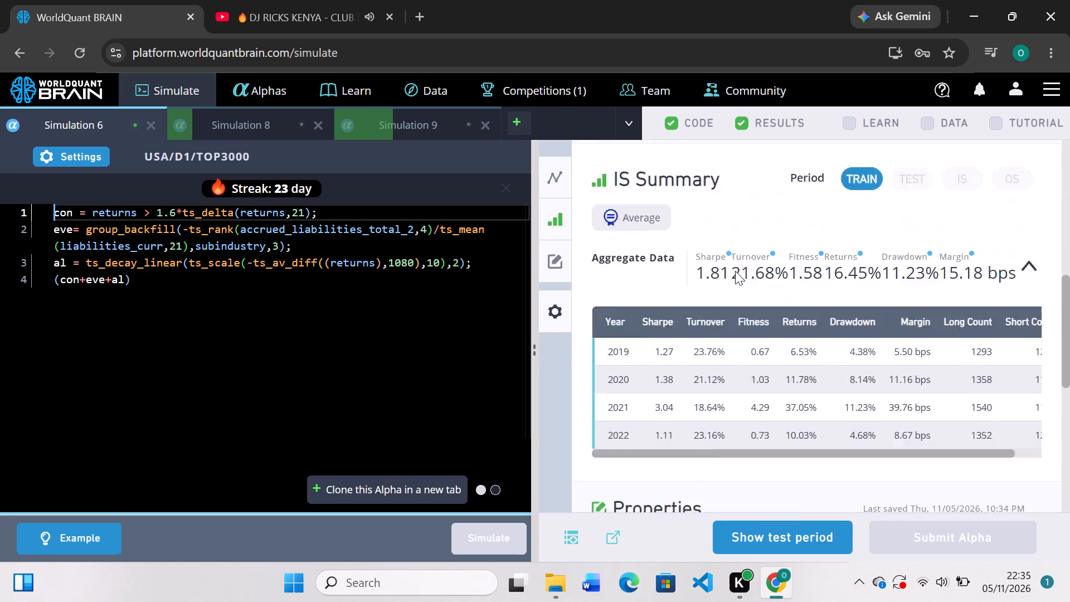
{"action": "scroll", "coordinate": [735, 271], "scroll_direction": "up", "scroll_amount": 1}
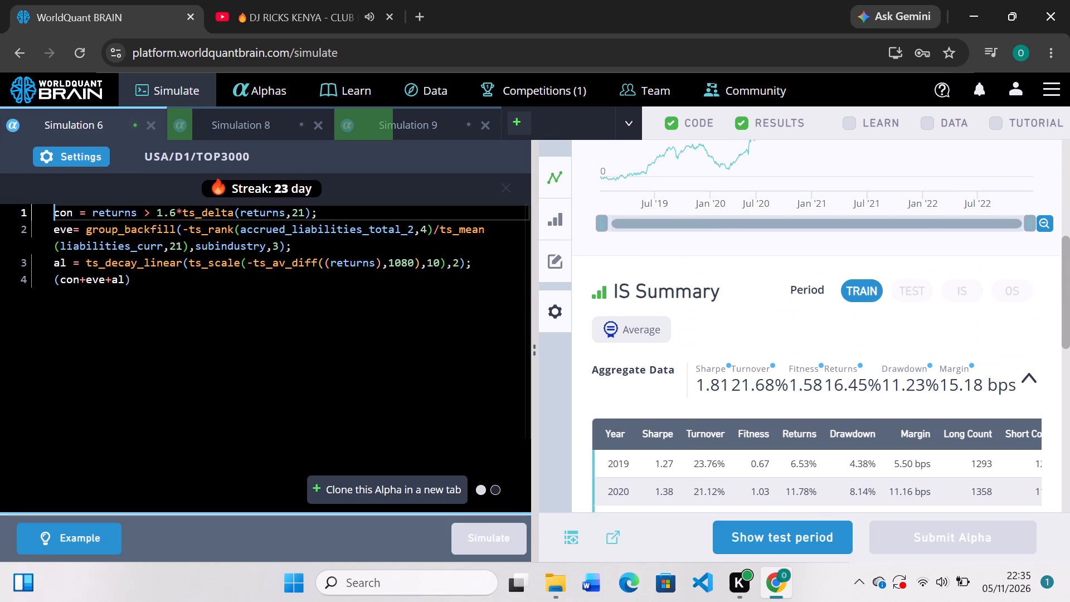
Change the last line of Simulation 6's expression to if_else(con,eve,al) and run the simulation.
{"action": "left_click", "coordinate": [110, 283]}
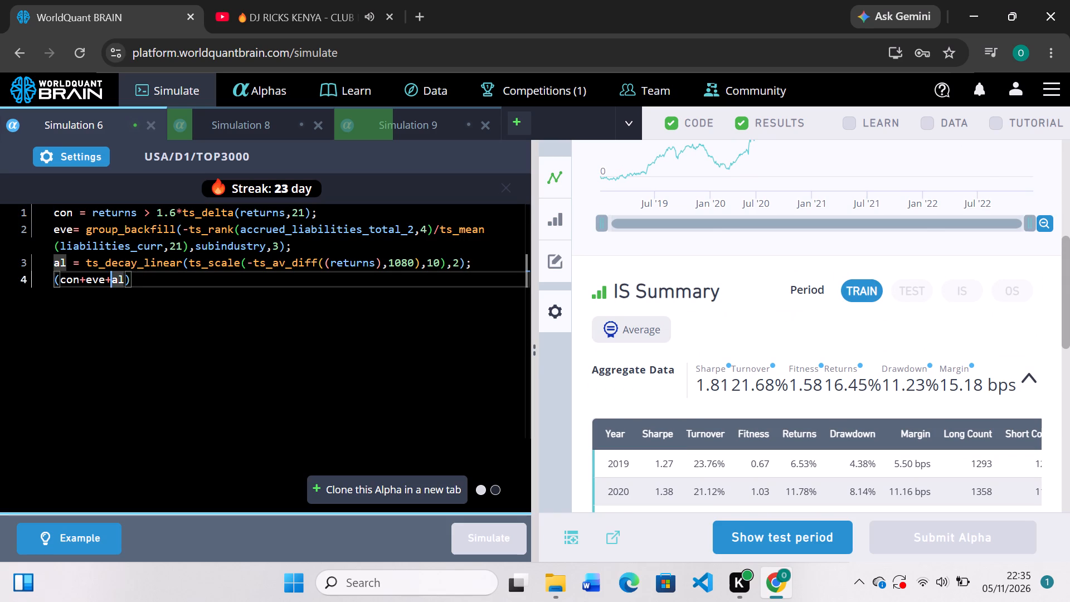
{"action": "key", "text": "BackSpace"}
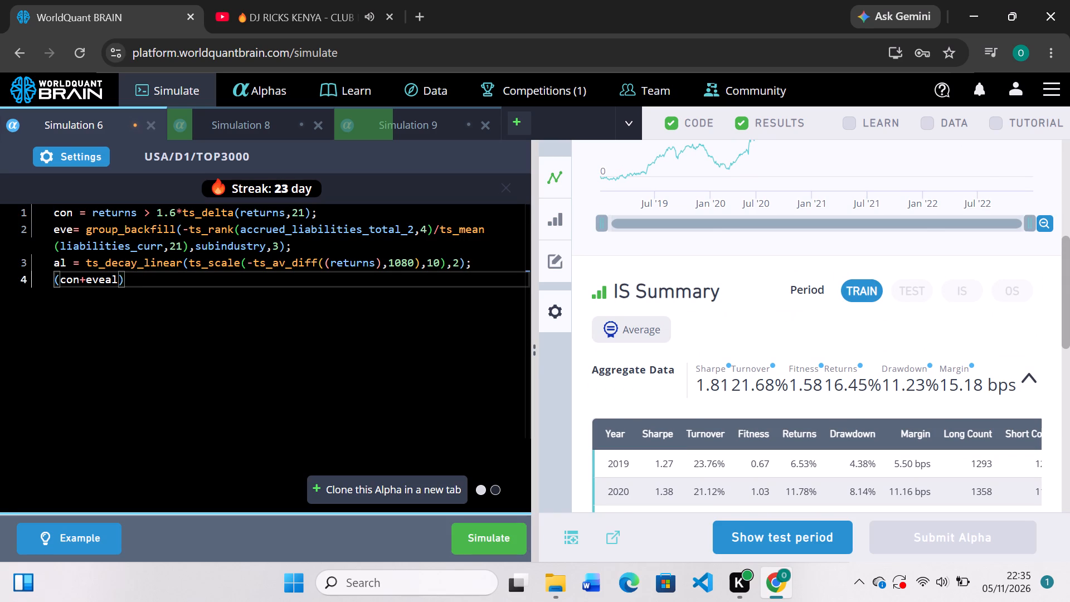
{"action": "key", "text": "comma"}
{"action": "key", "text": "Left"}
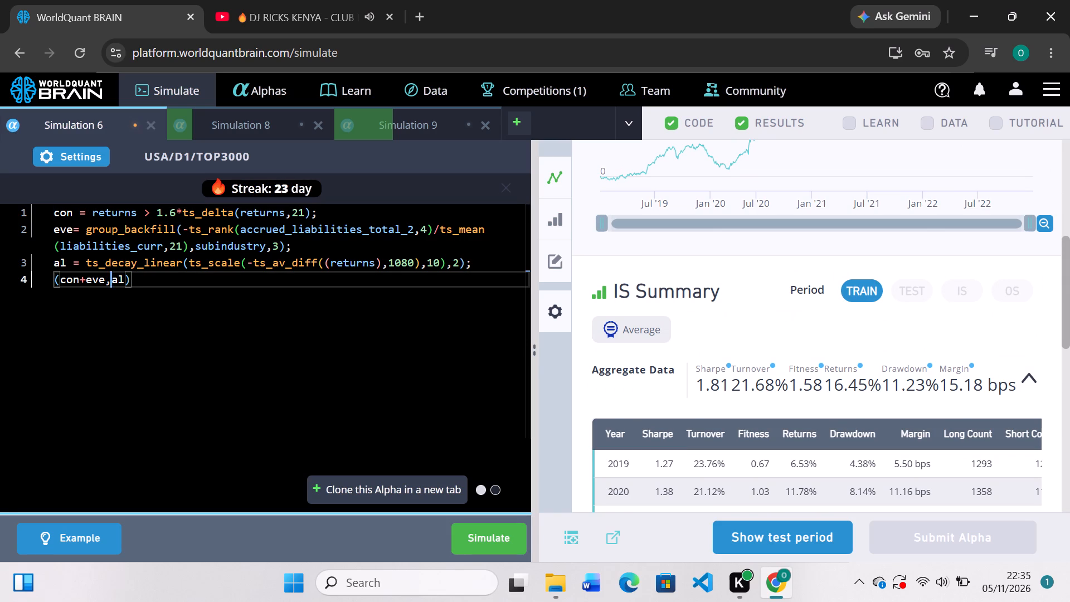
{"action": "key", "text": "Left"}
{"action": "key", "text": "Left"}
{"action": "key", "text": "Left"}
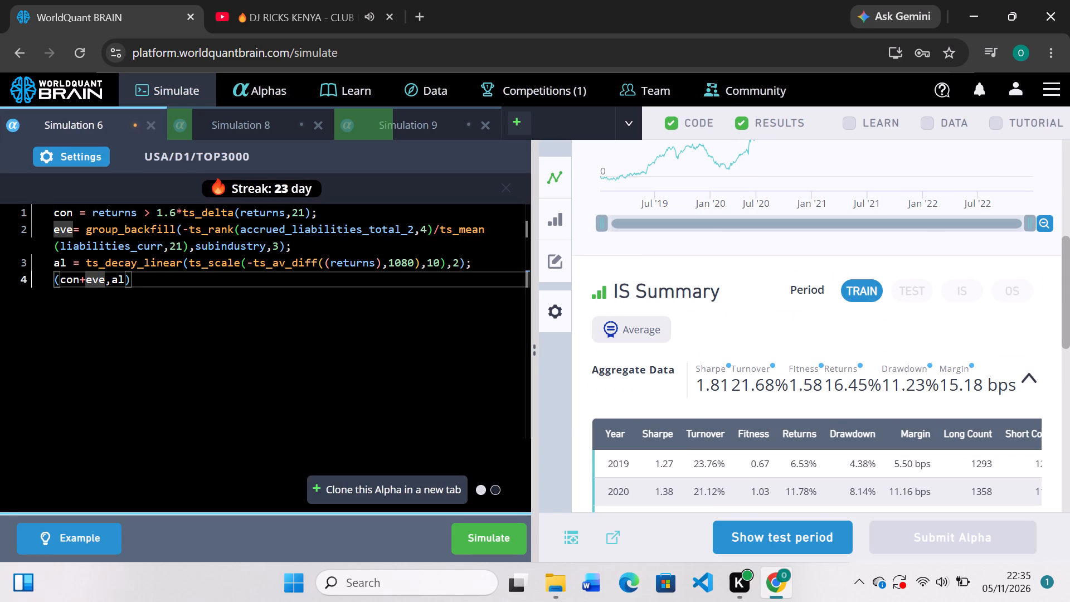
{"action": "key", "text": "BackSpace"}
{"action": "key", "text": "comma"}
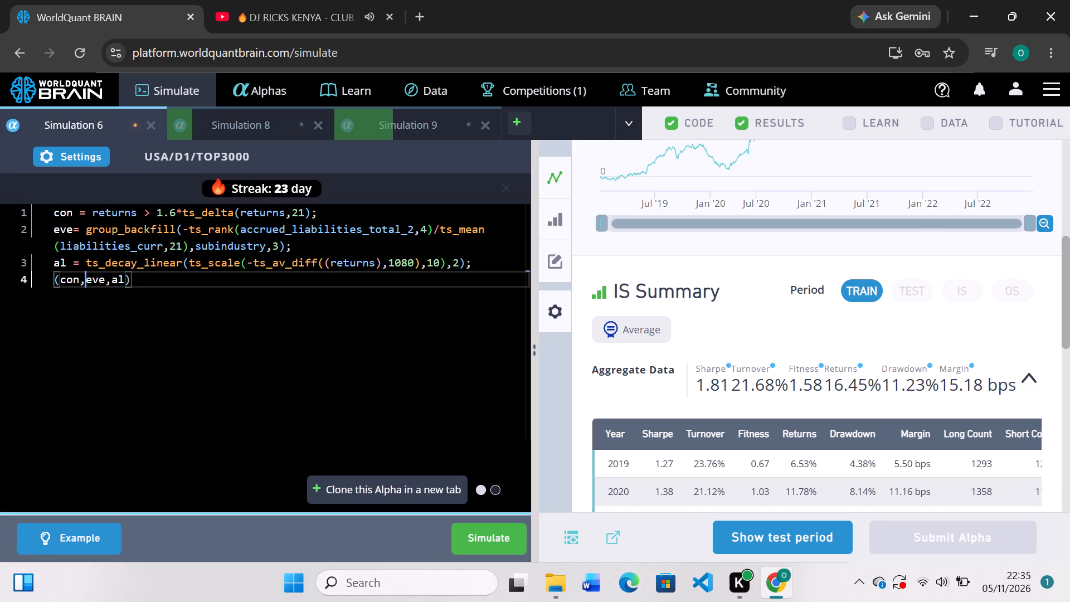
{"action": "key", "text": "Left"}
{"action": "key", "text": "Left"}
{"action": "key", "text": "Left"}
{"action": "key", "text": "Left"}
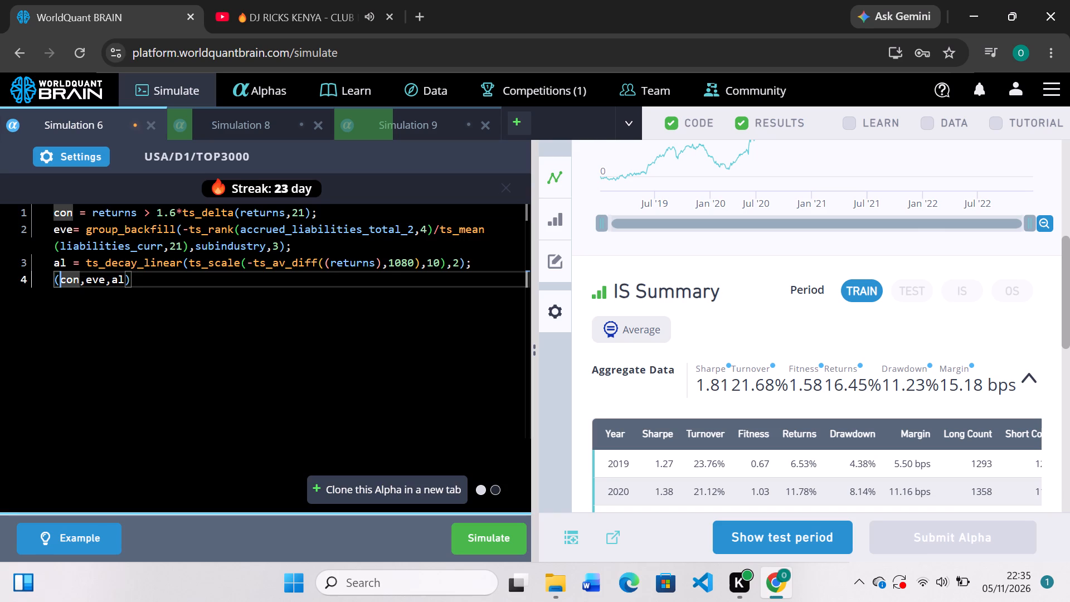
{"action": "key", "text": "Left"}
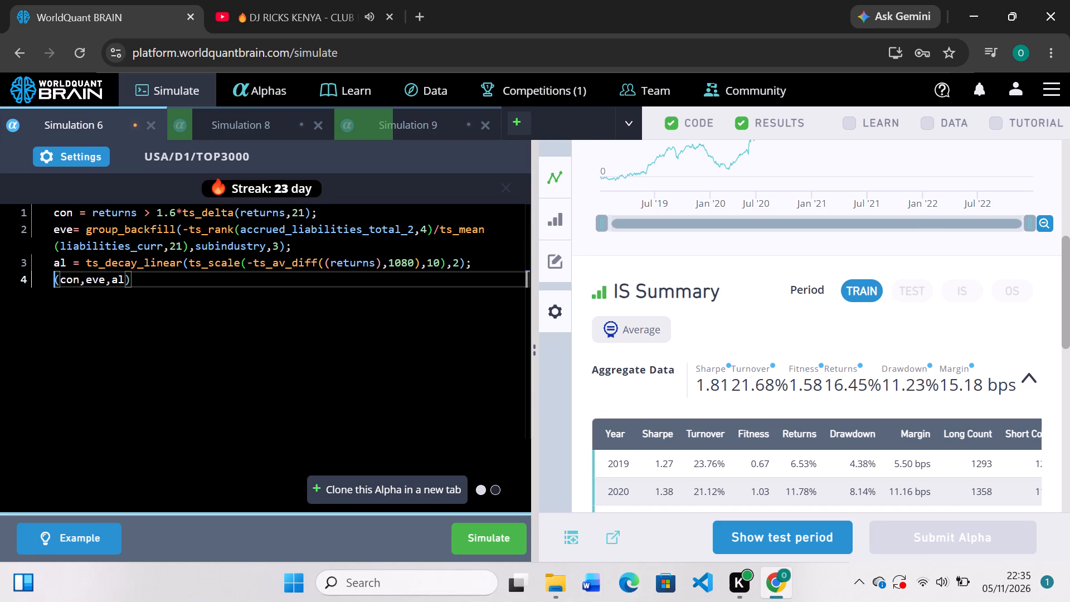
{"action": "type", "text": "if"}
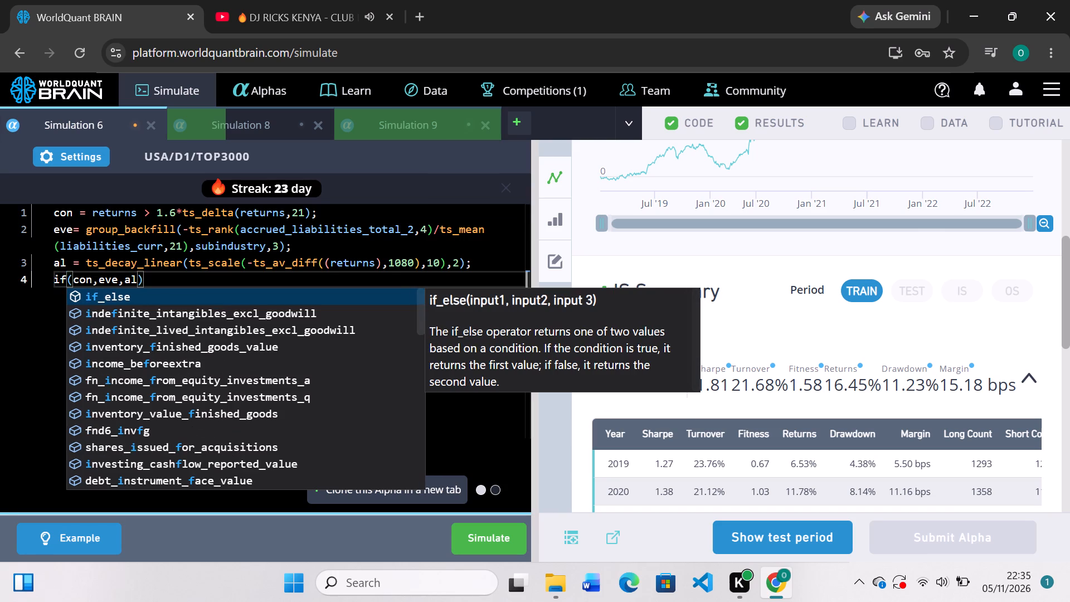
{"action": "key", "text": "Tab"}
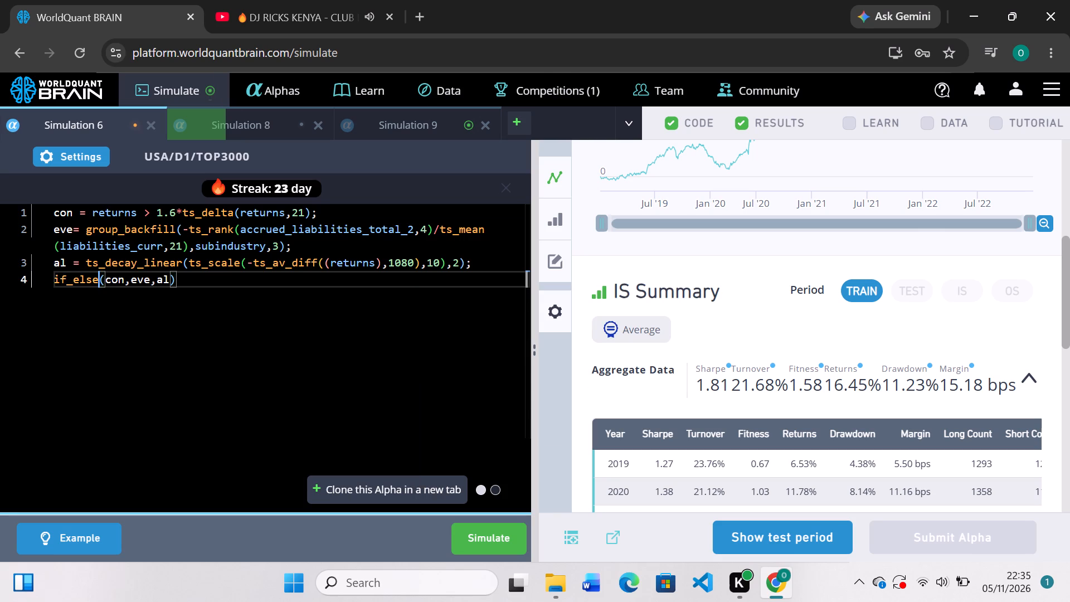
{"action": "left_click", "coordinate": [492, 532]}
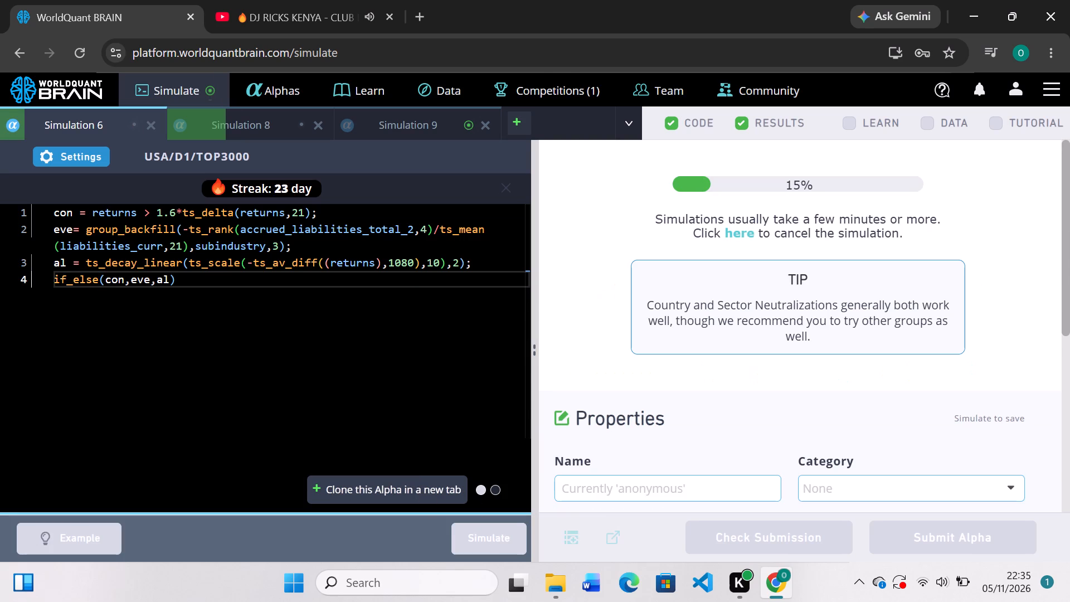
Check Simulation 9's training results, replace the + between its two ts_decay_linear terms with *, and run the simulation.
{"action": "left_click", "coordinate": [446, 121]}
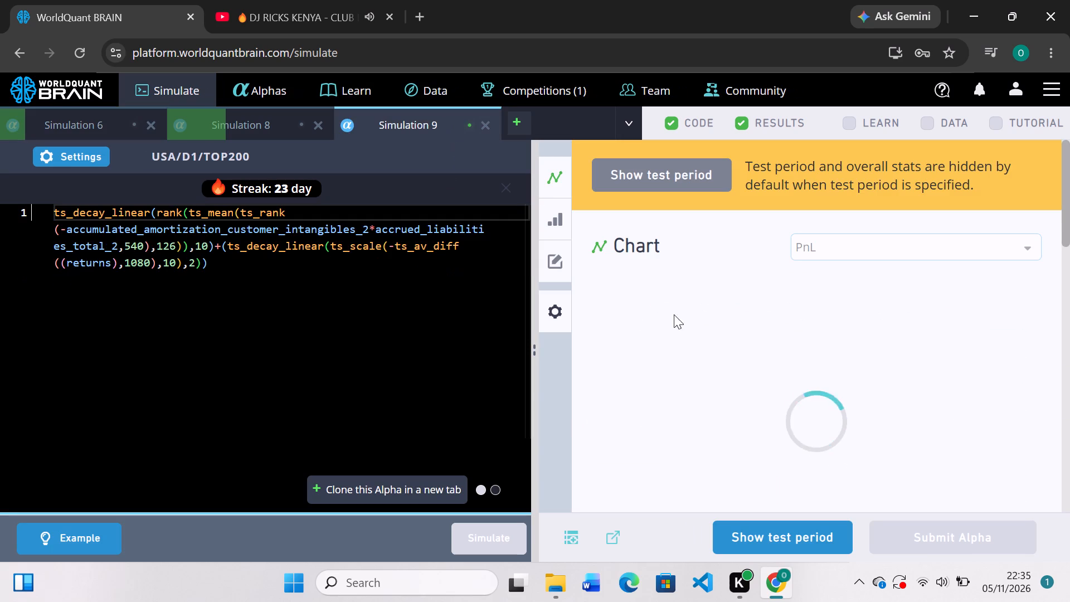
{"action": "scroll", "coordinate": [726, 395], "scroll_direction": "down", "scroll_amount": 3}
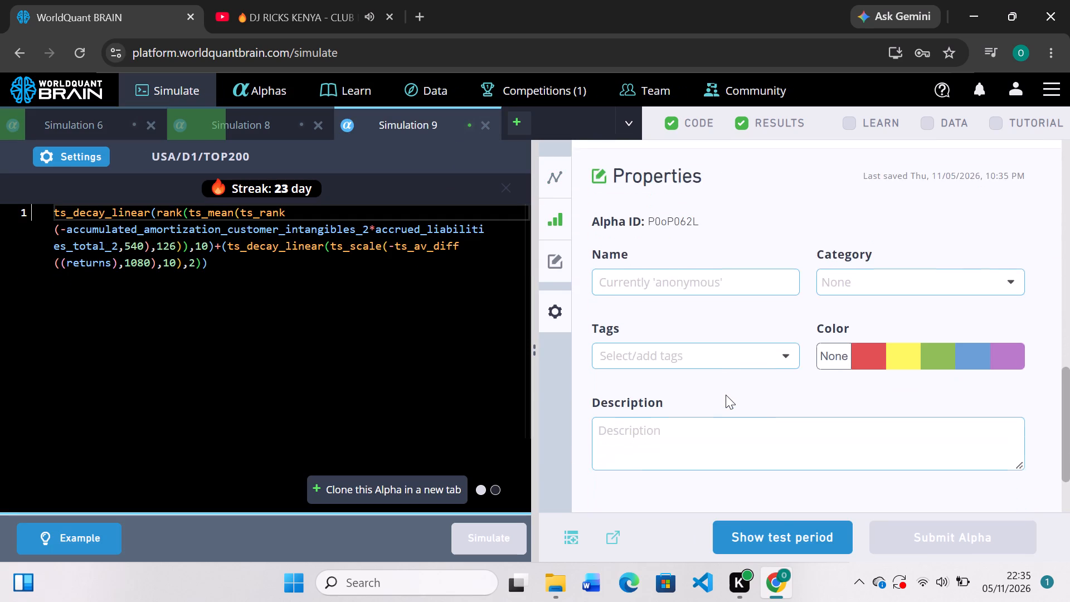
{"action": "scroll", "coordinate": [726, 395], "scroll_direction": "up", "scroll_amount": 5}
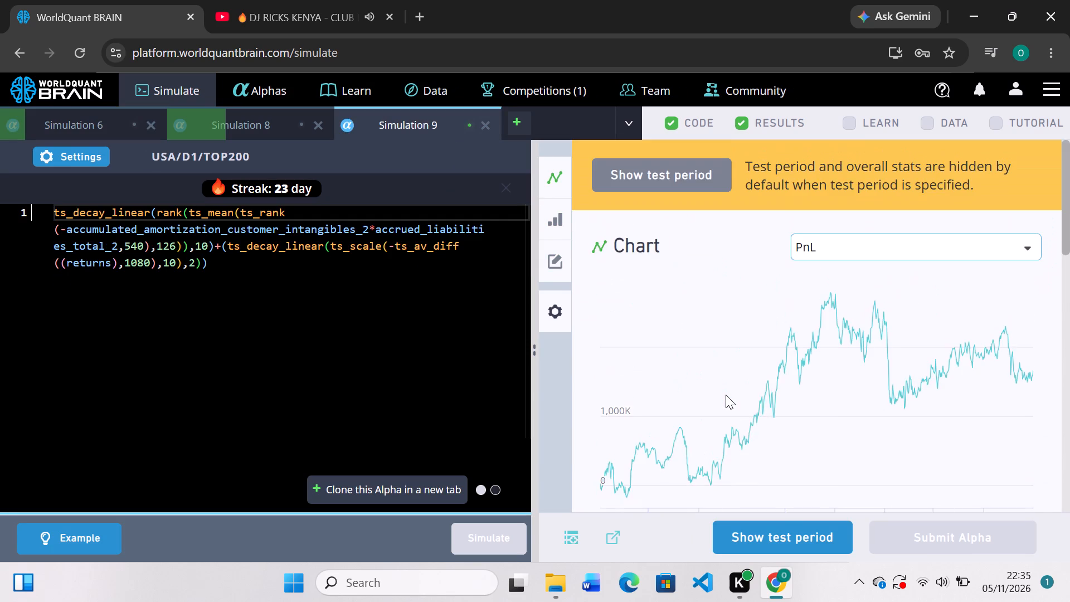
{"action": "scroll", "coordinate": [726, 395], "scroll_direction": "down", "scroll_amount": 2}
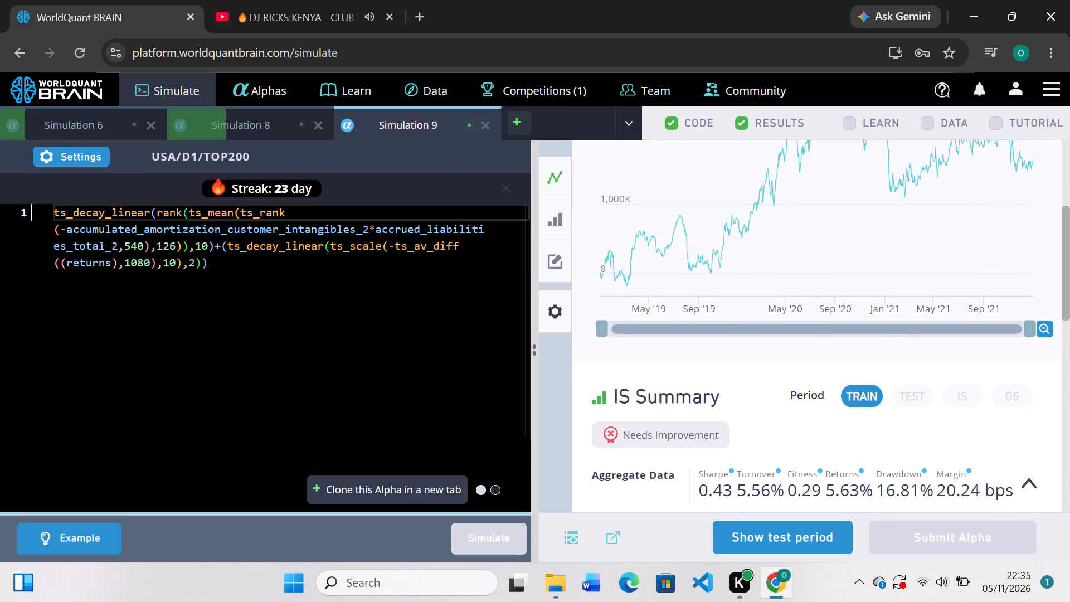
{"action": "left_click", "coordinate": [221, 244]}
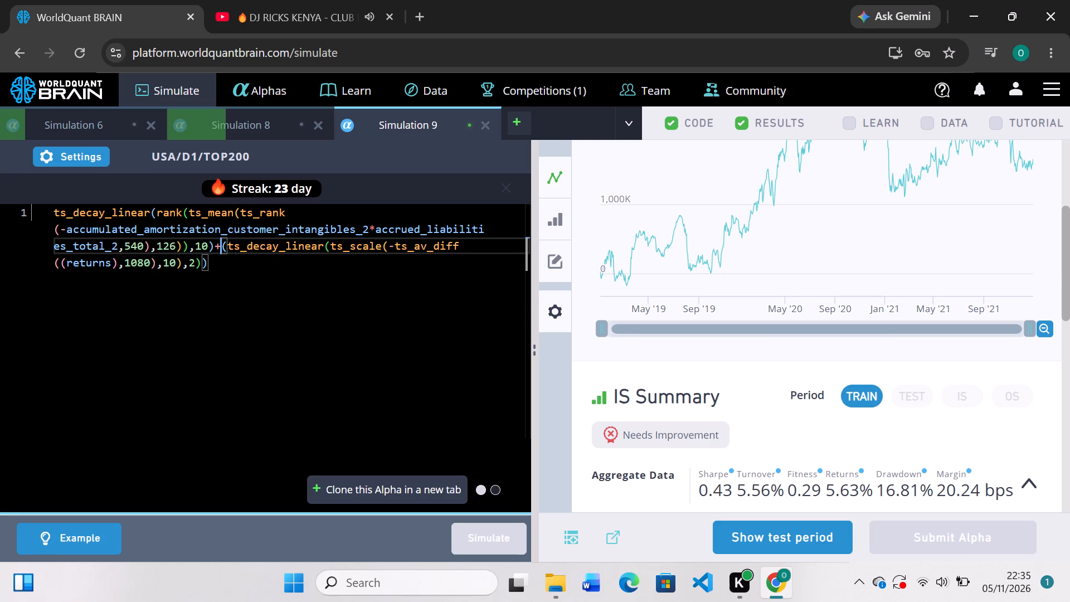
{"action": "key", "text": "BackSpace"}
{"action": "key", "text": "shift+asterisk"}
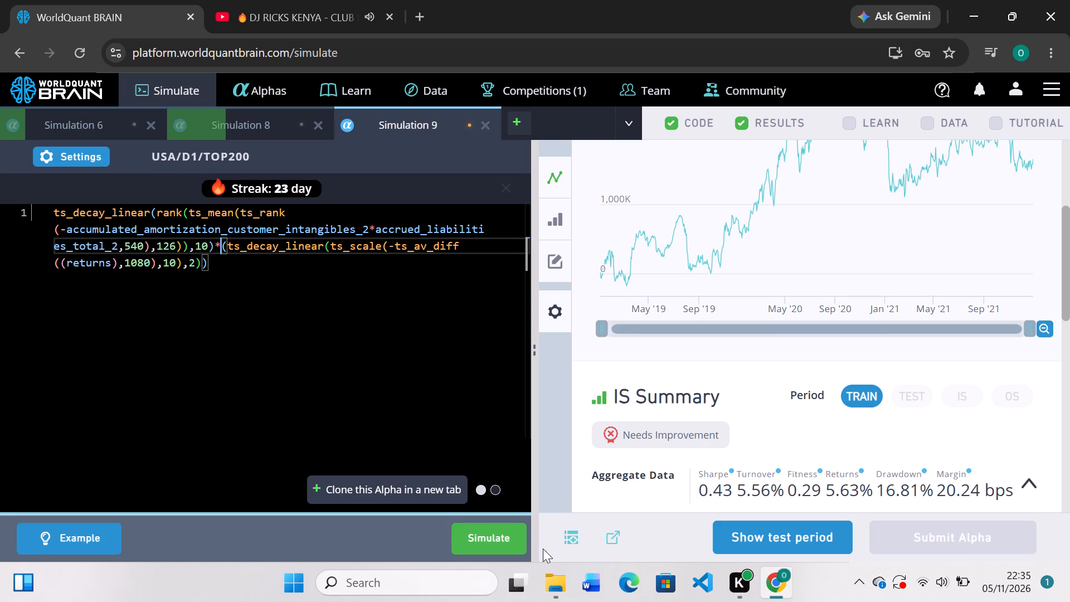
{"action": "left_click", "coordinate": [498, 534]}
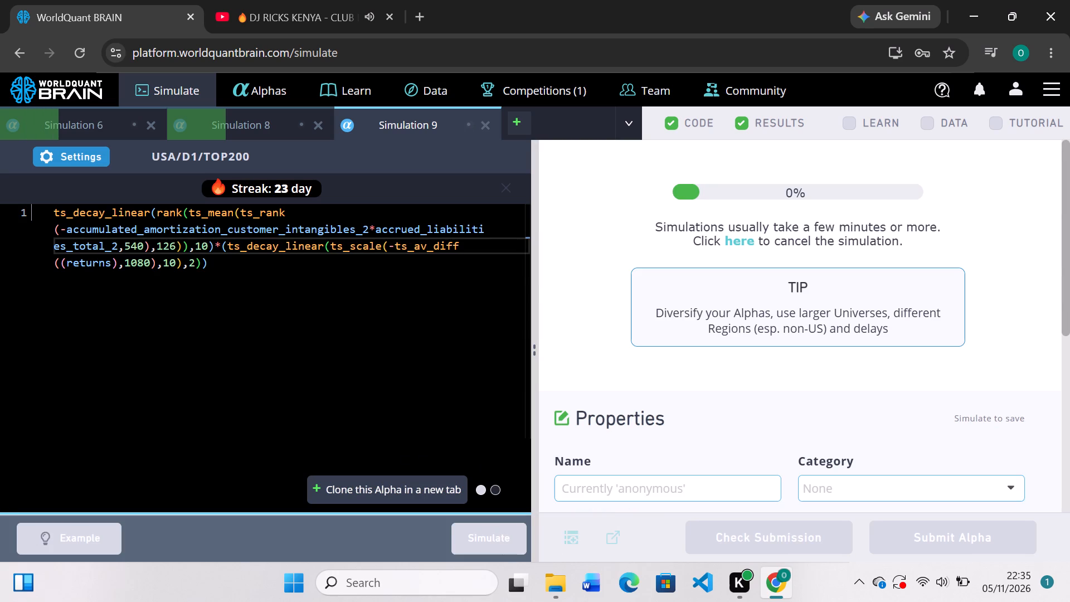
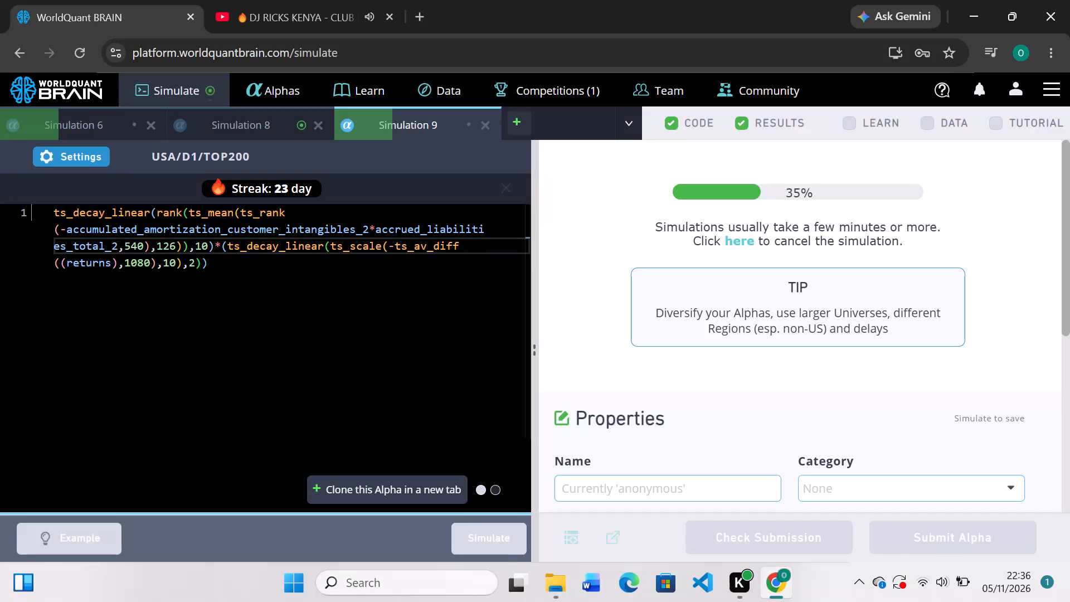
Check Simulation 8's training results, and replace the group_backfill operator in its expression with group_zscore.
{"action": "scroll", "coordinate": [425, 360], "scroll_direction": "down", "scroll_amount": 1}
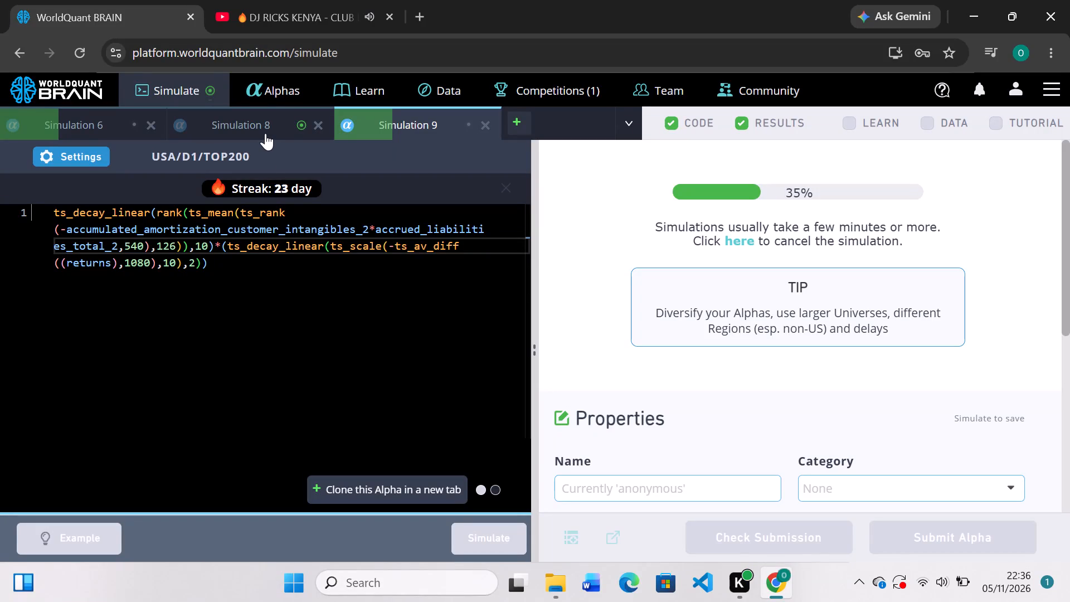
{"action": "left_click", "coordinate": [265, 133]}
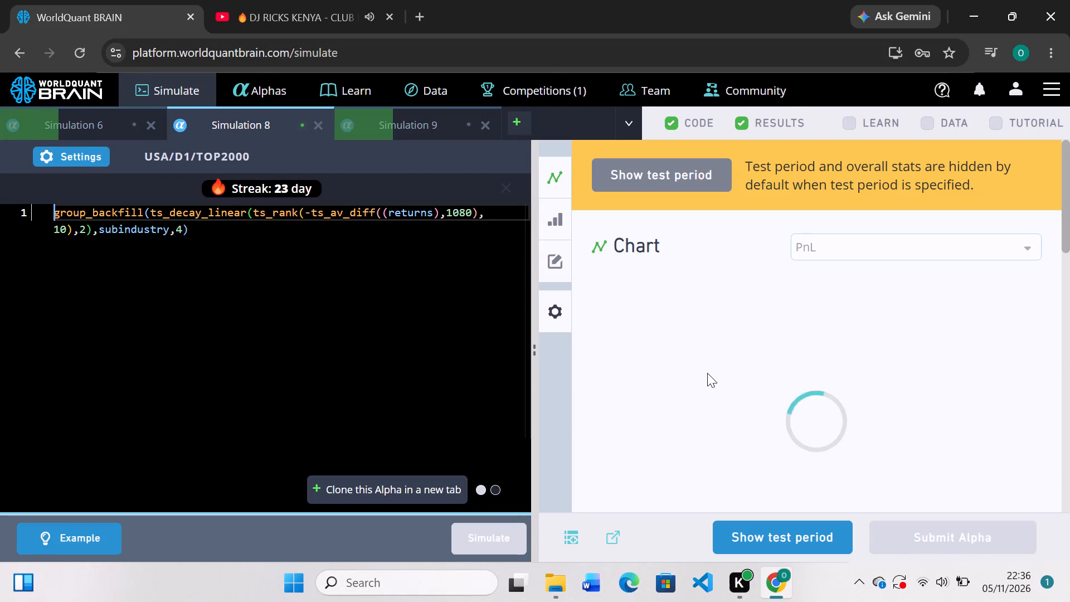
{"action": "scroll", "coordinate": [707, 373], "scroll_direction": "down", "scroll_amount": 3}
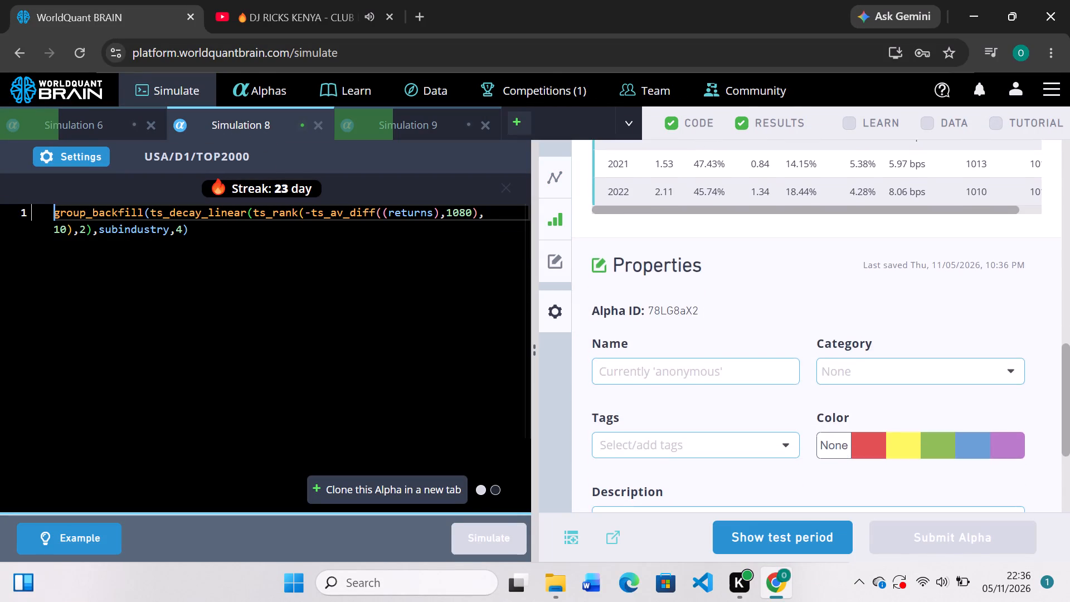
{"action": "scroll", "coordinate": [707, 373], "scroll_direction": "up", "scroll_amount": 4}
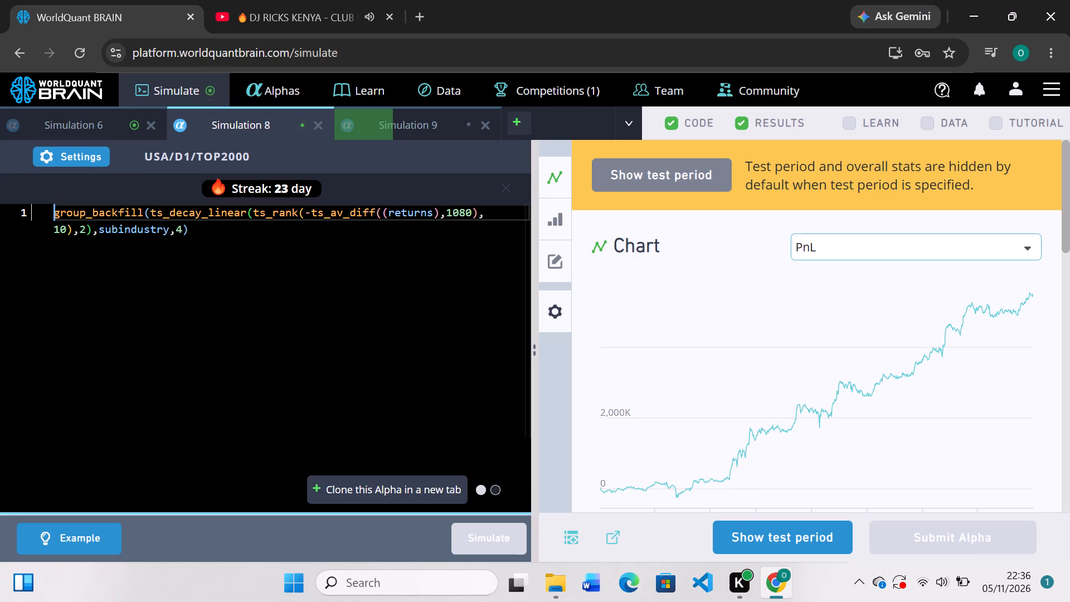
{"action": "left_click", "coordinate": [143, 210]}
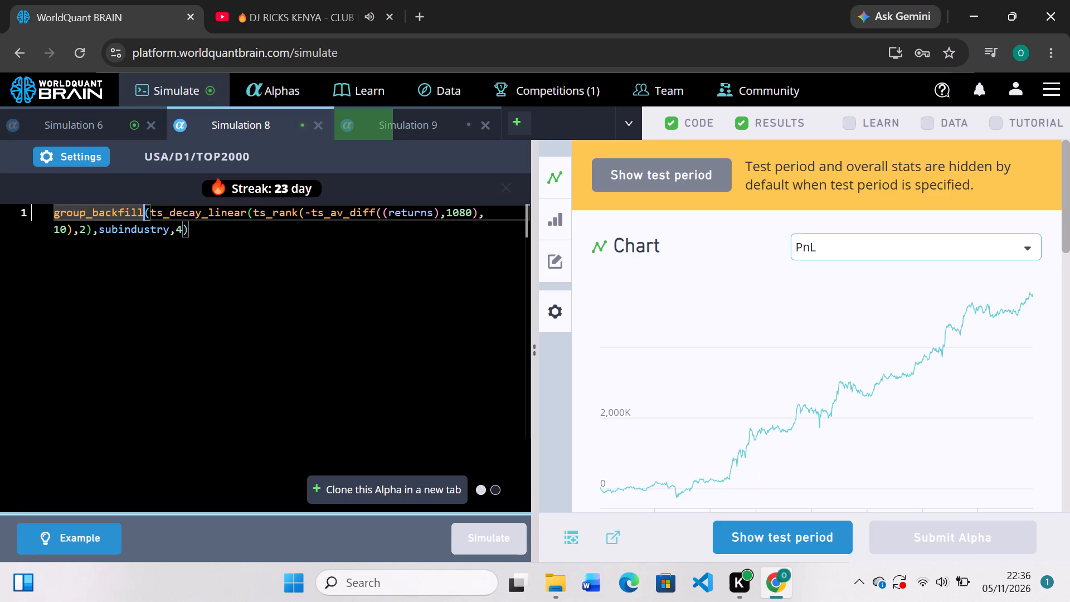
{"action": "key", "text": "BackSpace"}
{"action": "key", "text": "BackSpace"}
{"action": "key", "text": "BackSpace"}
{"action": "key", "text": "BackSpace"}
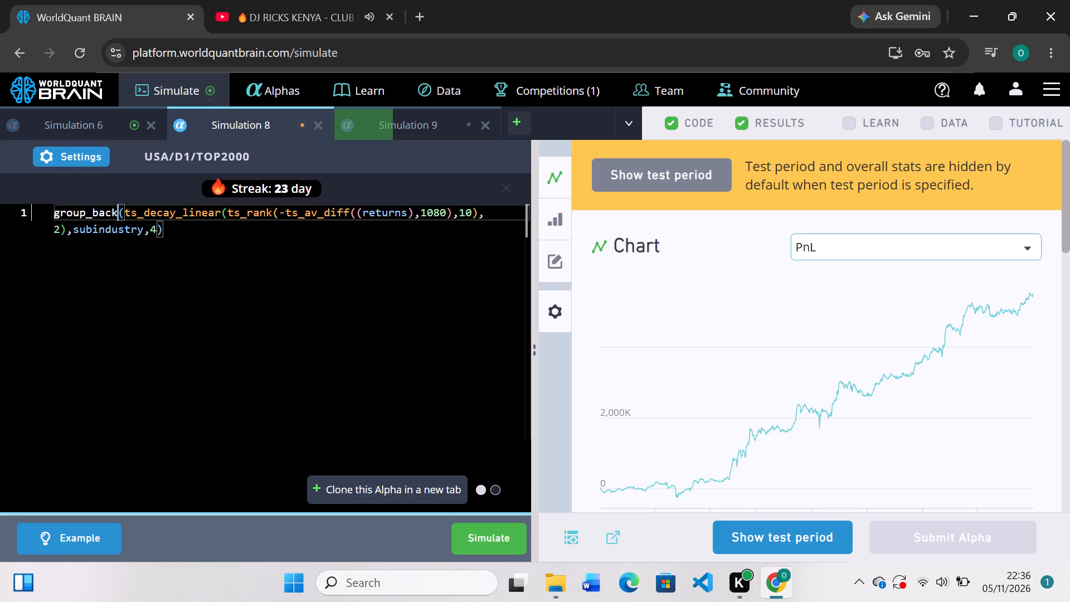
{"action": "key", "text": "BackSpace"}
{"action": "key", "text": "BackSpace"}
{"action": "key", "text": "BackSpace"}
{"action": "key", "text": "BackSpace"}
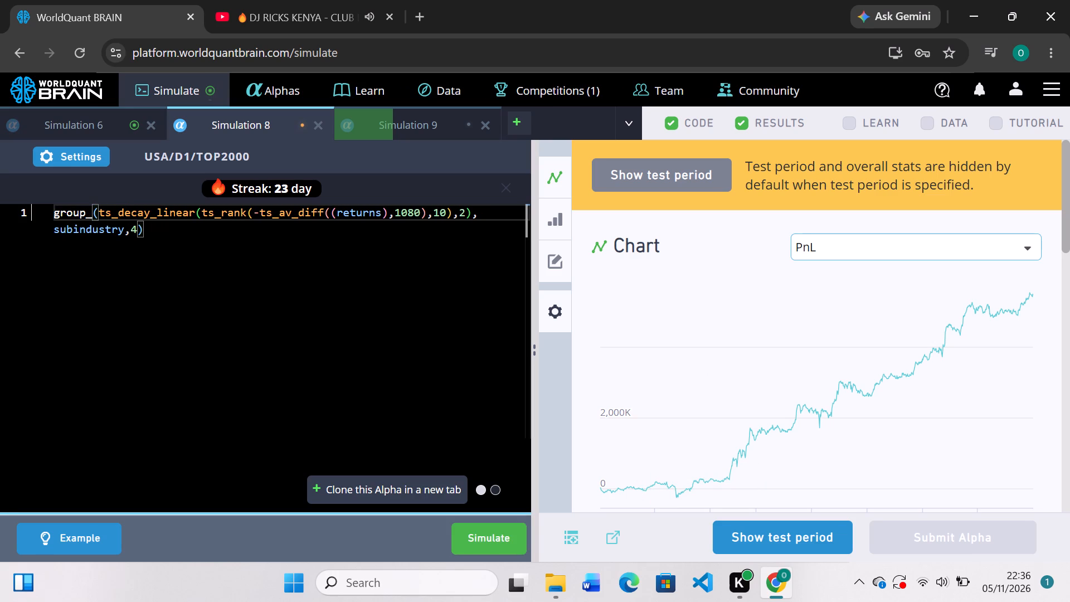
{"action": "key", "text": "z"}
{"action": "key", "text": "s"}
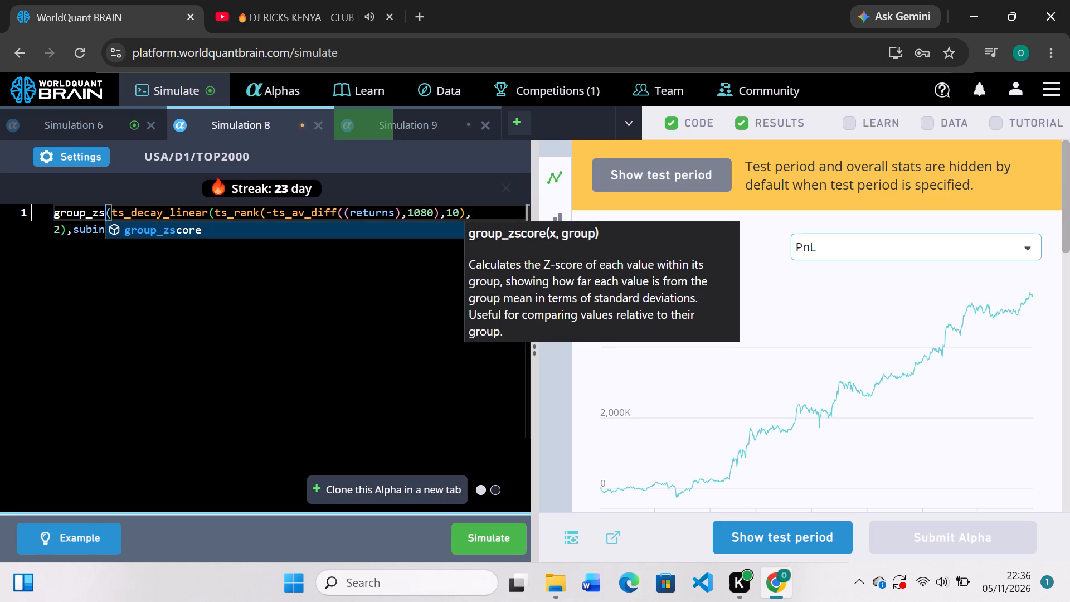
{"action": "key", "text": "Tab"}
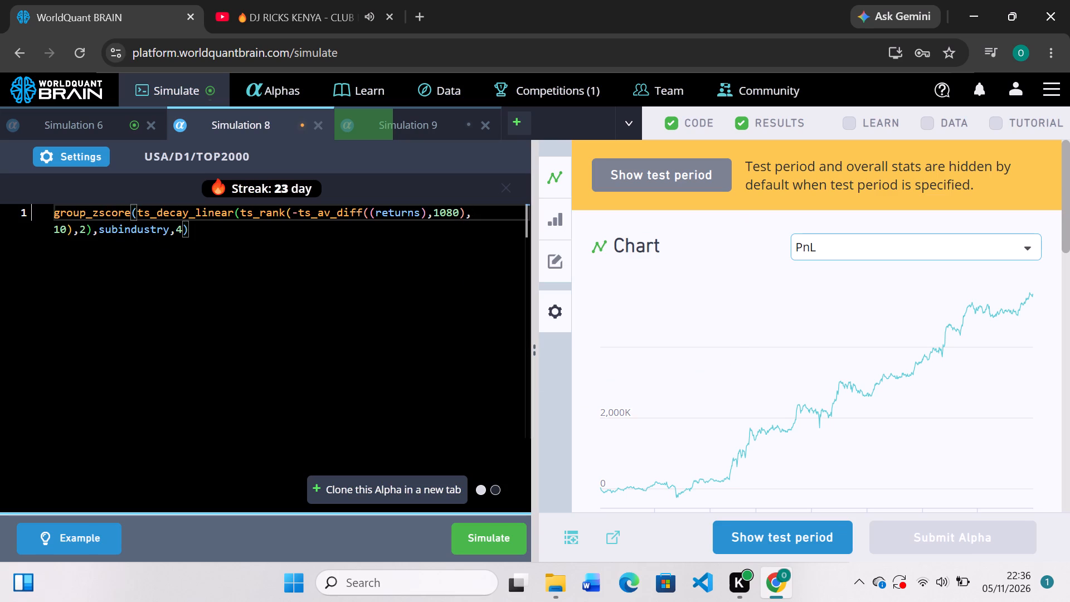
Remove the final argument 4 after subindustry in Simulation 8's expression and run the simulation.
{"action": "left_click", "coordinate": [183, 229]}
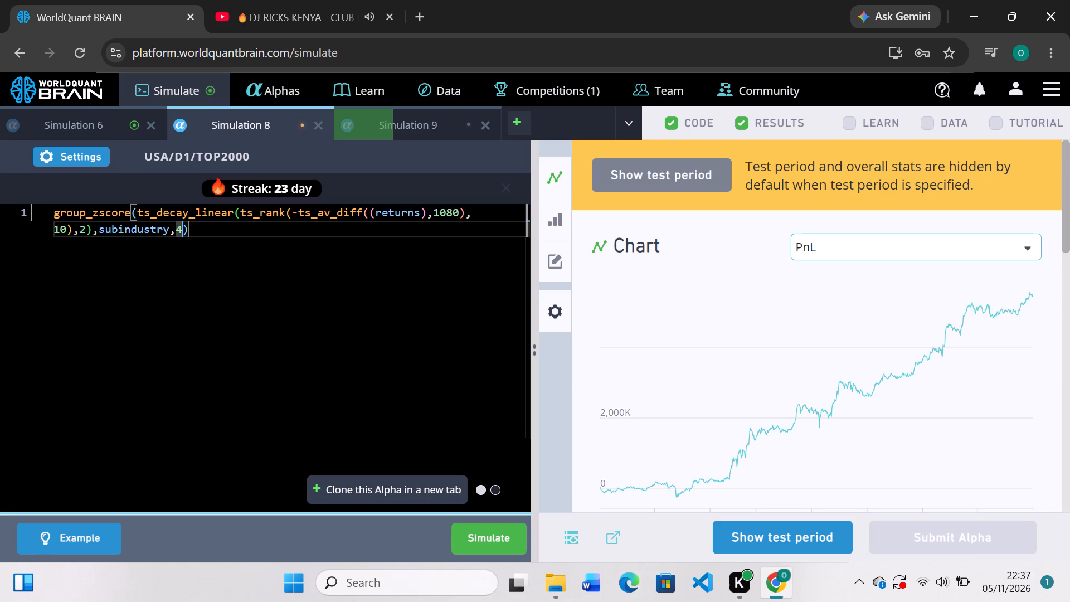
{"action": "key", "text": "BackSpace"}
{"action": "key", "text": "BackSpace"}
{"action": "left_click", "coordinate": [480, 538]}
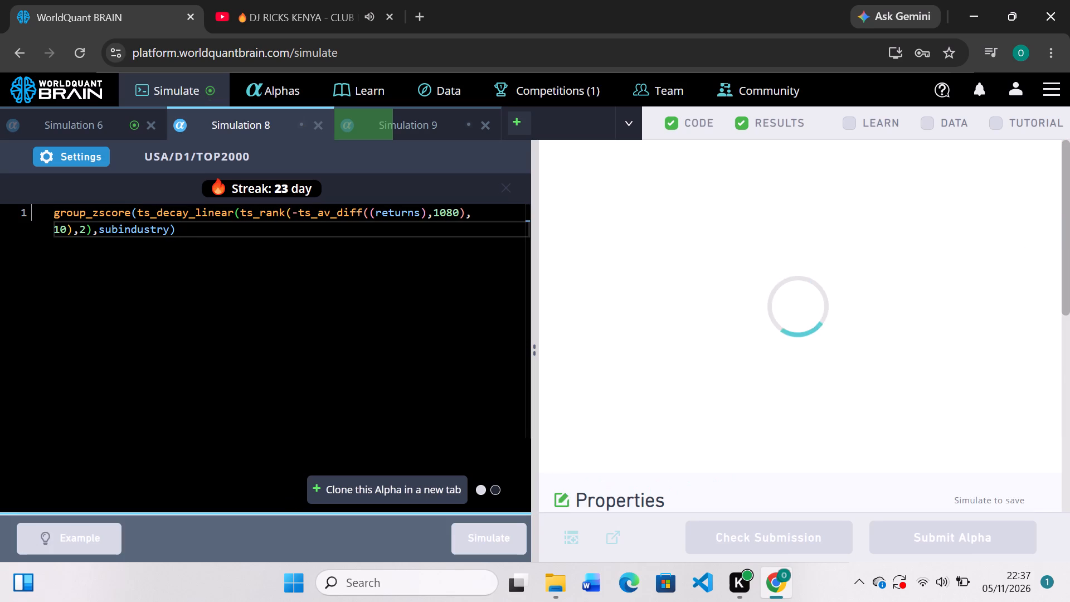
Check Simulation 6's training results, replace if_else with trade_when in the last line of its expression, and run the simulation.
{"action": "left_click", "coordinate": [123, 121]}
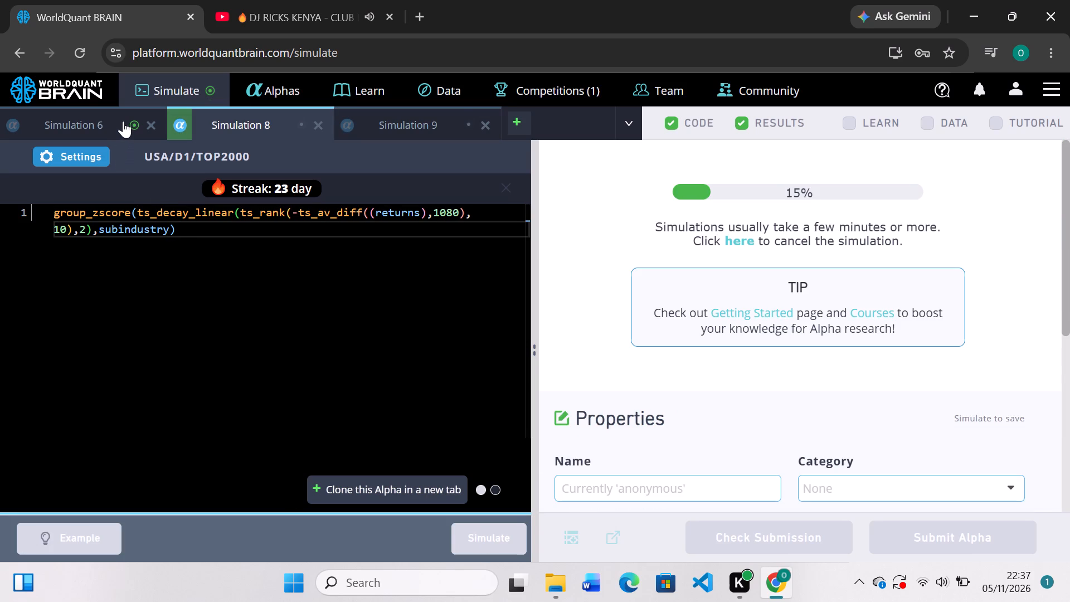
{"action": "scroll", "coordinate": [711, 304], "scroll_direction": "down", "scroll_amount": 3}
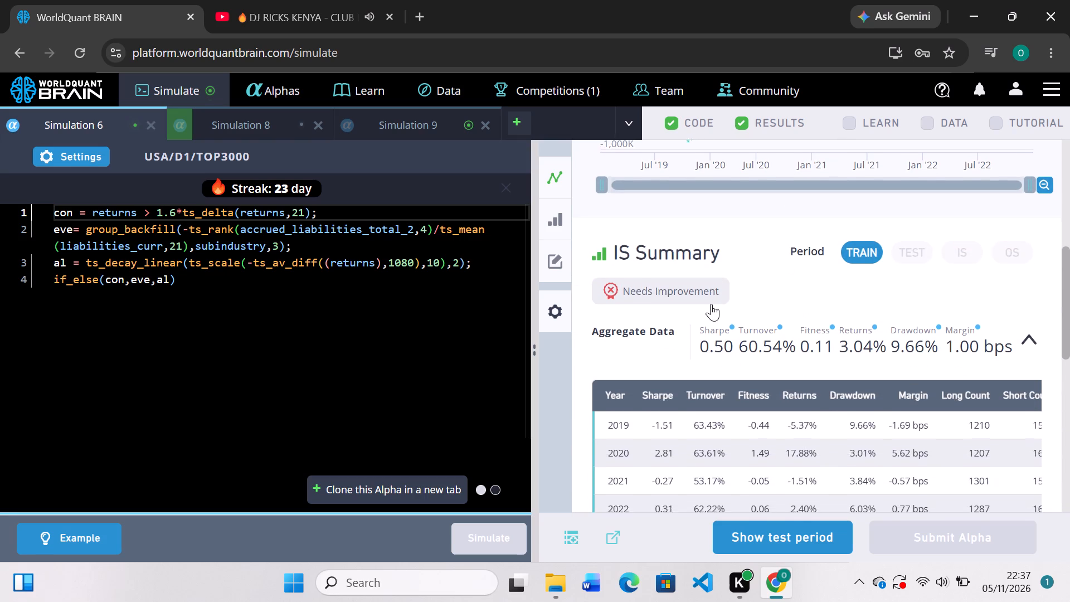
{"action": "scroll", "coordinate": [711, 304], "scroll_direction": "up", "scroll_amount": 3}
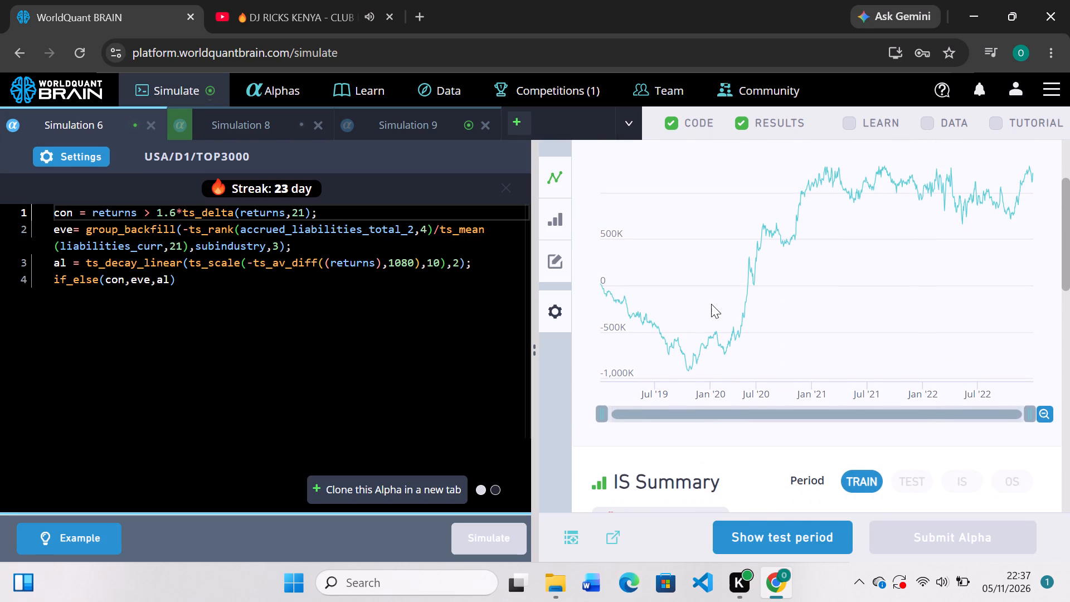
{"action": "scroll", "coordinate": [711, 304], "scroll_direction": "up", "scroll_amount": 1}
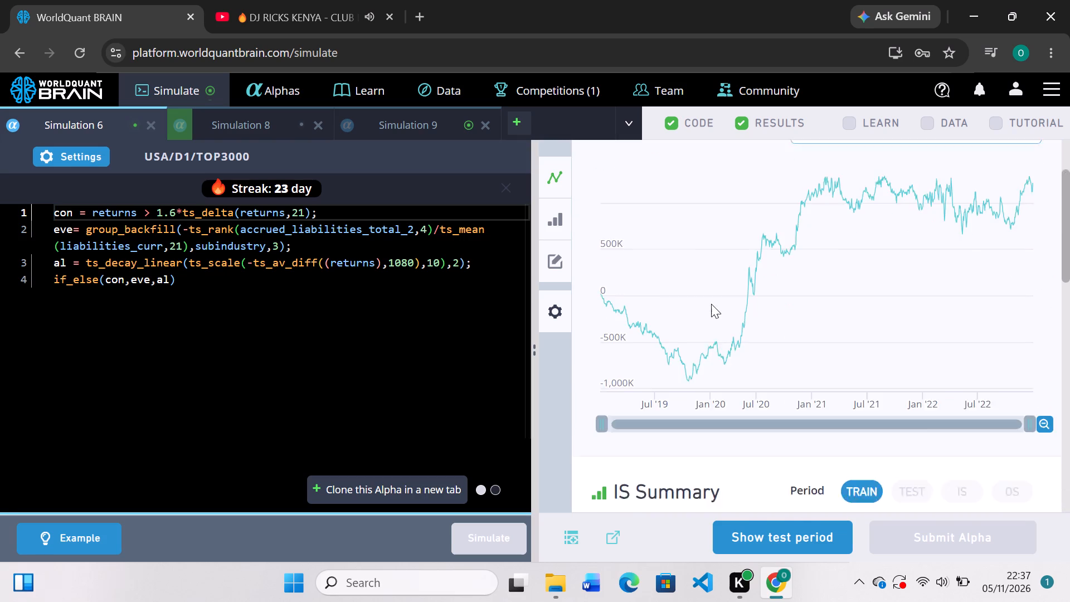
{"action": "scroll", "coordinate": [711, 304], "scroll_direction": "up", "scroll_amount": 1}
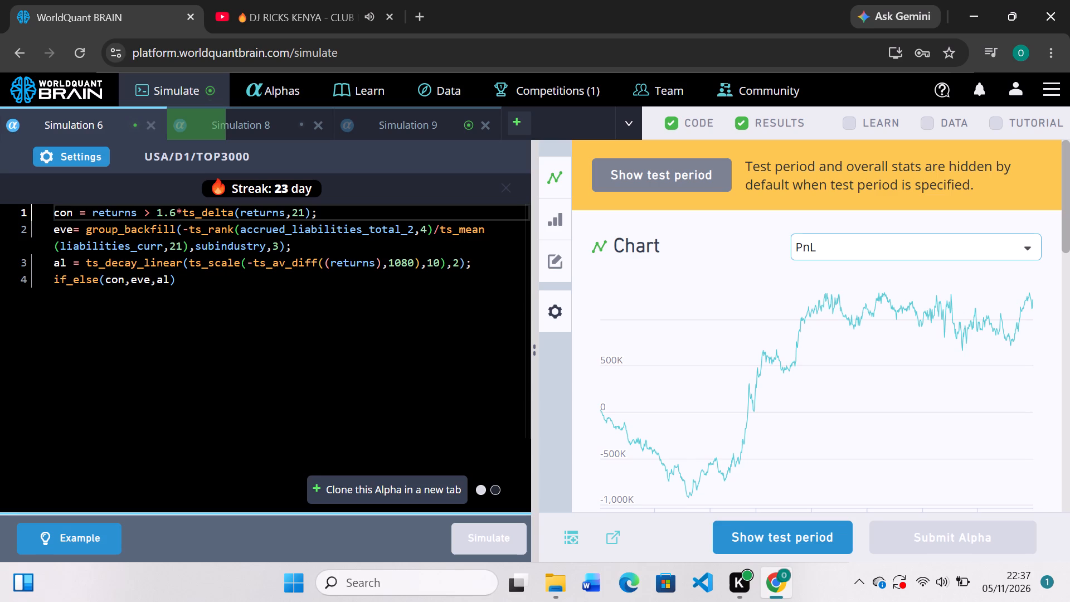
{"action": "left_click", "coordinate": [99, 280]}
{"action": "key", "text": "BackSpace"}
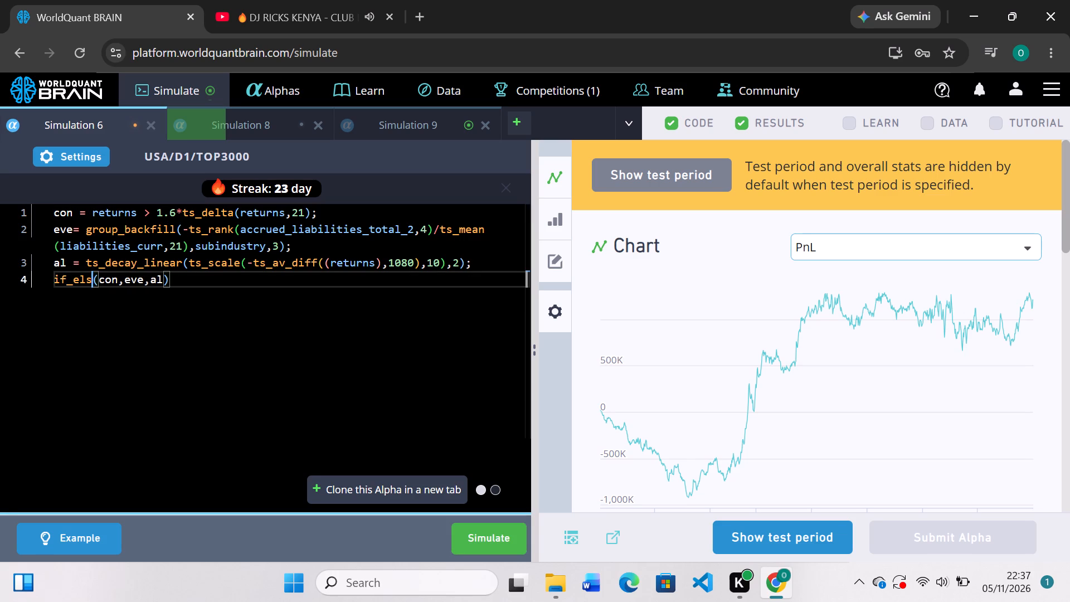
{"action": "key", "text": "BackSpace"}
{"action": "key", "text": "BackSpace"}
{"action": "key", "text": "BackSpace"}
{"action": "key", "text": "BackSpace"}
{"action": "key", "text": "BackSpace"}
{"action": "key", "text": "BackSpace"}
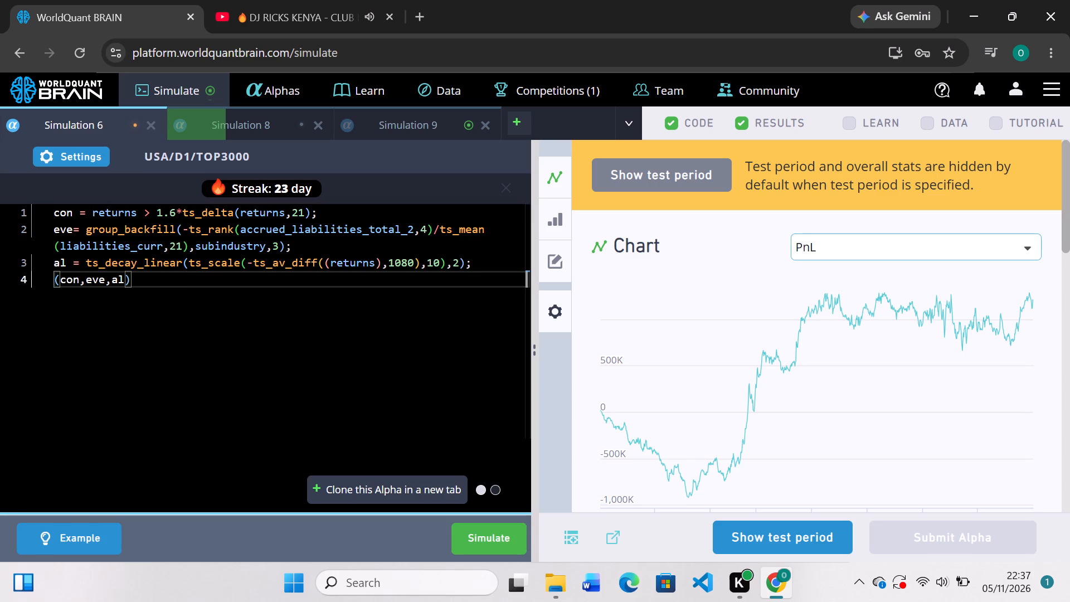
{"action": "type", "text": "tra"}
{"action": "key", "text": "Tab"}
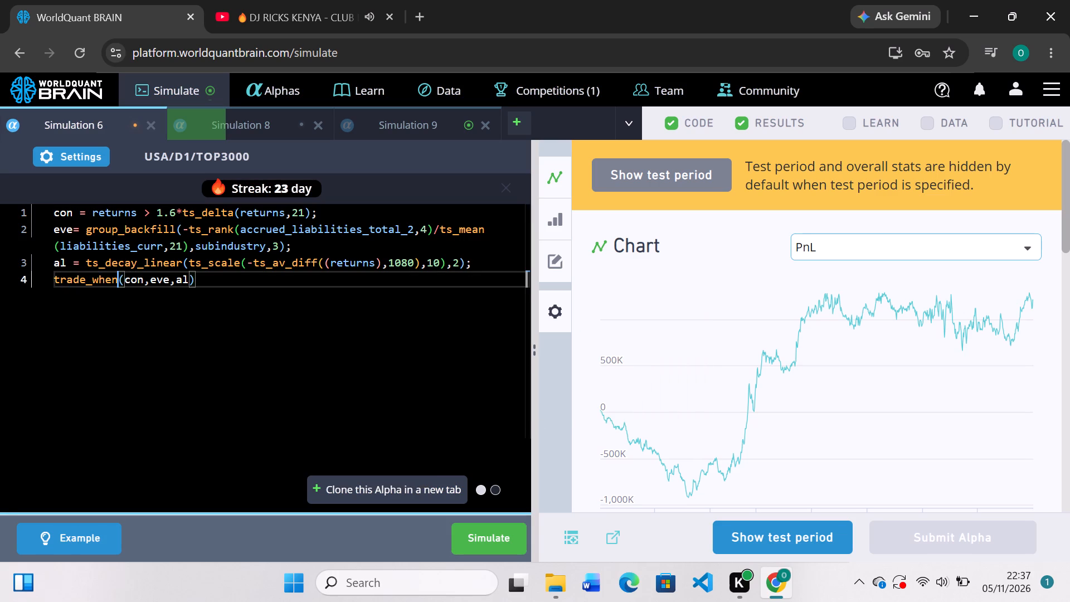
{"action": "left_click", "coordinate": [481, 539]}
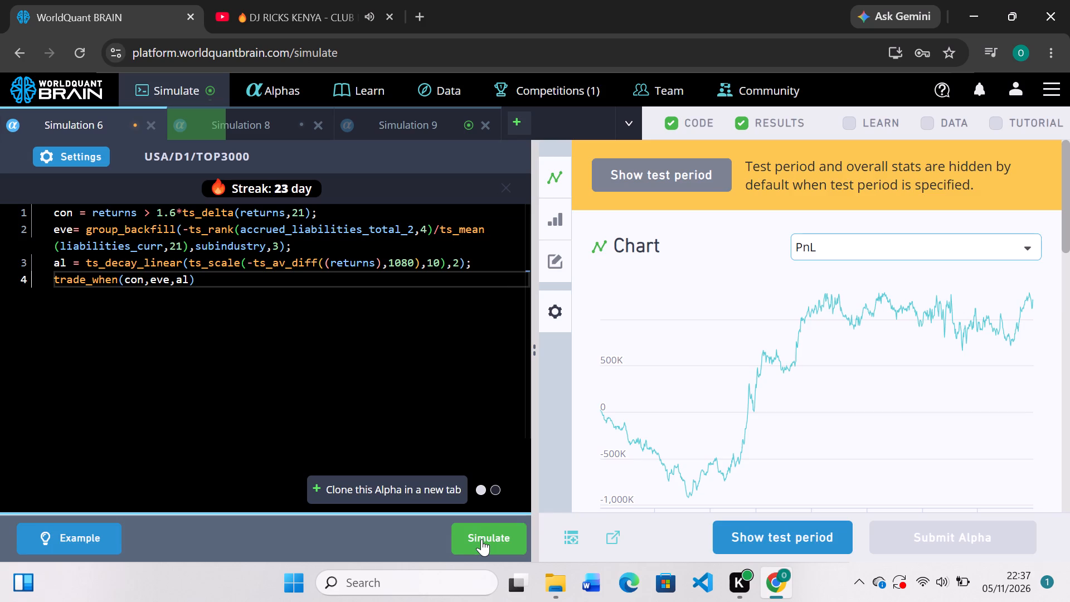
Check Simulation 9's training results, set its universe to TOP3000 and truncation to 0.18, apply the settings and run the simulation.
{"action": "left_click", "coordinate": [408, 131]}
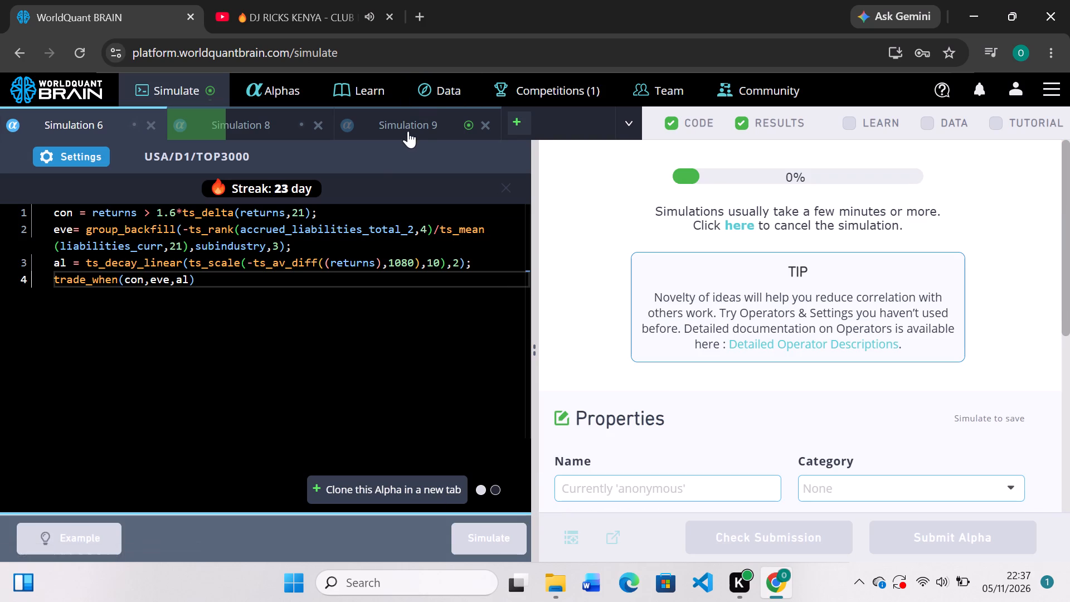
{"action": "scroll", "coordinate": [693, 376], "scroll_direction": "down", "scroll_amount": 2}
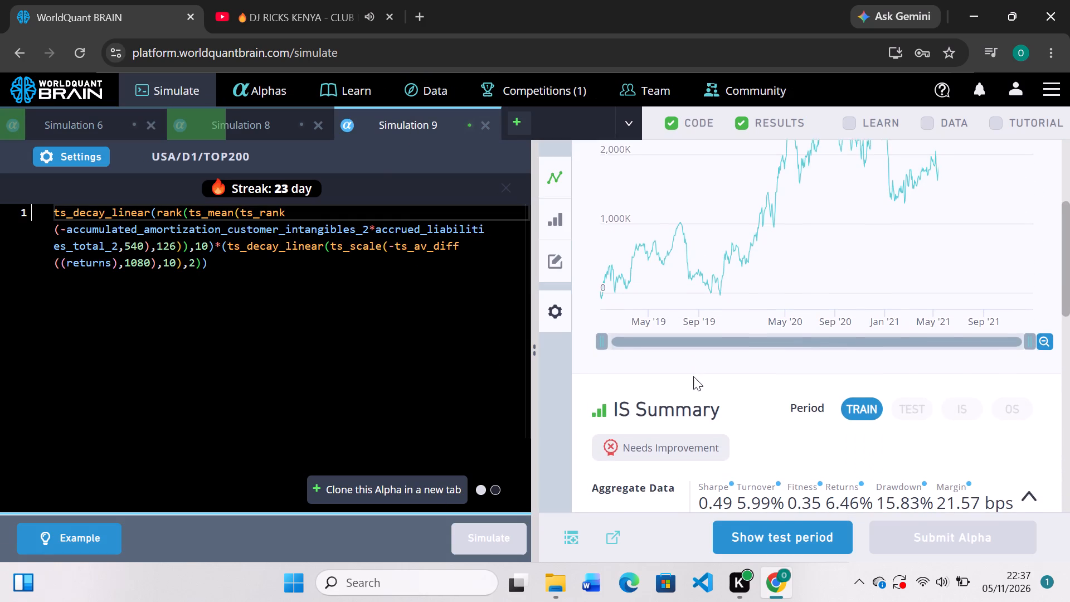
{"action": "scroll", "coordinate": [693, 376], "scroll_direction": "up", "scroll_amount": 1}
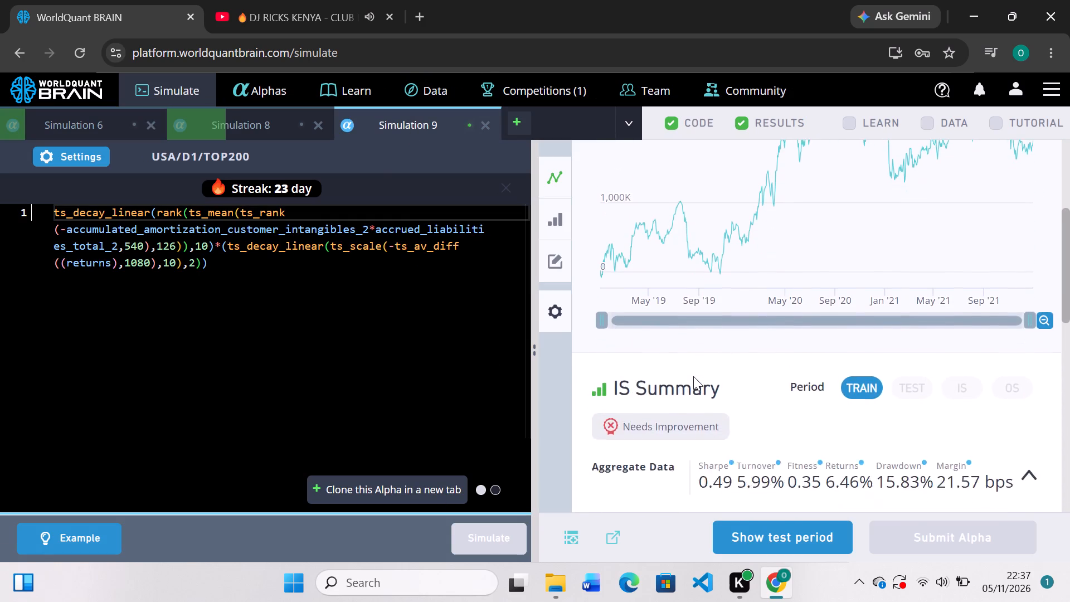
{"action": "scroll", "coordinate": [693, 376], "scroll_direction": "up", "scroll_amount": 1}
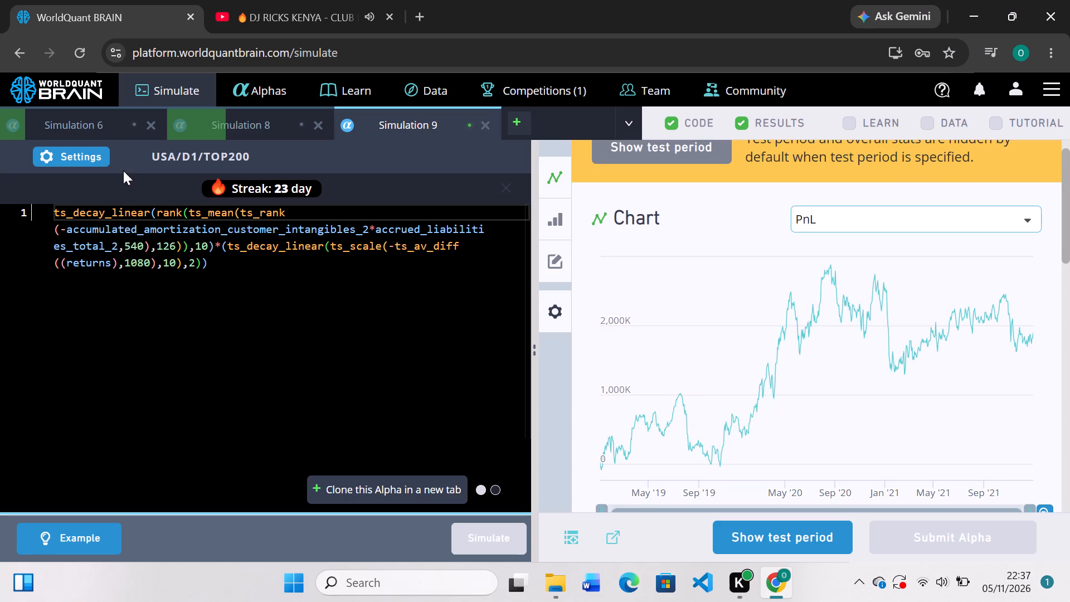
{"action": "left_click", "coordinate": [93, 161]}
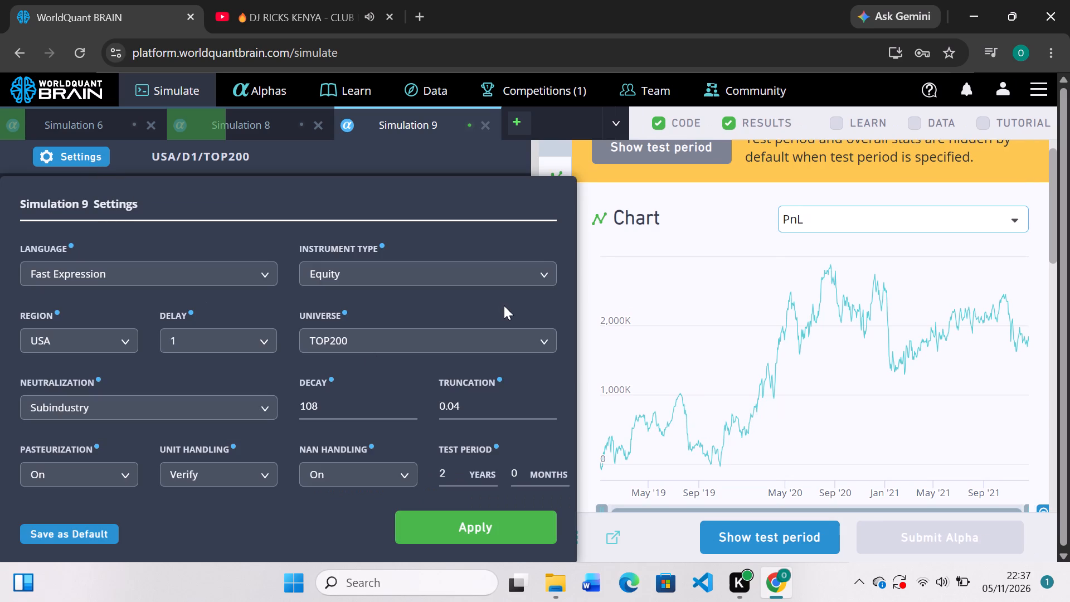
{"action": "left_click", "coordinate": [533, 344]}
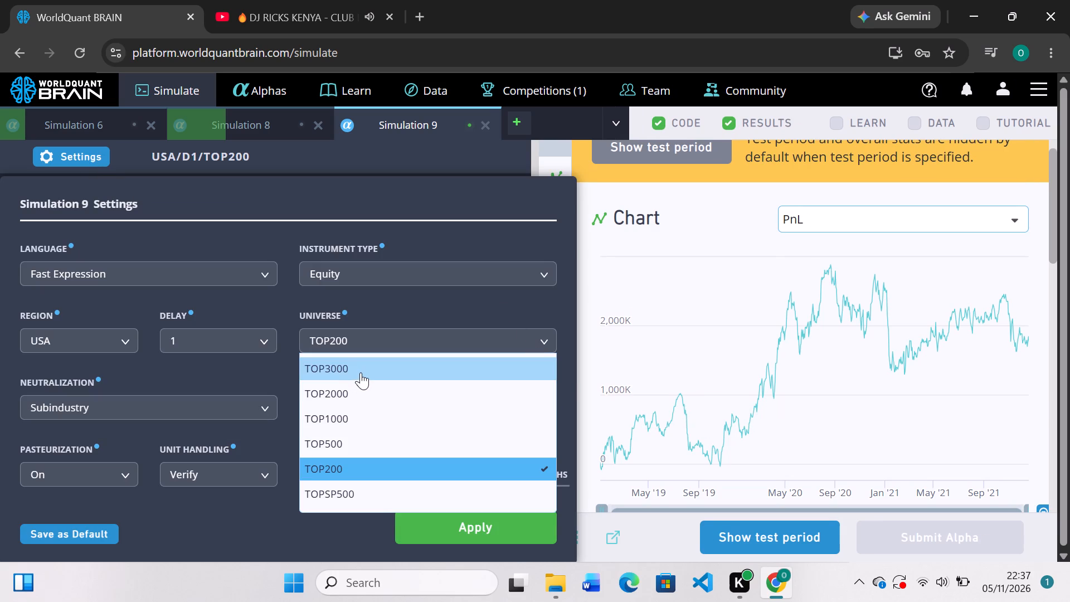
{"action": "left_click", "coordinate": [361, 372]}
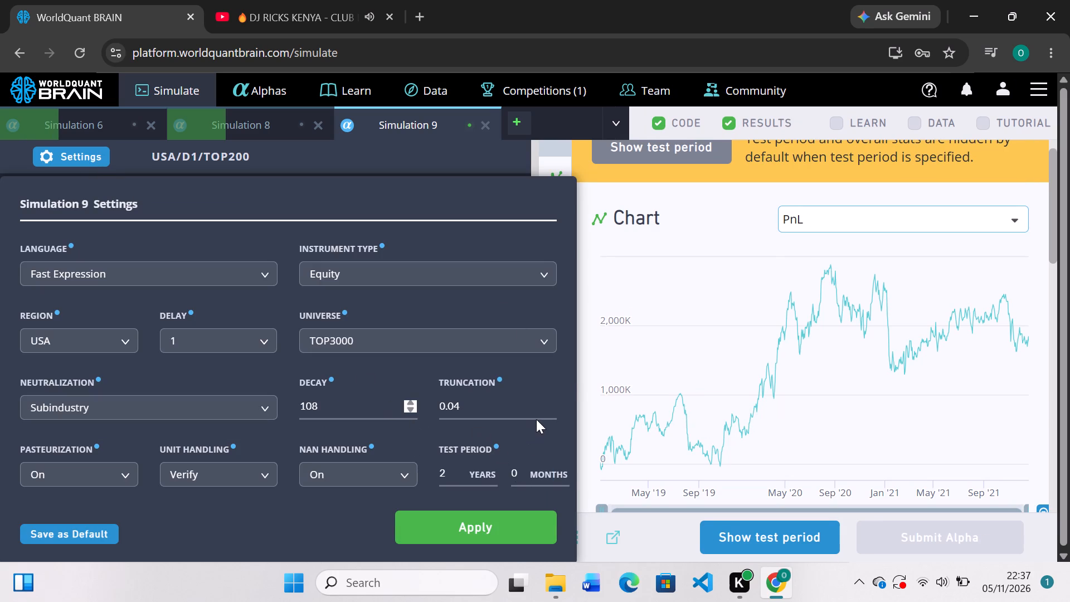
{"action": "left_click", "coordinate": [548, 403]}
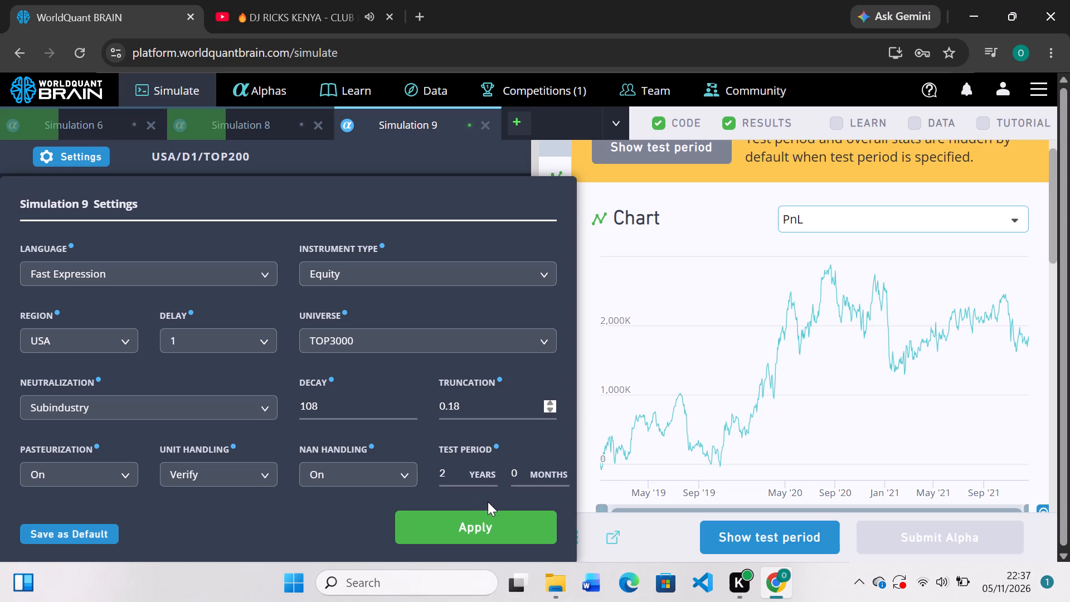
{"action": "left_click", "coordinate": [495, 522]}
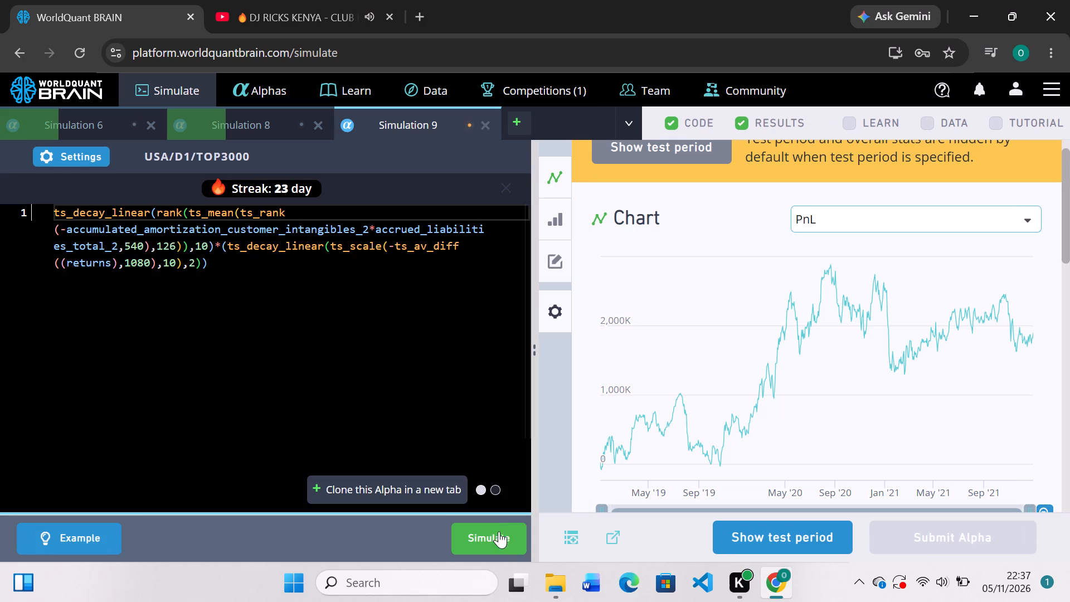
{"action": "left_click", "coordinate": [503, 552]}
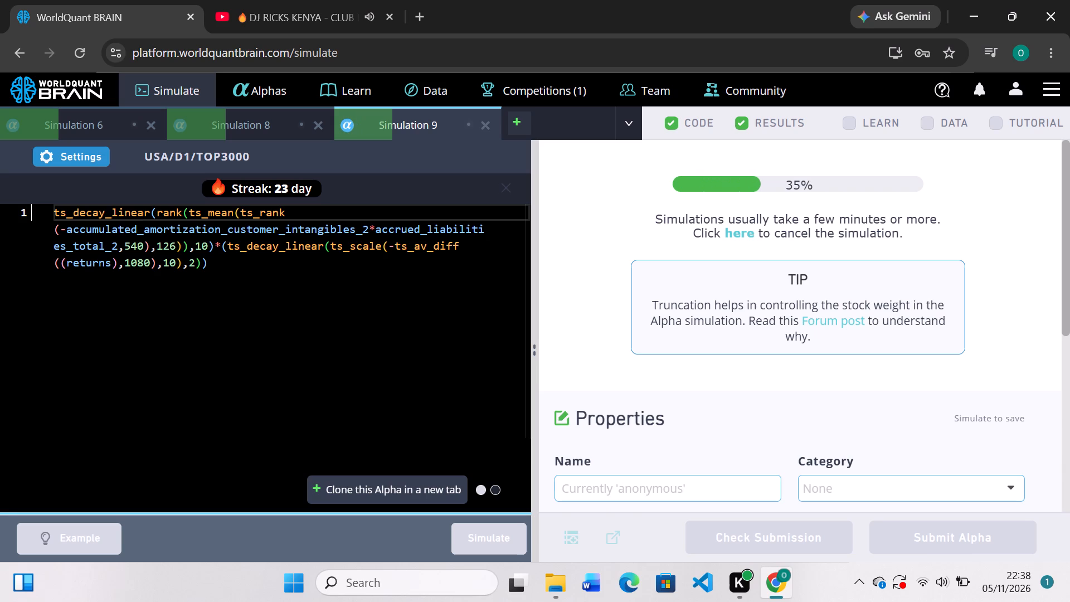
Review all three pages of the submitted alphas list.
{"action": "left_click", "coordinate": [265, 81]}
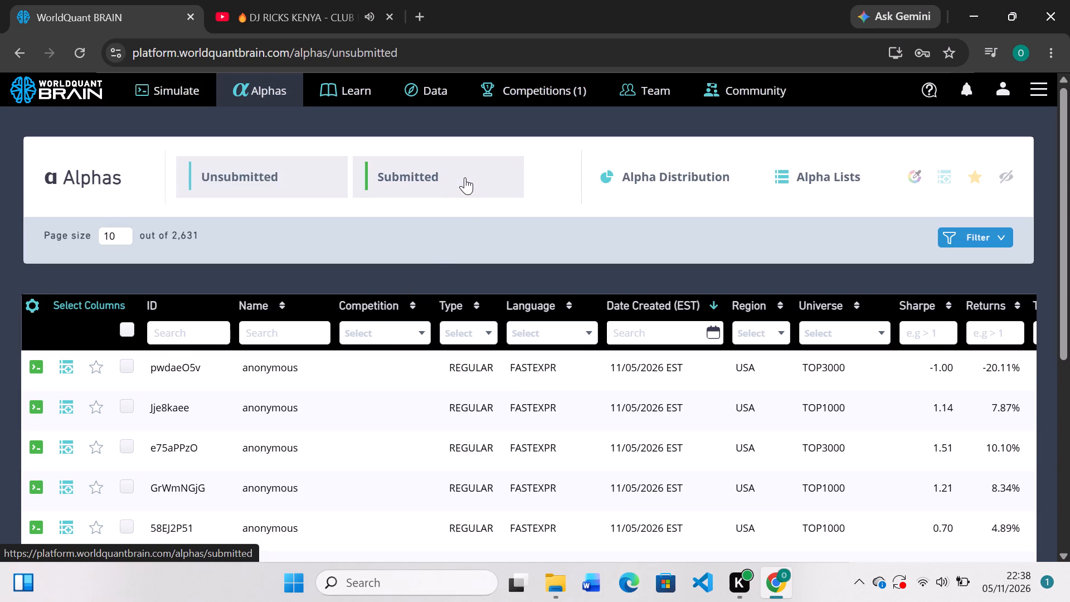
{"action": "left_click", "coordinate": [446, 173]}
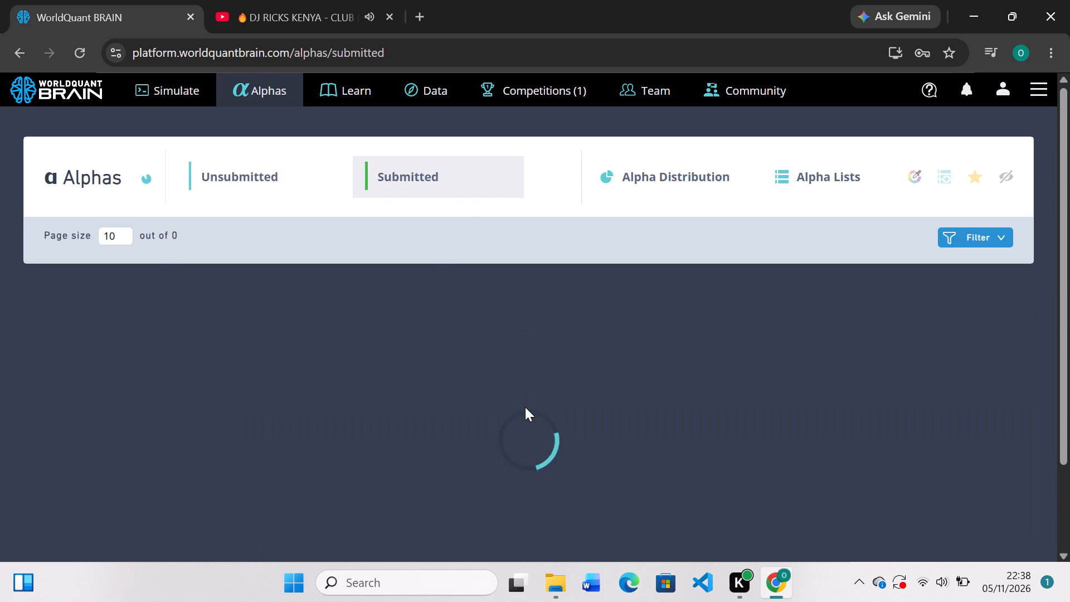
{"action": "scroll", "coordinate": [499, 328], "scroll_direction": "down", "scroll_amount": 2}
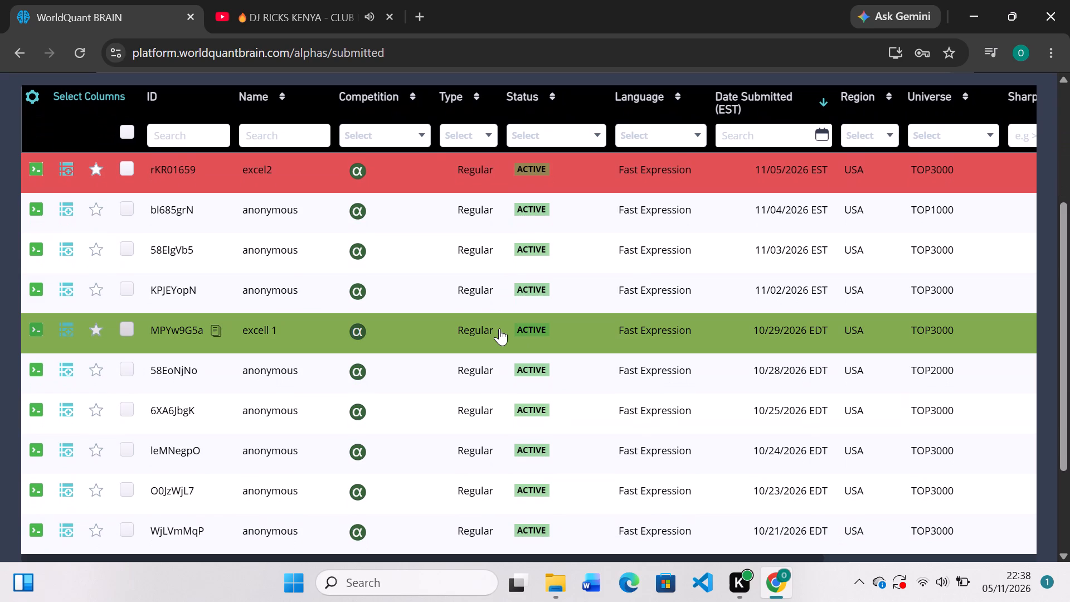
{"action": "scroll", "coordinate": [499, 328], "scroll_direction": "down", "scroll_amount": 6}
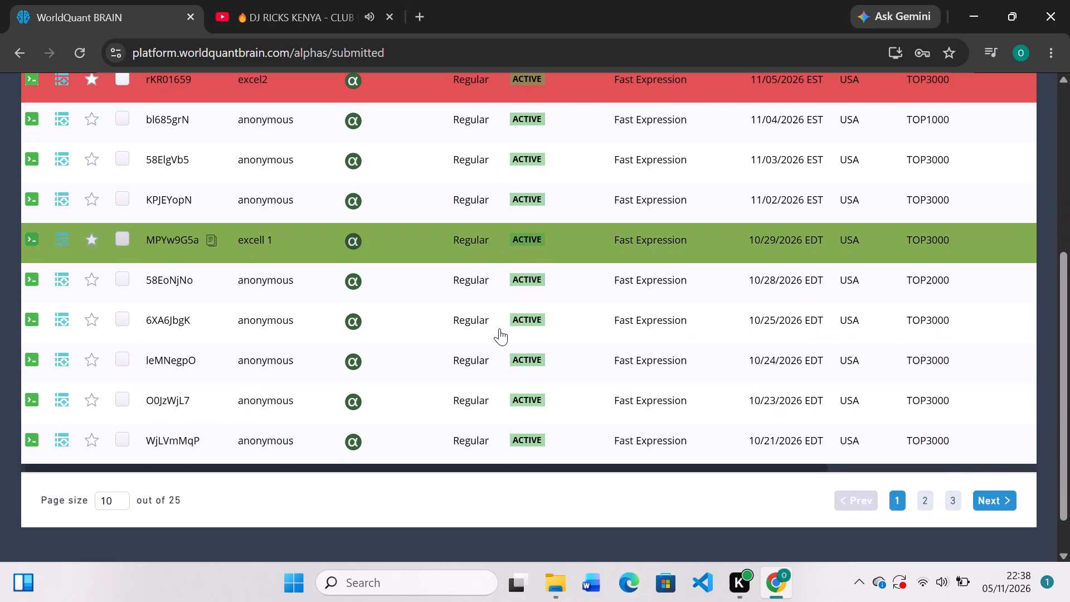
{"action": "scroll", "coordinate": [499, 328], "scroll_direction": "down", "scroll_amount": 1}
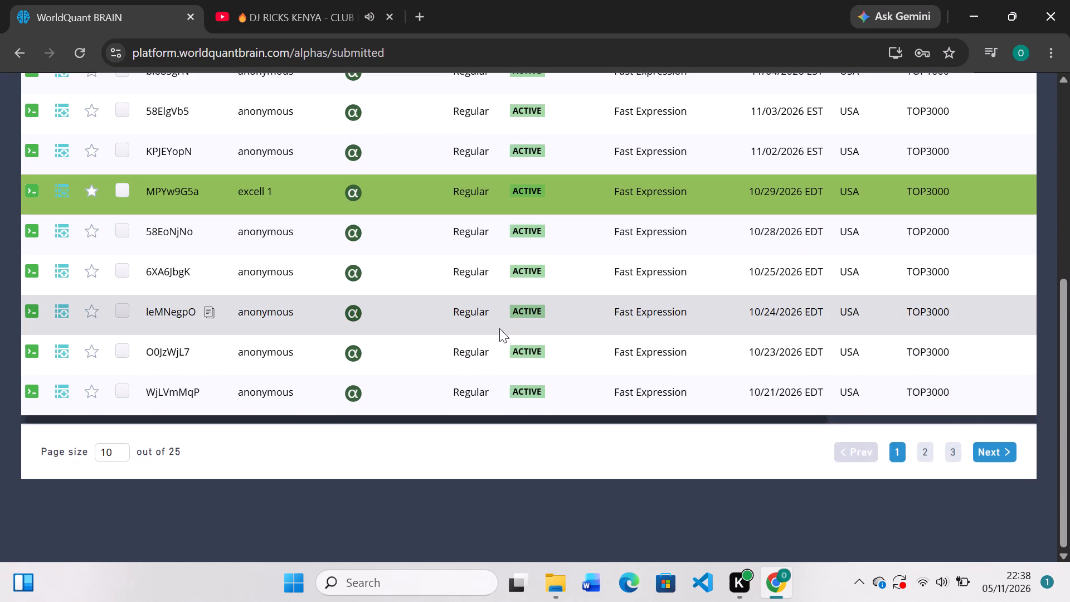
{"action": "left_click", "coordinate": [925, 455]}
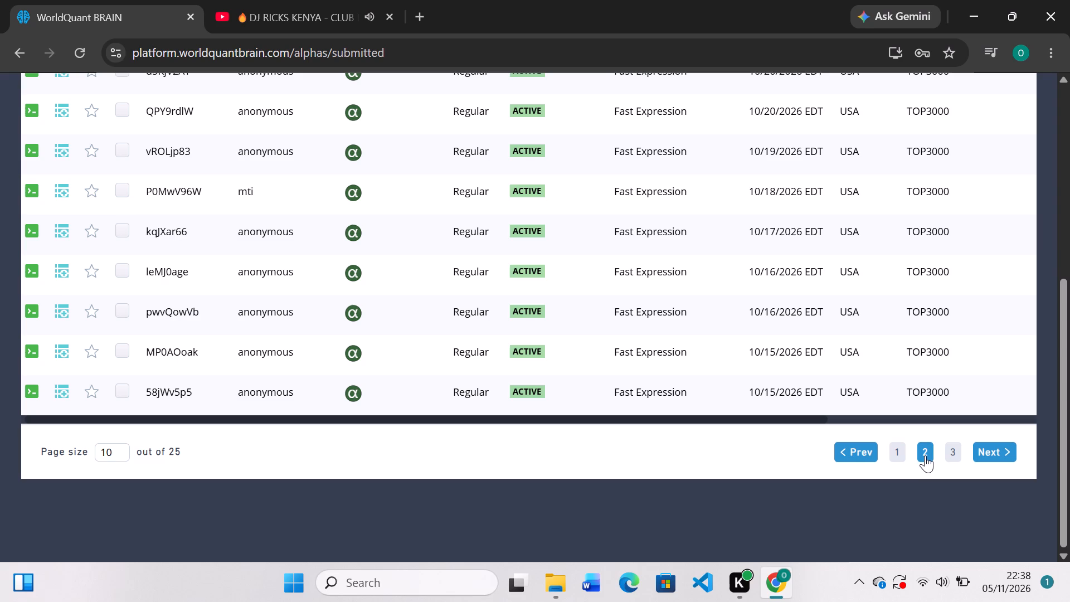
{"action": "scroll", "coordinate": [682, 213], "scroll_direction": "up", "scroll_amount": 1}
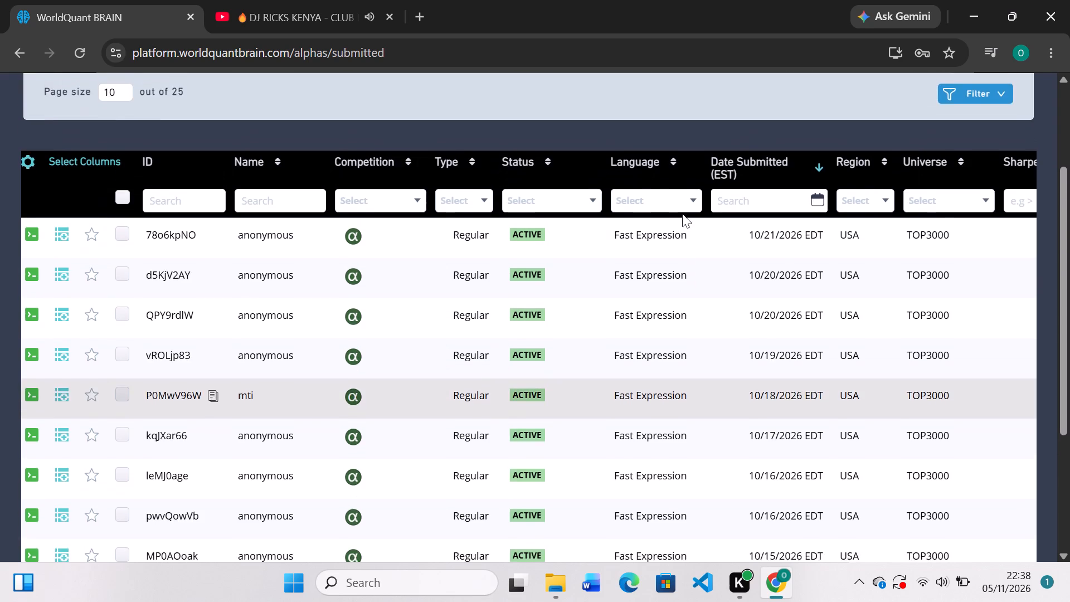
{"action": "scroll", "coordinate": [682, 213], "scroll_direction": "up", "scroll_amount": 1}
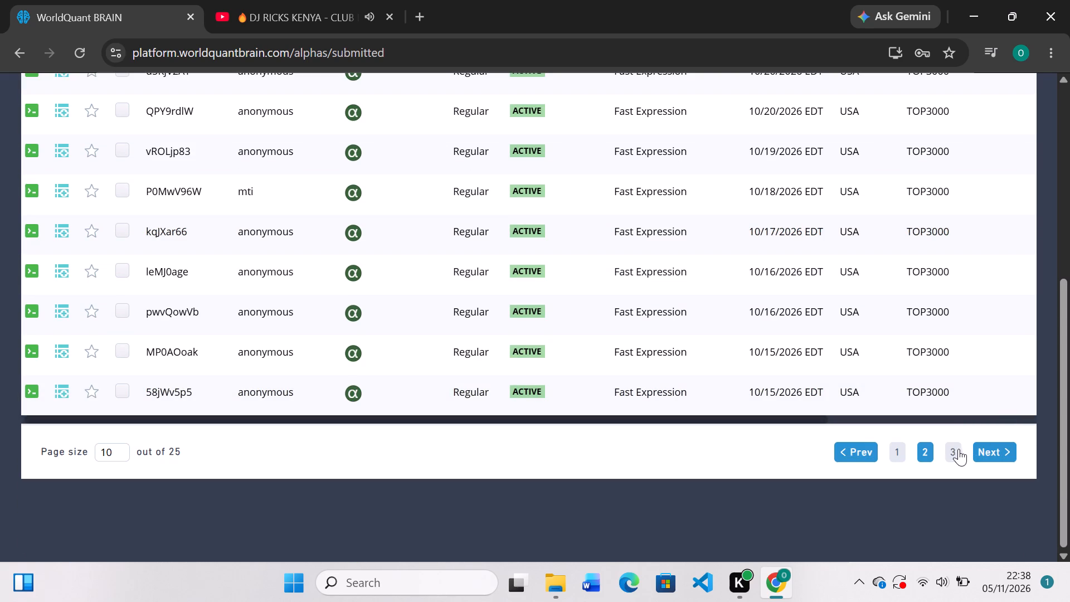
{"action": "left_click", "coordinate": [956, 450]}
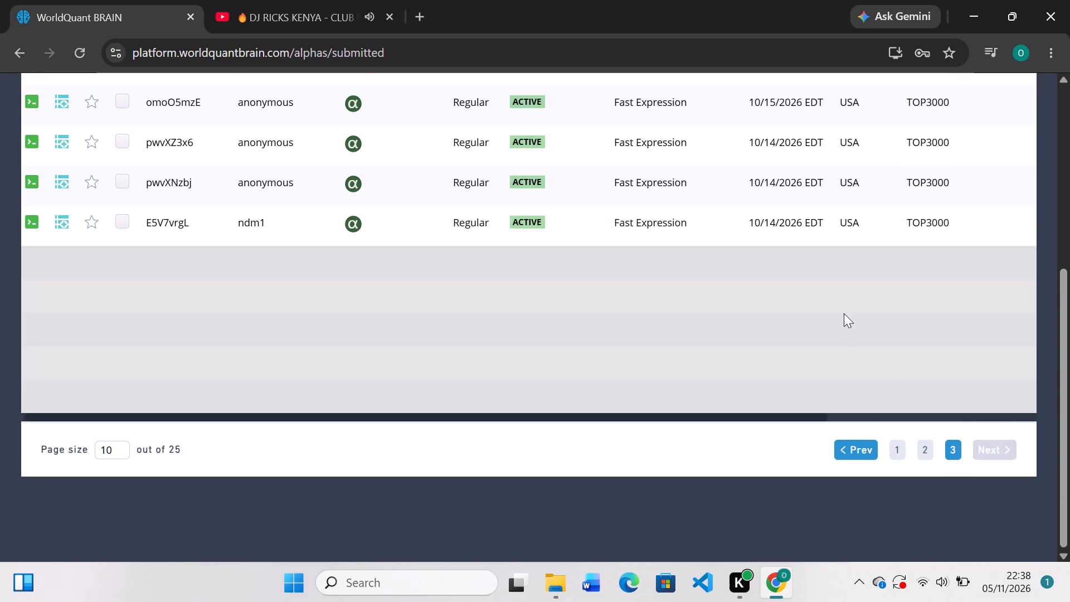
{"action": "scroll", "coordinate": [844, 303], "scroll_direction": "up", "scroll_amount": 4}
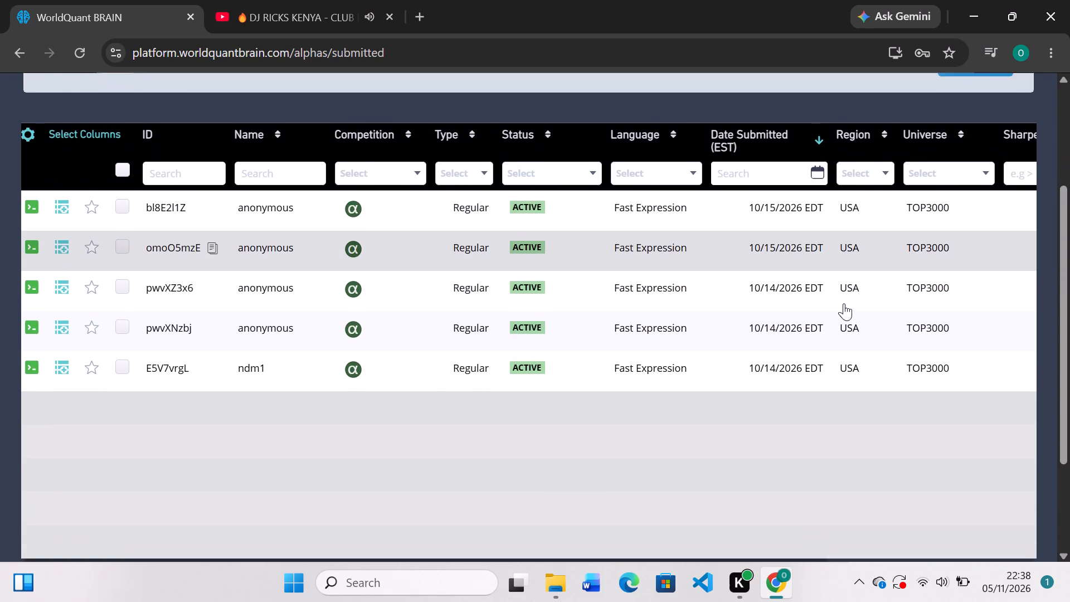
{"action": "scroll", "coordinate": [844, 303], "scroll_direction": "up", "scroll_amount": 1}
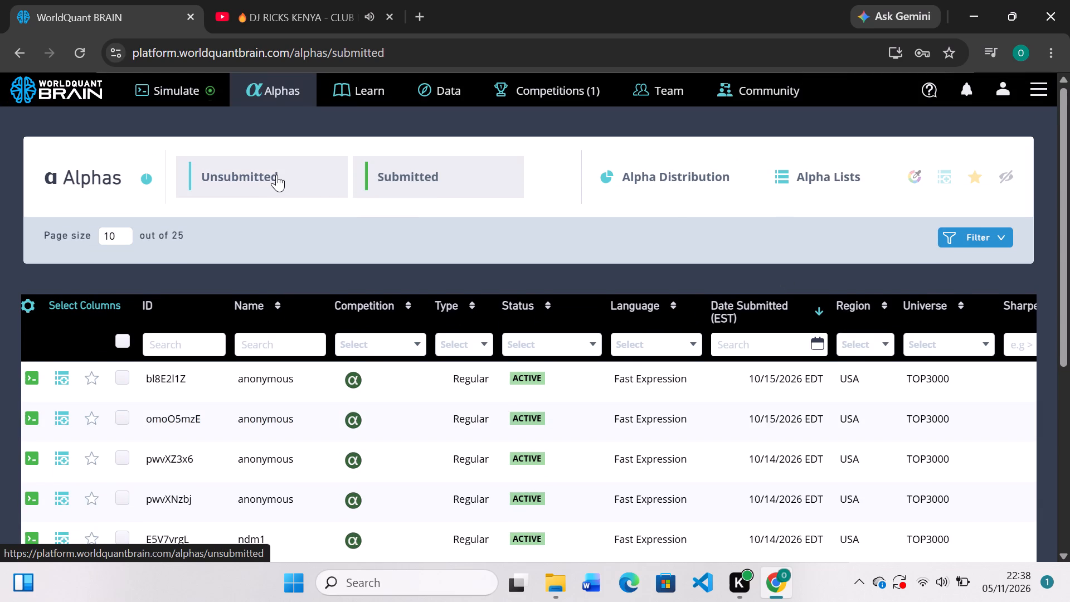
Look through the first page of the unsubmitted alphas, including their universe, Sharpe and returns.
{"action": "left_click", "coordinate": [266, 175]}
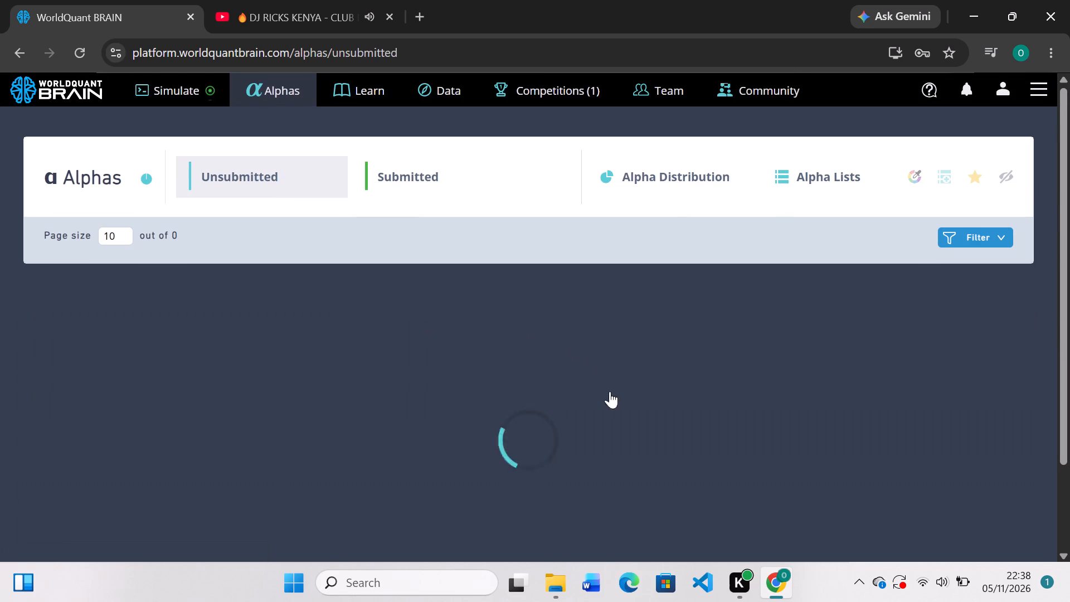
{"action": "scroll", "coordinate": [610, 391], "scroll_direction": "down", "scroll_amount": 2}
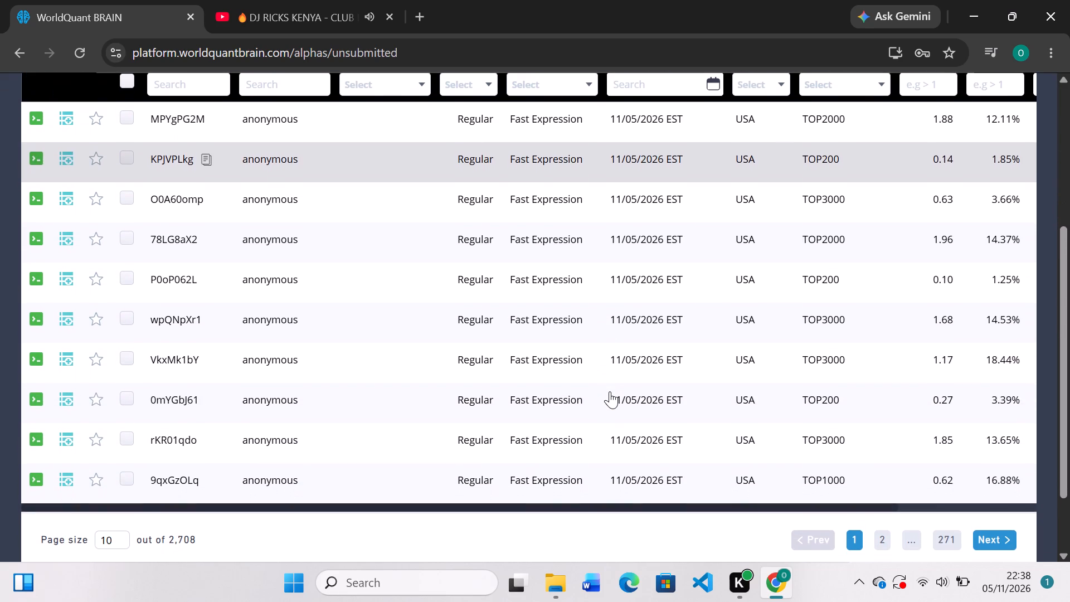
{"action": "scroll", "coordinate": [610, 391], "scroll_direction": "down", "scroll_amount": 1}
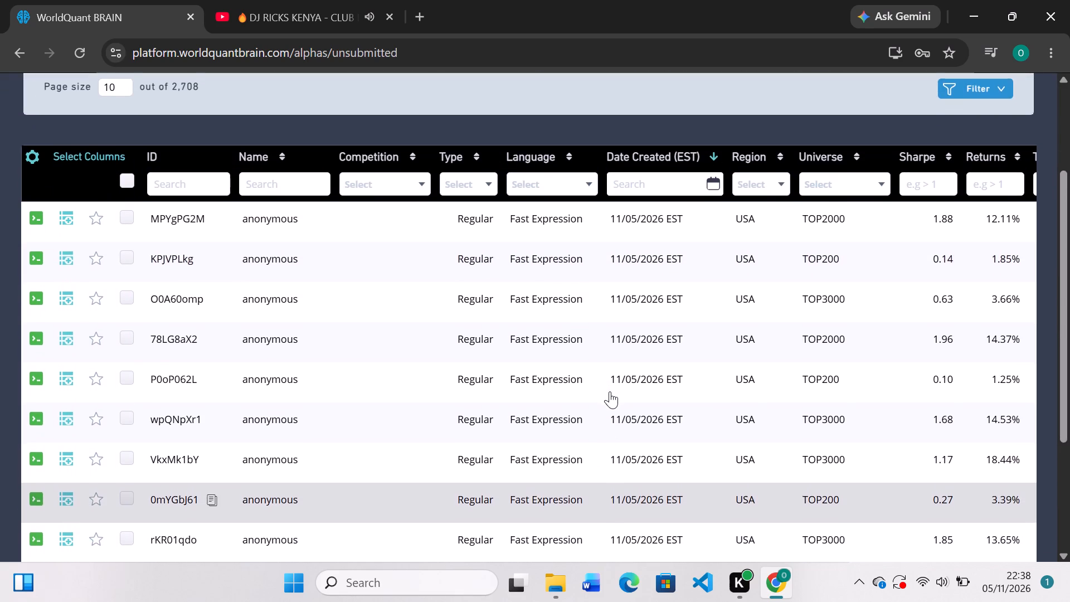
{"action": "scroll", "coordinate": [610, 391], "scroll_direction": "down", "scroll_amount": 1}
{"action": "scroll", "coordinate": [610, 391], "scroll_direction": "up", "scroll_amount": 2}
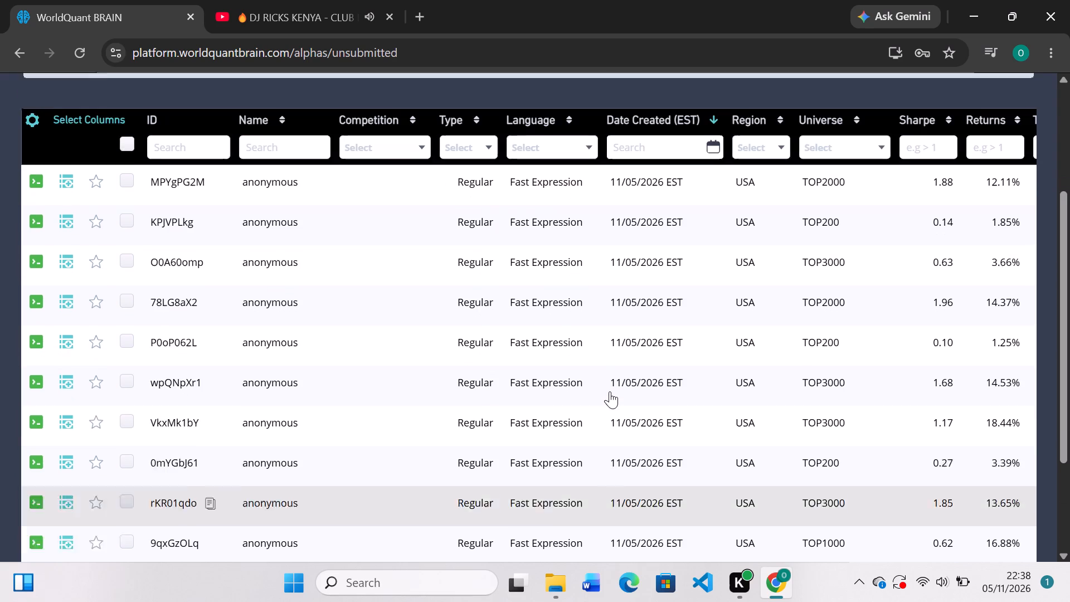
{"action": "scroll", "coordinate": [246, 139], "scroll_direction": "up", "scroll_amount": 1}
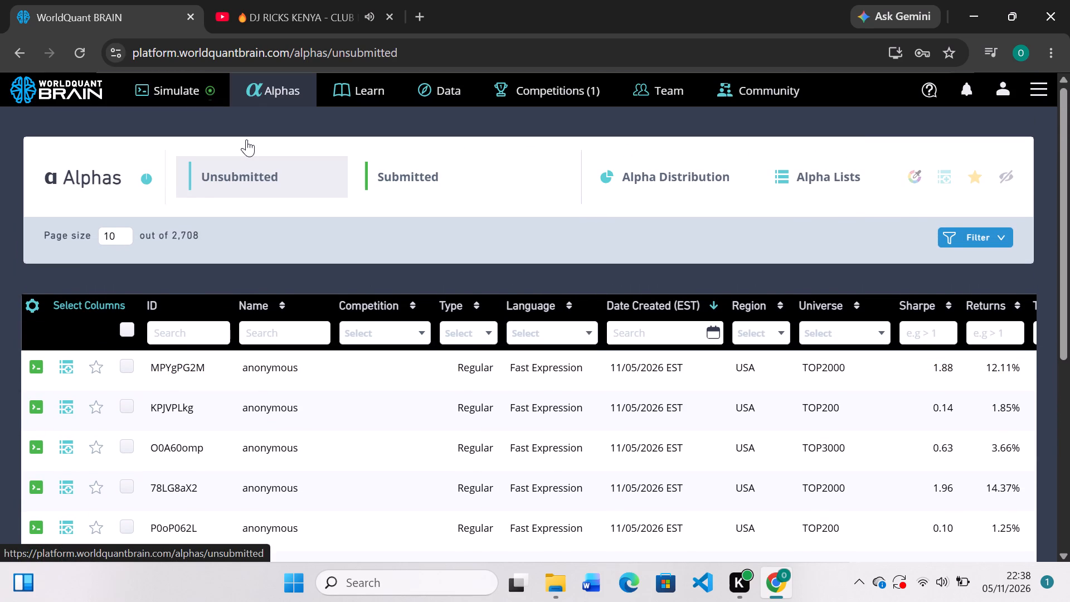
{"action": "scroll", "coordinate": [246, 139], "scroll_direction": "up", "scroll_amount": 2}
Check Simulation 6's training results, swap the last two trade_when arguments so it reads trade_when(con,al,eve), and run the simulation.
{"action": "left_click", "coordinate": [172, 91]}
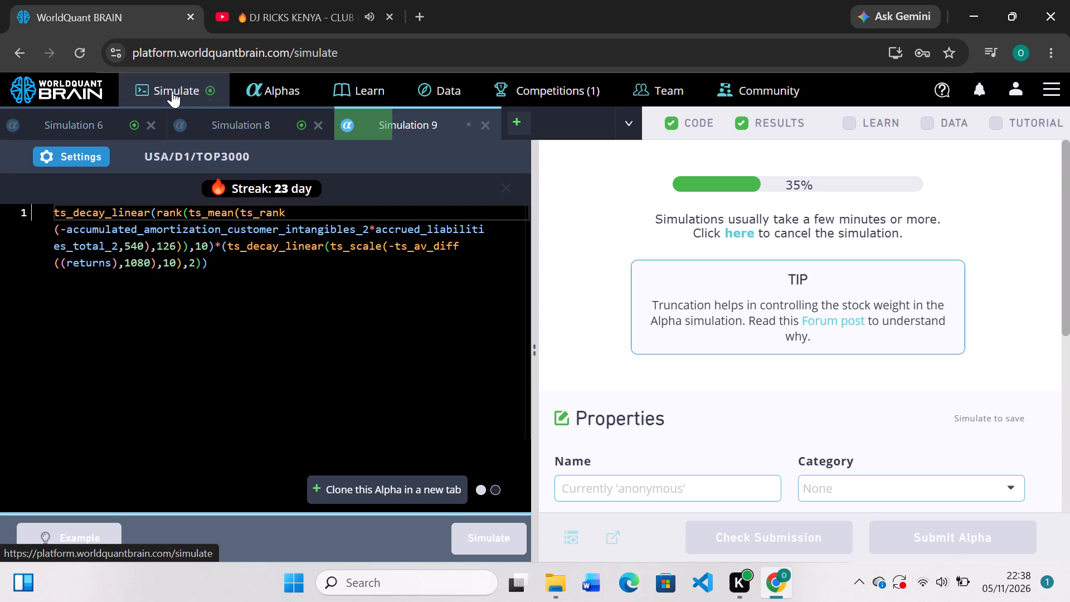
{"action": "left_click", "coordinate": [63, 123]}
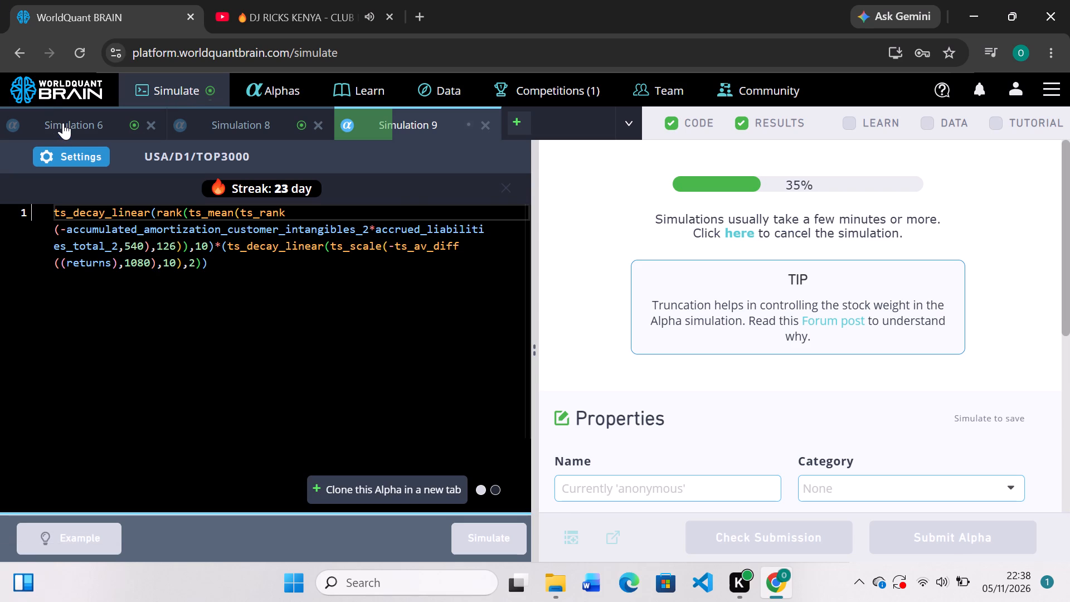
{"action": "scroll", "coordinate": [593, 338], "scroll_direction": "down", "scroll_amount": 3}
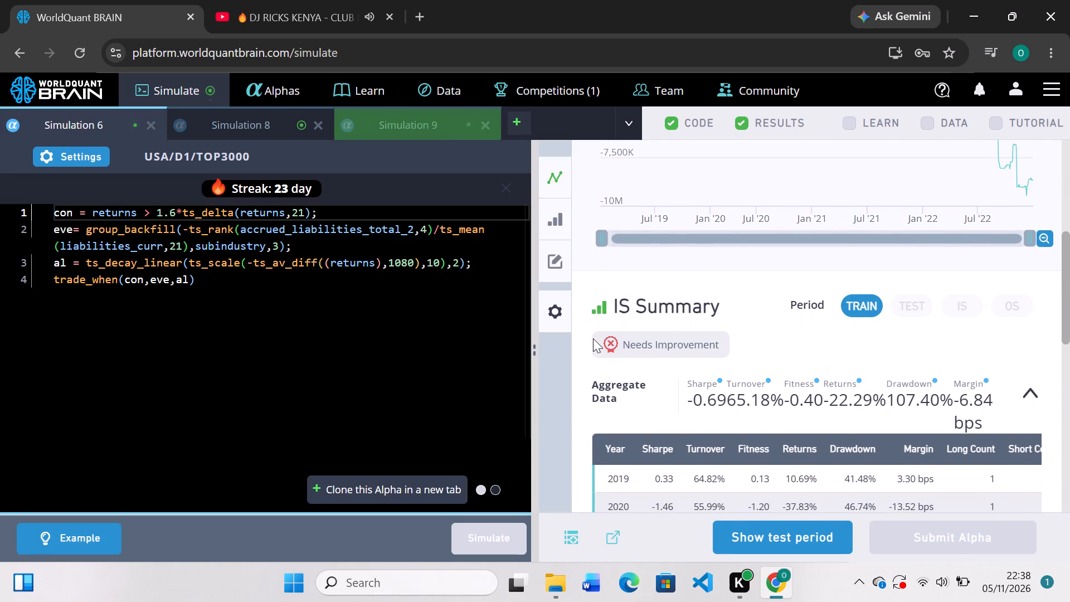
{"action": "scroll", "coordinate": [593, 338], "scroll_direction": "up", "scroll_amount": 2}
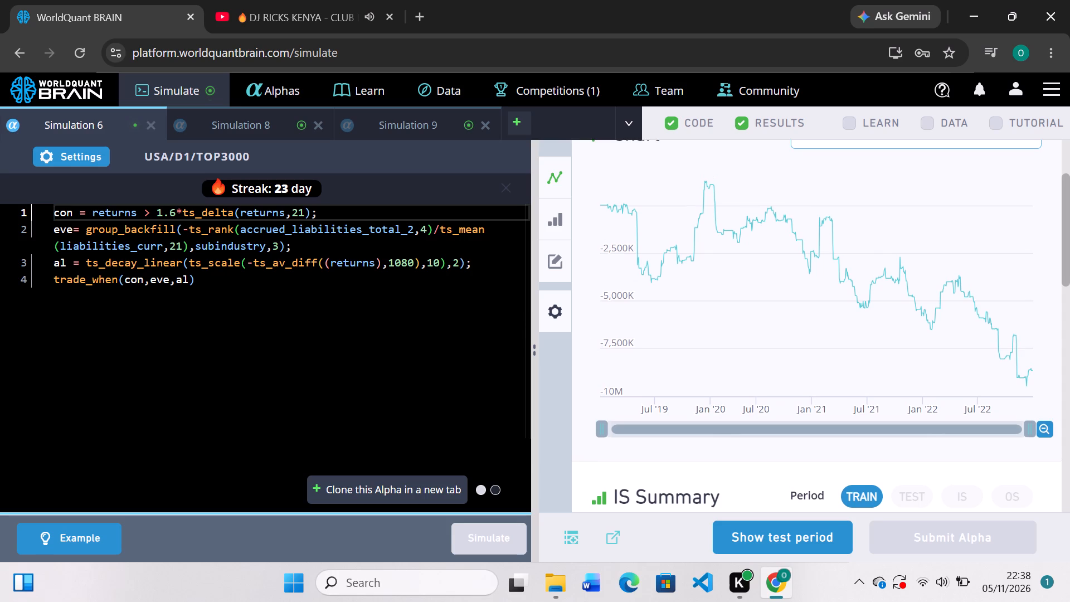
{"action": "left_click", "coordinate": [186, 280]}
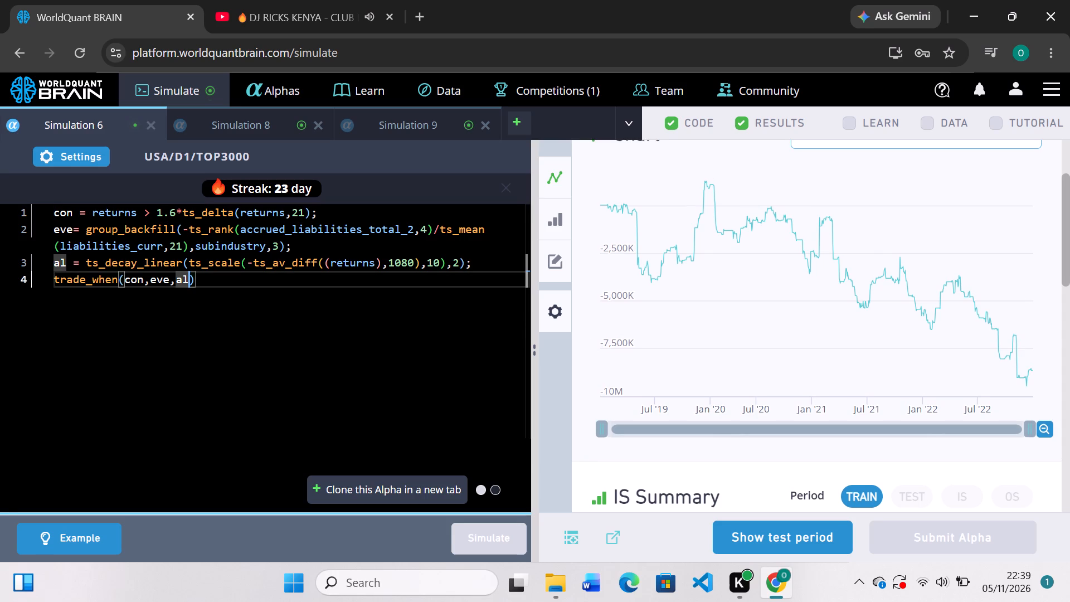
{"action": "key", "text": "BackSpace"}
{"action": "key", "text": "BackSpace"}
{"action": "key", "text": "BackSpace"}
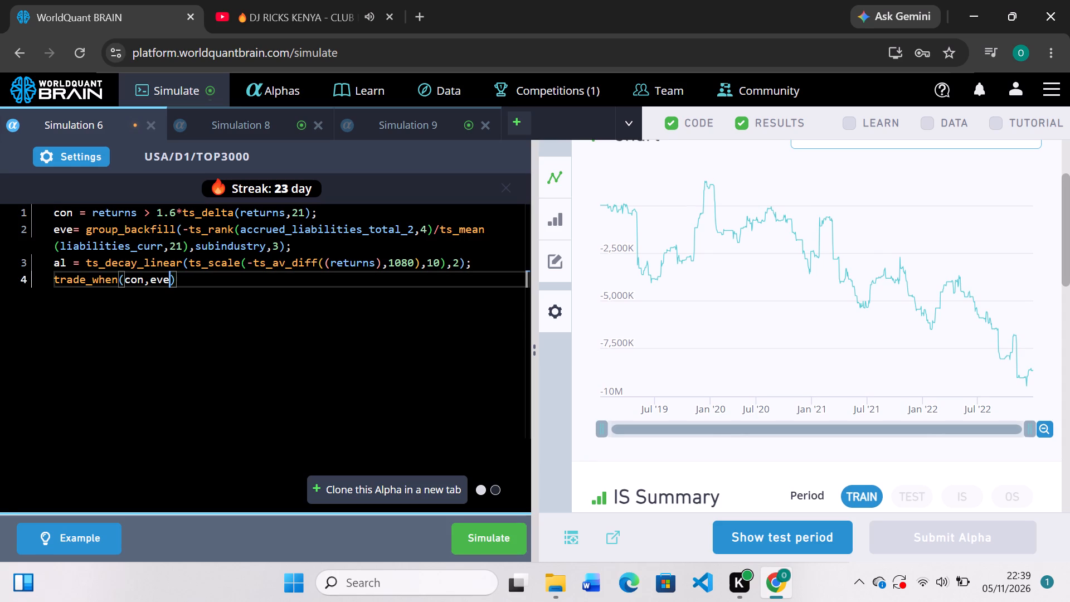
{"action": "key", "text": "comma"}
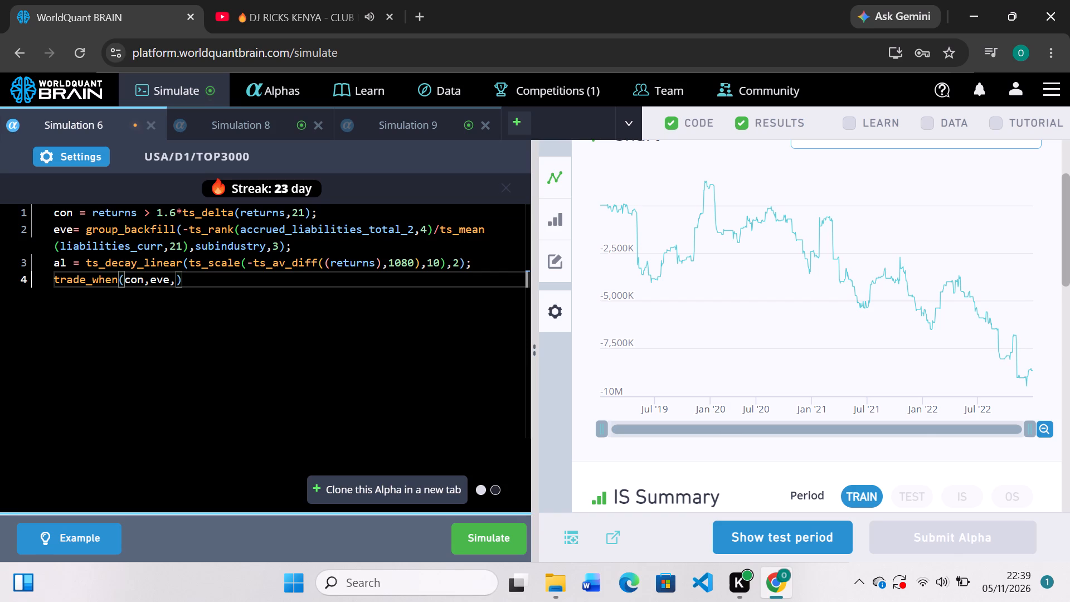
{"action": "type", "text": "eve"}
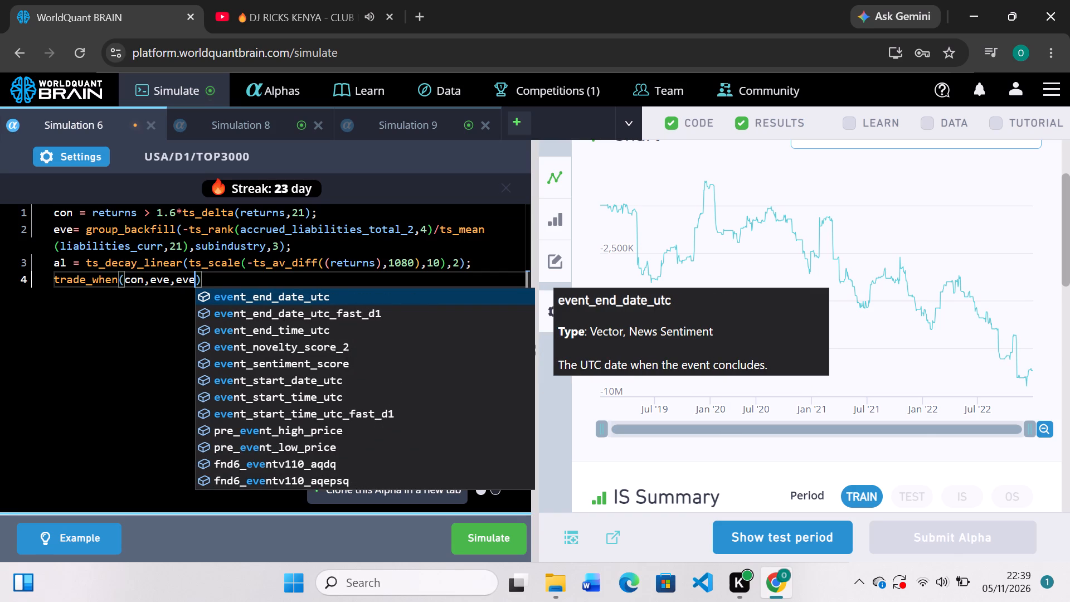
{"action": "key", "text": "Left"}
{"action": "key", "text": "Left"}
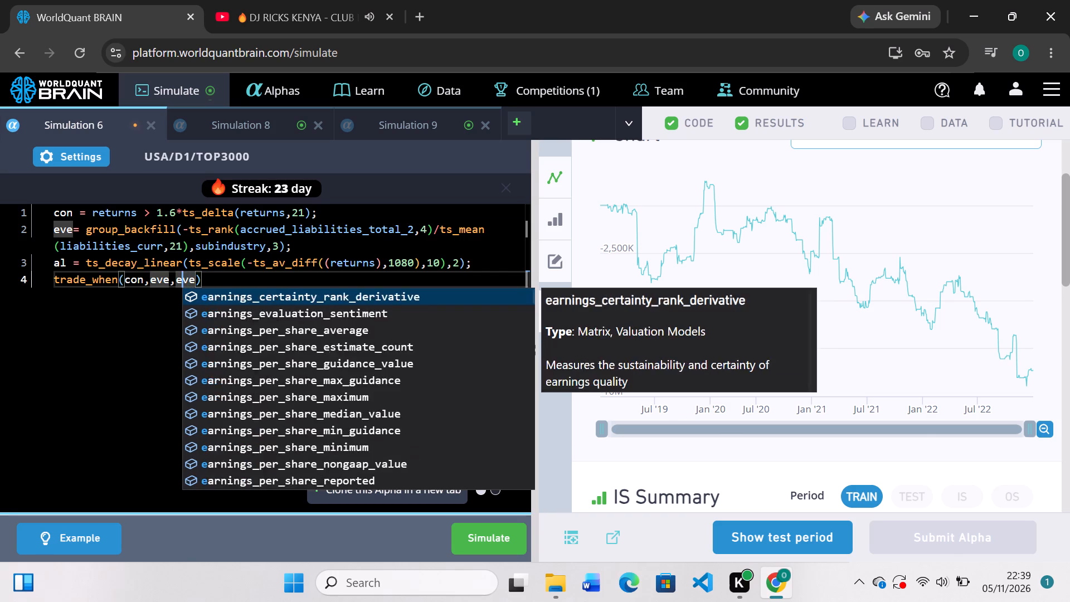
{"action": "key", "text": "Left"}
{"action": "key", "text": "Left"}
{"action": "key", "text": "BackSpace"}
{"action": "key", "text": "BackSpace"}
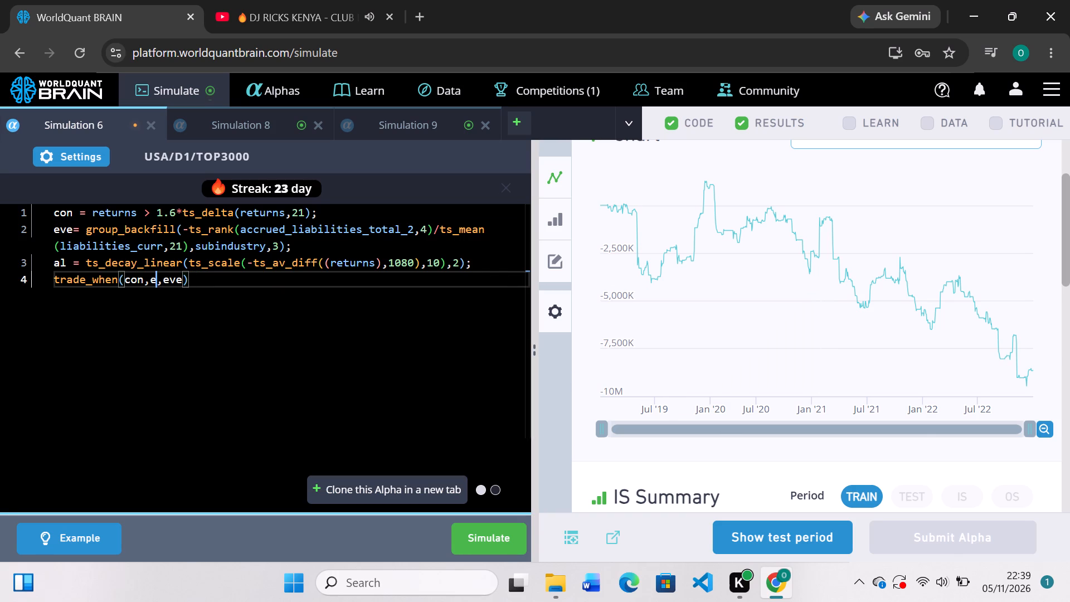
{"action": "key", "text": "BackSpace"}
{"action": "type", "text": "al"}
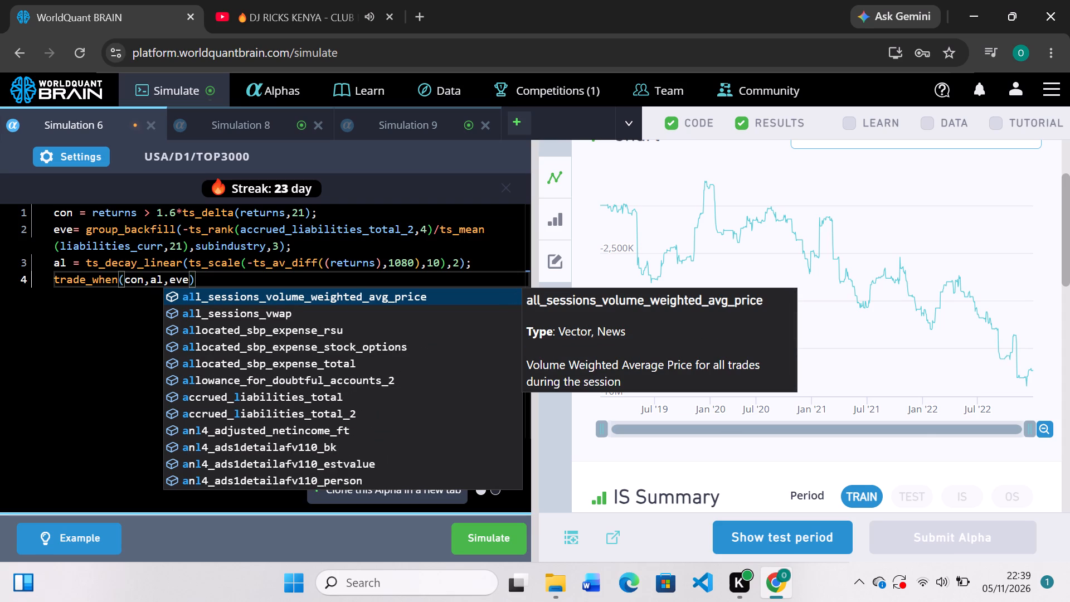
{"action": "left_click", "coordinate": [489, 538]}
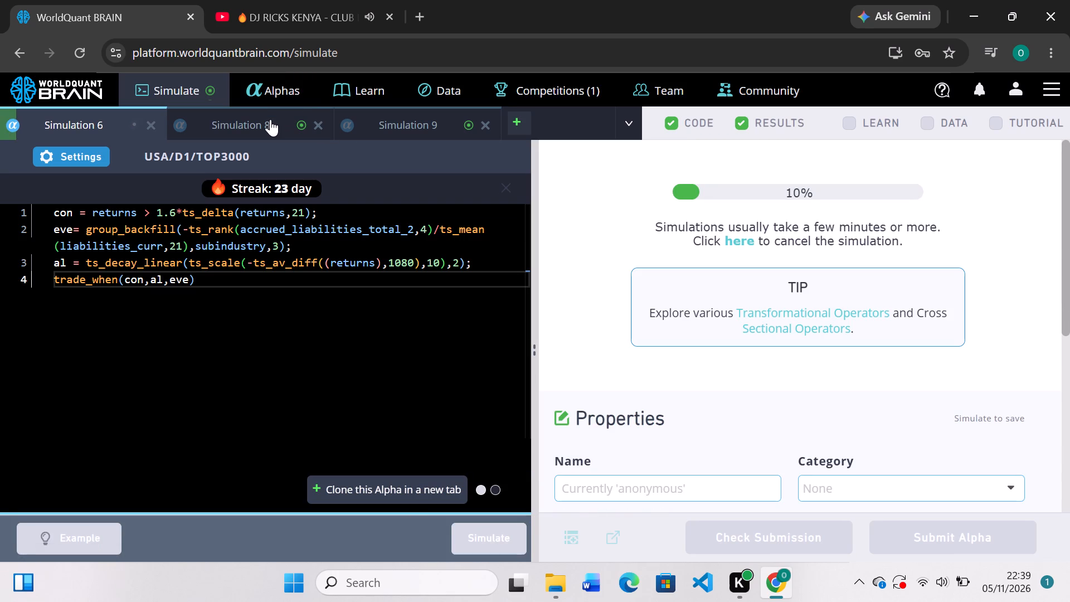
Examine Simulation 8's IS Summary and yearly training results.
{"action": "left_click", "coordinate": [270, 119]}
{"action": "scroll", "coordinate": [725, 300], "scroll_direction": "down", "scroll_amount": 3}
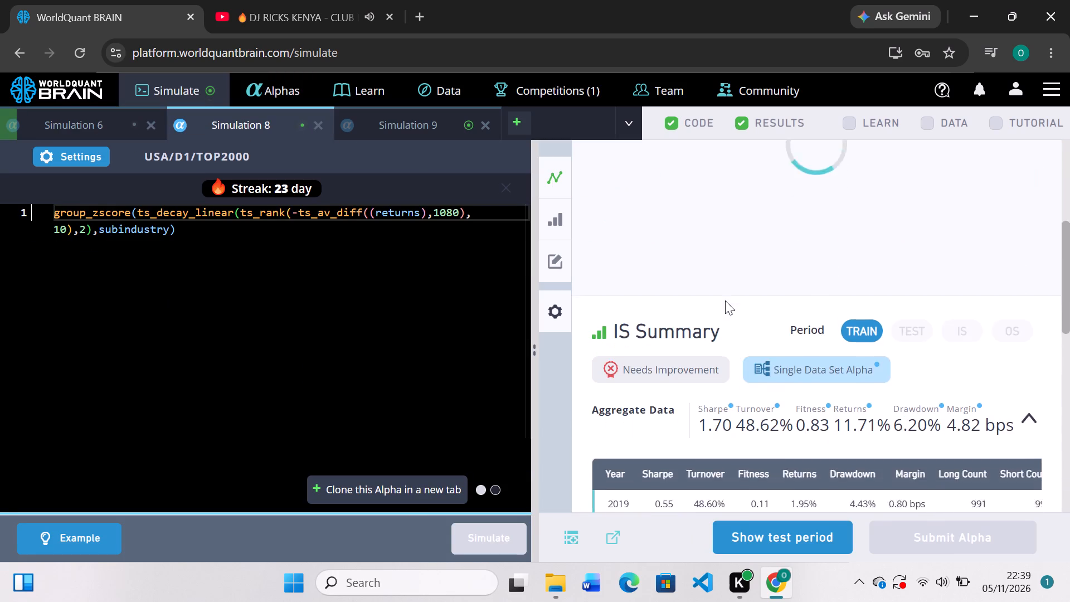
{"action": "scroll", "coordinate": [725, 300], "scroll_direction": "up", "scroll_amount": 4}
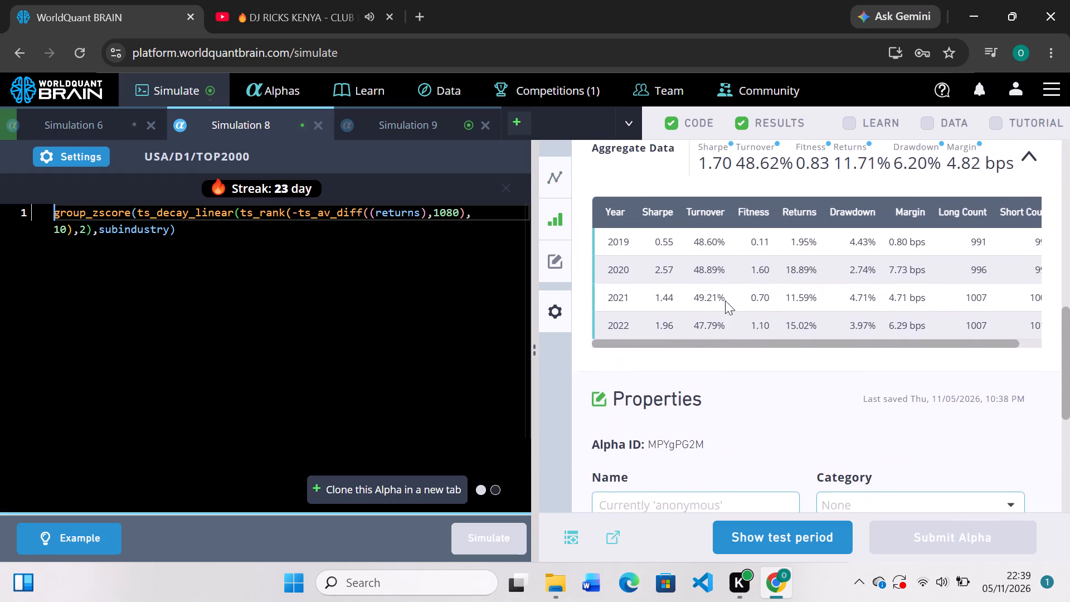
{"action": "scroll", "coordinate": [725, 300], "scroll_direction": "up", "scroll_amount": 1}
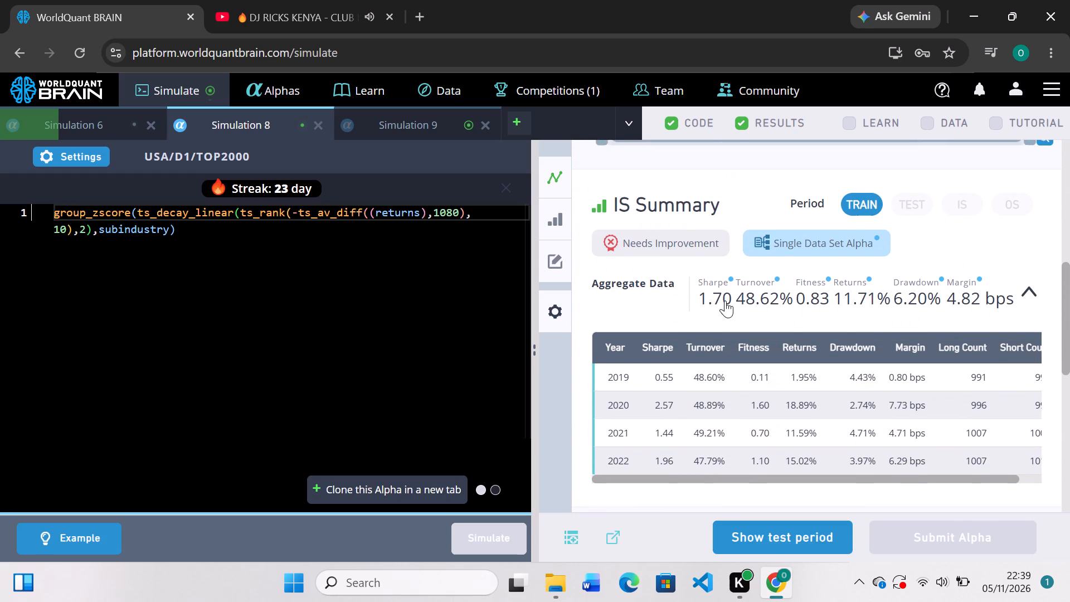
Check Simulation 9's training results, replace the multiplication between its two ts_decay_linear terms with addition (+), and run the simulation.
{"action": "left_click", "coordinate": [436, 123]}
{"action": "scroll", "coordinate": [774, 338], "scroll_direction": "up", "scroll_amount": 2}
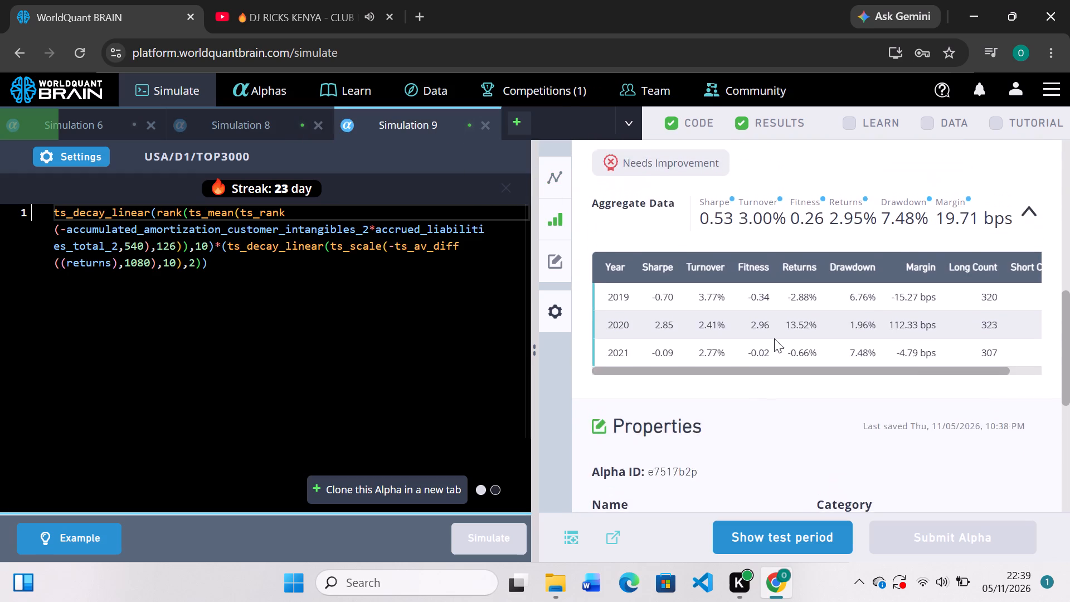
{"action": "scroll", "coordinate": [774, 338], "scroll_direction": "up", "scroll_amount": 3}
{"action": "scroll", "coordinate": [774, 338], "scroll_direction": "down", "scroll_amount": 2}
{"action": "scroll", "coordinate": [774, 338], "scroll_direction": "up", "scroll_amount": 3}
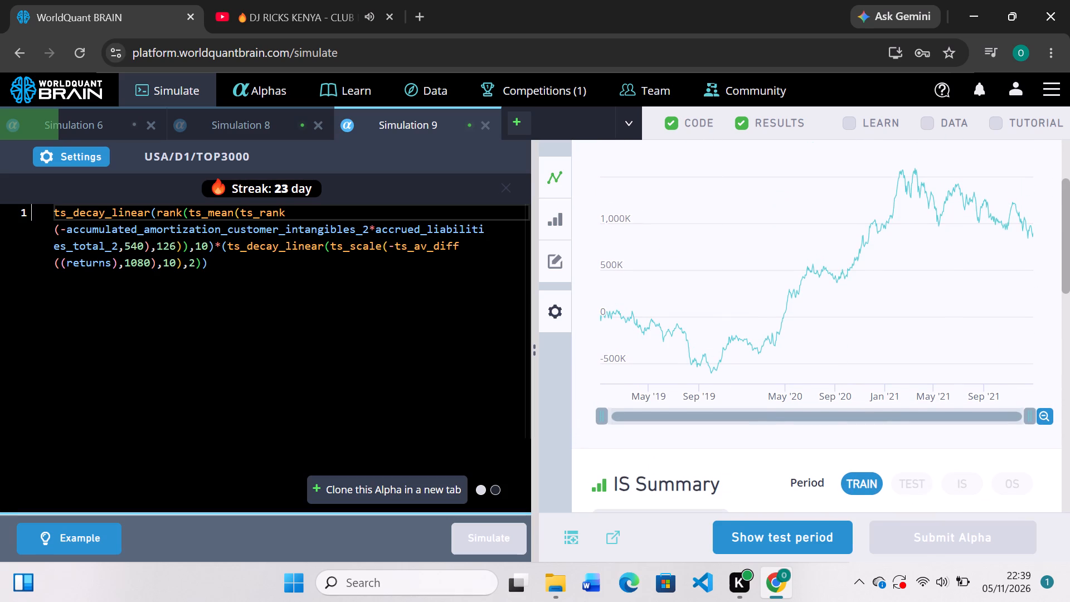
{"action": "left_click", "coordinate": [222, 241]}
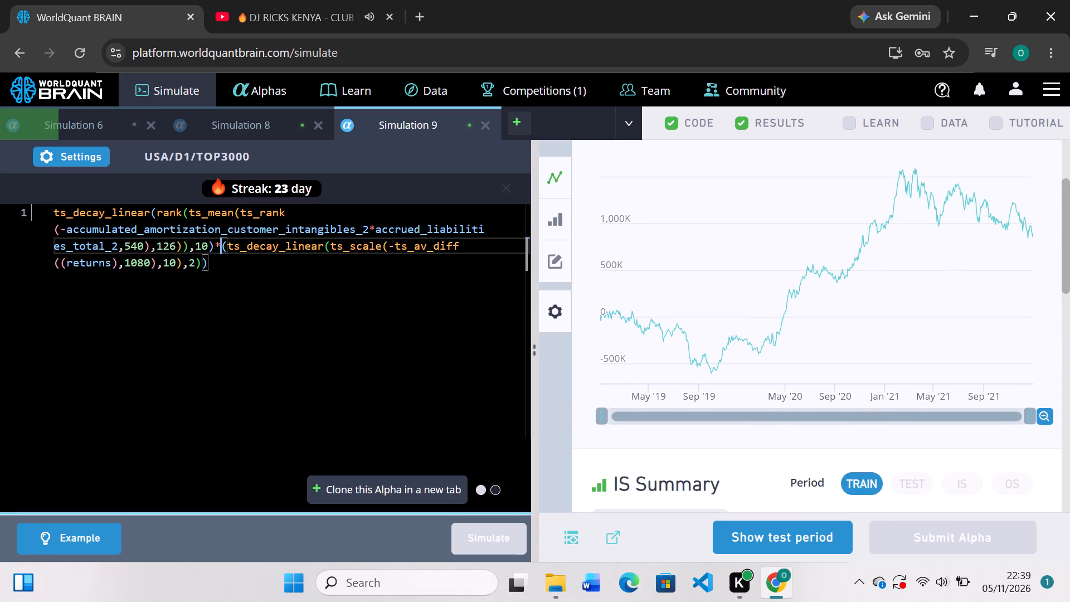
{"action": "key", "text": "BackSpace"}
{"action": "key", "text": "equal"}
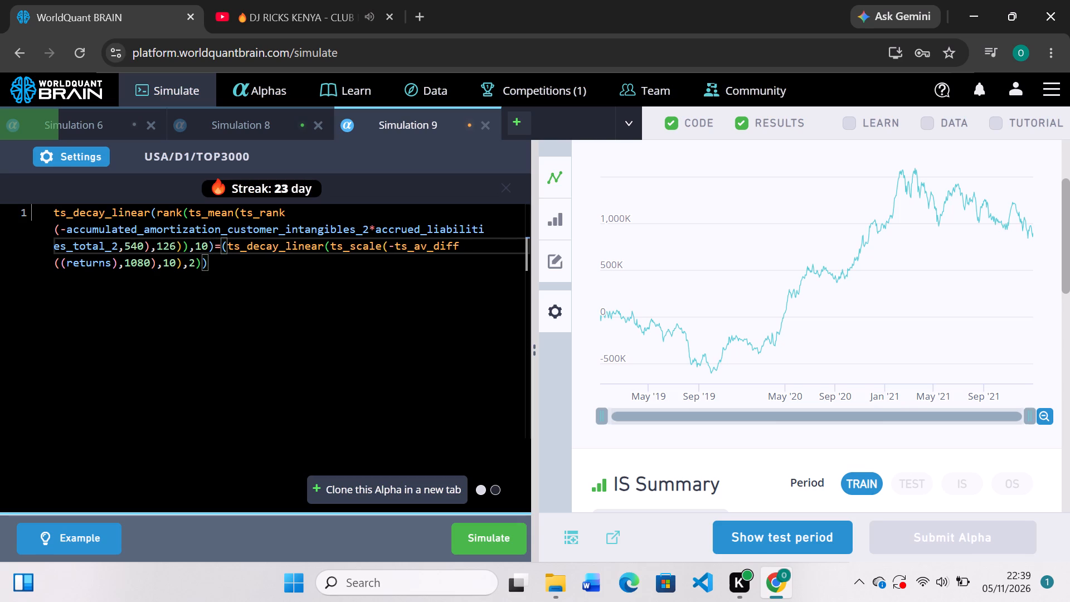
{"action": "key", "text": "BackSpace"}
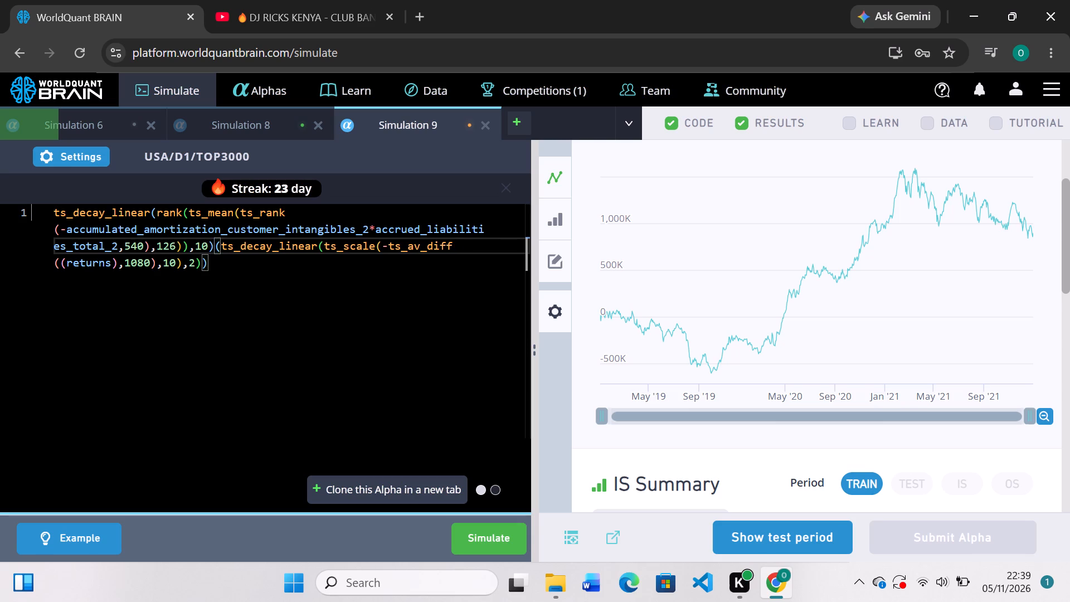
{"action": "key", "text": "shift+plus"}
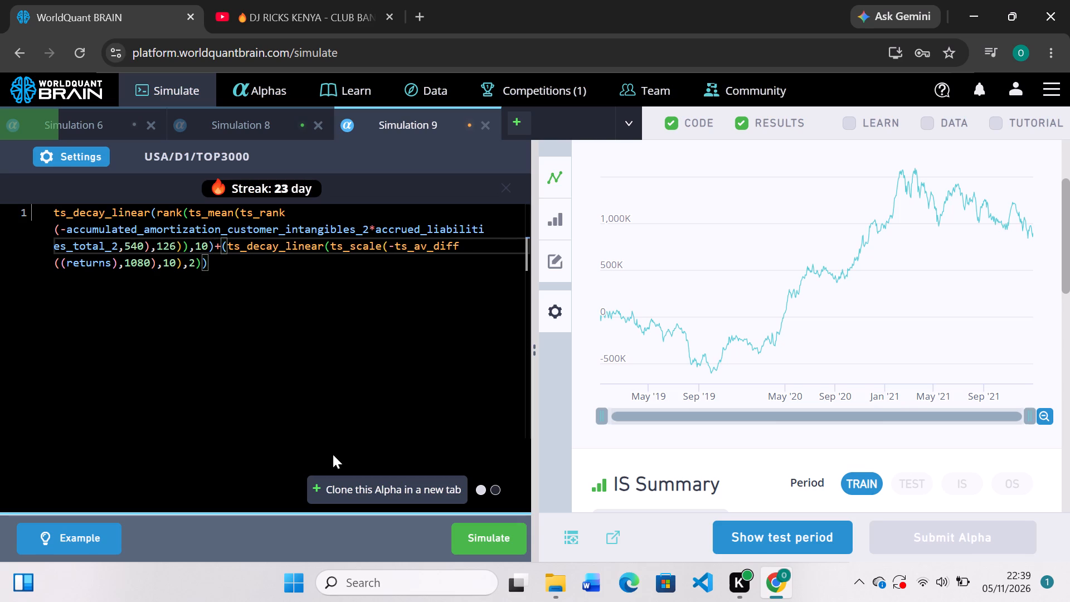
{"action": "left_click", "coordinate": [487, 541]}
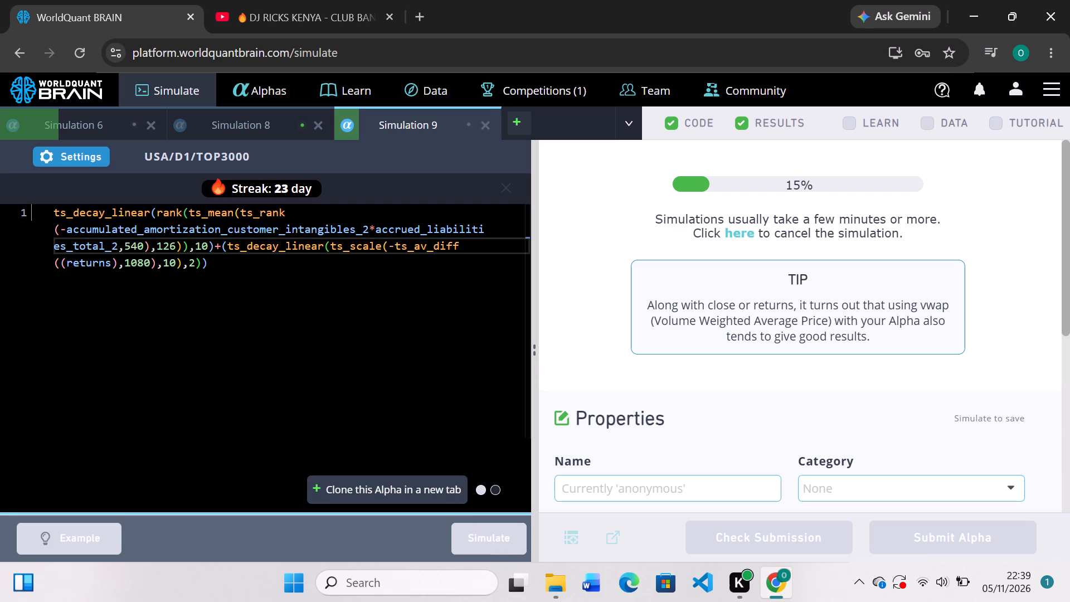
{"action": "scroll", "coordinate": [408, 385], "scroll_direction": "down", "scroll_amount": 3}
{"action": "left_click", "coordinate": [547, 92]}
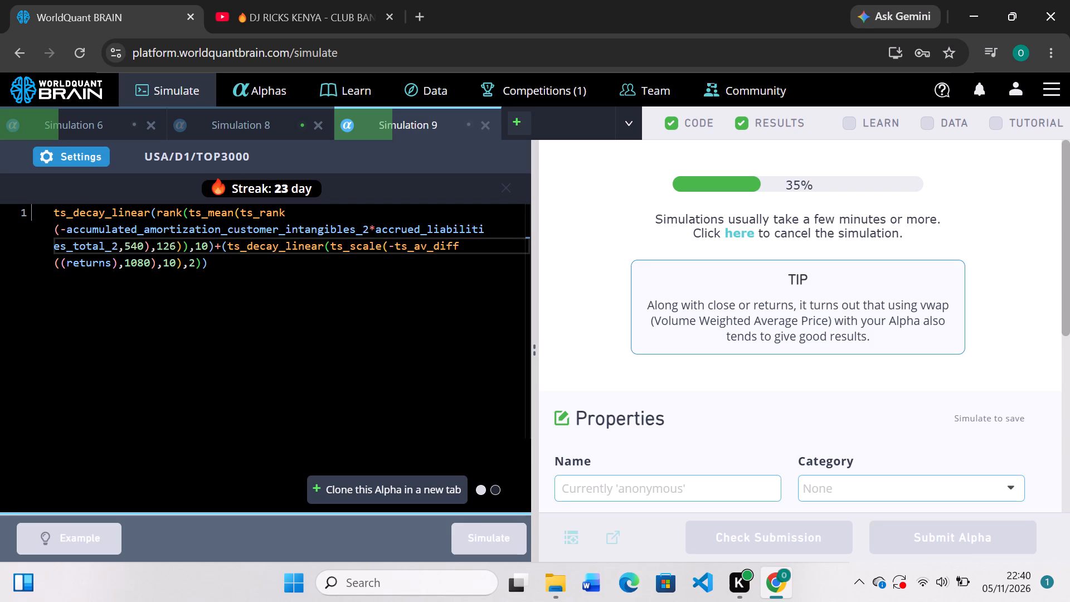
In Simulation 8, replace group_zscore with group_backfill, add 10 as the argument after subindustry, and run the simulation.
{"action": "left_click", "coordinate": [264, 130]}
{"action": "scroll", "coordinate": [758, 372], "scroll_direction": "down", "scroll_amount": 2}
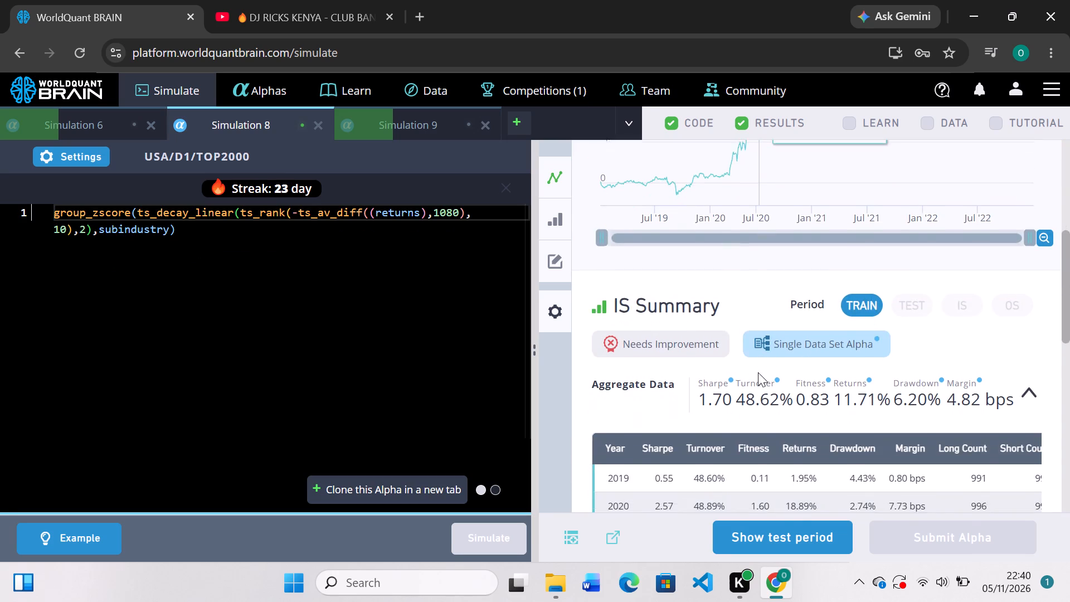
{"action": "scroll", "coordinate": [758, 372], "scroll_direction": "up", "scroll_amount": 1}
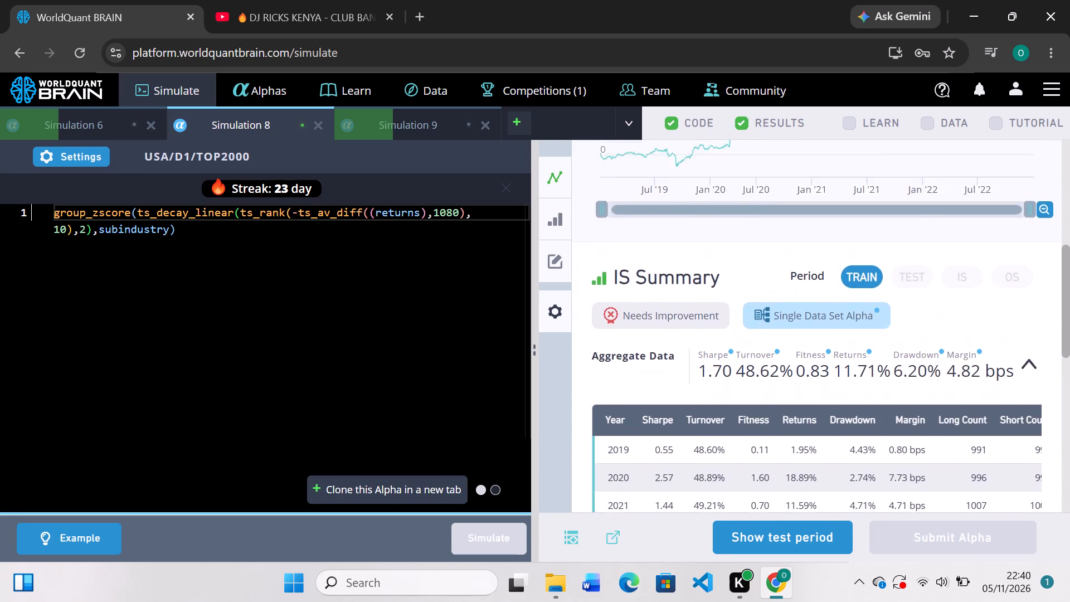
{"action": "scroll", "coordinate": [758, 372], "scroll_direction": "up", "scroll_amount": 2}
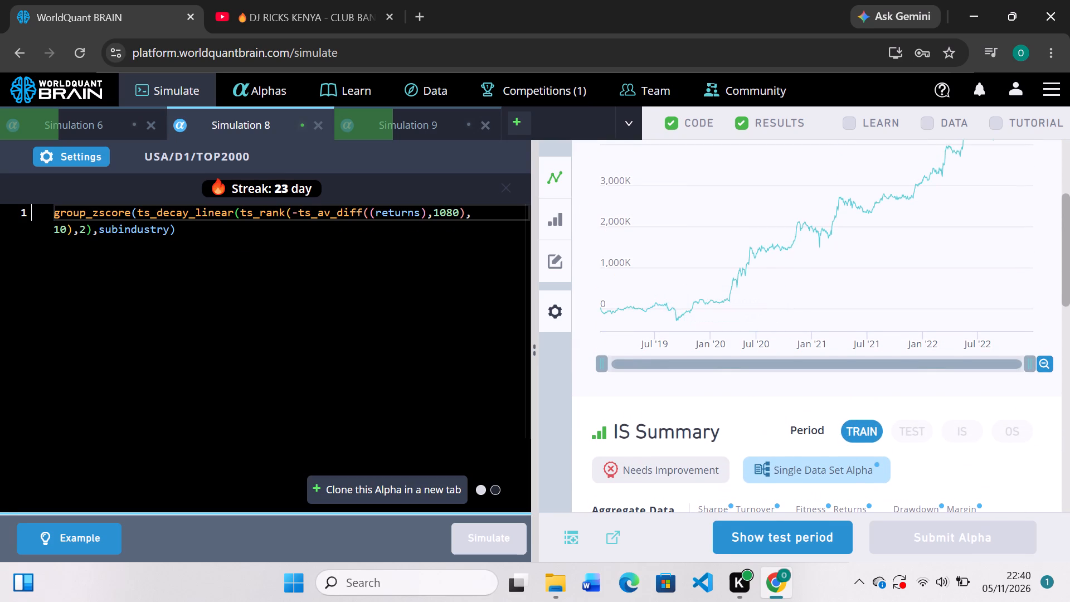
{"action": "left_click", "coordinate": [132, 210]}
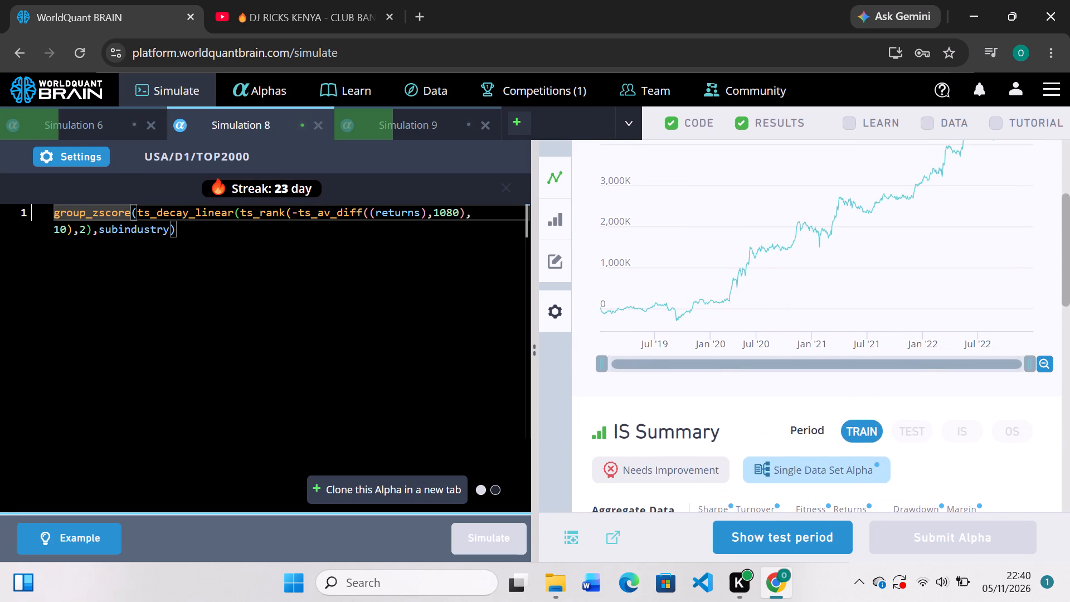
{"action": "key", "text": "BackSpace"}
{"action": "key", "text": "BackSpace"}
{"action": "key", "text": "BackSpace"}
{"action": "key", "text": "BackSpace"}
{"action": "key", "text": "BackSpace"}
{"action": "key", "text": "BackSpace"}
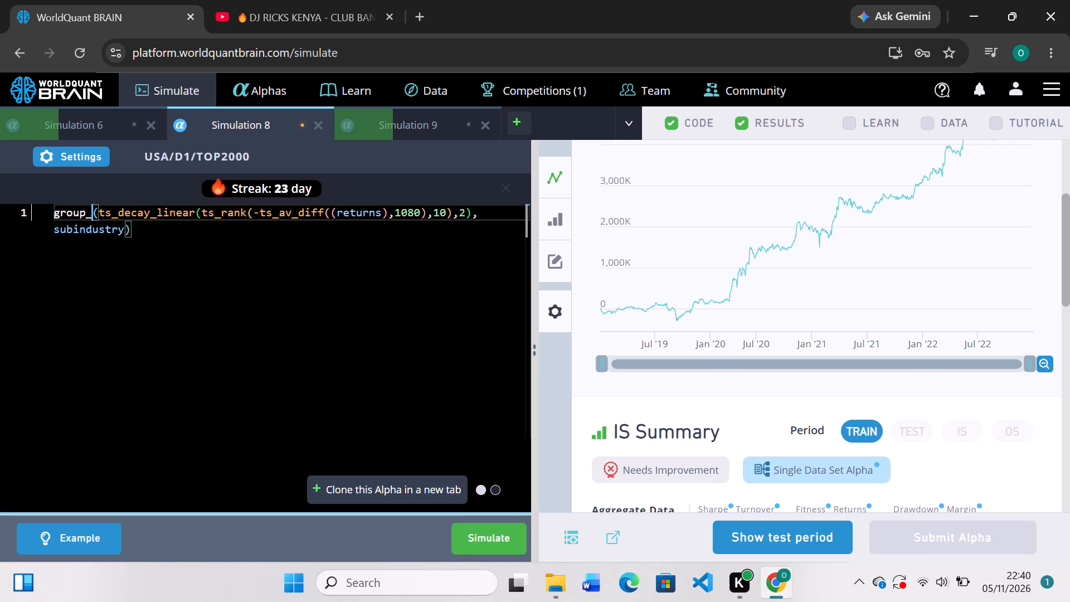
{"action": "key", "text": "b"}
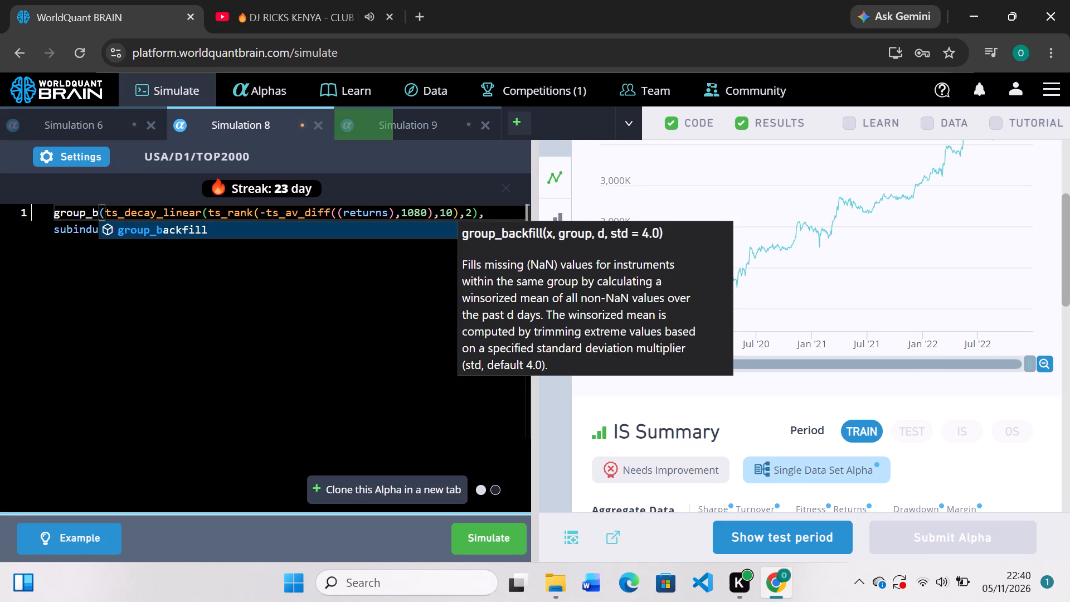
{"action": "key", "text": "Tab"}
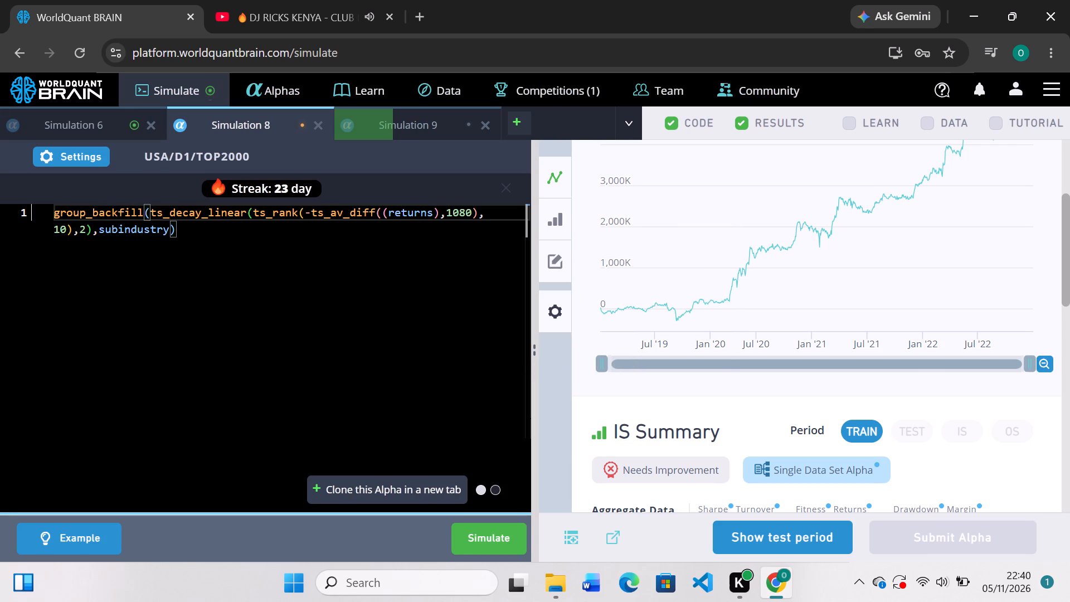
{"action": "left_click", "coordinate": [169, 234]}
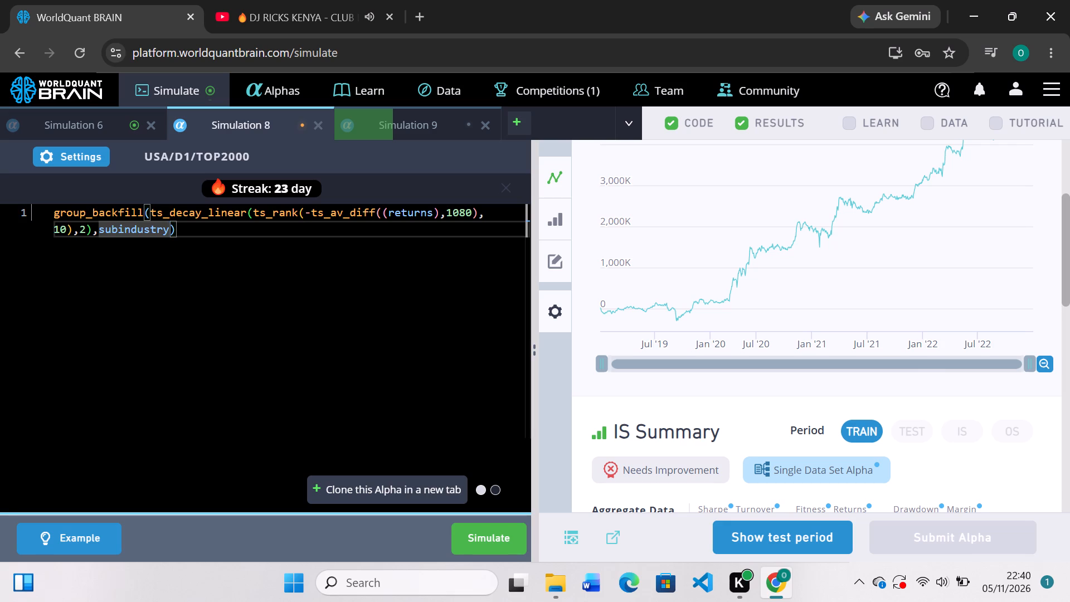
{"action": "key", "text": "comma"}
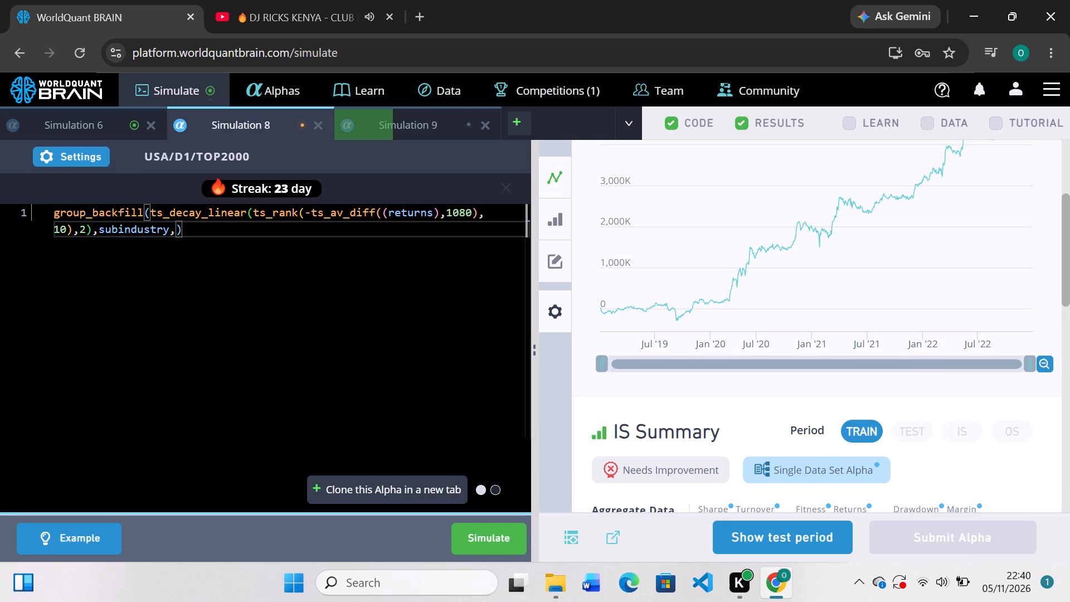
{"action": "type", "text": "10"}
{"action": "left_click", "coordinate": [491, 535]}
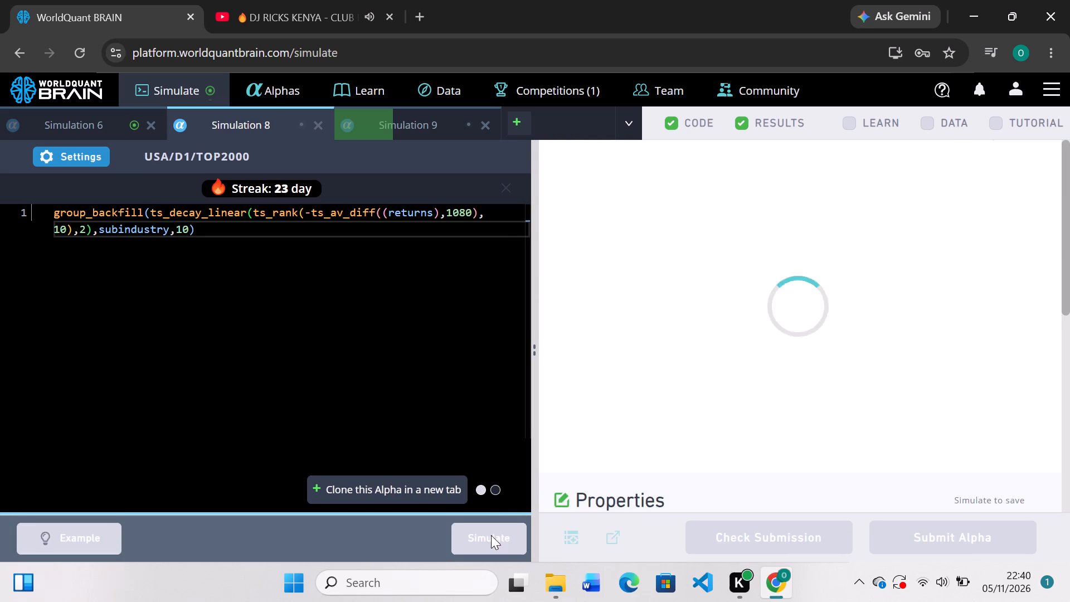
Set Simulation 8's universe to TOP3000 and apply the settings.
{"action": "left_click", "coordinate": [87, 158]}
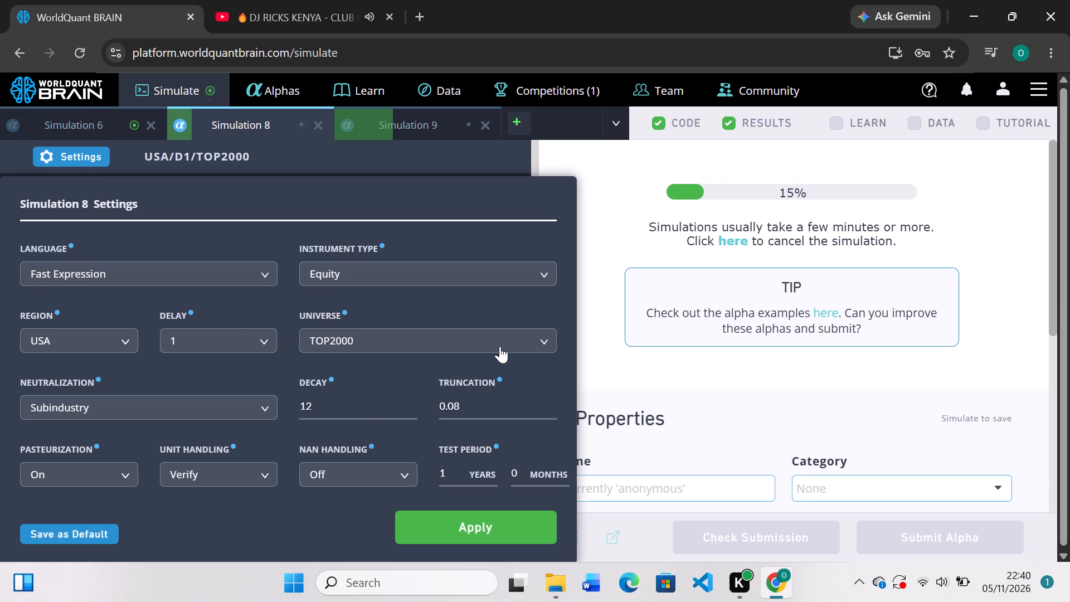
{"action": "left_click", "coordinate": [521, 340]}
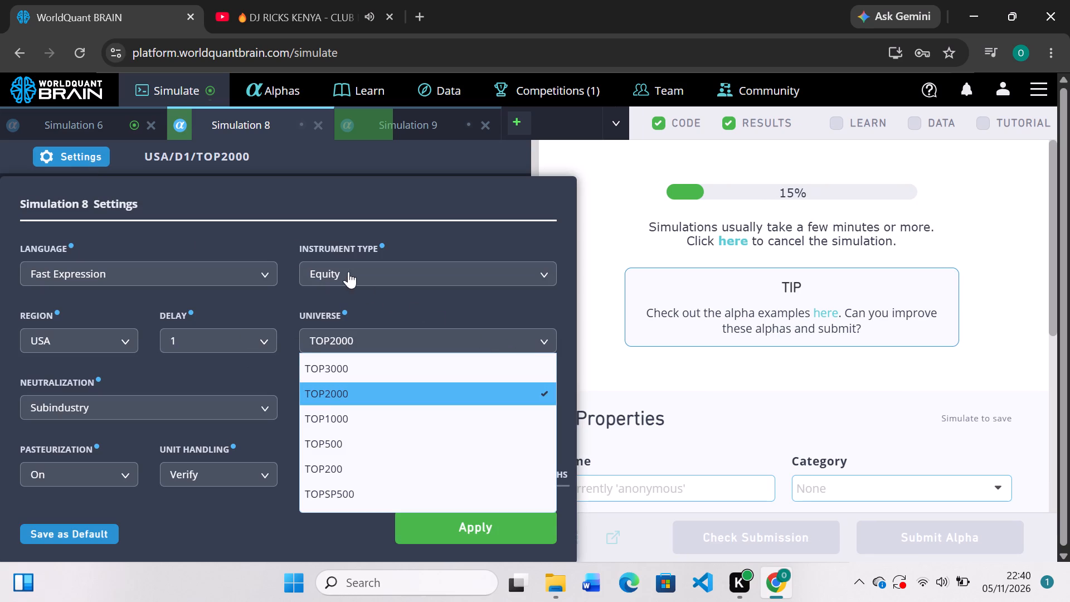
{"action": "left_click", "coordinate": [367, 373]}
{"action": "left_click", "coordinate": [474, 530]}
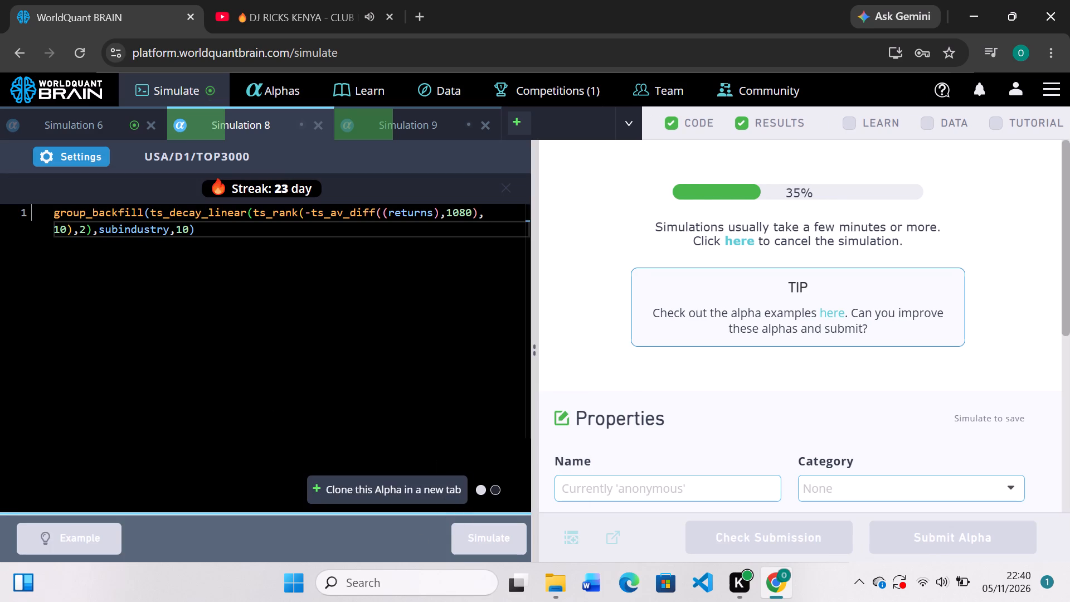
Check Simulation 6's IS Summary for the training period and delete its entire alpha expression.
{"action": "left_click", "coordinate": [124, 122]}
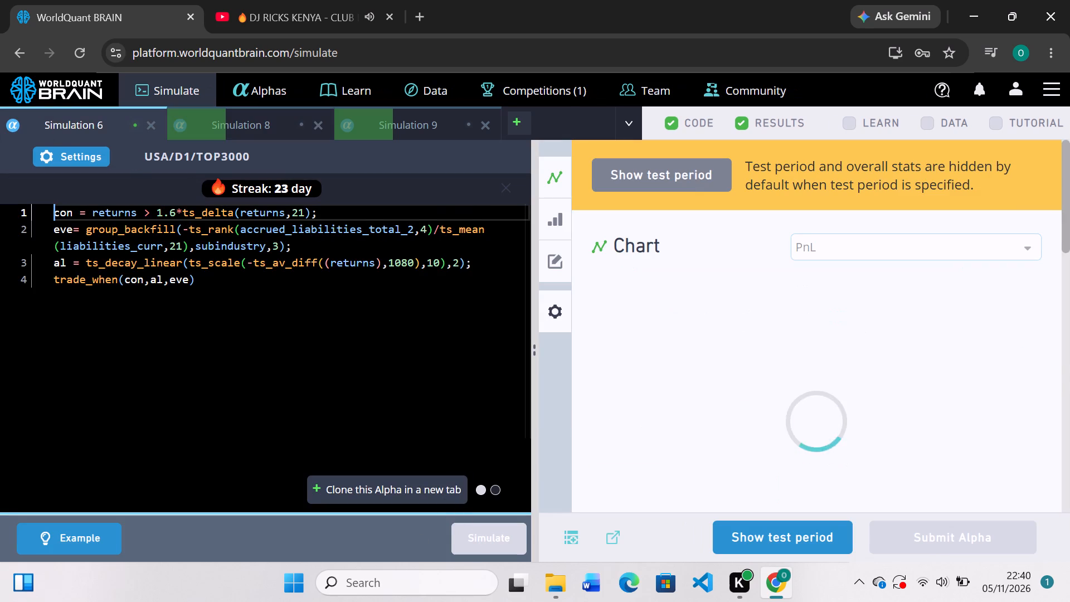
{"action": "scroll", "coordinate": [621, 356], "scroll_direction": "down", "scroll_amount": 3}
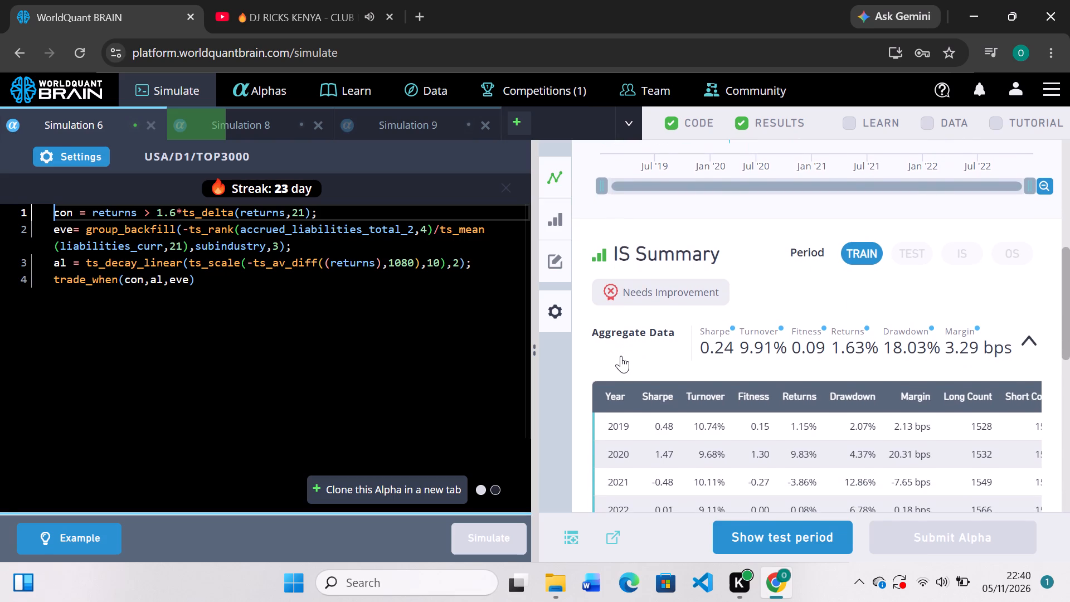
{"action": "left_click_drag", "start_coordinate": [208, 281], "coordinate": [103, 295]}
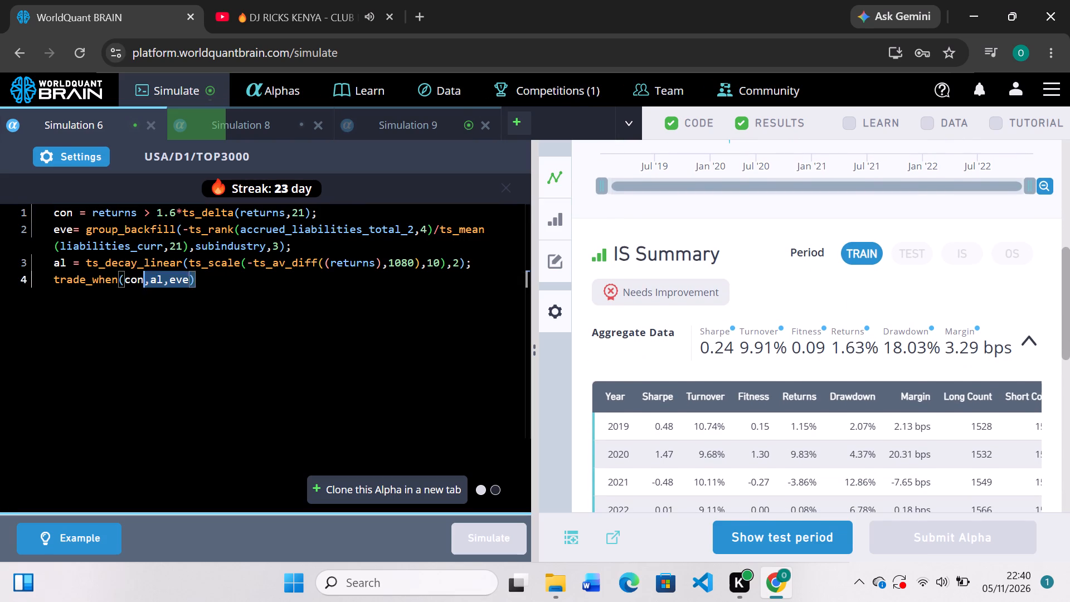
{"action": "left_click_drag", "start_coordinate": [103, 295], "coordinate": [25, 196]}
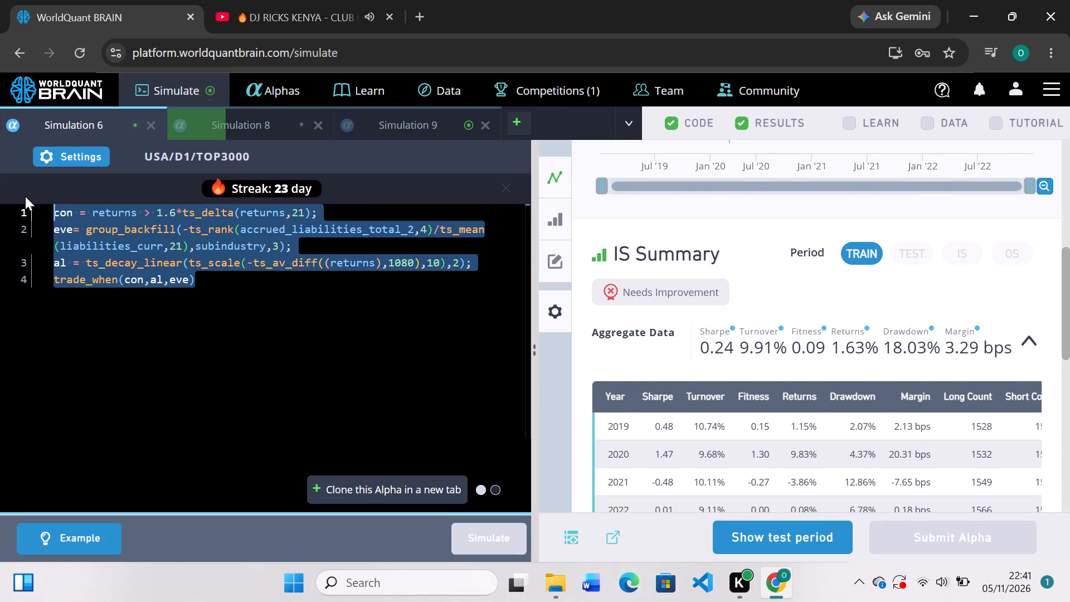
{"action": "key", "text": "Delete"}
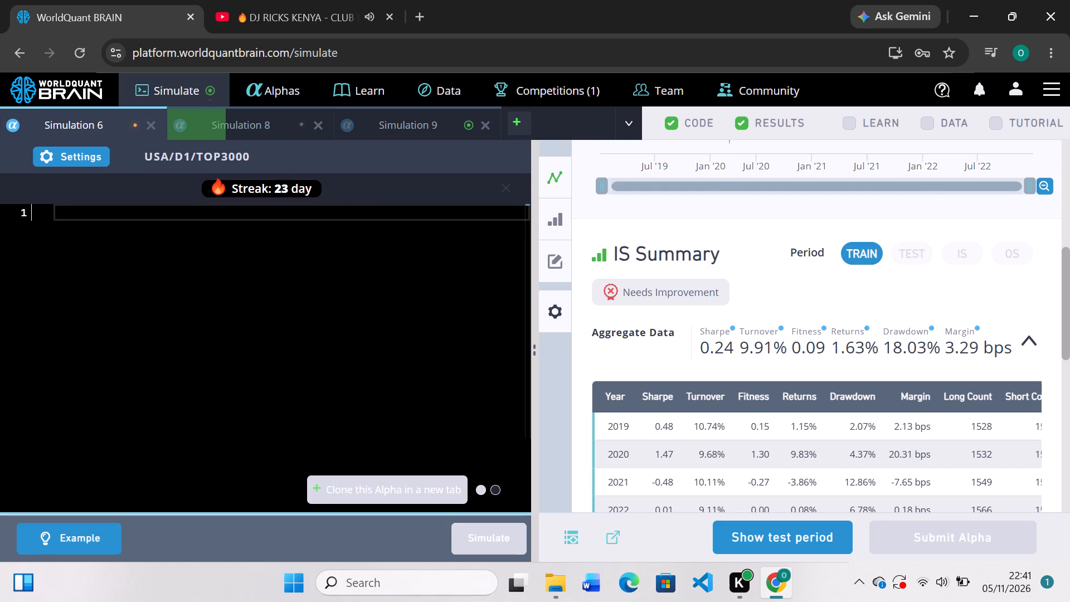
Reveal Simulation 6's test period results and run its self-correlation check.
{"action": "left_click", "coordinate": [758, 532]}
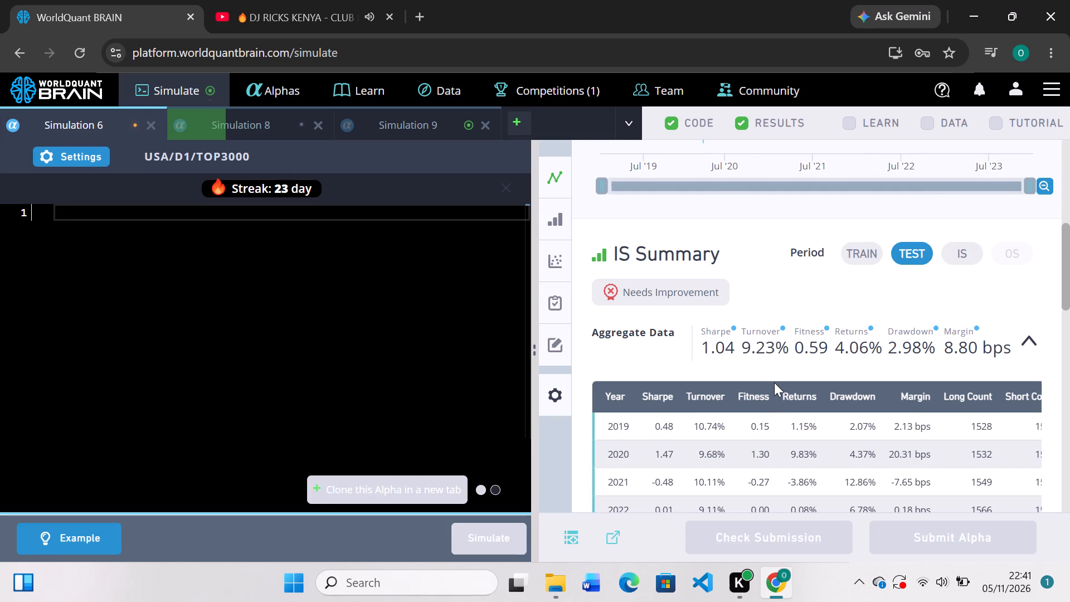
{"action": "scroll", "coordinate": [774, 382], "scroll_direction": "down", "scroll_amount": 3}
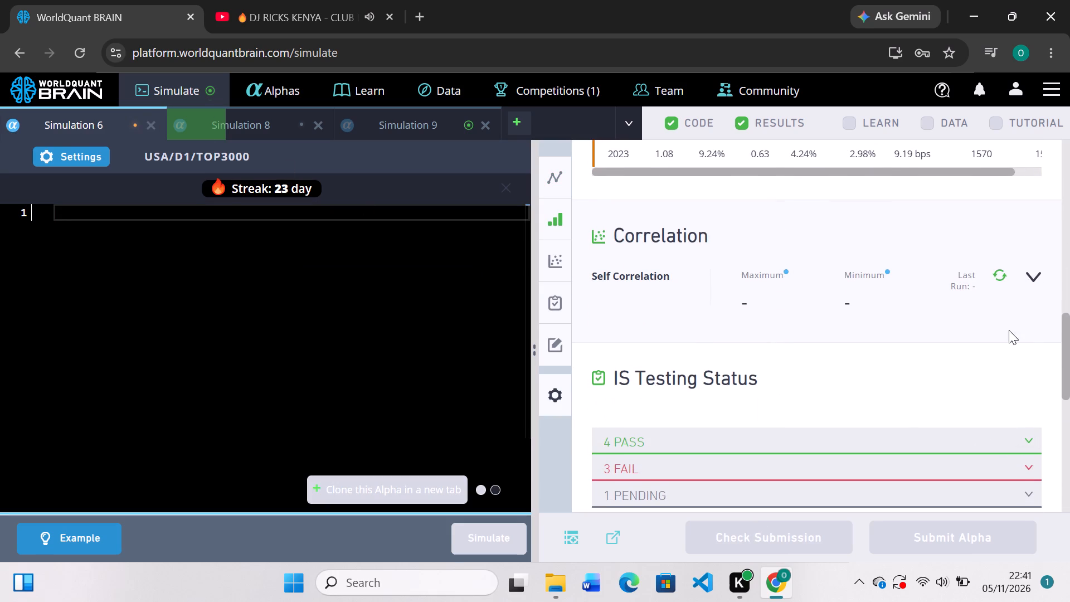
{"action": "left_click", "coordinate": [999, 269]}
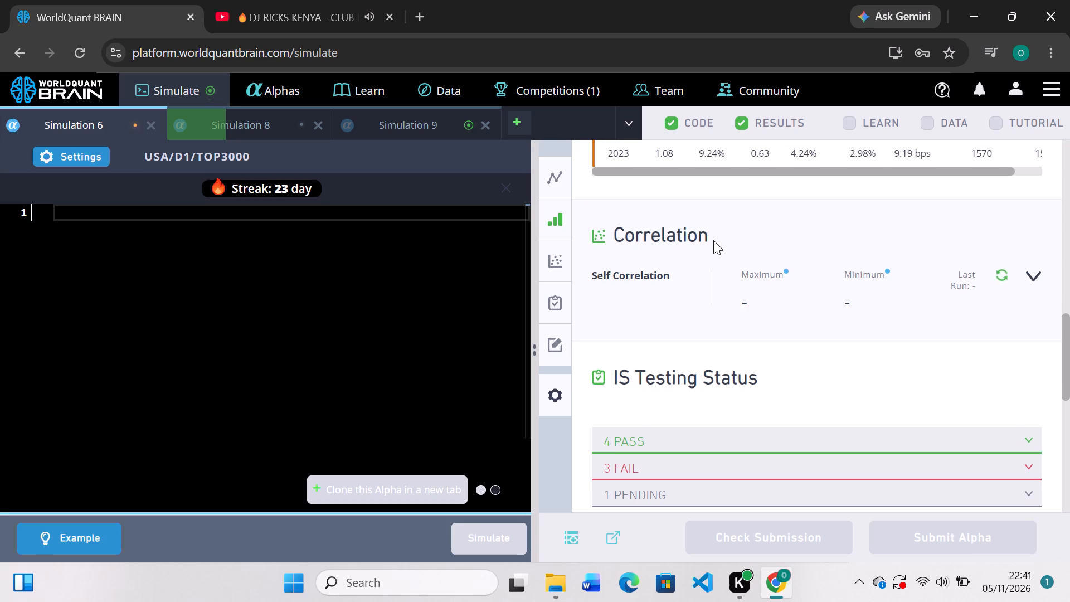
Examine Simulation 9's chart and IS Summary for the training period.
{"action": "left_click", "coordinate": [417, 125]}
{"action": "scroll", "coordinate": [685, 337], "scroll_direction": "down", "scroll_amount": 2}
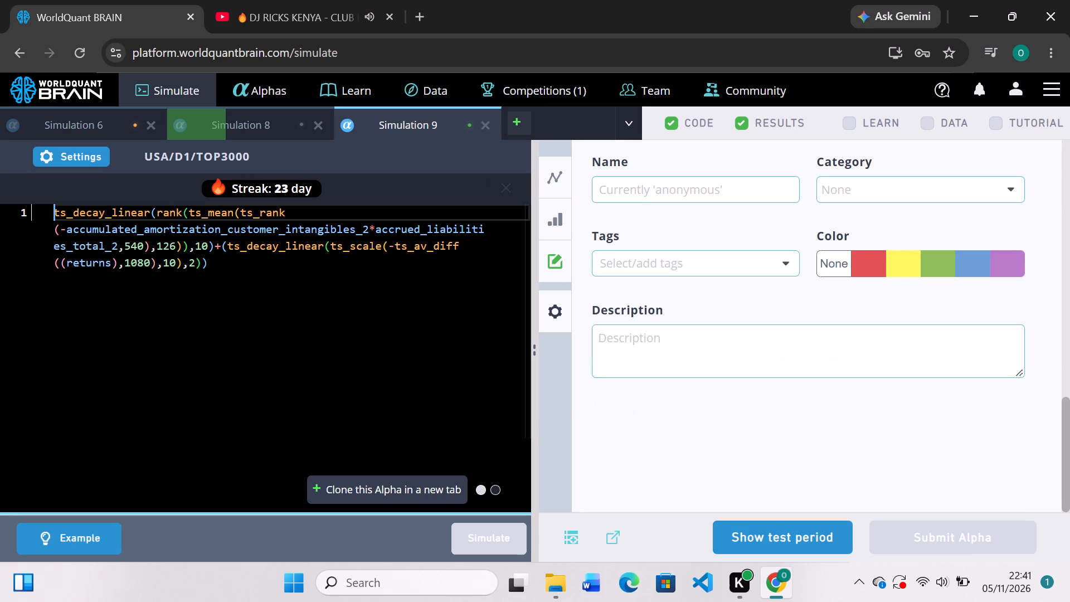
{"action": "scroll", "coordinate": [685, 337], "scroll_direction": "up", "scroll_amount": 6}
{"action": "scroll", "coordinate": [685, 337], "scroll_direction": "down", "scroll_amount": 2}
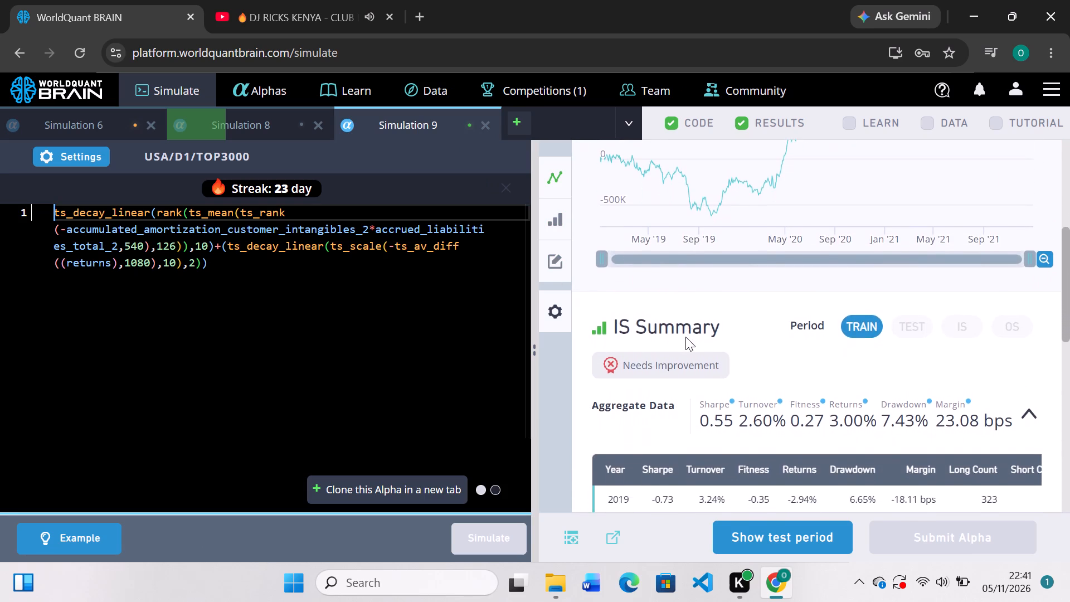
Set Simulation 9's decay to 228 and delay to 0, apply the settings and re-simulate the alpha.
{"action": "scroll", "coordinate": [685, 337], "scroll_direction": "up", "scroll_amount": 2}
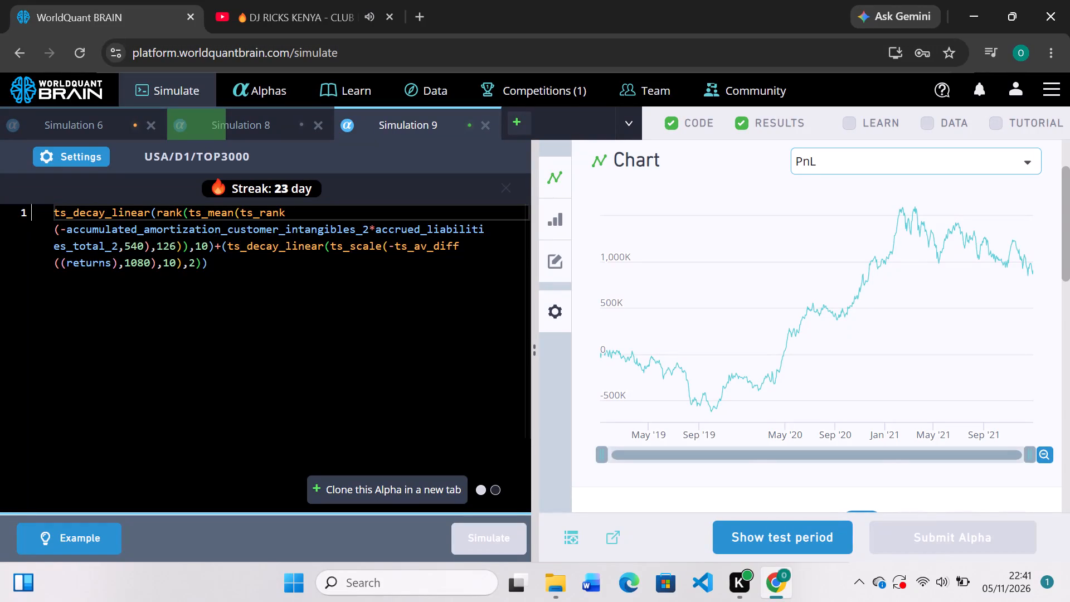
{"action": "scroll", "coordinate": [711, 328], "scroll_direction": "down", "scroll_amount": 2}
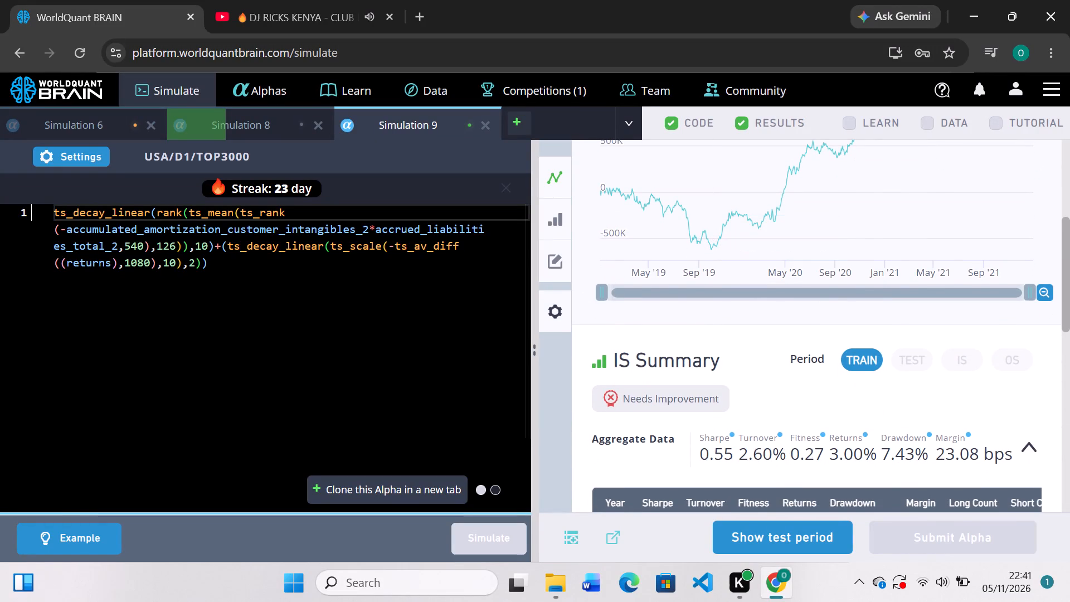
{"action": "left_click", "coordinate": [67, 149]}
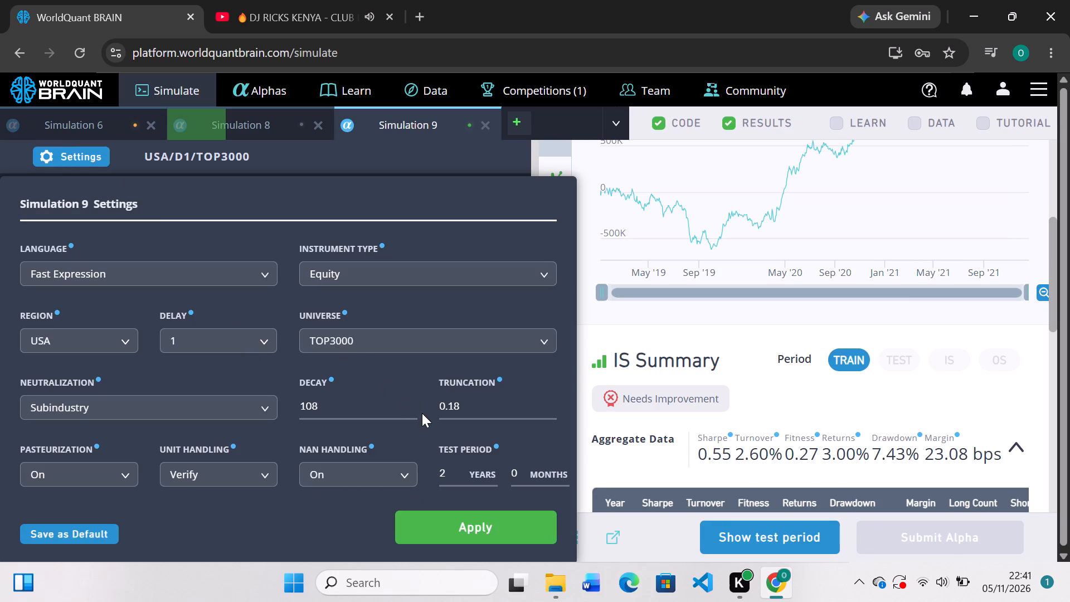
{"action": "left_click", "coordinate": [410, 406]}
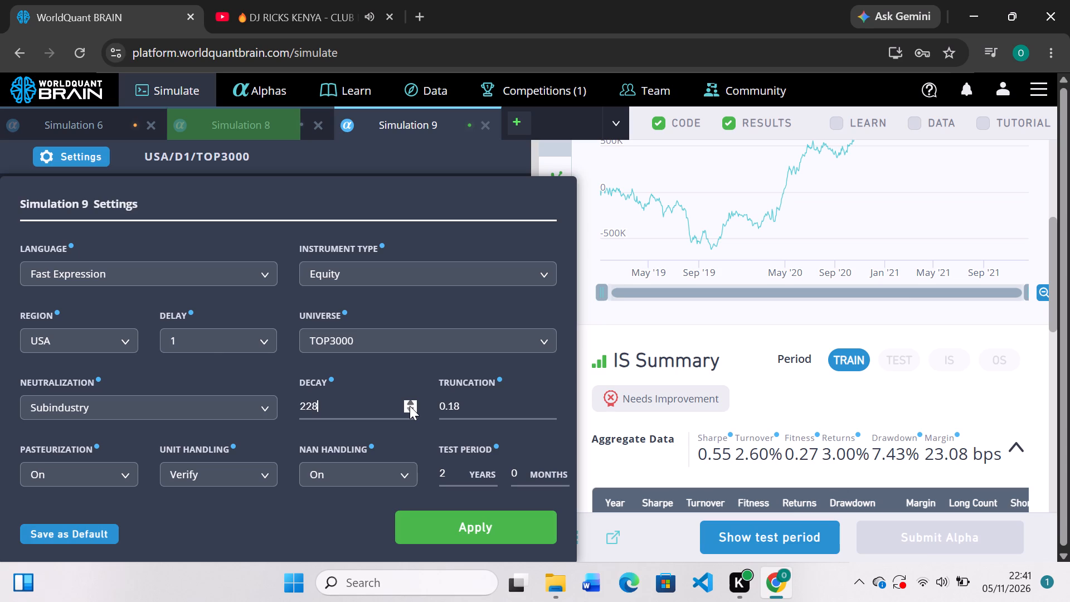
{"action": "left_click", "coordinate": [264, 335]}
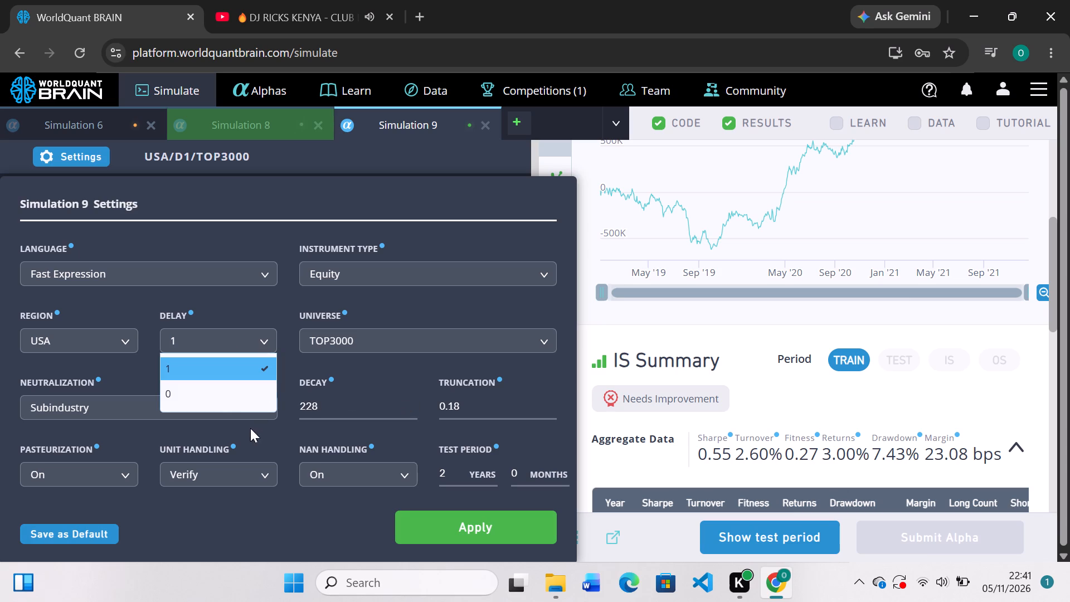
{"action": "left_click", "coordinate": [237, 399]}
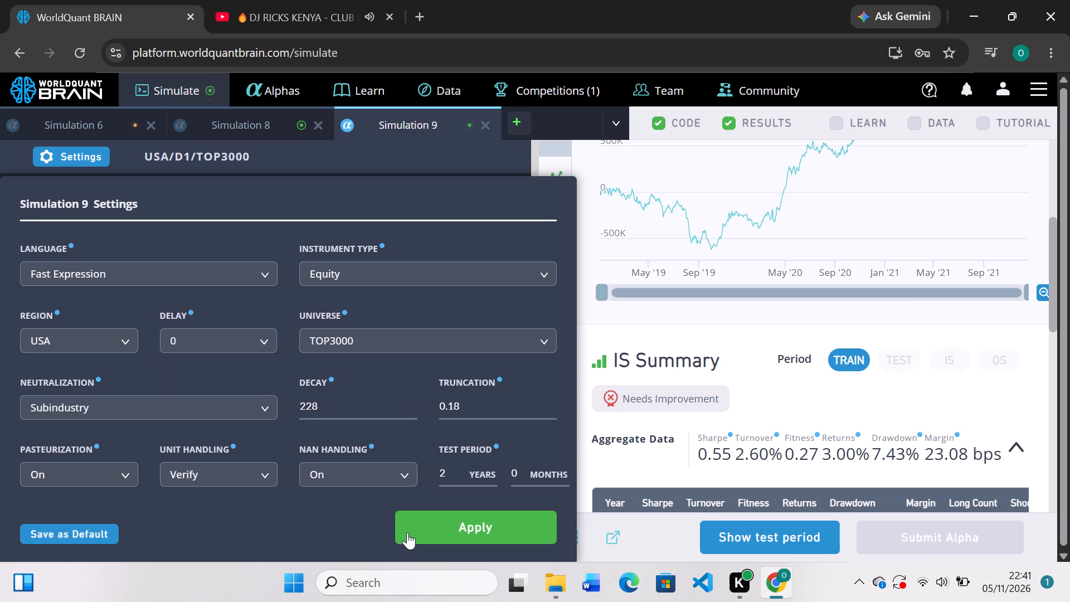
{"action": "left_click", "coordinate": [407, 532]}
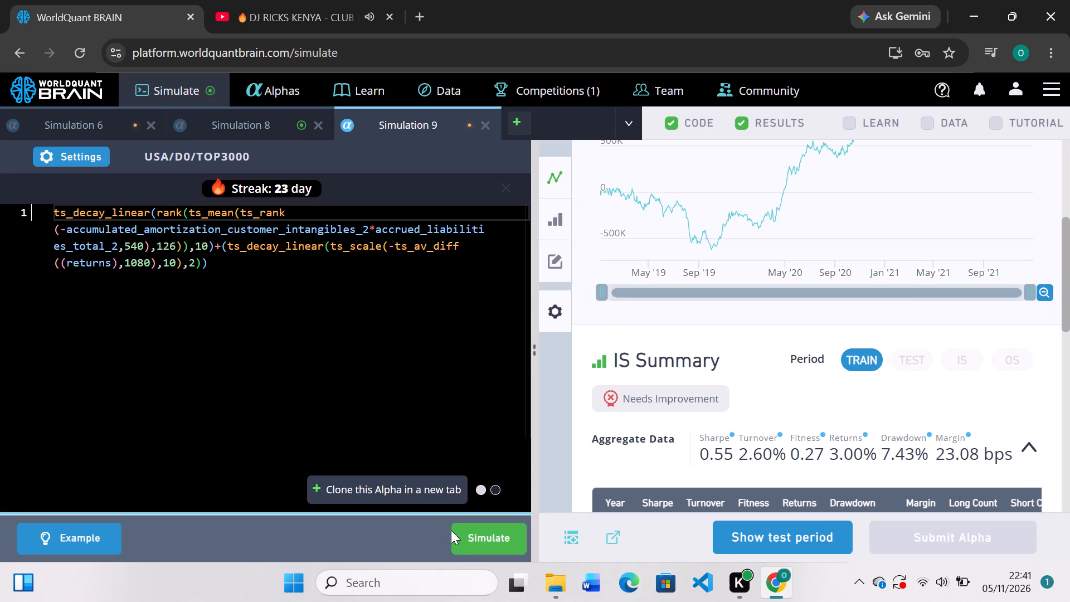
{"action": "left_click", "coordinate": [472, 545]}
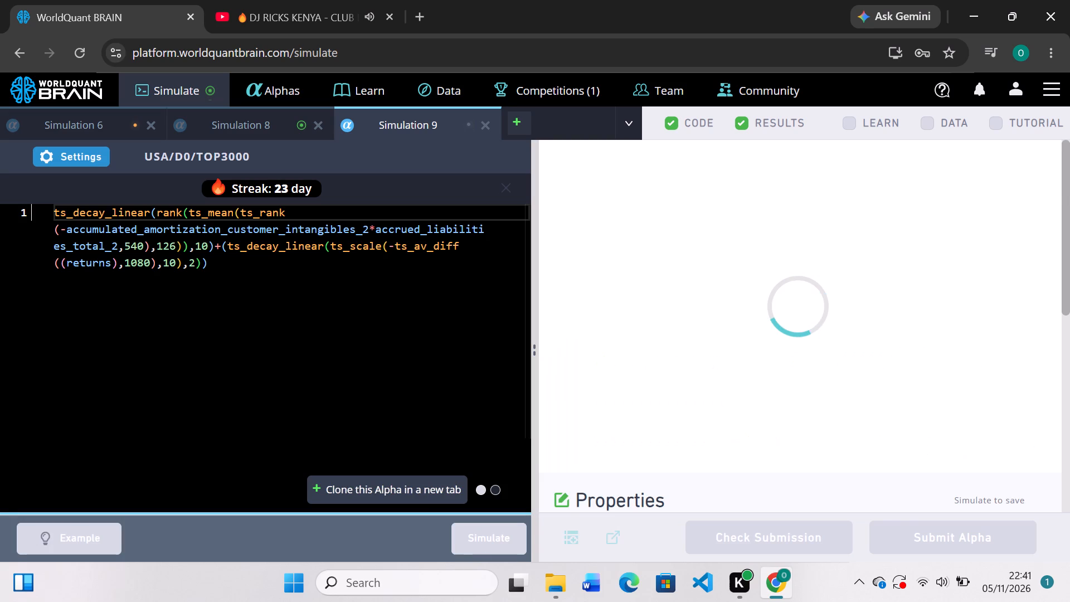
Review Simulation 8's training results, reveal its test period and run its self-correlation check.
{"action": "left_click", "coordinate": [293, 119]}
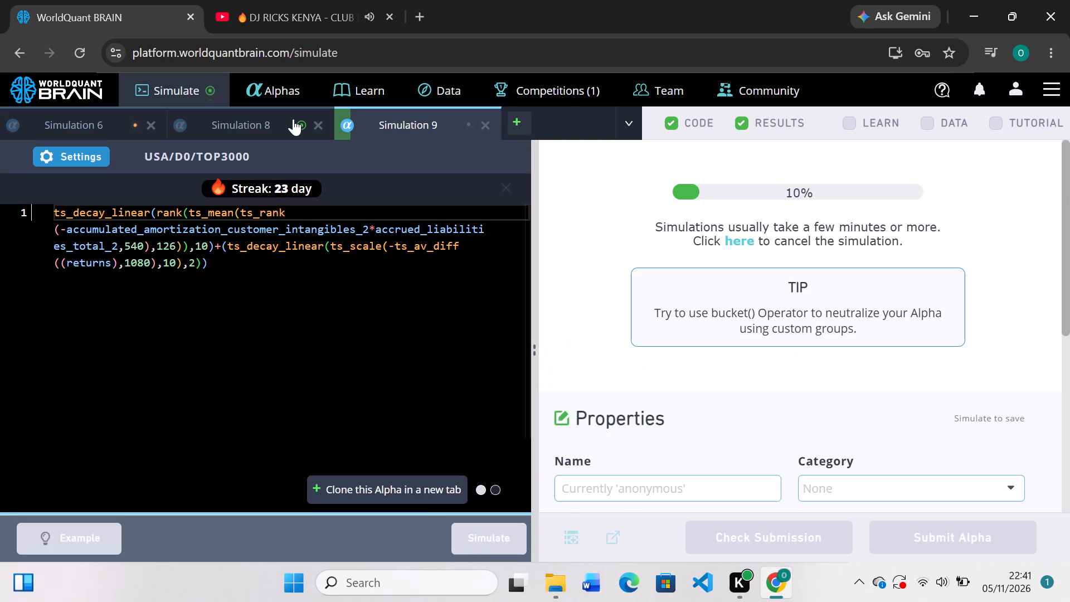
{"action": "scroll", "coordinate": [620, 349], "scroll_direction": "down", "scroll_amount": 2}
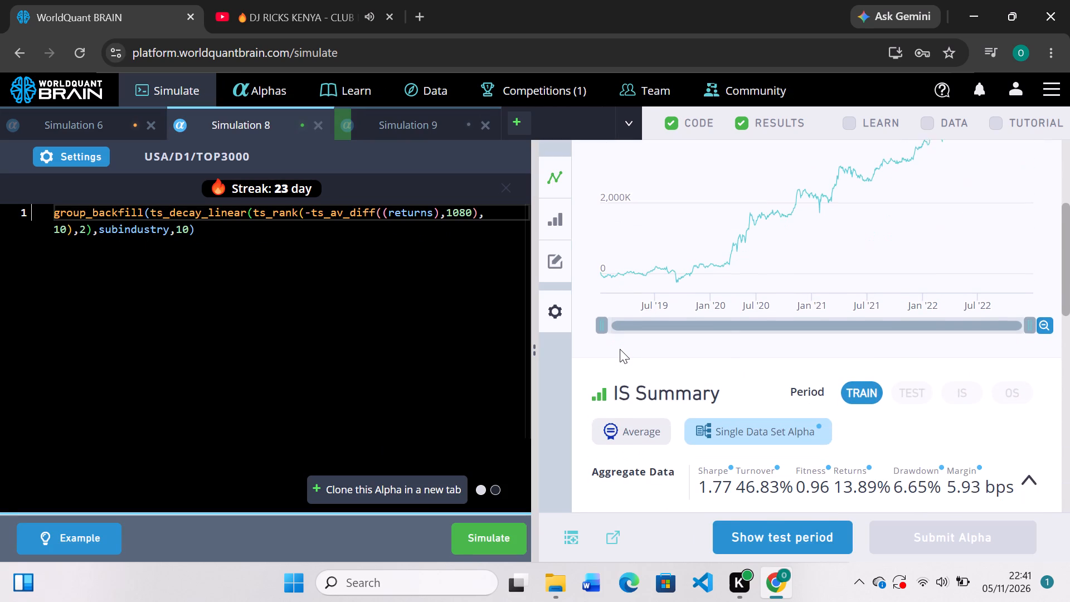
{"action": "scroll", "coordinate": [709, 367], "scroll_direction": "down", "scroll_amount": 2}
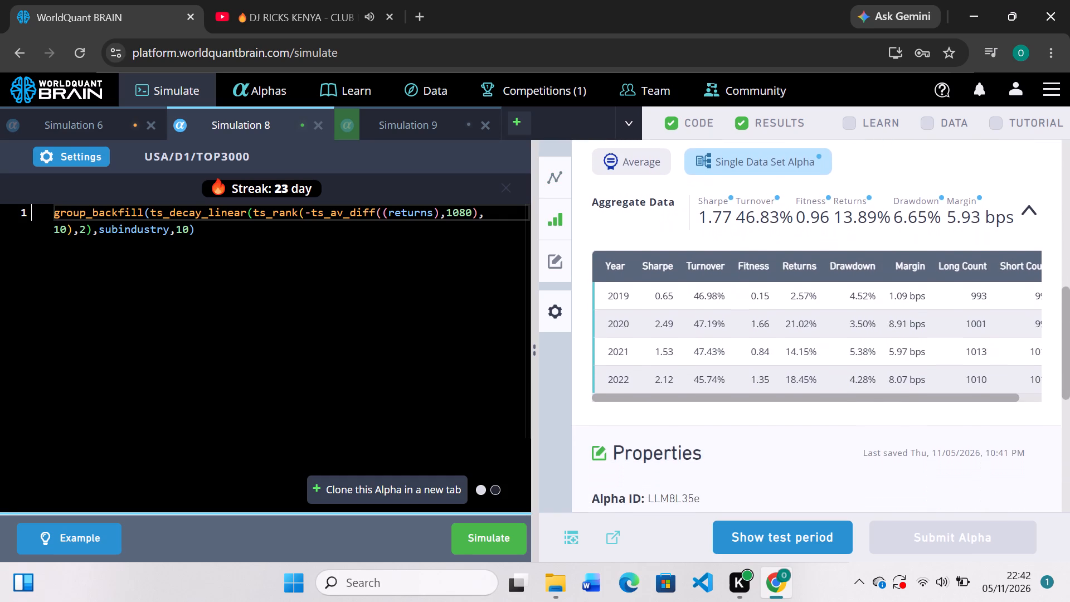
{"action": "scroll", "coordinate": [709, 367], "scroll_direction": "down", "scroll_amount": 2}
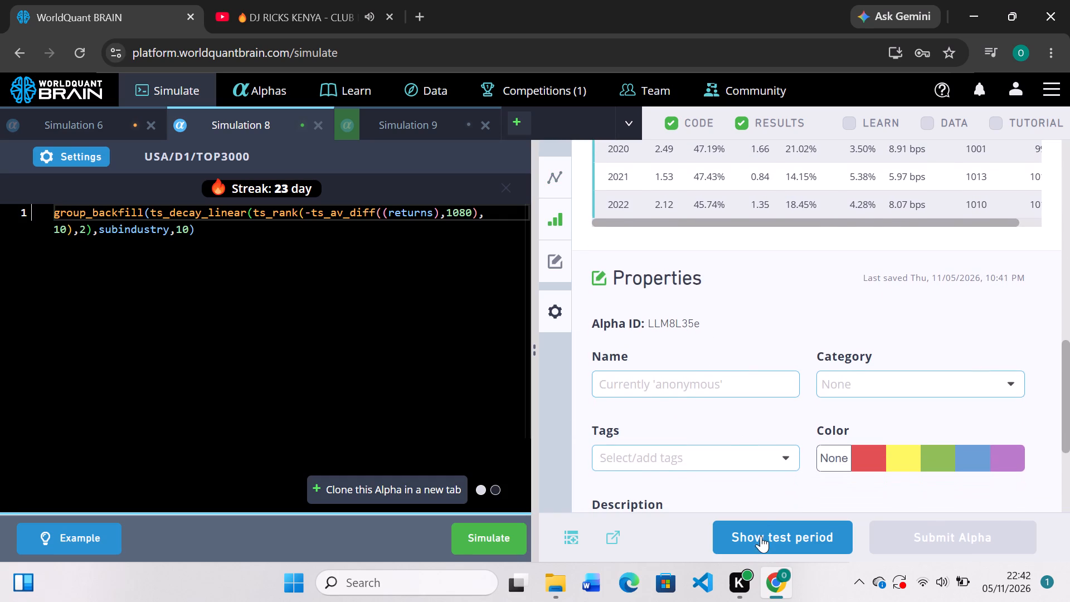
{"action": "left_click", "coordinate": [761, 529]}
{"action": "scroll", "coordinate": [804, 440], "scroll_direction": "down", "scroll_amount": 1}
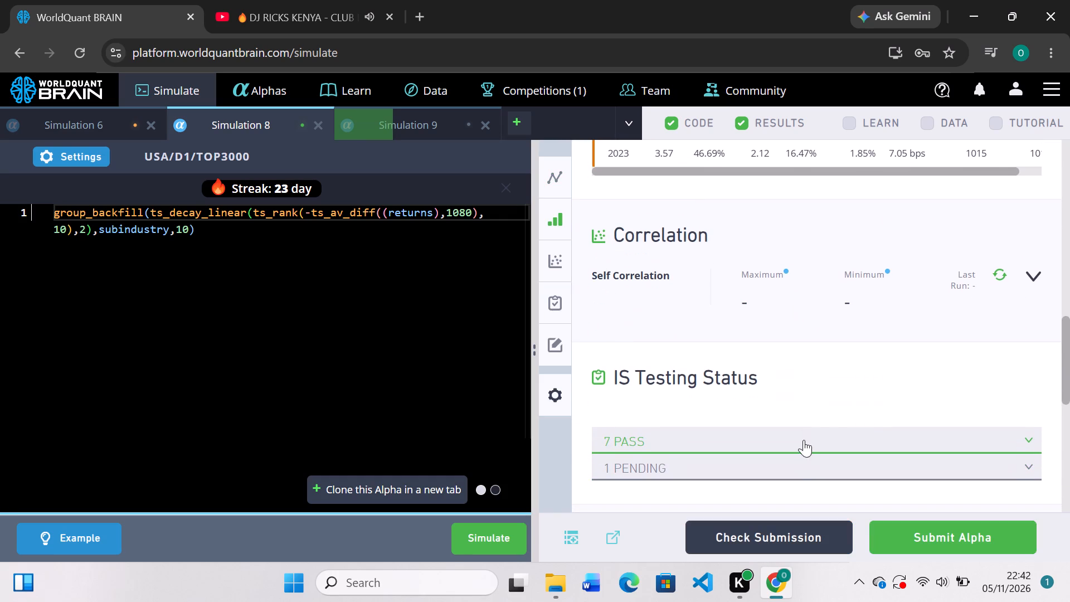
{"action": "left_click", "coordinate": [998, 271]}
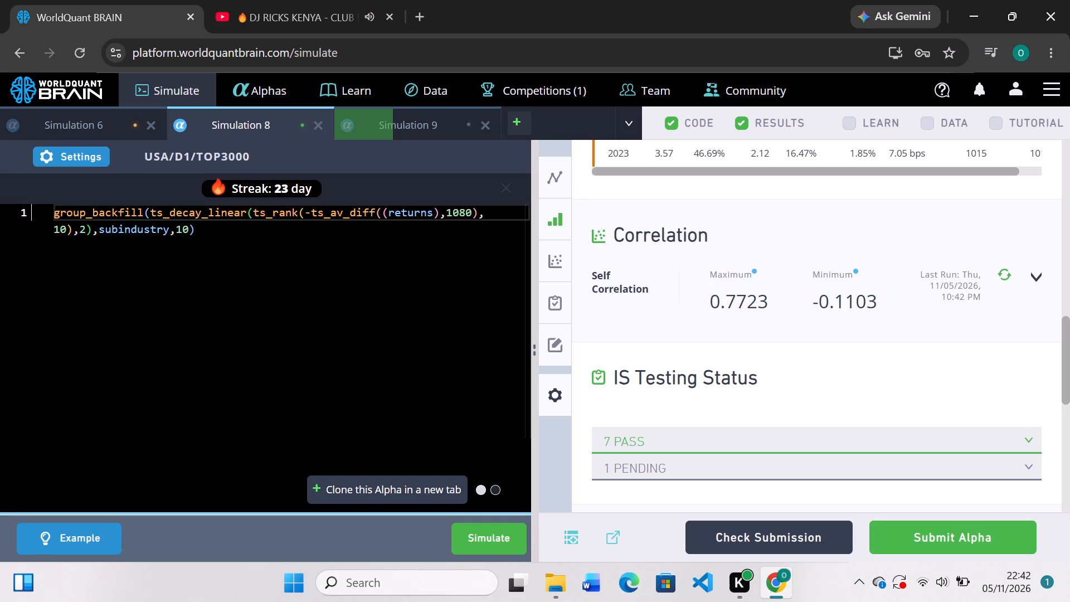
Change the final group_backfill argument after subindustry to 1 in Simulation 8's expression and re-simulate the alpha.
{"action": "left_click", "coordinate": [190, 231]}
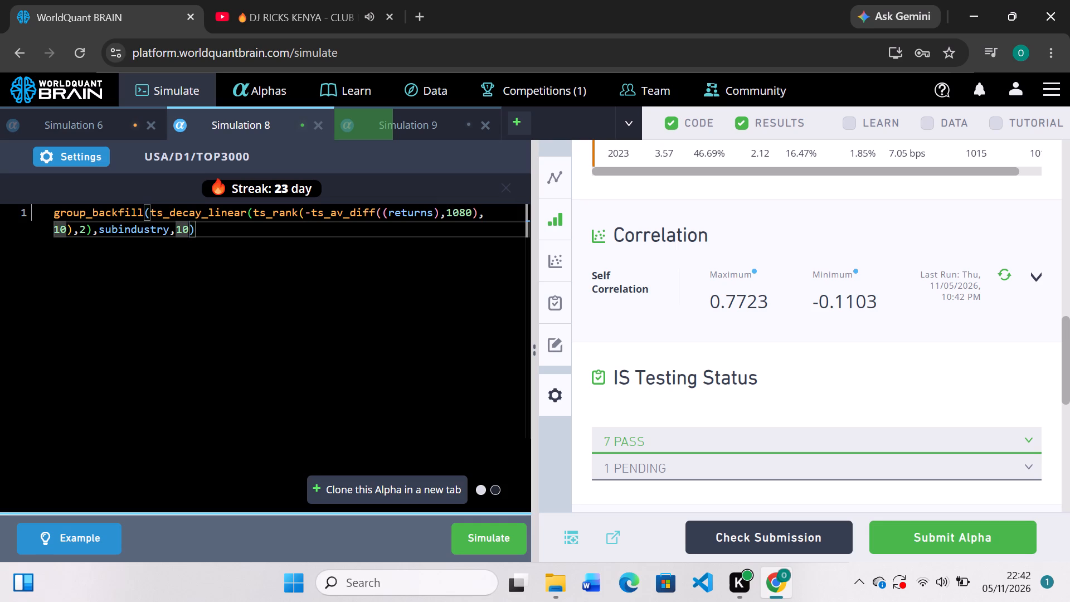
{"action": "key", "text": "BackSpace"}
{"action": "key", "text": "BackSpace"}
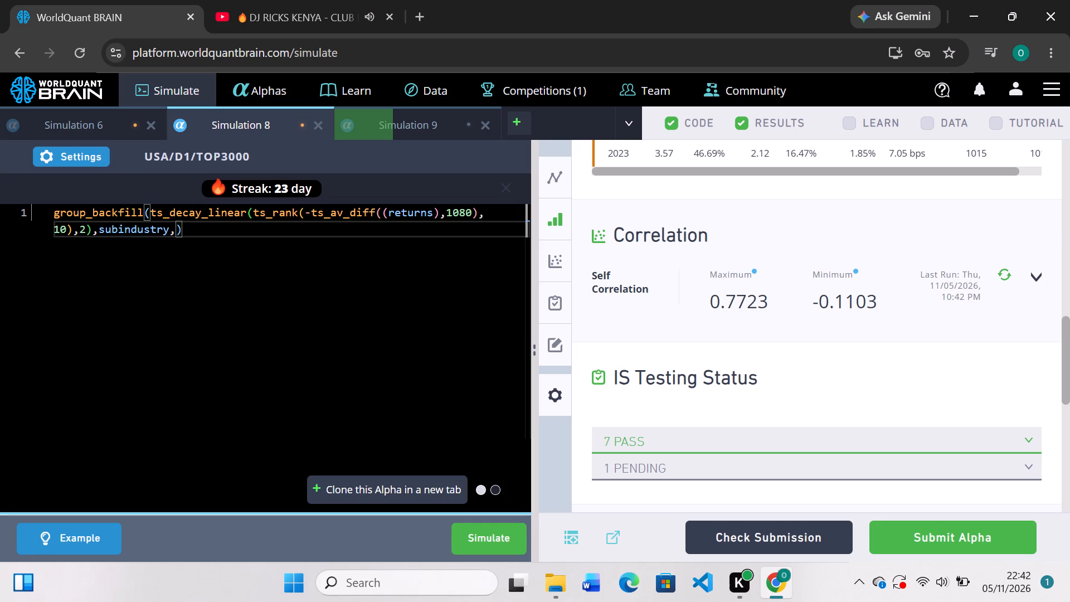
{"action": "key", "text": "1"}
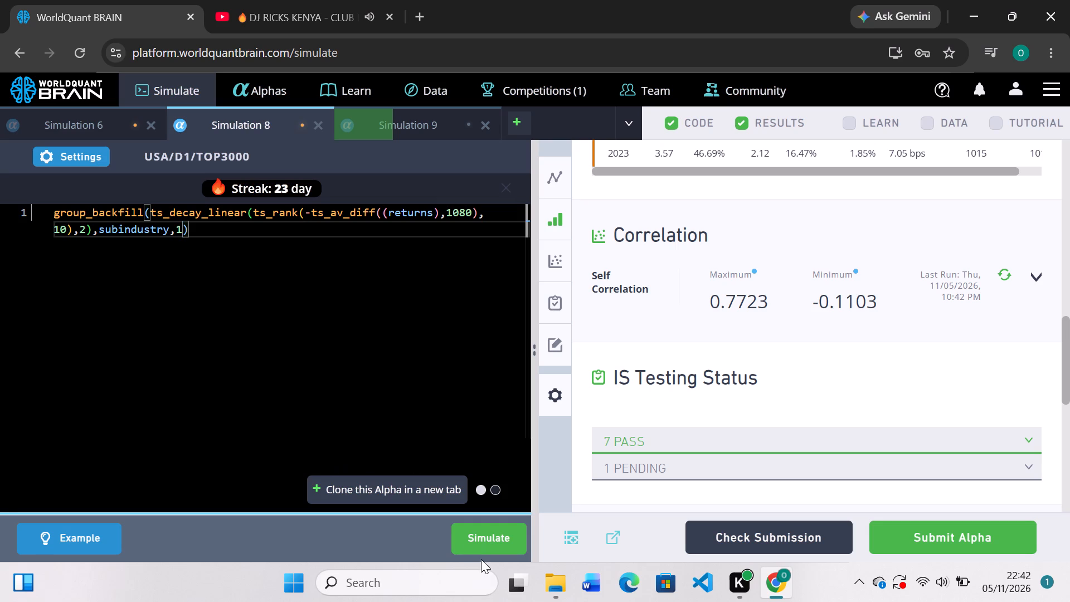
{"action": "left_click", "coordinate": [488, 542]}
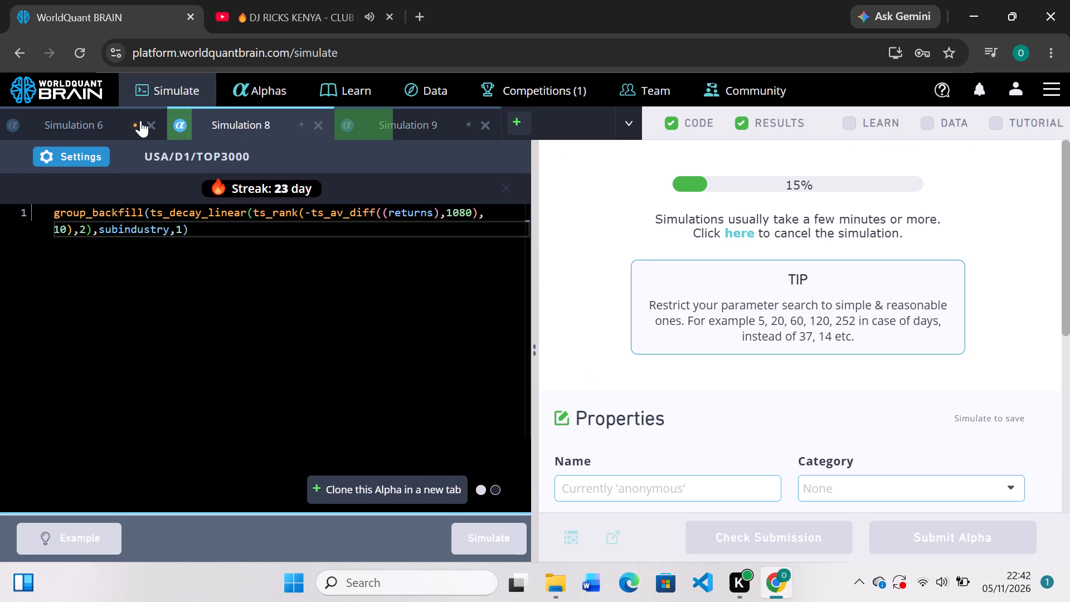
Look over Simulation 6's PnL chart and IS Summary with the test period shown.
{"action": "left_click", "coordinate": [109, 120]}
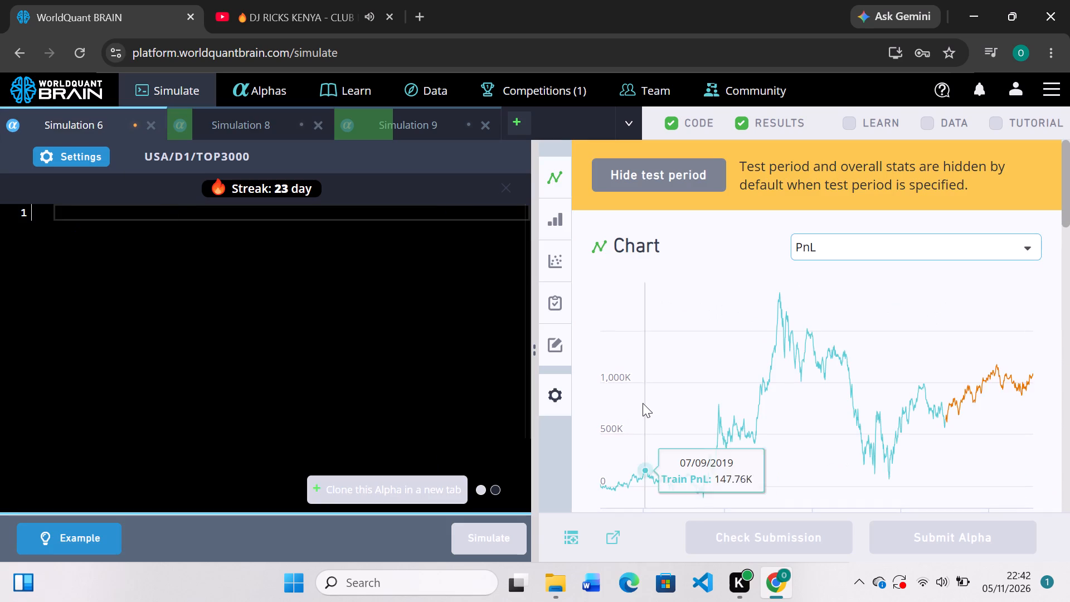
{"action": "scroll", "coordinate": [643, 403], "scroll_direction": "down", "scroll_amount": 2}
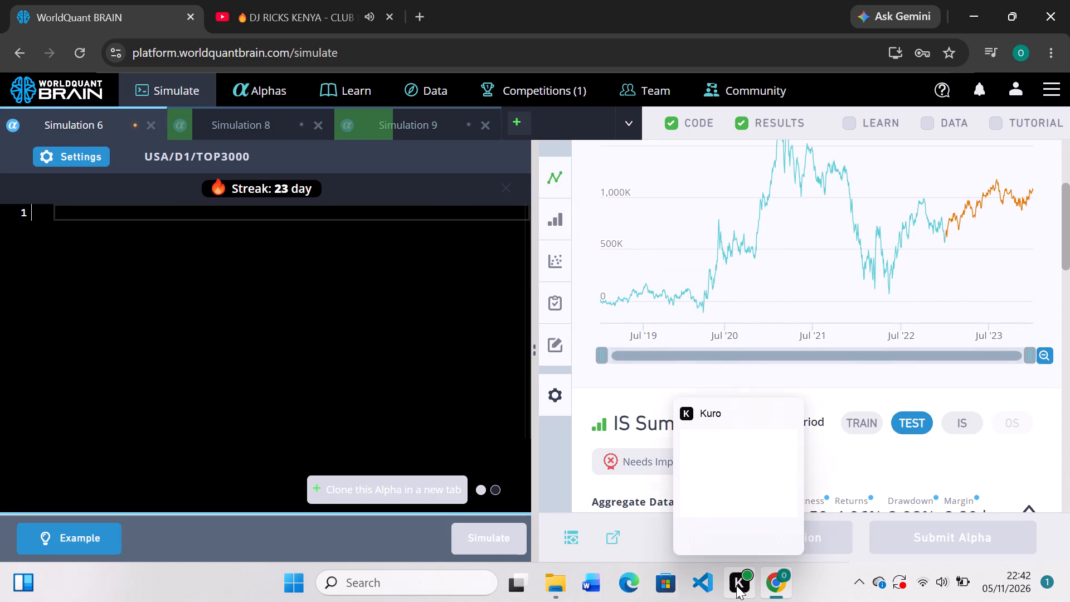
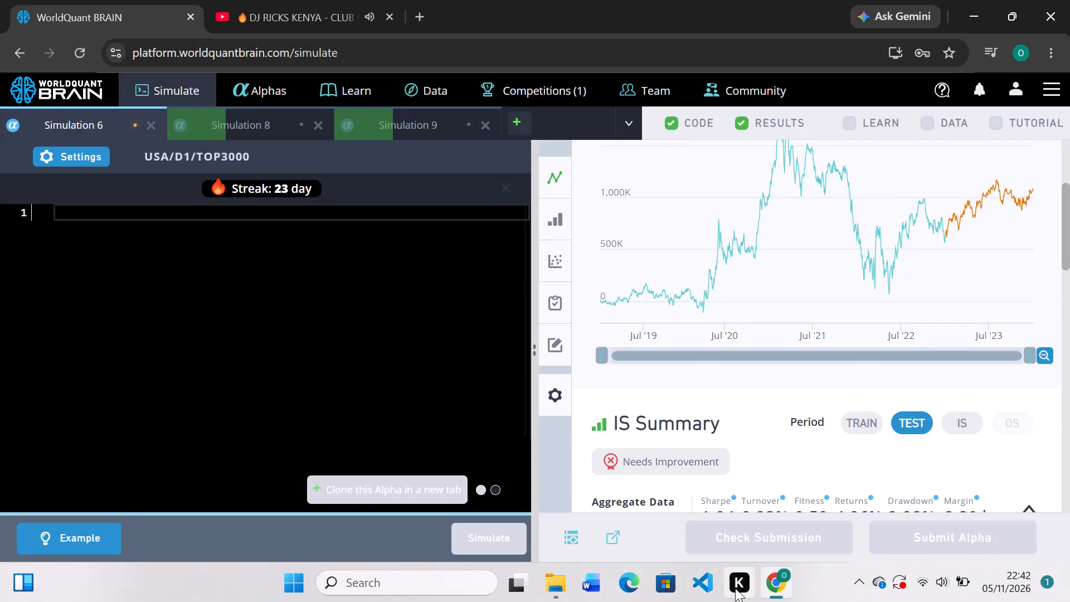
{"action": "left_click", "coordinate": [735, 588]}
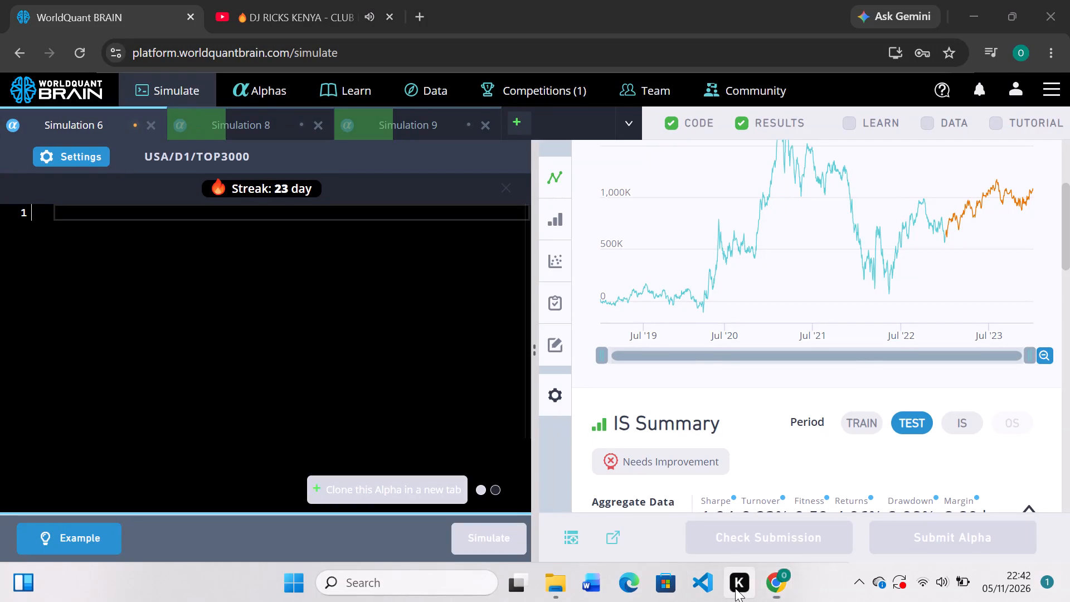
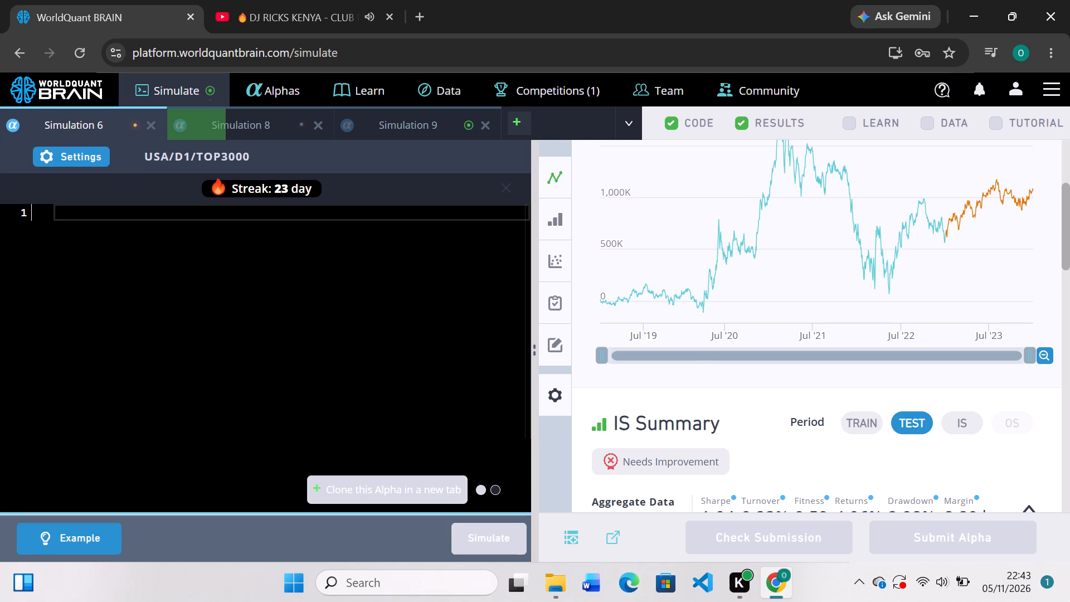
In Simulation 9, divide accumulated_amortization_customer_intangibles_2 by accrued_liabilities_total_2 instead of multiplying them, and simulate the alpha.
{"action": "left_click", "coordinate": [417, 133]}
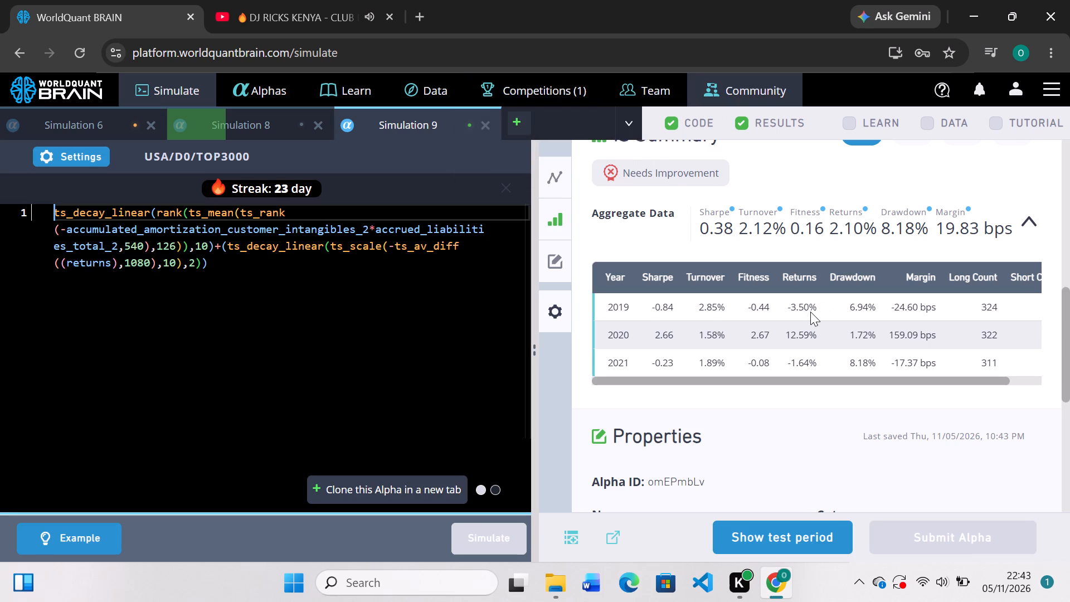
{"action": "scroll", "coordinate": [810, 312], "scroll_direction": "up", "scroll_amount": 2}
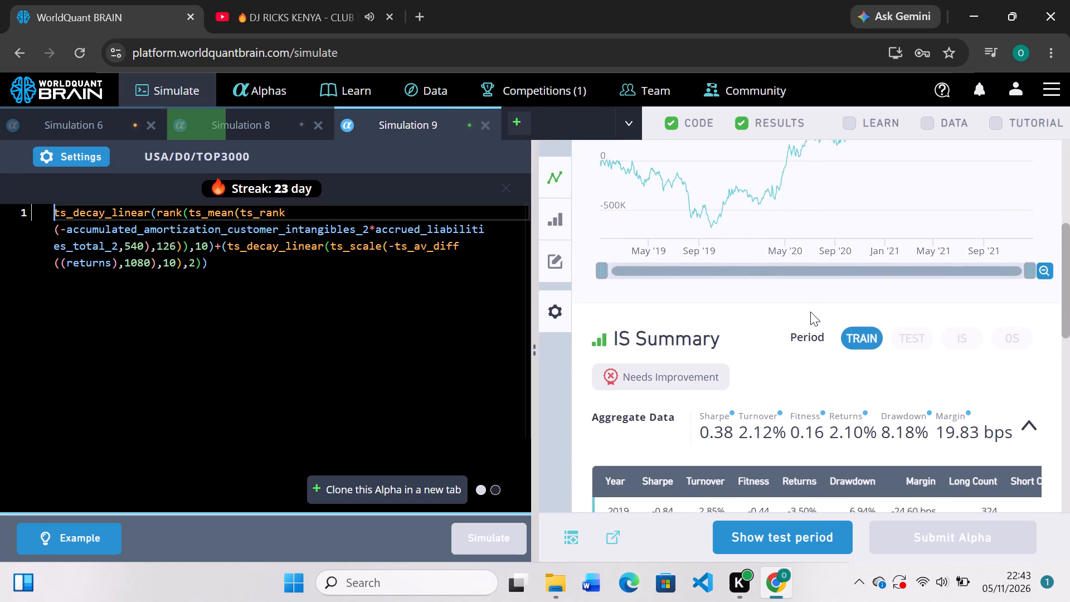
{"action": "scroll", "coordinate": [810, 312], "scroll_direction": "up", "scroll_amount": 3}
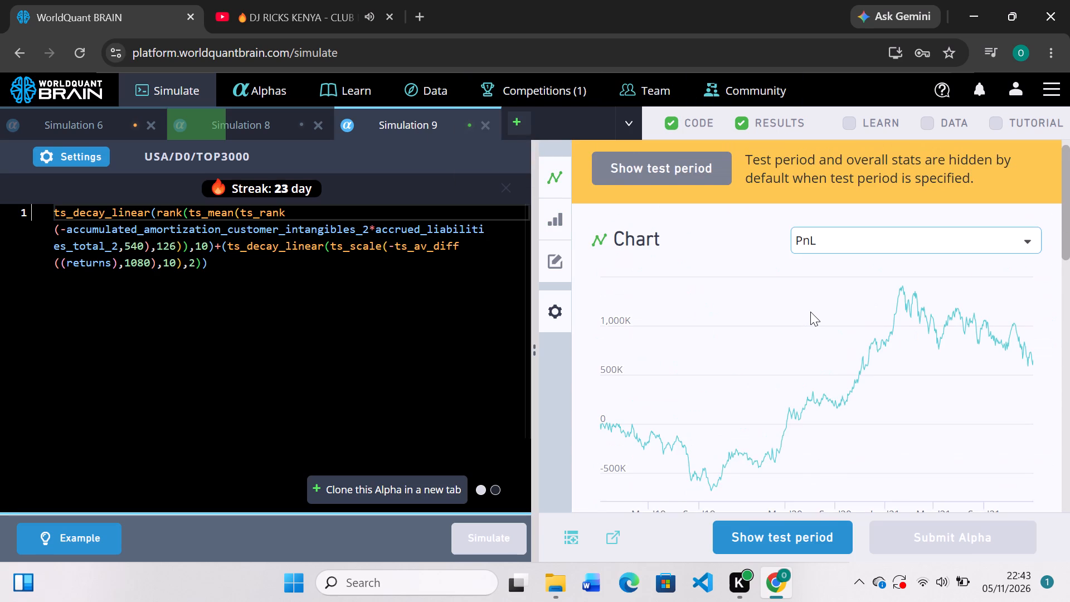
{"action": "left_click", "coordinate": [376, 231]}
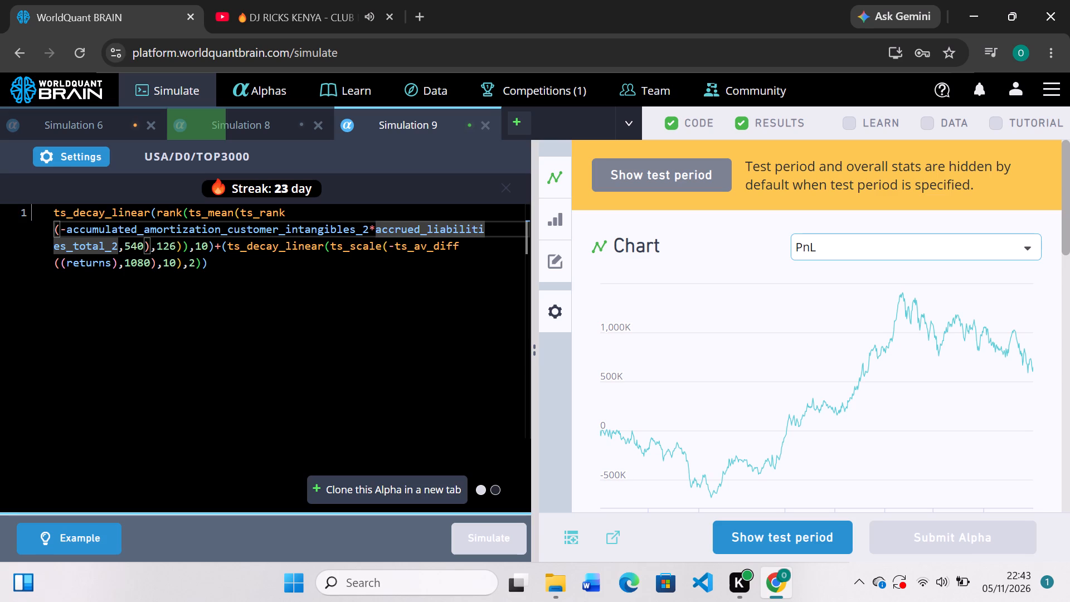
{"action": "key", "text": "BackSpace"}
{"action": "key", "text": "slash"}
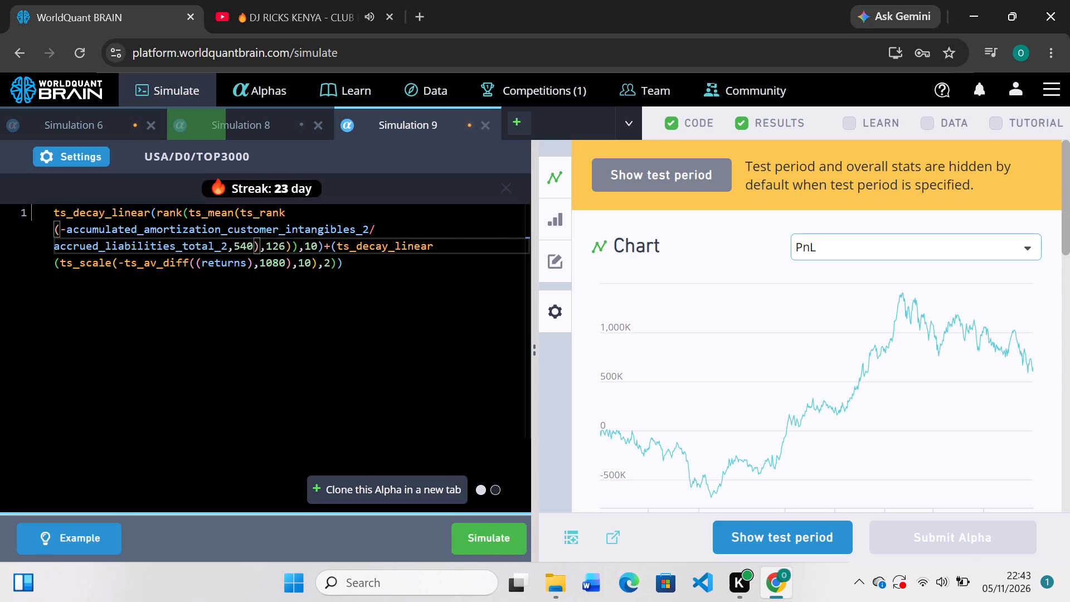
{"action": "left_click", "coordinate": [494, 525]}
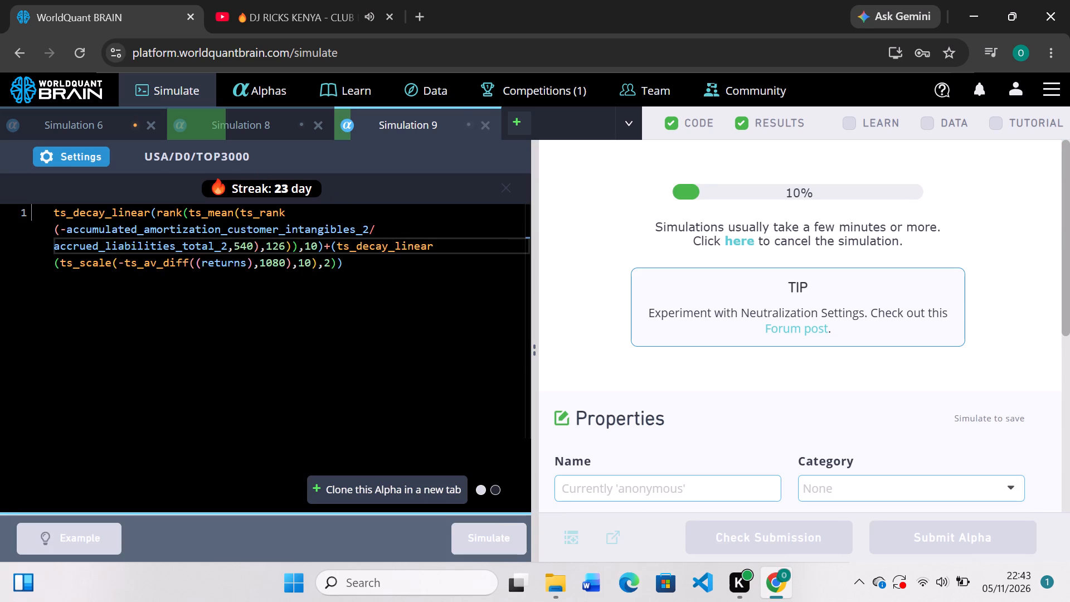
Search the web for live score in a new browser tab, open LiveScore and look through today's Europa League matches.
{"action": "left_click", "coordinate": [424, 12]}
{"action": "left_click", "coordinate": [310, 56]}
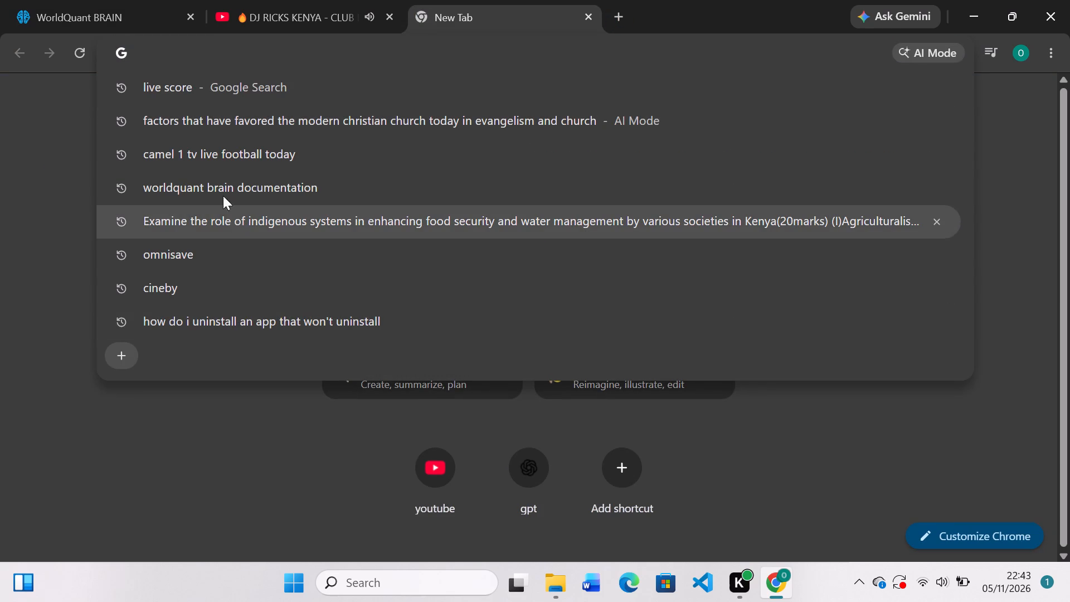
{"action": "left_click", "coordinate": [209, 98]}
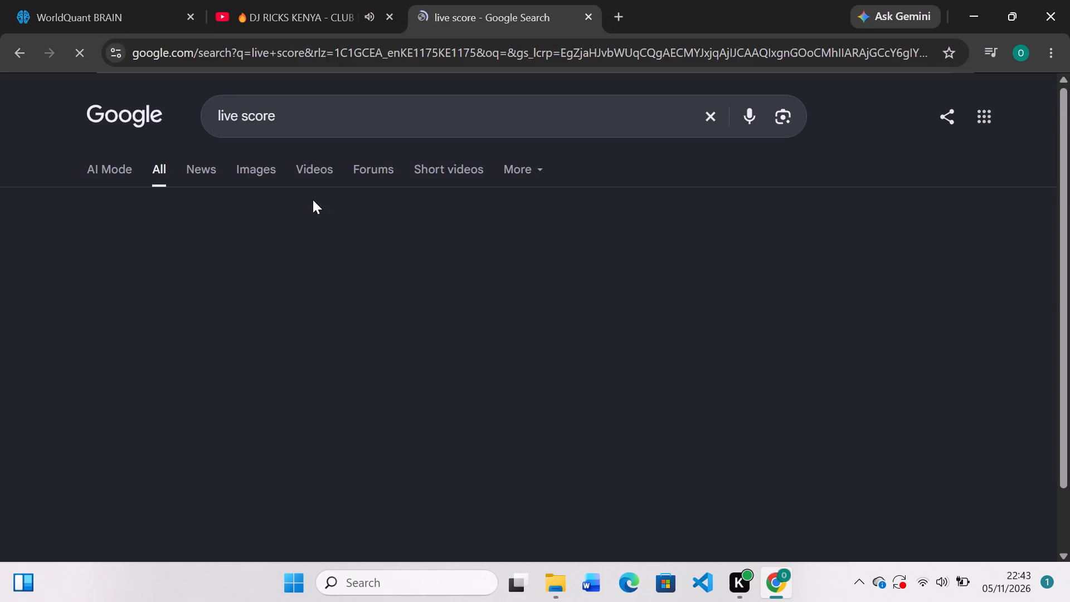
{"action": "left_click", "coordinate": [317, 266]}
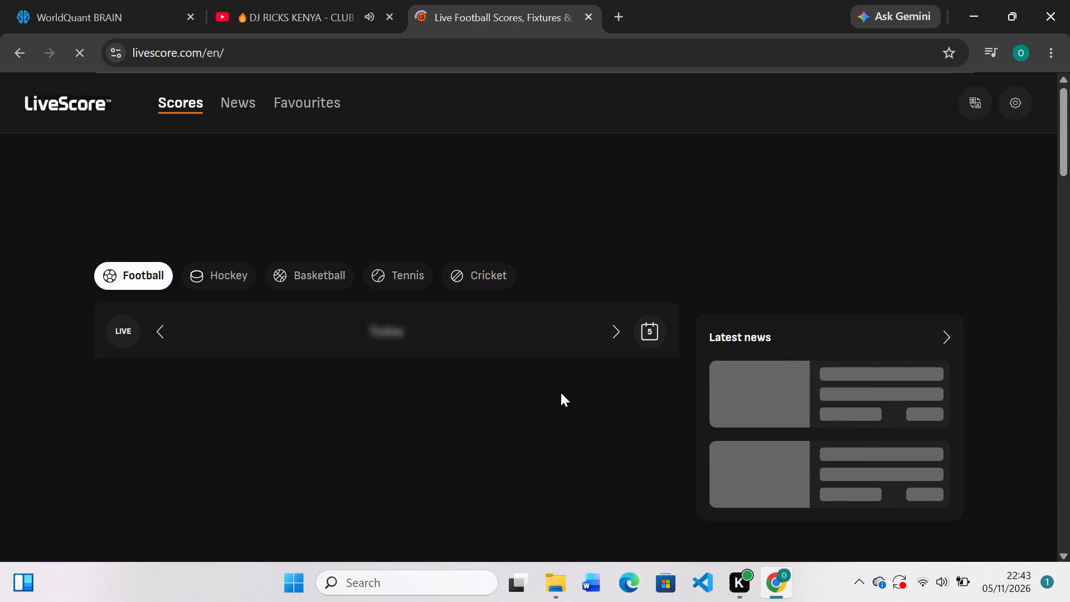
{"action": "scroll", "coordinate": [561, 392], "scroll_direction": "down", "scroll_amount": 3}
{"action": "scroll", "coordinate": [561, 392], "scroll_direction": "up", "scroll_amount": 3}
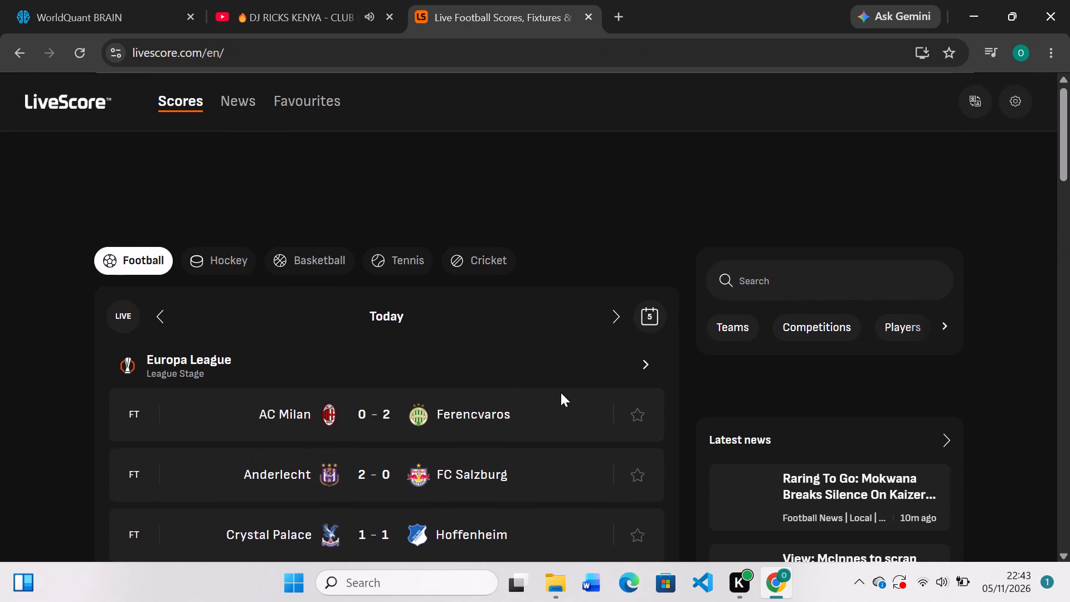
{"action": "scroll", "coordinate": [561, 392], "scroll_direction": "down", "scroll_amount": 2}
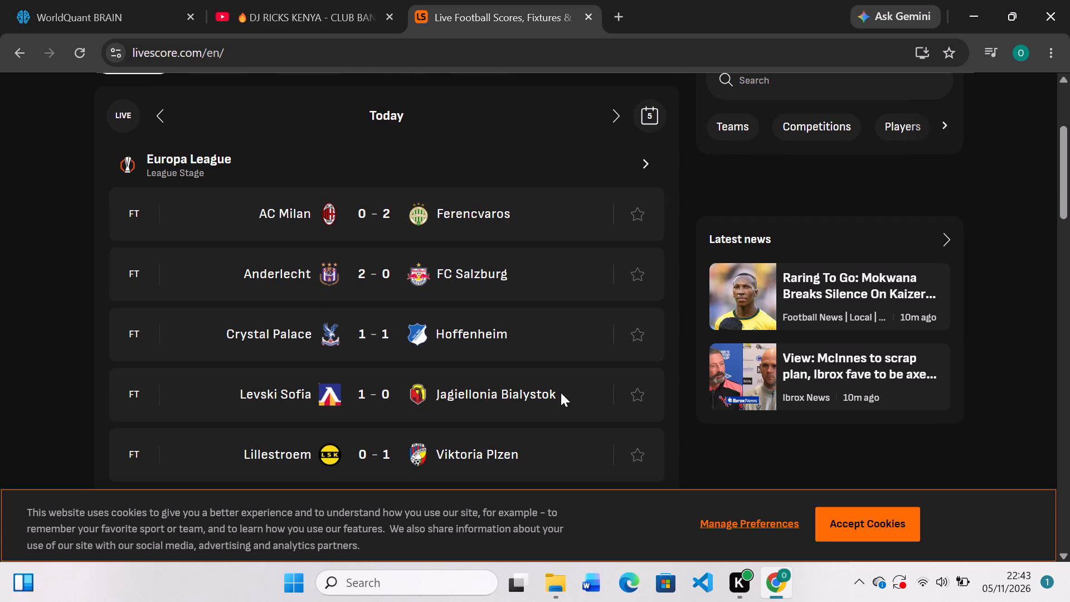
{"action": "scroll", "coordinate": [561, 392], "scroll_direction": "down", "scroll_amount": 2}
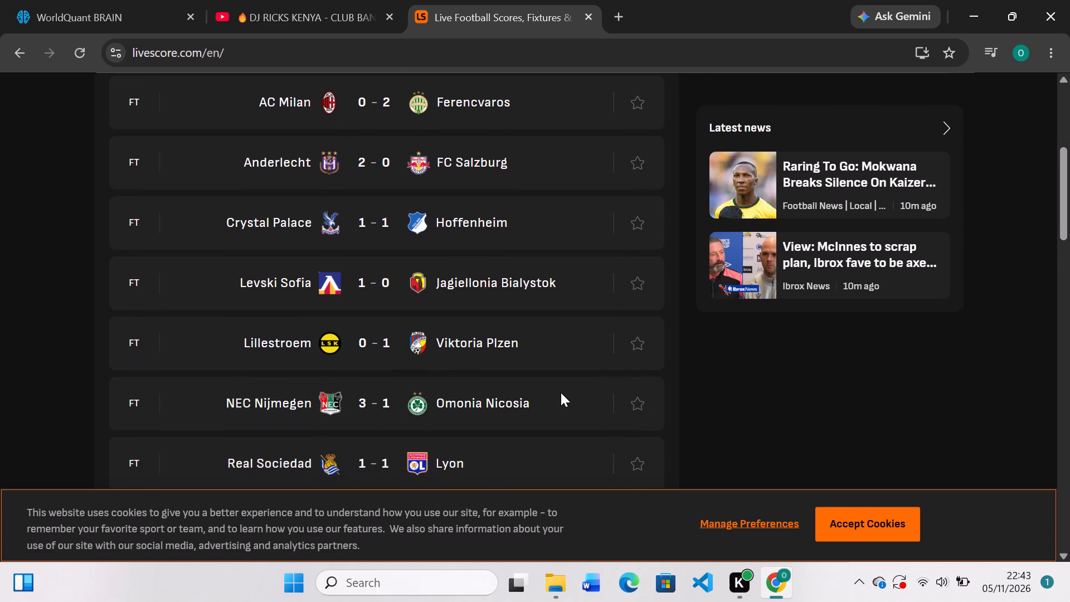
{"action": "scroll", "coordinate": [561, 392], "scroll_direction": "down", "scroll_amount": 2}
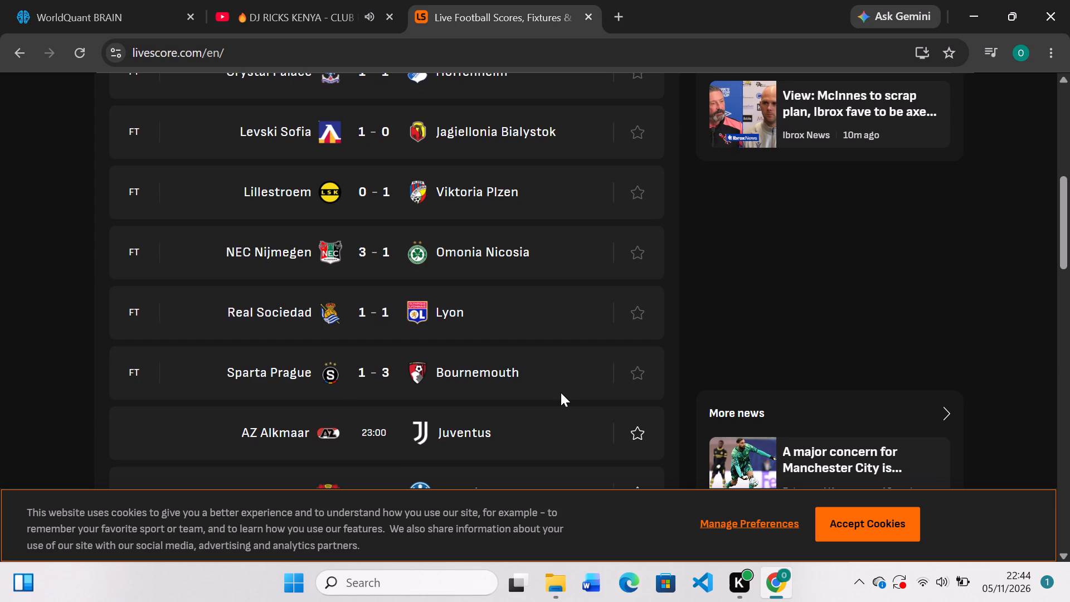
{"action": "scroll", "coordinate": [561, 392], "scroll_direction": "up", "scroll_amount": 4}
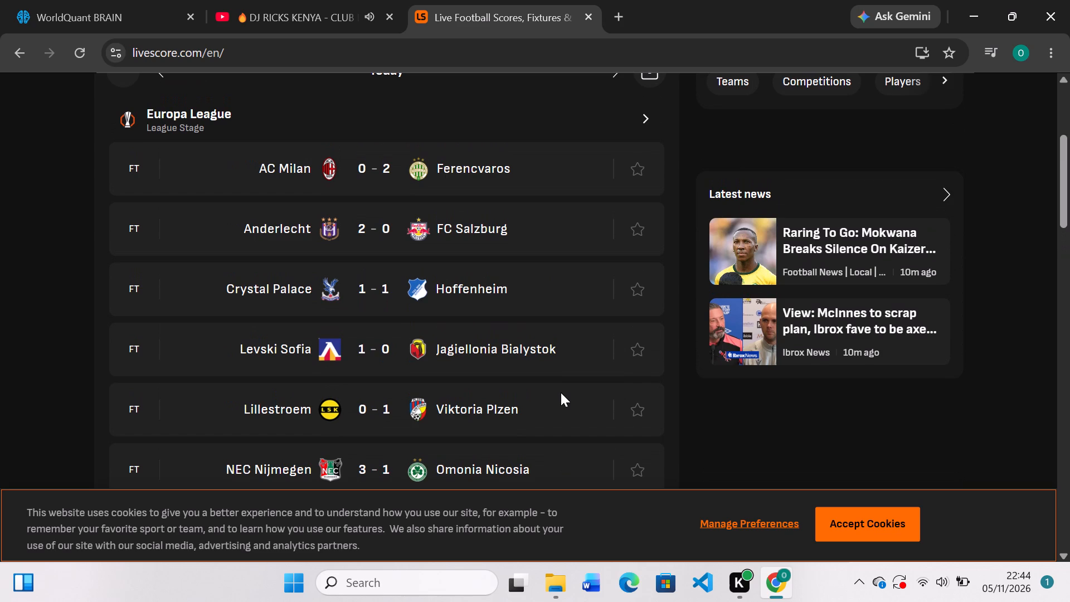
{"action": "scroll", "coordinate": [561, 392], "scroll_direction": "down", "scroll_amount": 2}
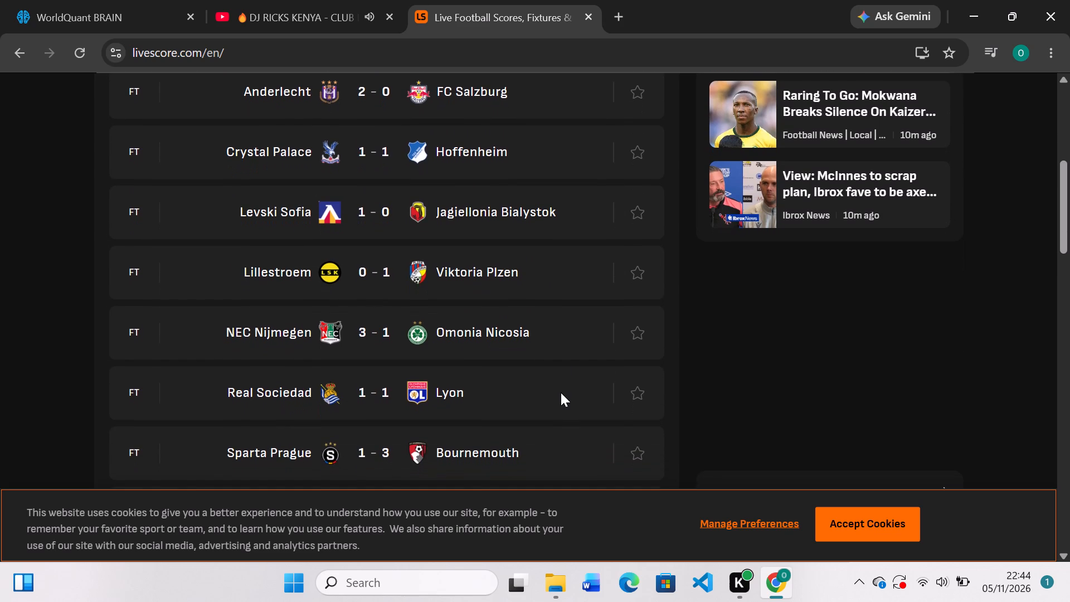
{"action": "scroll", "coordinate": [561, 392], "scroll_direction": "down", "scroll_amount": 1}
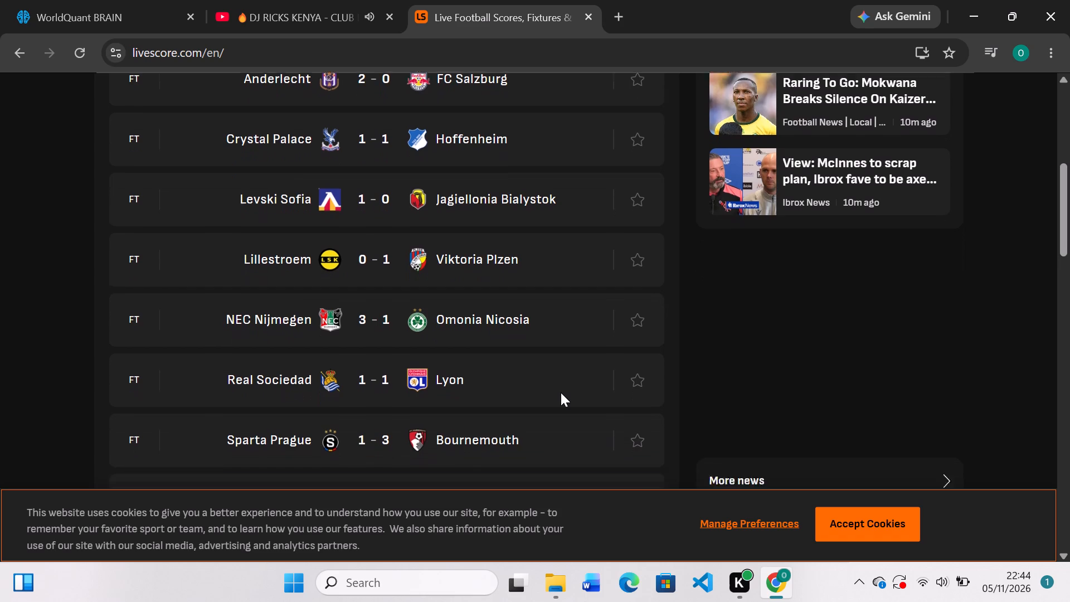
{"action": "scroll", "coordinate": [561, 392], "scroll_direction": "down", "scroll_amount": 1}
{"action": "scroll", "coordinate": [561, 392], "scroll_direction": "up", "scroll_amount": 2}
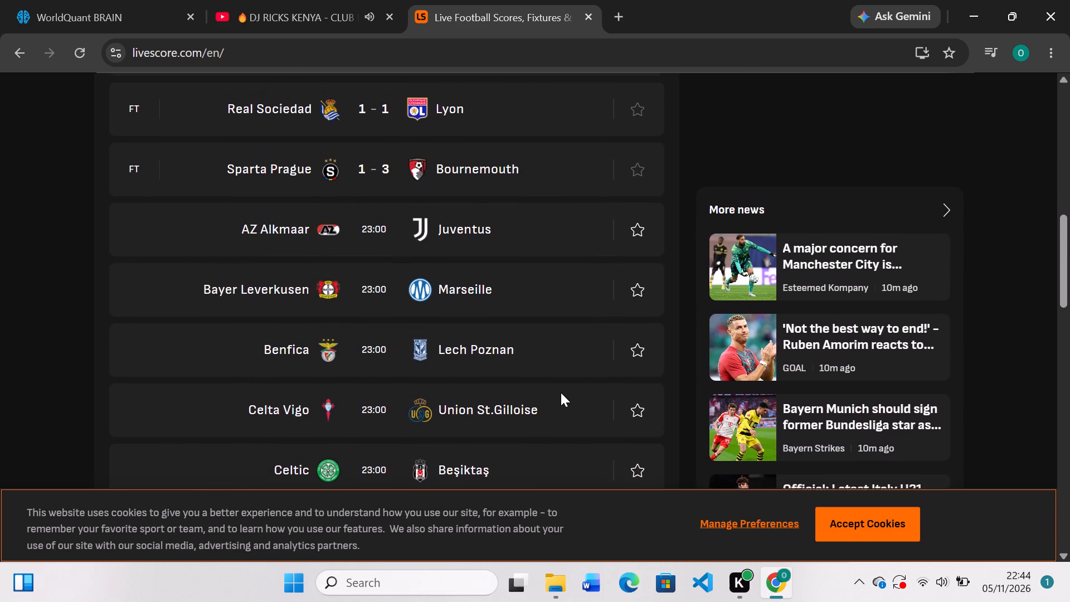
{"action": "scroll", "coordinate": [561, 392], "scroll_direction": "up", "scroll_amount": 1}
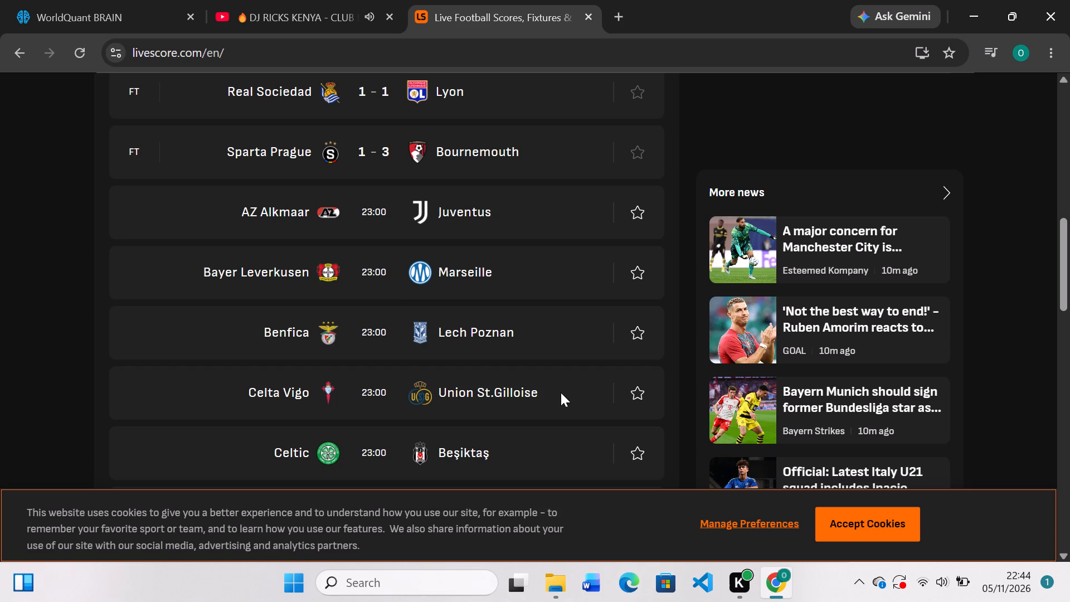
Open the Sparta Prague vs Bournemouth match and read through its event summary.
{"action": "left_click", "coordinate": [464, 155]}
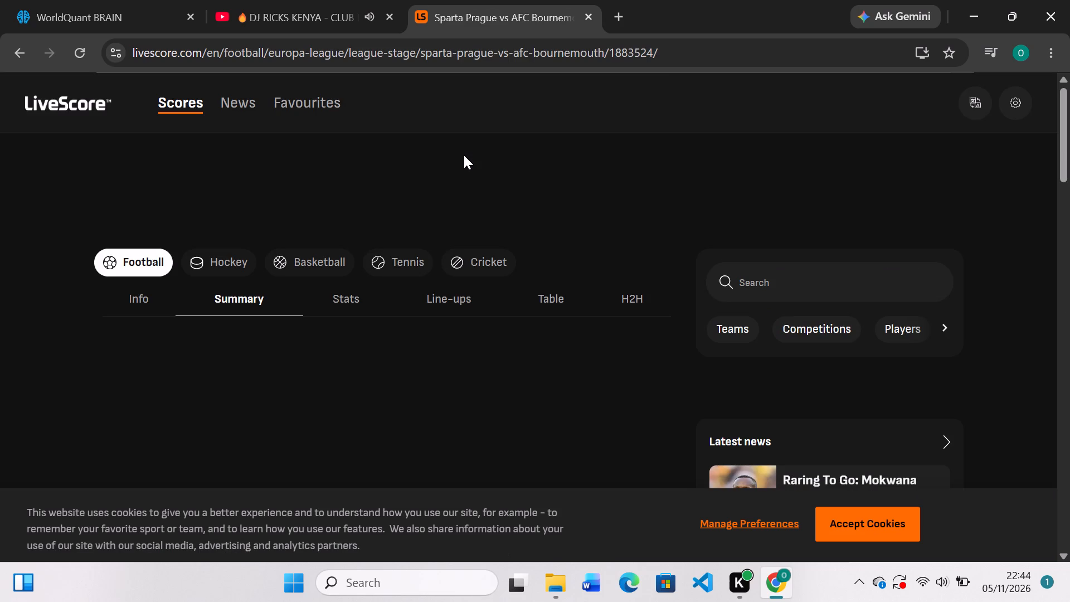
{"action": "scroll", "coordinate": [523, 337], "scroll_direction": "down", "scroll_amount": 3}
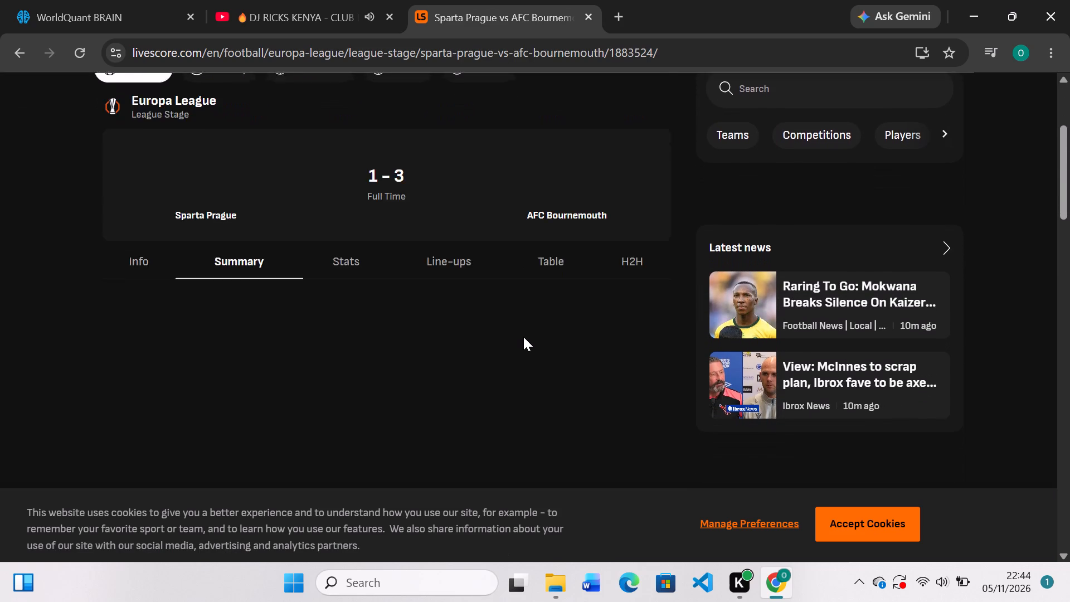
{"action": "scroll", "coordinate": [523, 337], "scroll_direction": "down", "scroll_amount": 1}
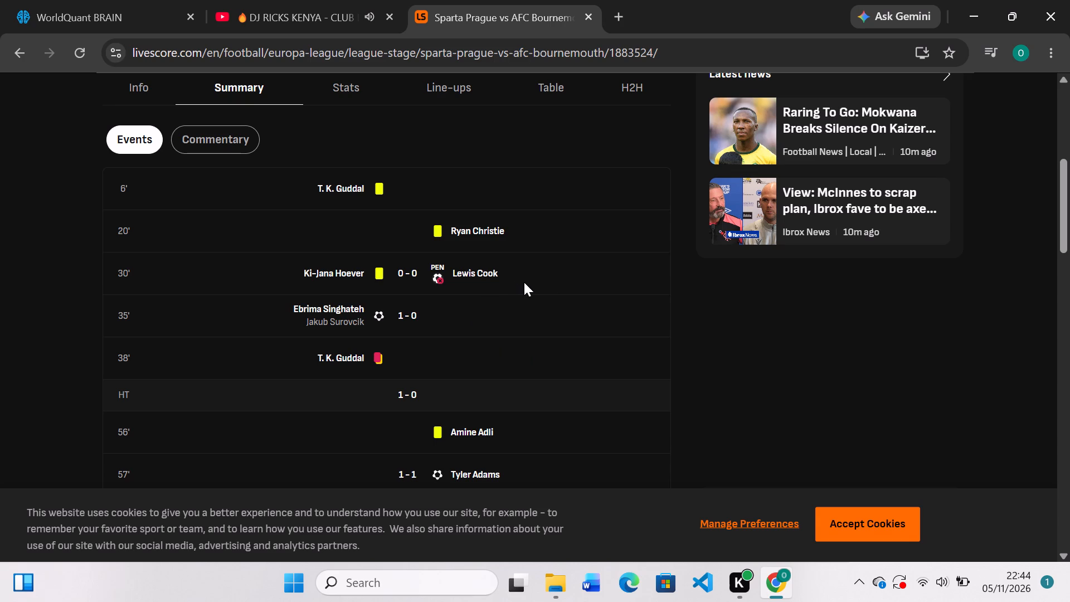
{"action": "scroll", "coordinate": [524, 282], "scroll_direction": "down", "scroll_amount": 1}
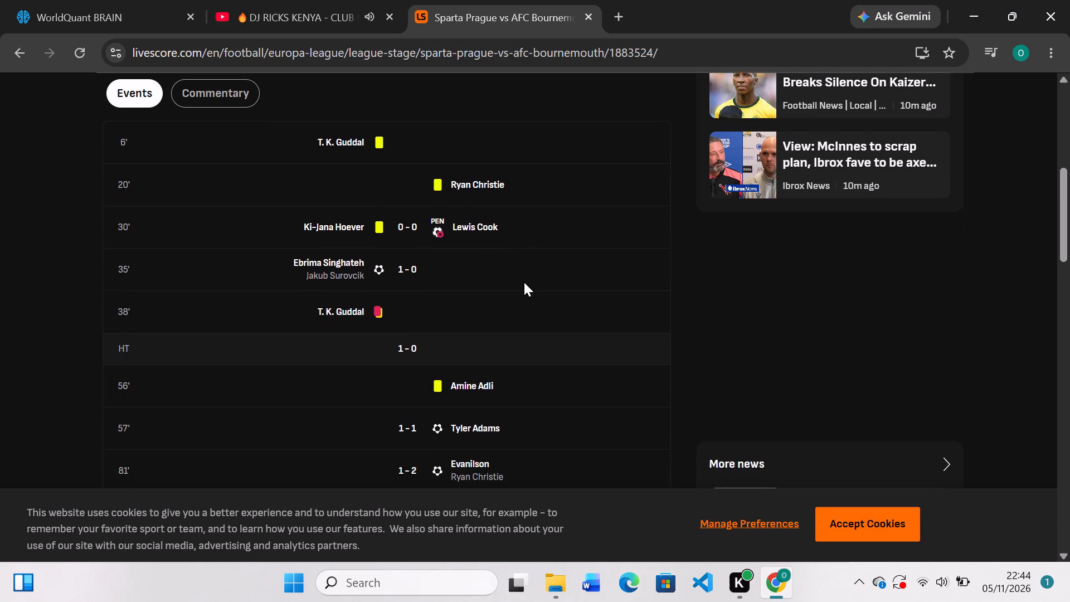
{"action": "scroll", "coordinate": [524, 282], "scroll_direction": "down", "scroll_amount": 1}
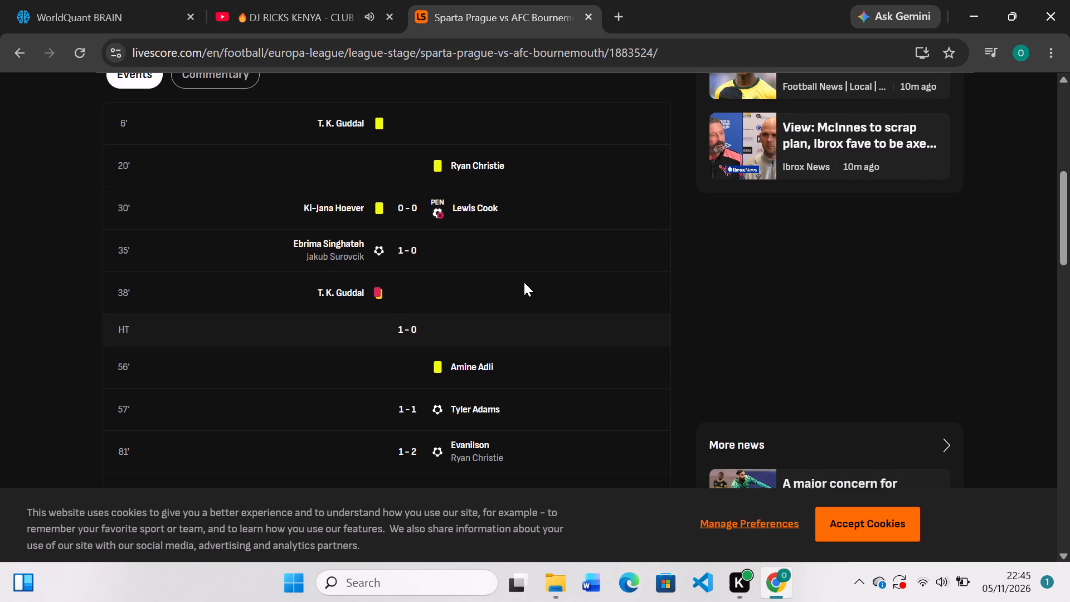
{"action": "scroll", "coordinate": [524, 282], "scroll_direction": "down", "scroll_amount": 2}
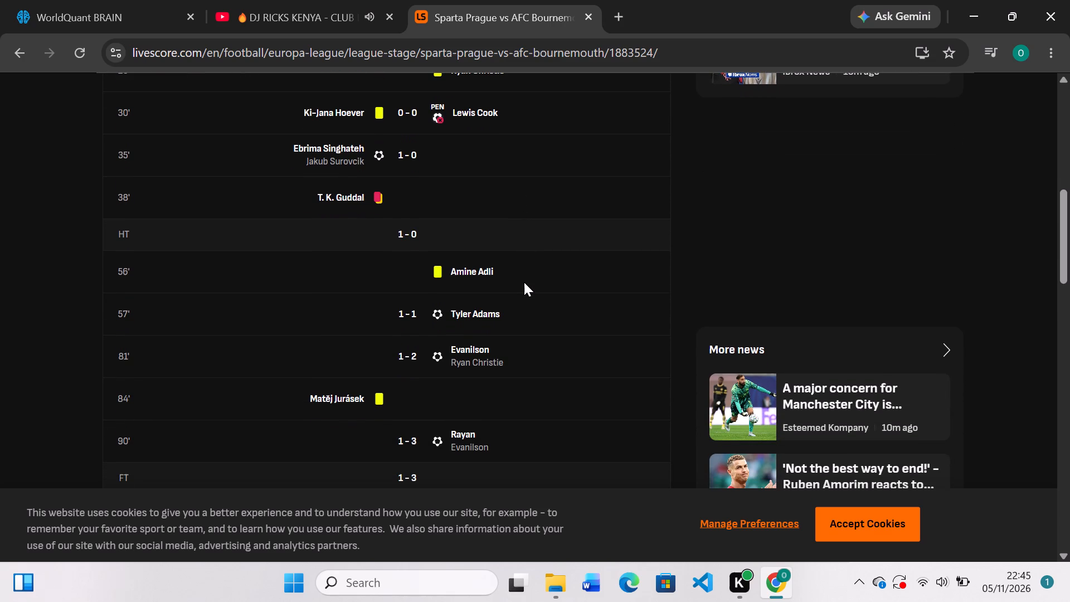
{"action": "scroll", "coordinate": [524, 282], "scroll_direction": "down", "scroll_amount": 1}
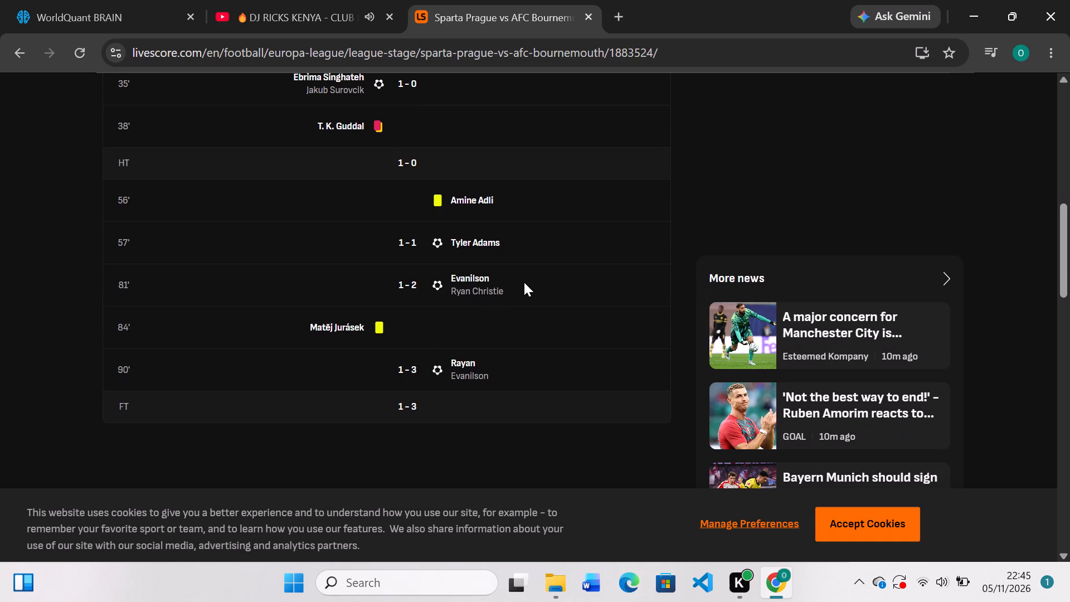
{"action": "scroll", "coordinate": [524, 282], "scroll_direction": "down", "scroll_amount": 3}
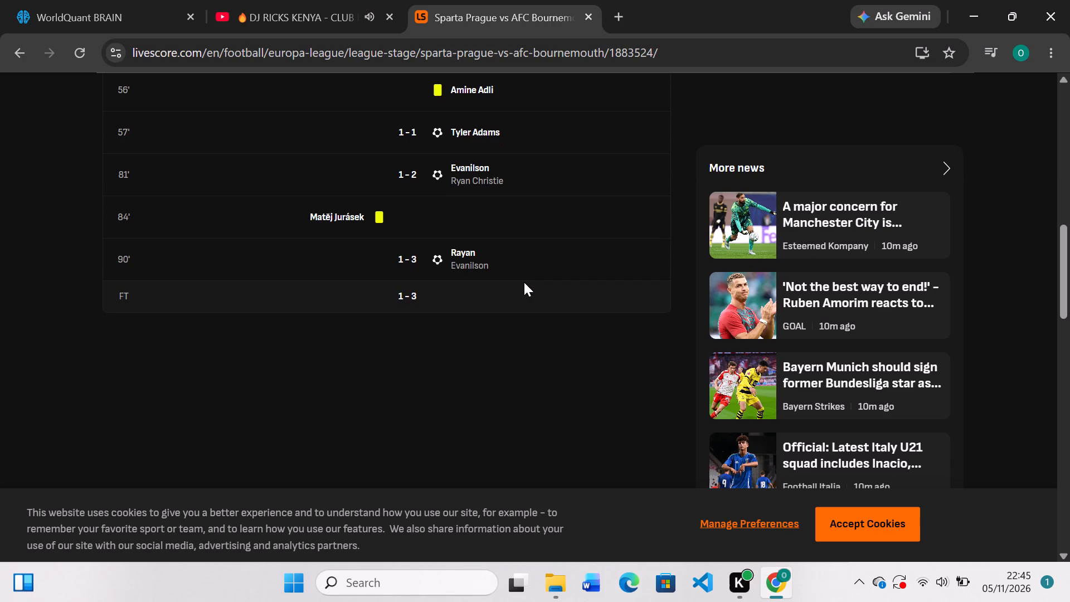
{"action": "scroll", "coordinate": [524, 282], "scroll_direction": "up", "scroll_amount": 1}
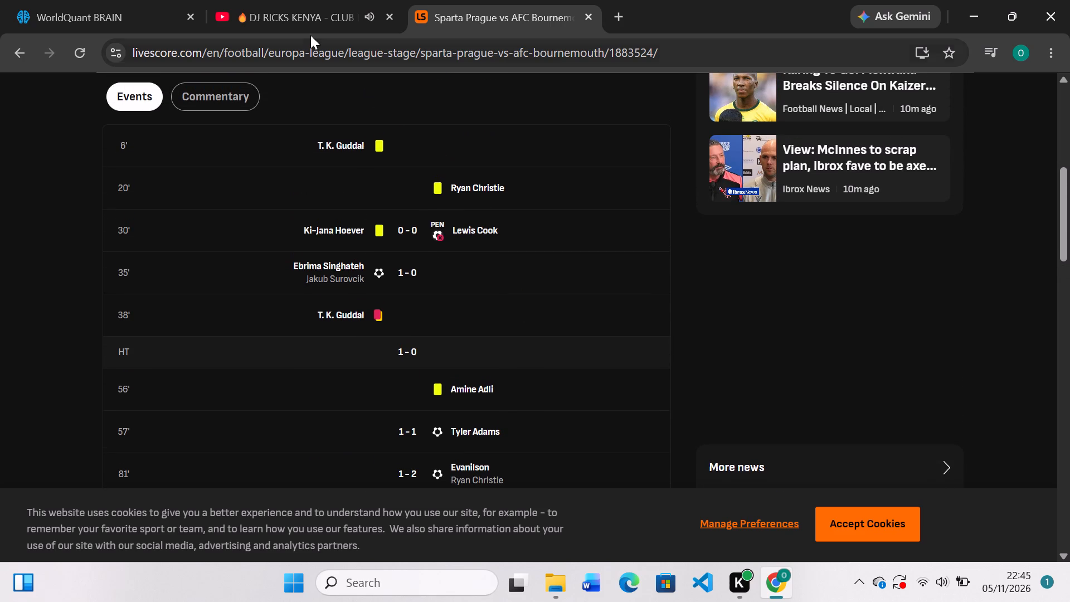
Return to WorldQuant BRAIN and examine the training PnL charts and results of Simulation 9 and Simulation 8.
{"action": "left_click", "coordinate": [130, 20]}
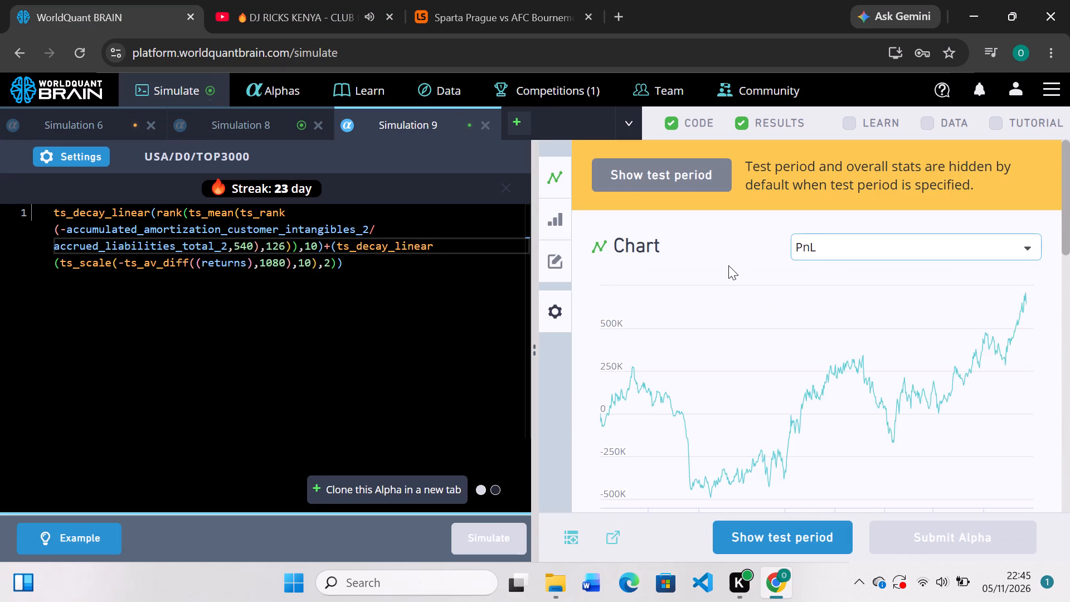
{"action": "scroll", "coordinate": [728, 265], "scroll_direction": "down", "scroll_amount": 3}
{"action": "scroll", "coordinate": [728, 265], "scroll_direction": "up", "scroll_amount": 3}
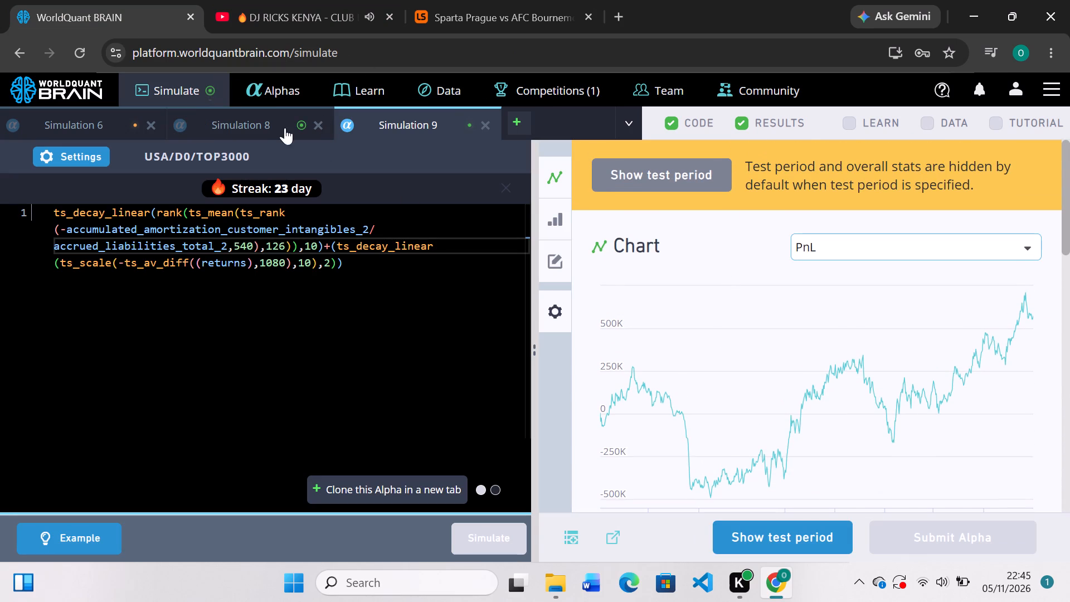
{"action": "left_click", "coordinate": [275, 129]}
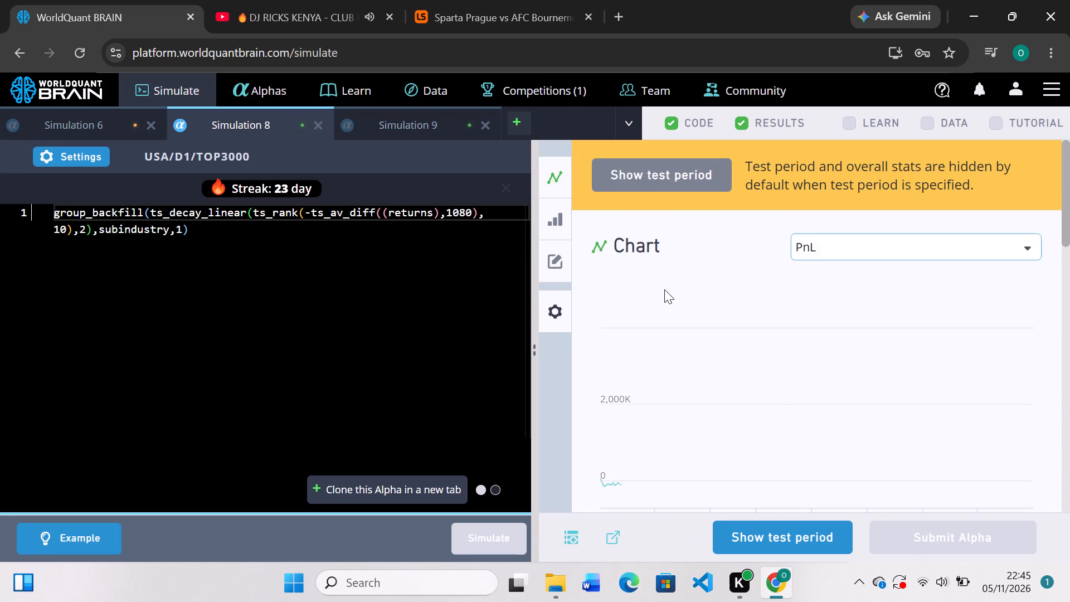
{"action": "scroll", "coordinate": [664, 289], "scroll_direction": "down", "scroll_amount": 3}
{"action": "scroll", "coordinate": [664, 289], "scroll_direction": "up", "scroll_amount": 1}
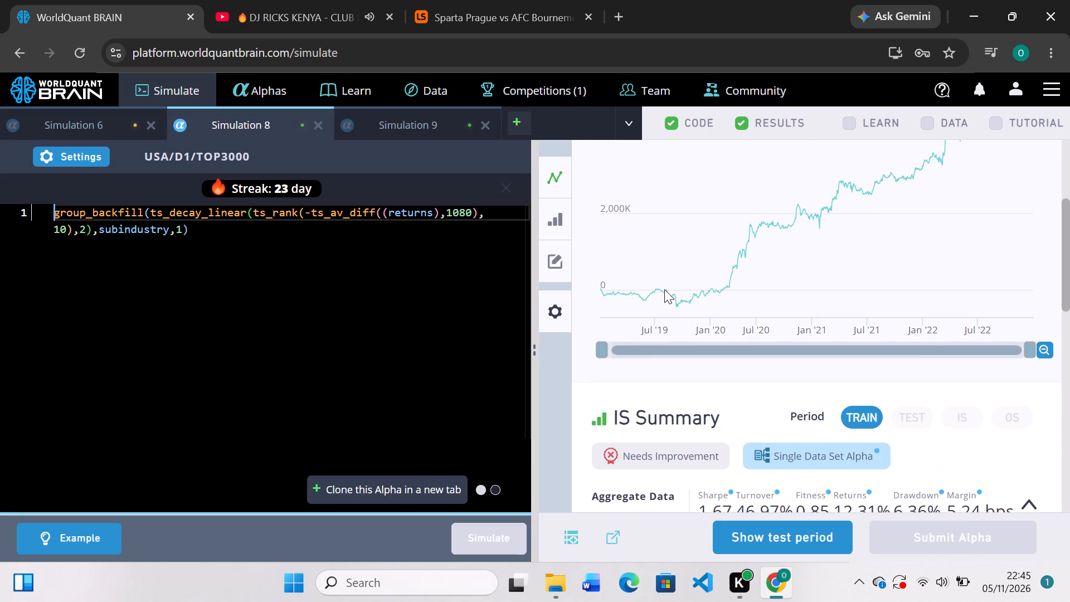
{"action": "scroll", "coordinate": [664, 289], "scroll_direction": "up", "scroll_amount": 3}
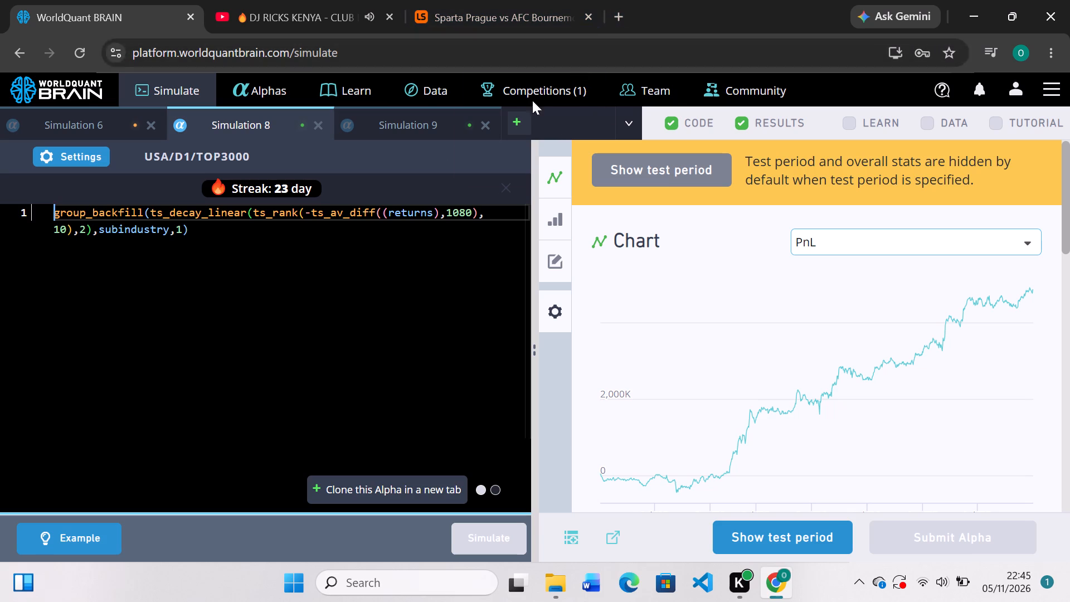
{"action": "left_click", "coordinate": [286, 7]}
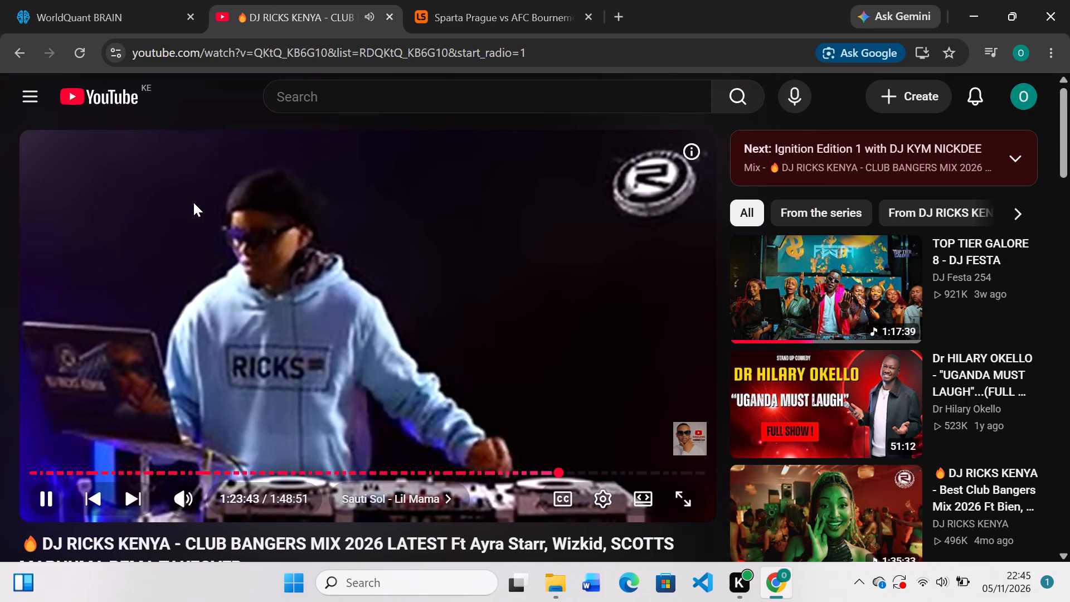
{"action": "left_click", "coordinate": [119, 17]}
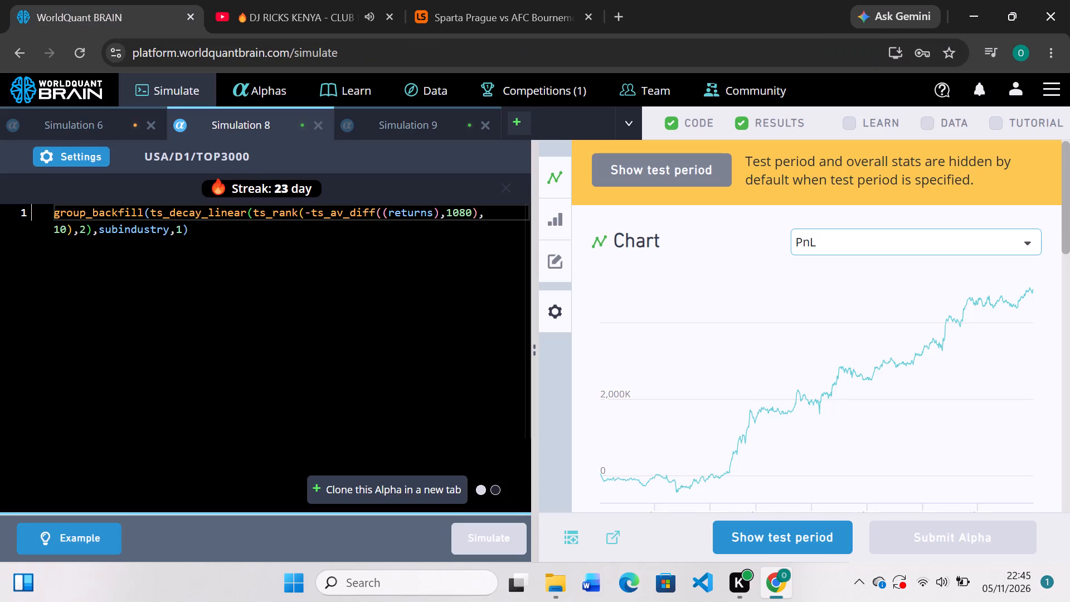
Examine the training-period IS Summary and yearly figures of Simulation 8.
{"action": "scroll", "coordinate": [665, 287], "scroll_direction": "down", "scroll_amount": 5}
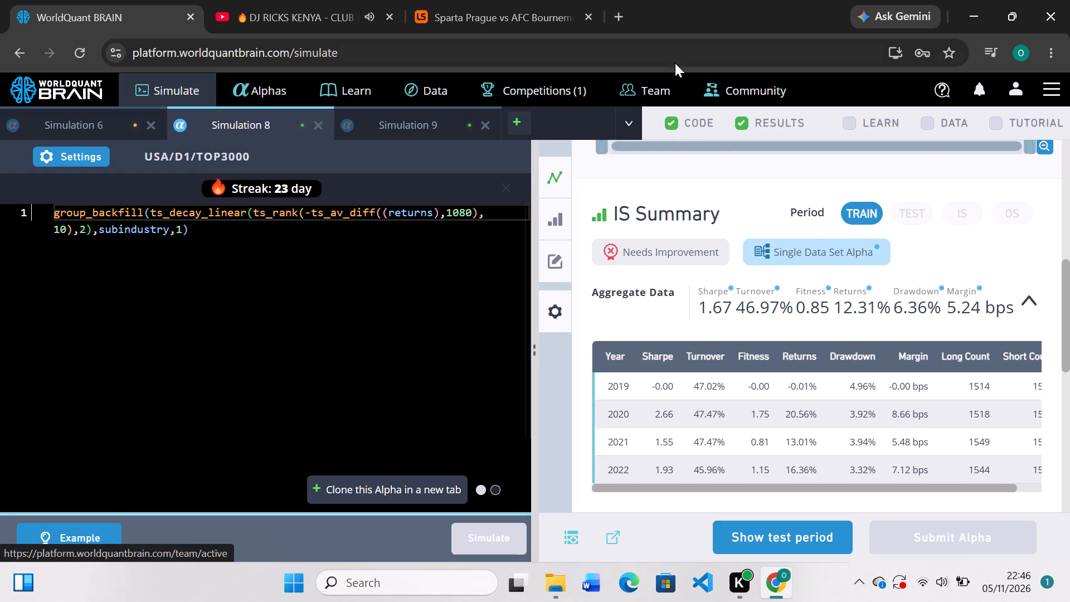
Open YouTube in a new browser tab and play the "John Blaq - Commander [Official Music Video] 4K" mix.
{"action": "left_click", "coordinate": [624, 14]}
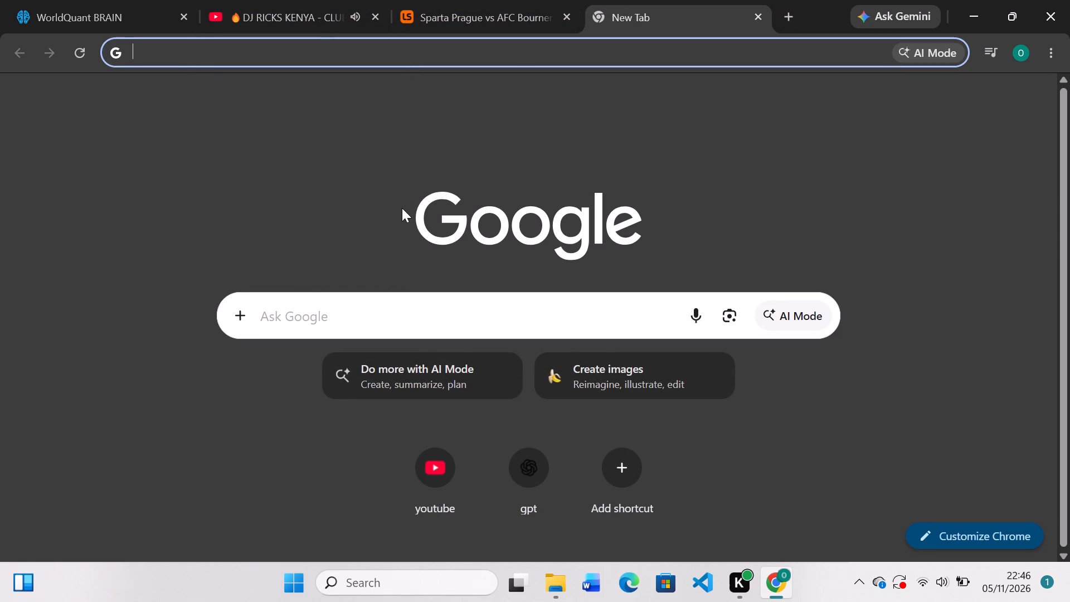
{"action": "scroll", "coordinate": [412, 225], "scroll_direction": "down", "scroll_amount": 1}
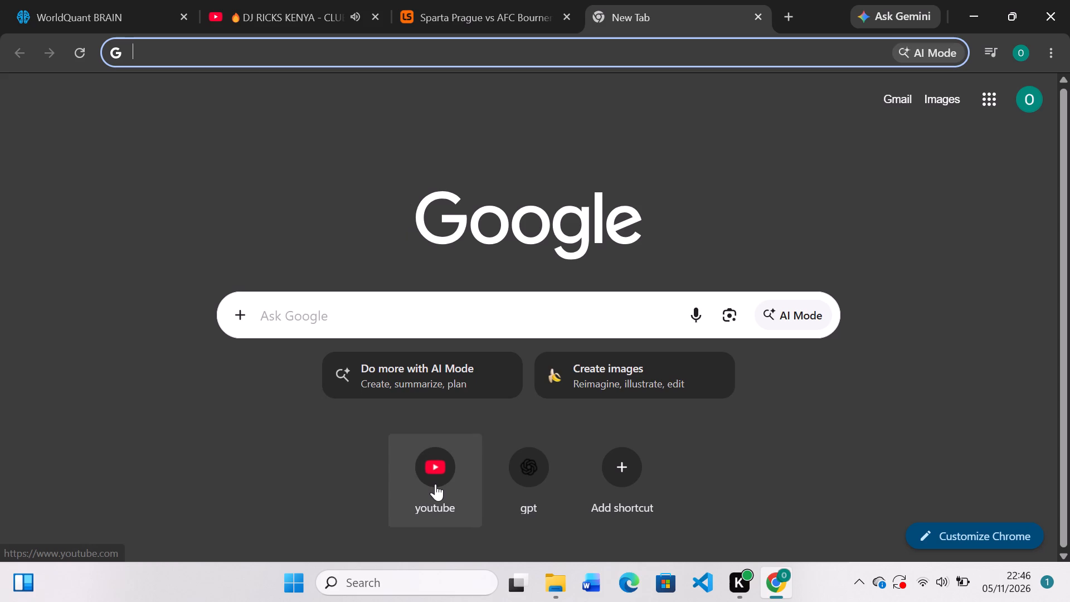
{"action": "left_click", "coordinate": [435, 484]}
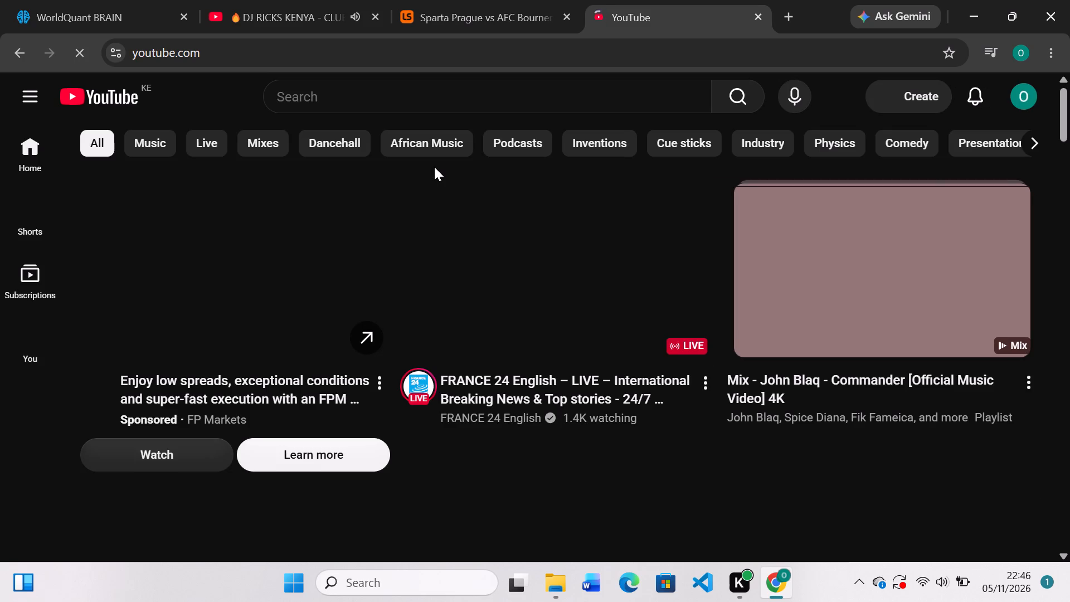
{"action": "scroll", "coordinate": [434, 167], "scroll_direction": "up", "scroll_amount": 1}
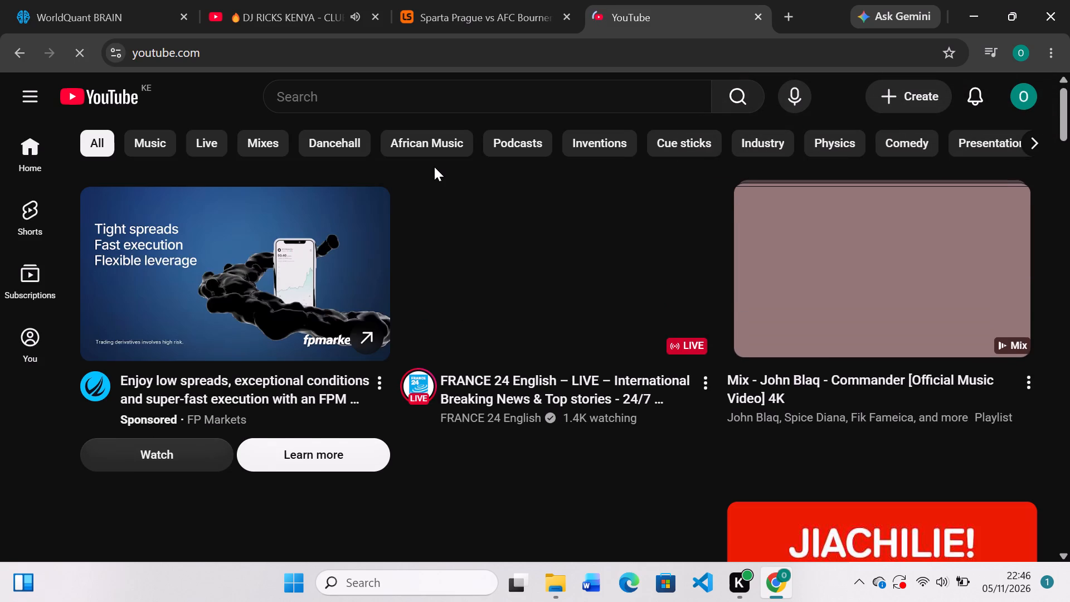
{"action": "left_click", "coordinate": [783, 265]}
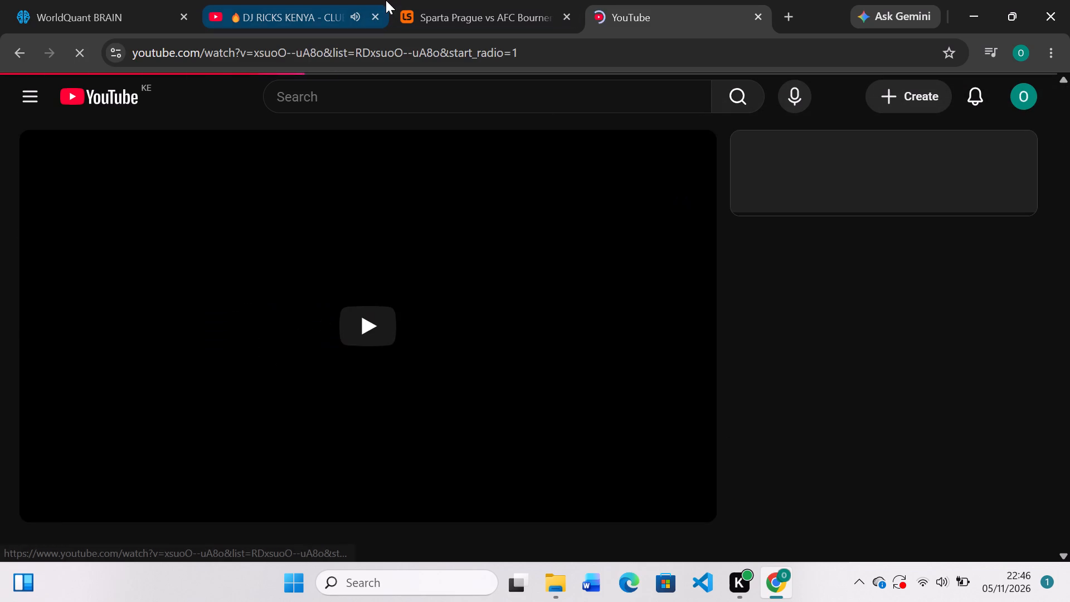
Close the old DJ RICKS KENYA video tab and rewind the John Blaq video to its beginning.
{"action": "left_click", "coordinate": [371, 12]}
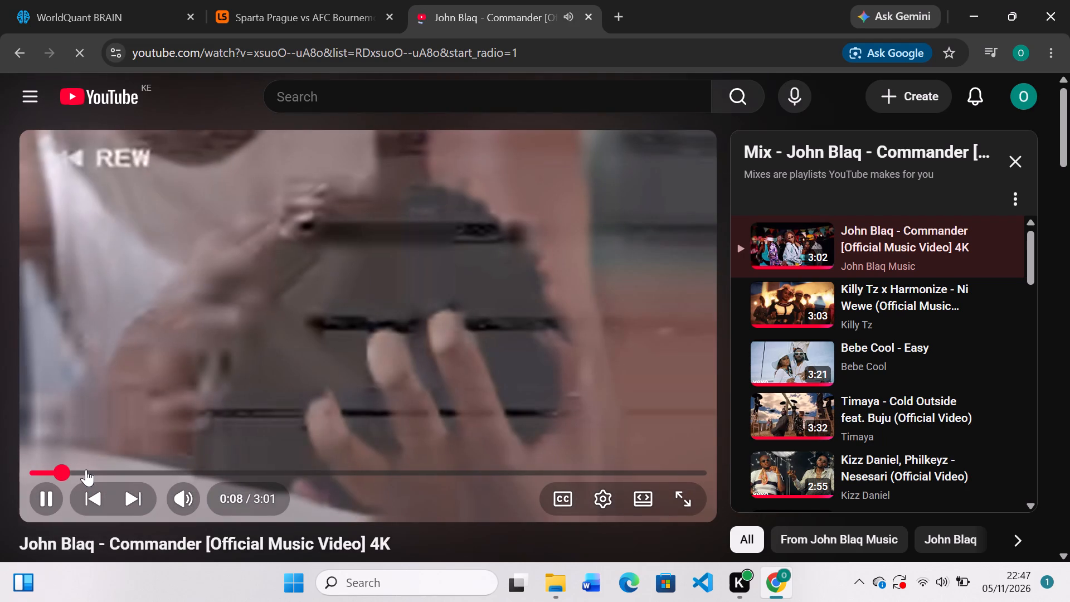
{"action": "left_click_drag", "start_coordinate": [67, 469], "coordinate": [0, 459]}
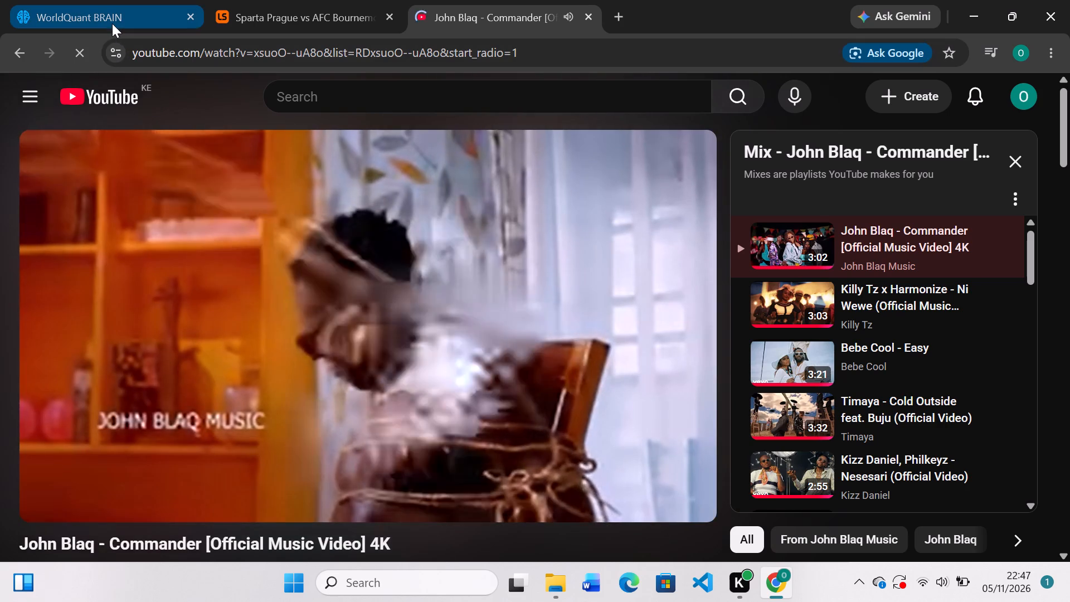
Return to WorldQuant BRAIN and examine the training PnL chart of Simulation 8.
{"action": "left_click", "coordinate": [112, 23]}
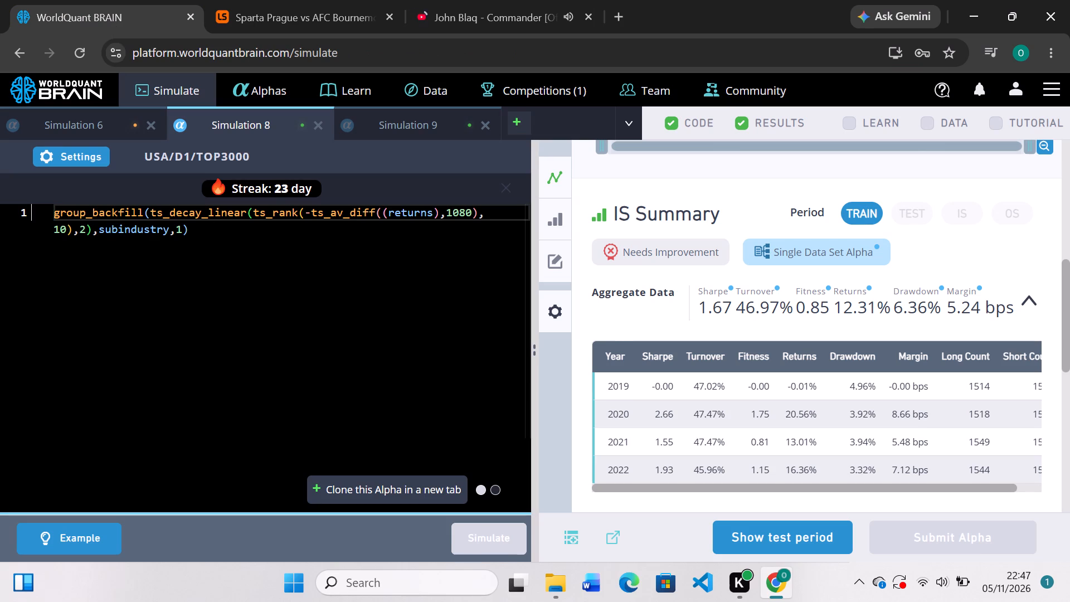
{"action": "scroll", "coordinate": [611, 339], "scroll_direction": "up", "scroll_amount": 3}
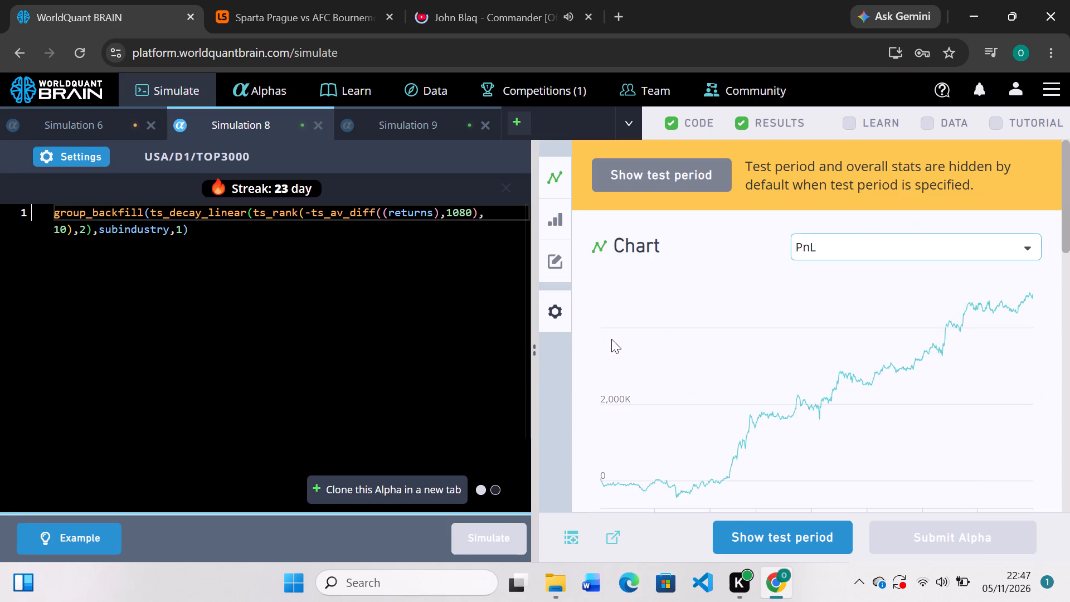
{"action": "scroll", "coordinate": [366, 268], "scroll_direction": "down", "scroll_amount": 2}
Switch back to the John Blaq - Commander video on YouTube.
{"action": "left_click", "coordinate": [449, 20]}
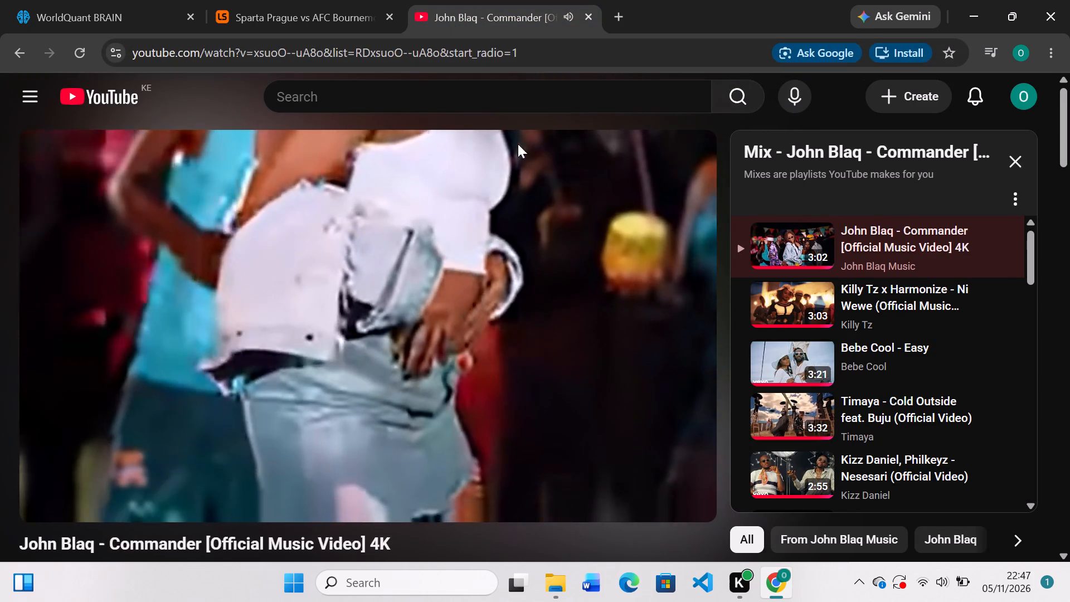